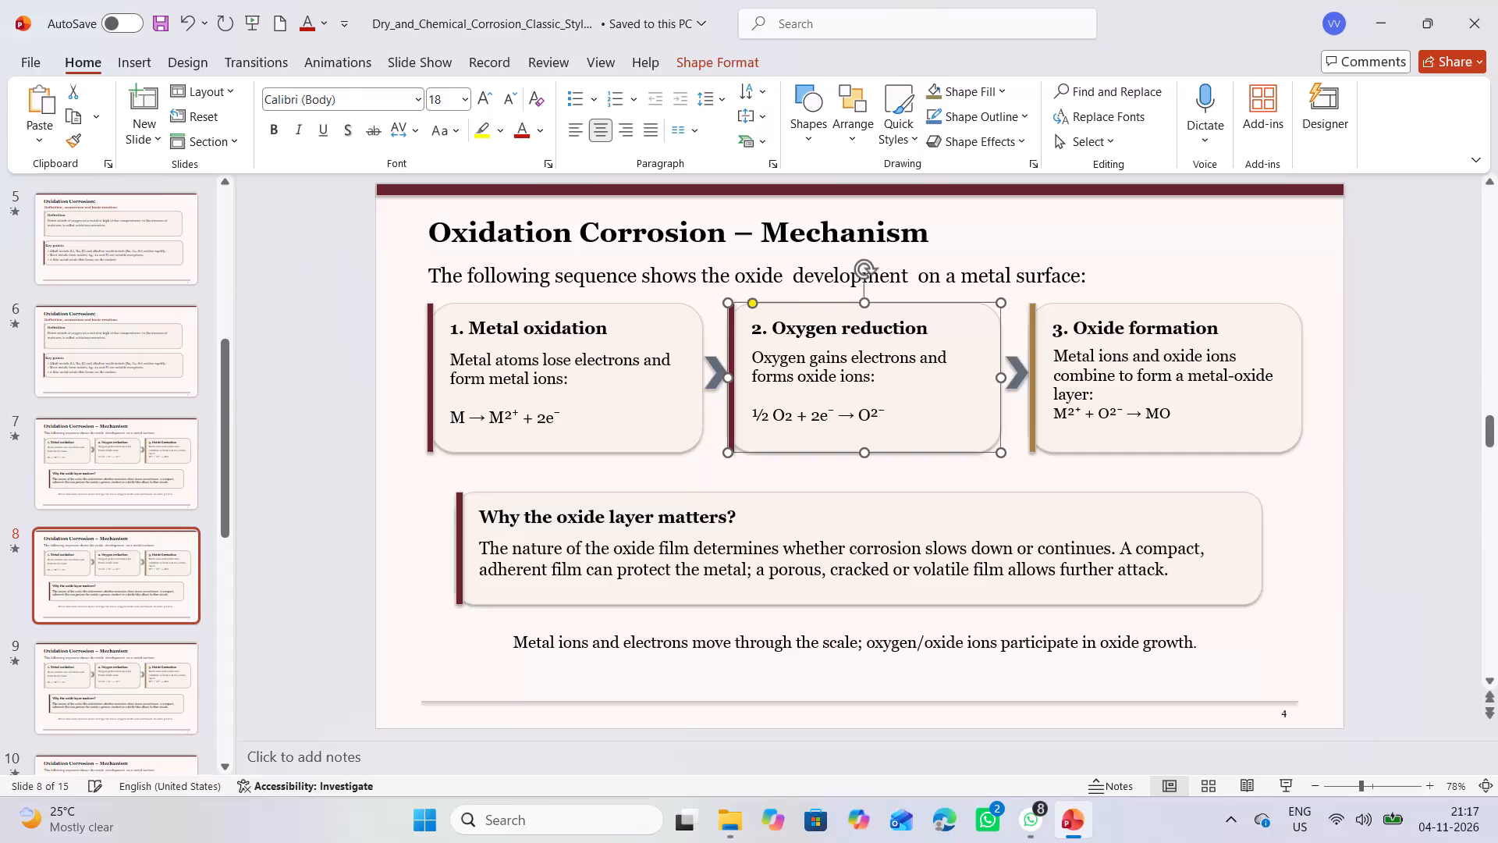
# Apply the Float In animation to the heading and body text of the Oxygen reduction card on slide 8.
pyautogui.click(755, 291)
pyautogui.click(753, 298)
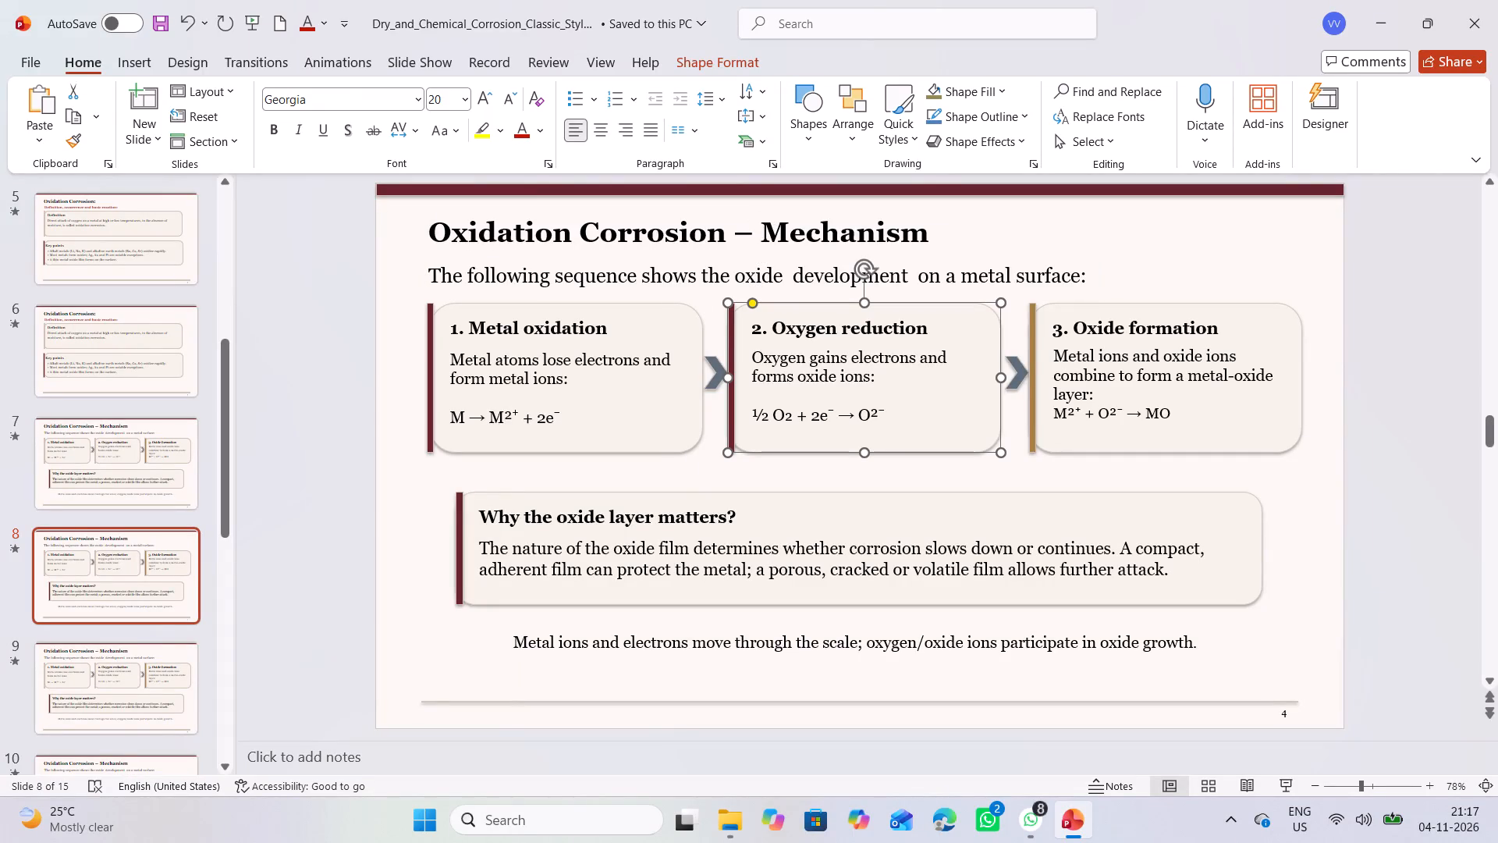
pyautogui.click(780, 475)
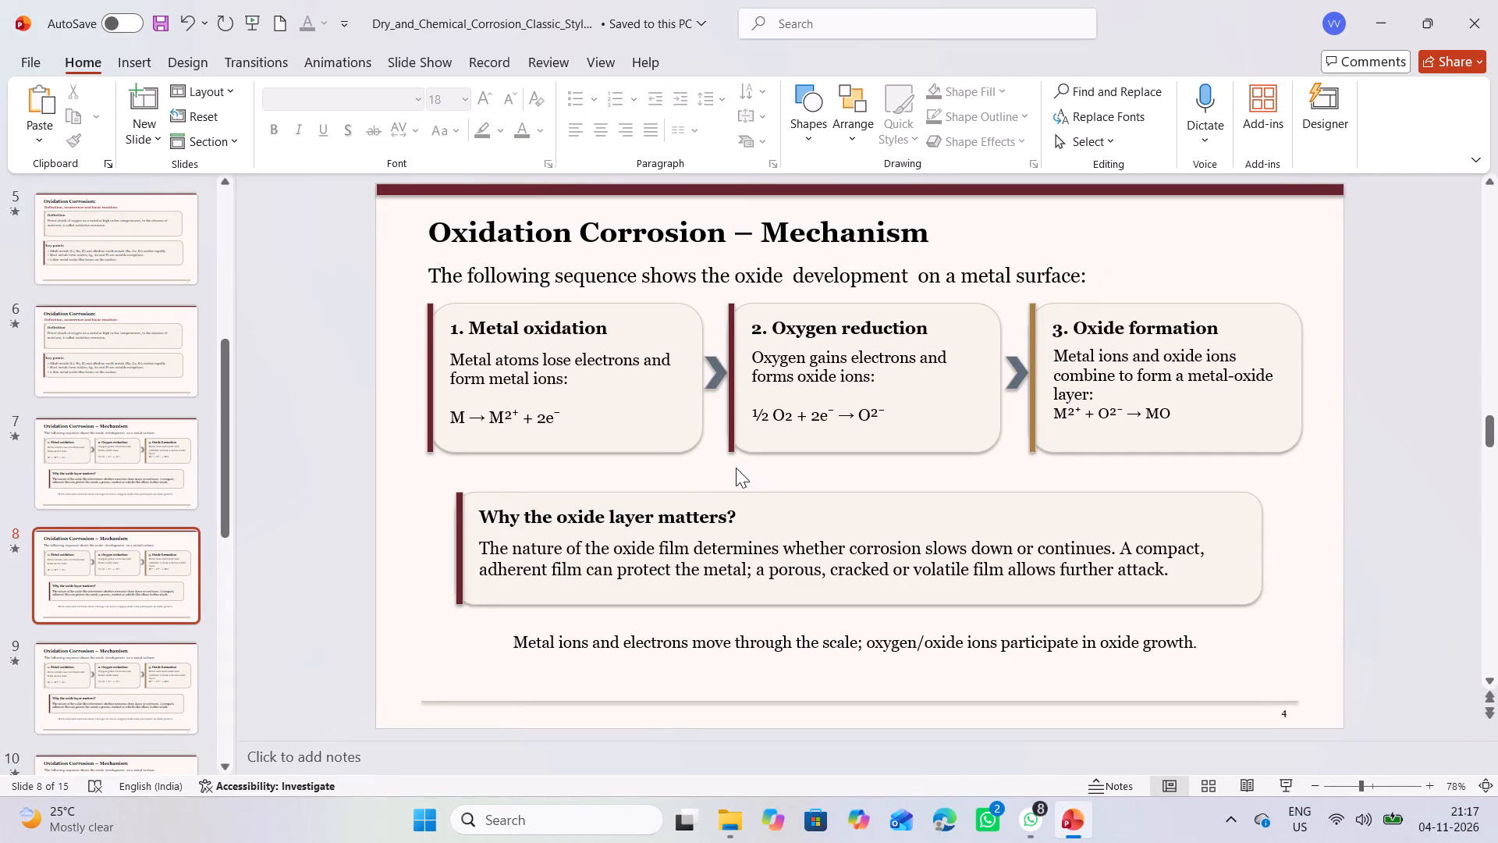
pyautogui.moveTo(730, 469); pyautogui.dragTo(799, 375)
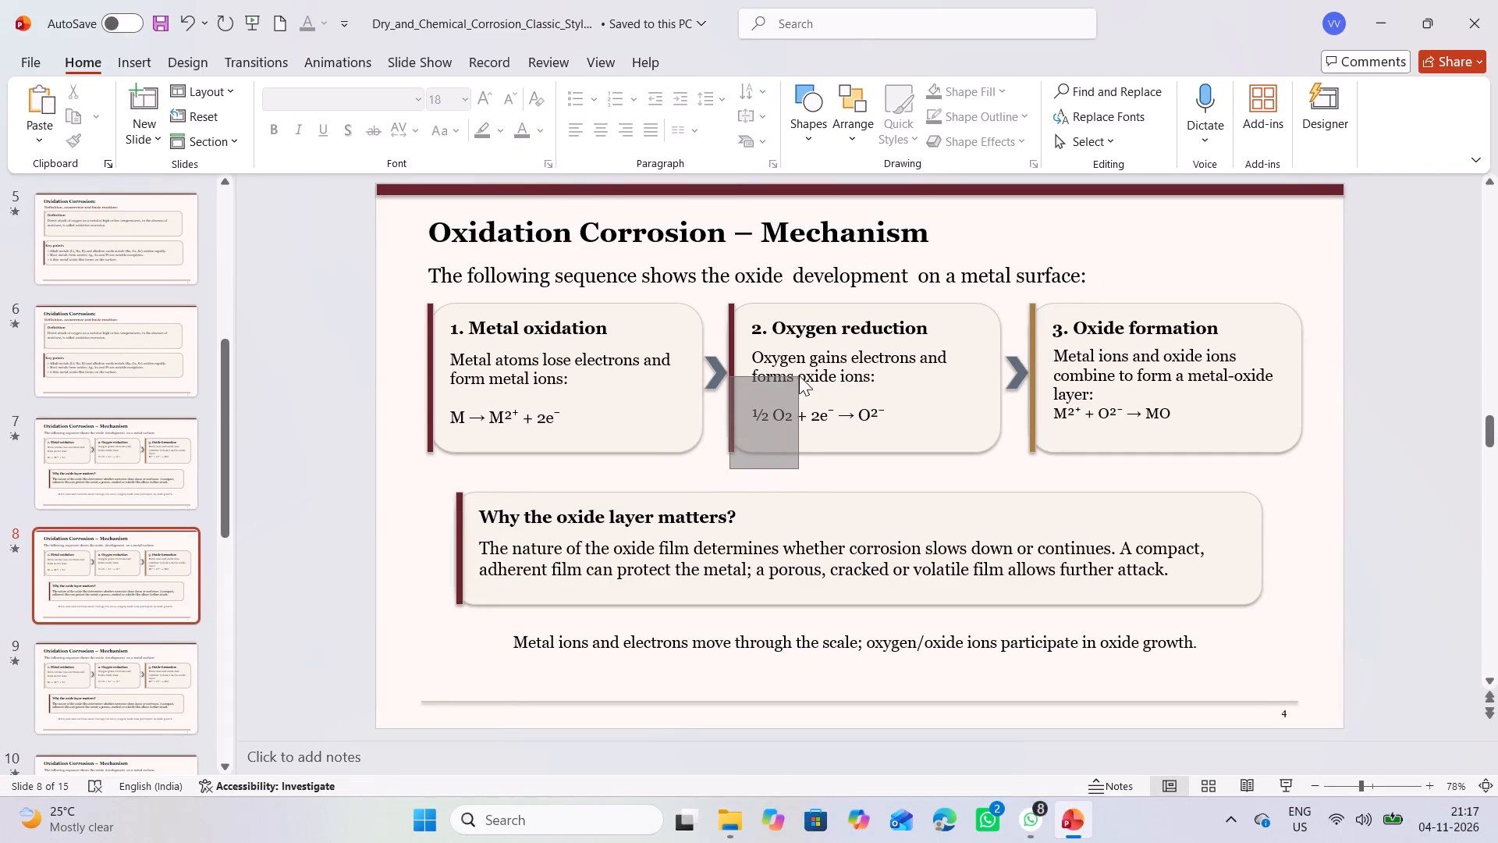
pyautogui.moveTo(799, 375); pyautogui.dragTo(1028, 297)
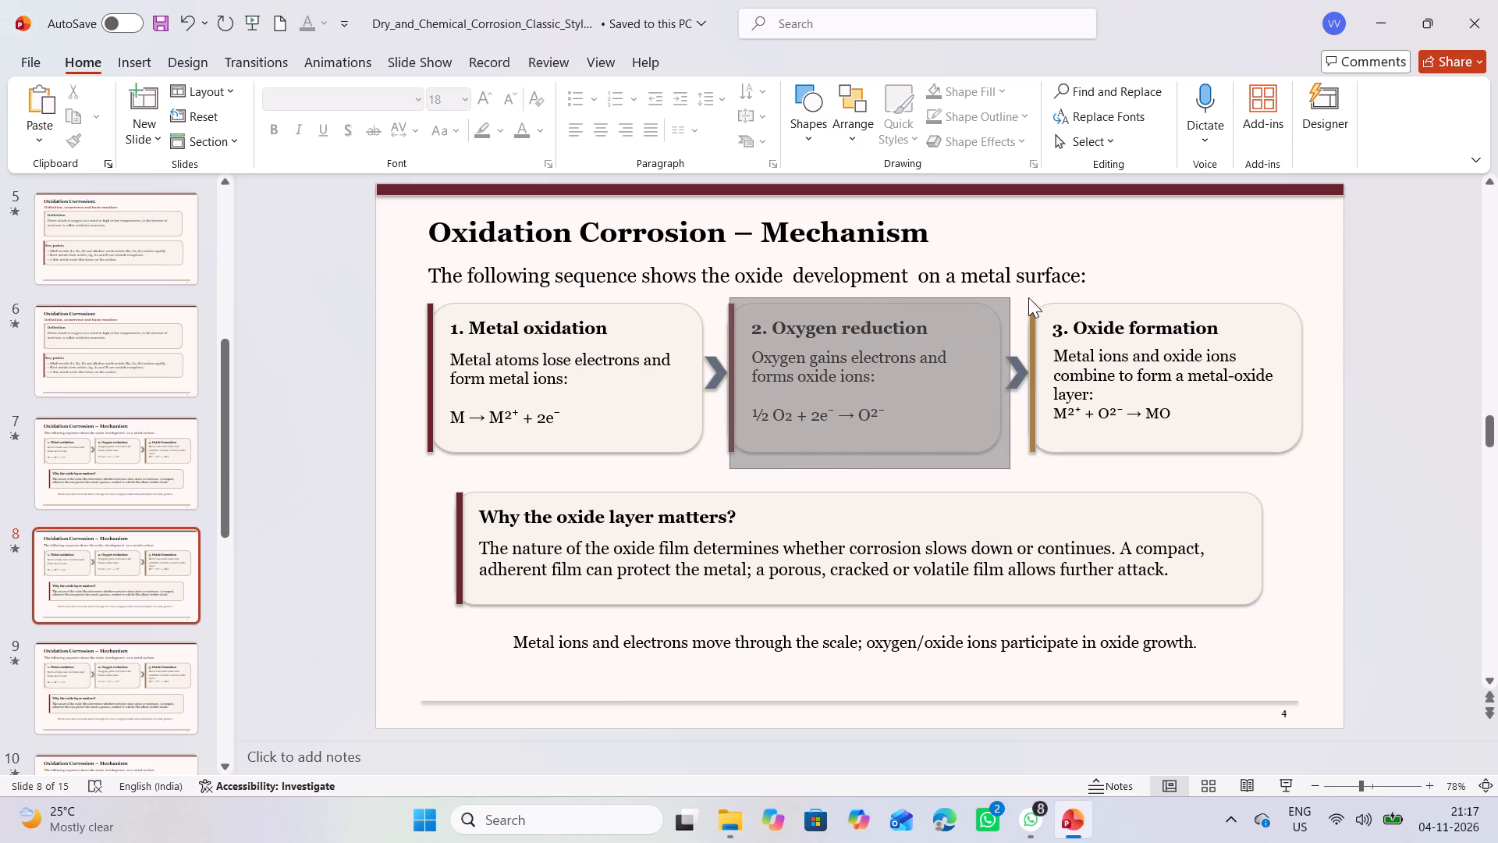
pyautogui.moveTo(1028, 297); pyautogui.dragTo(1010, 298)
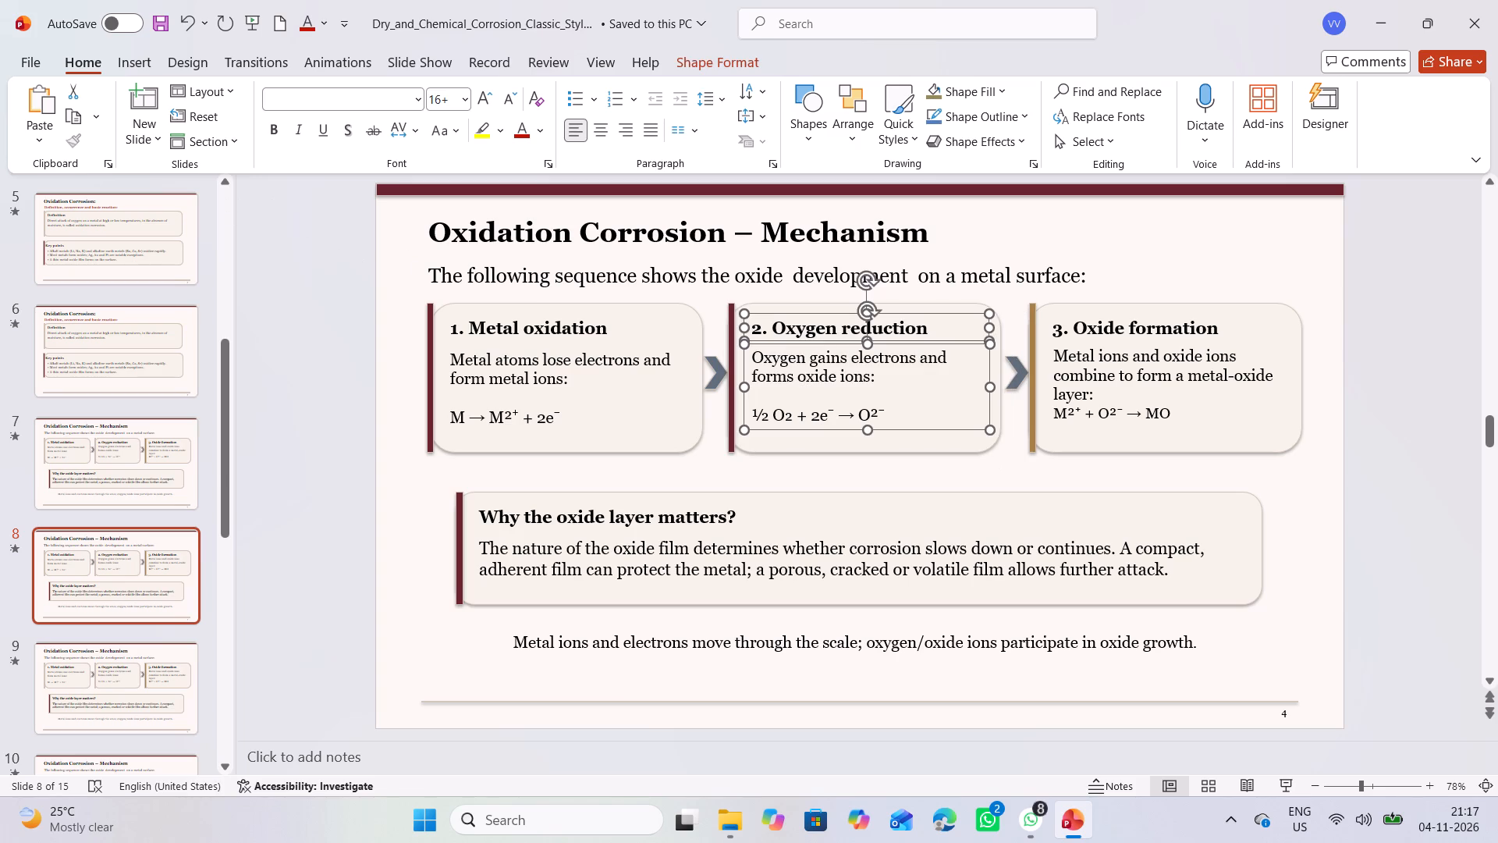
pyautogui.click(354, 70)
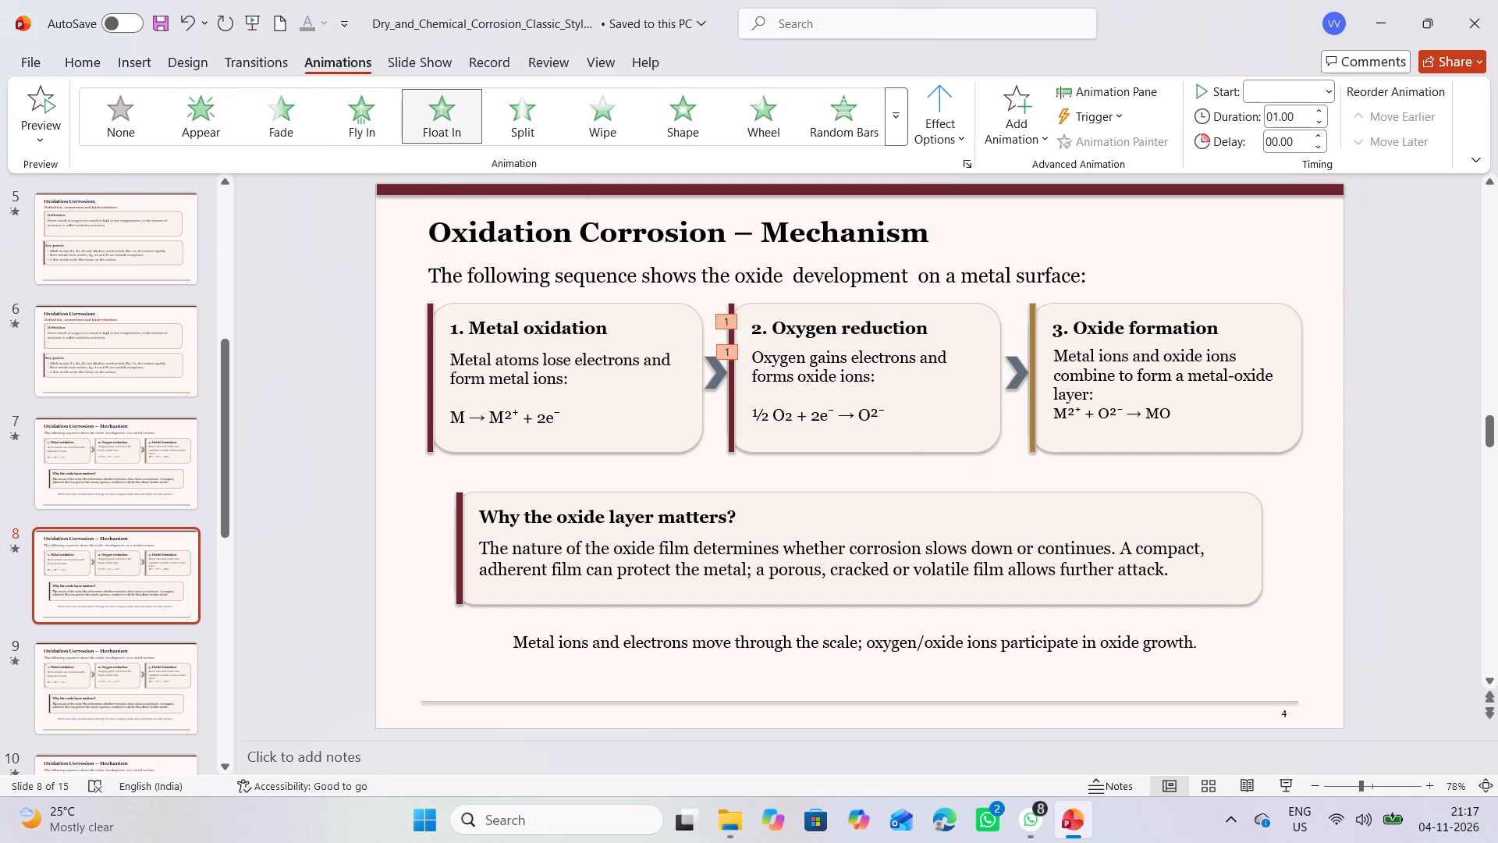
# Check the animated card on slide 7 and add the Oxygen reduction card's background shape to slide 8's animation.
pyautogui.click(151, 489)
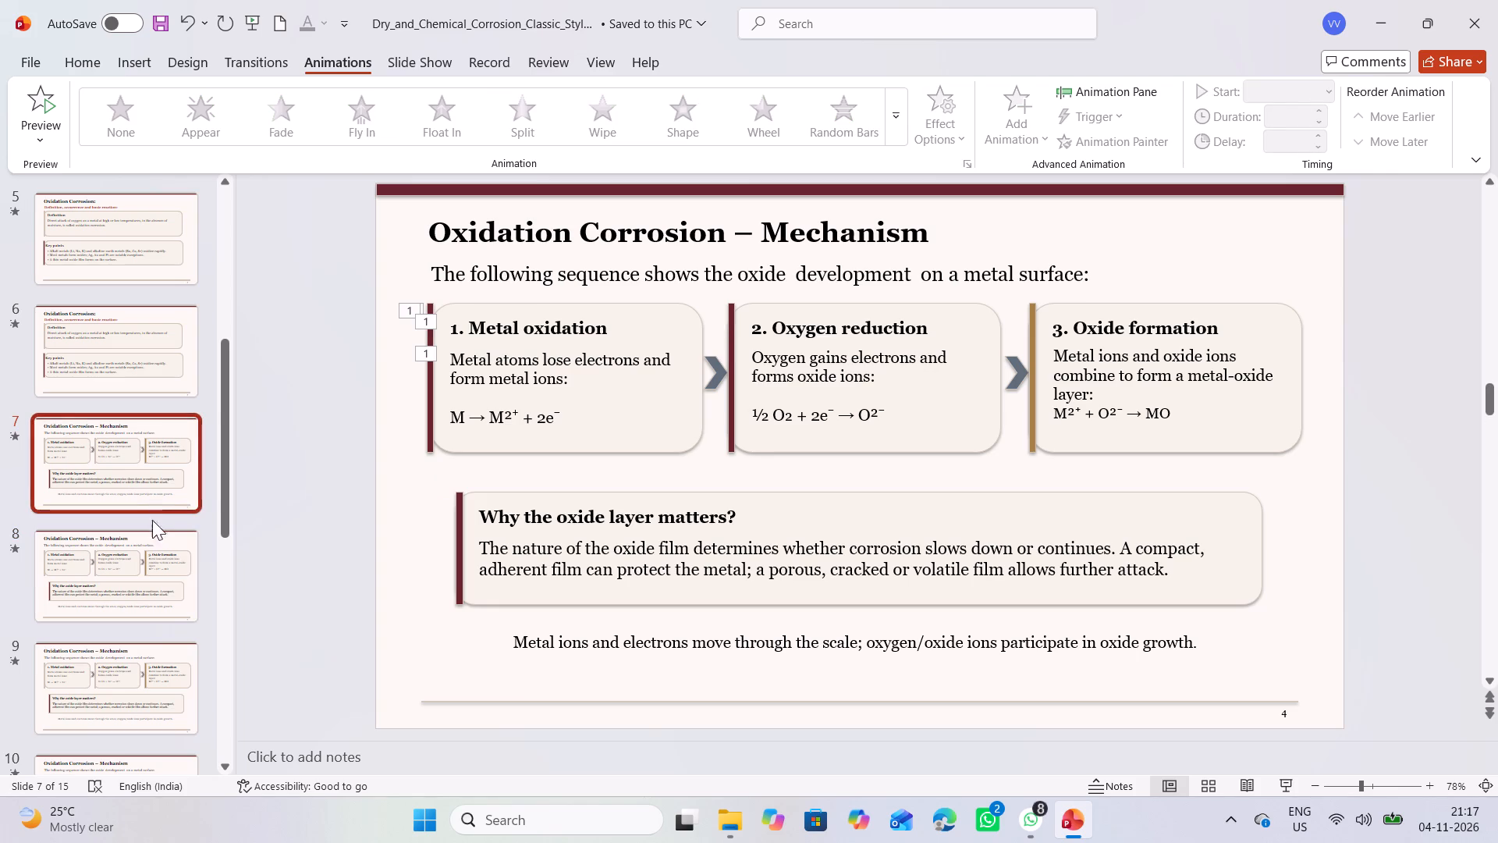
pyautogui.click(163, 603)
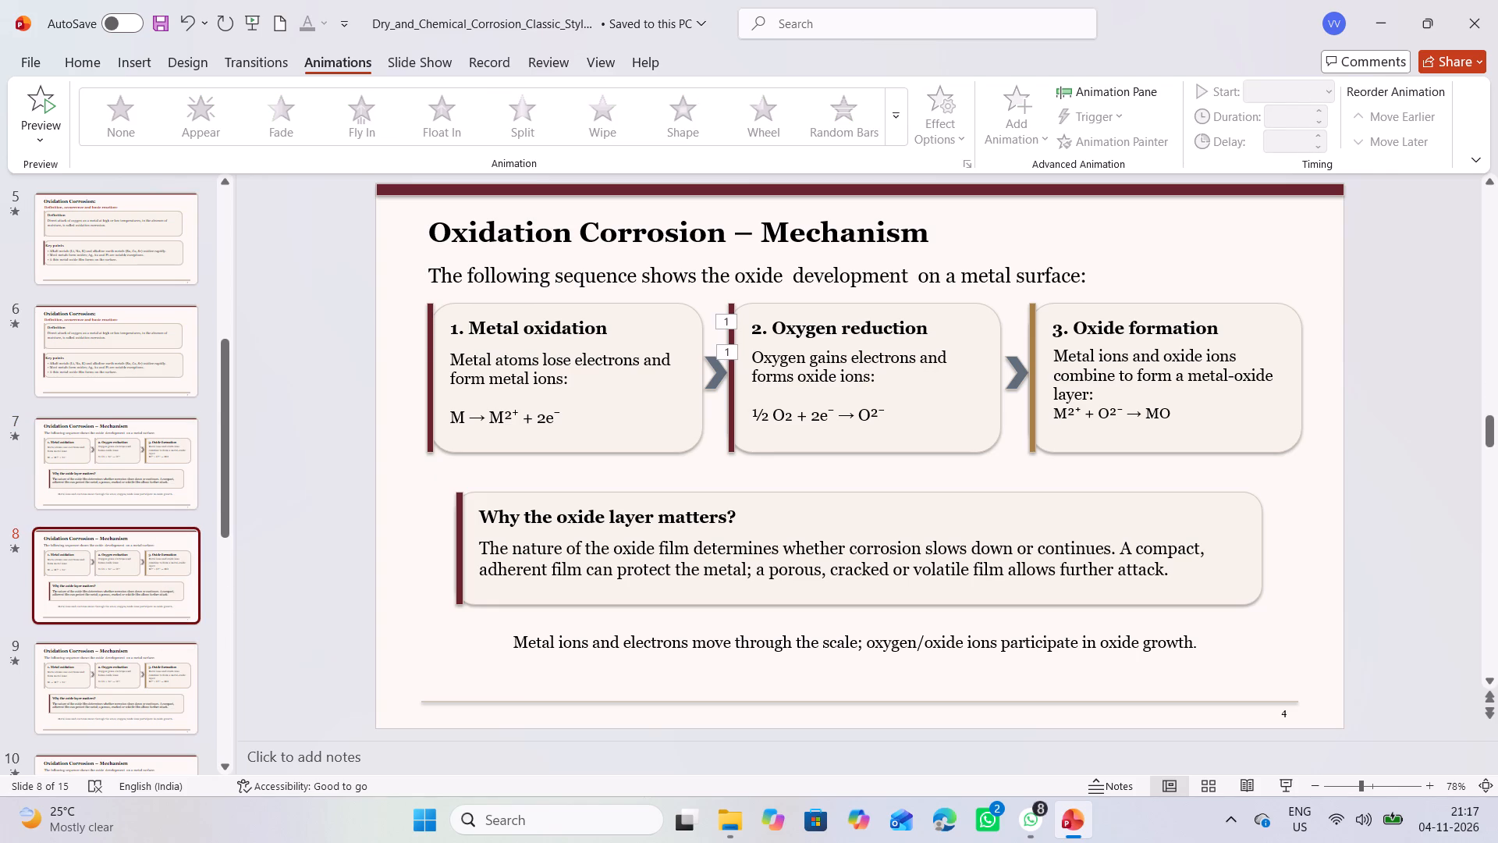
pyautogui.click(538, 430)
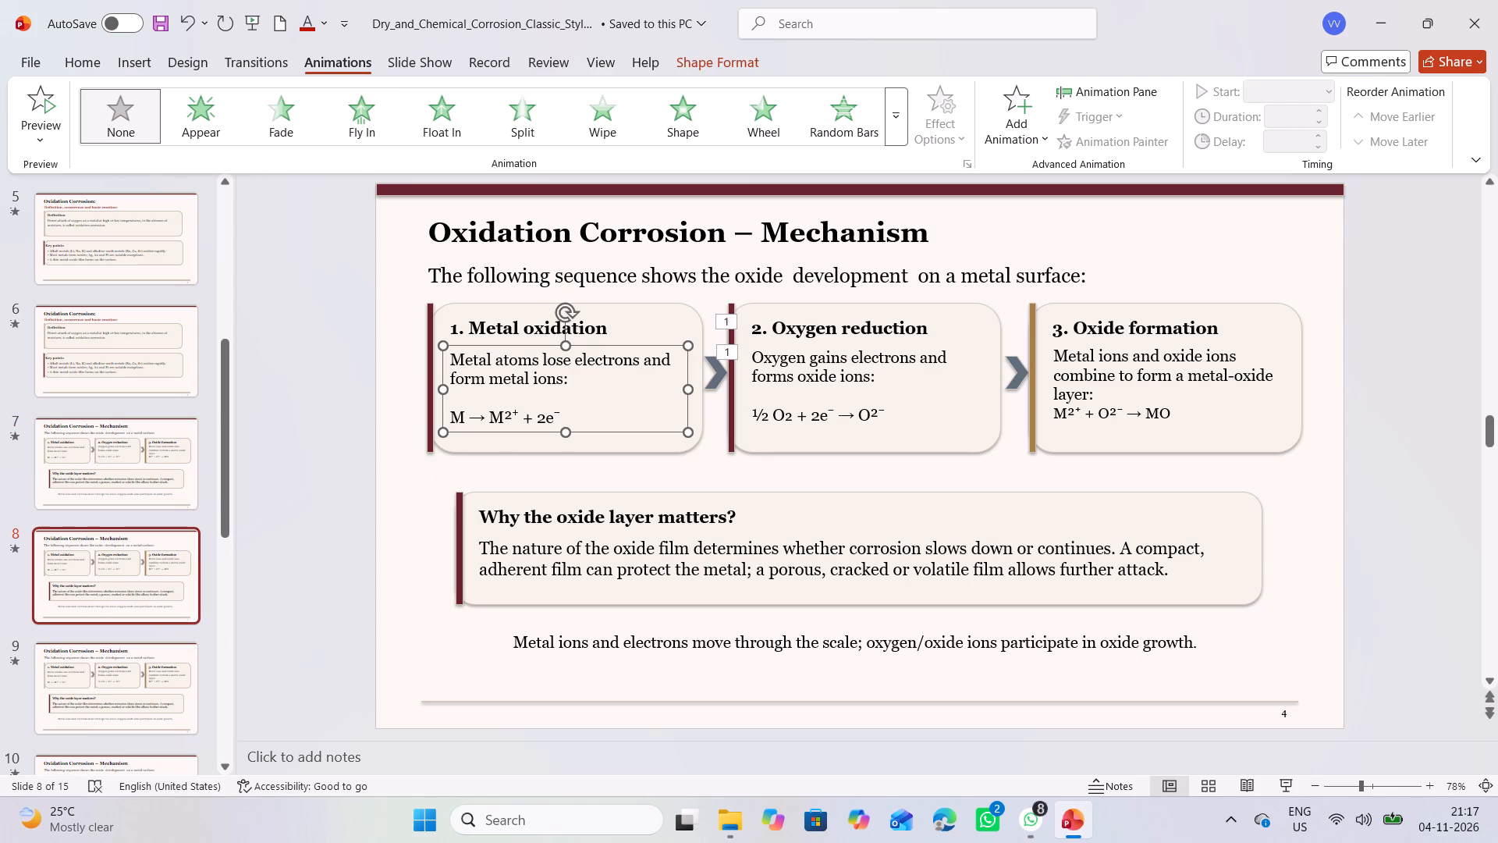
pyautogui.click(272, 475)
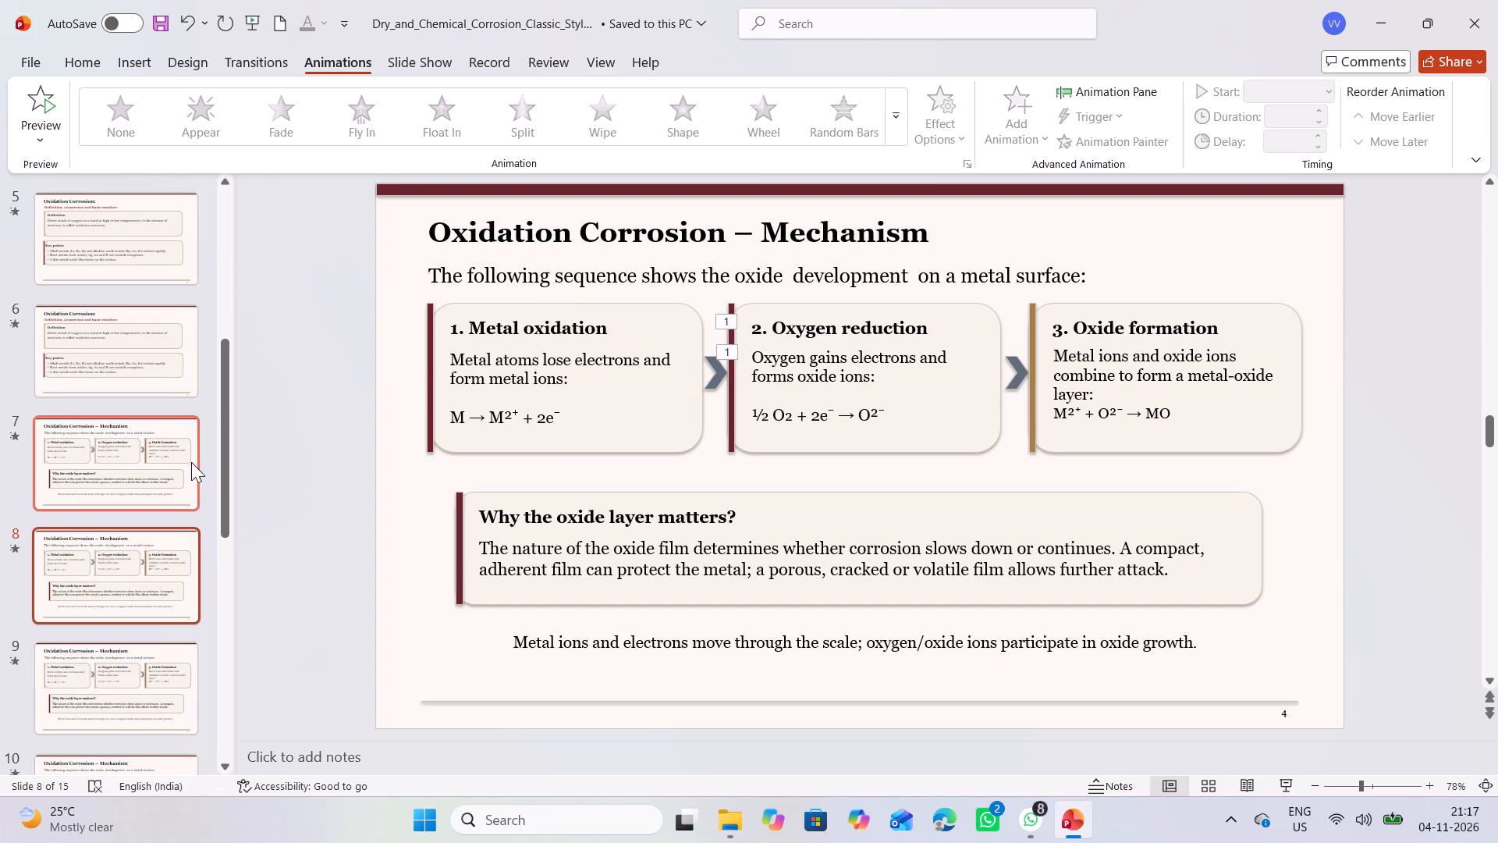
# Apply the Float In animation to the whole Oxygen reduction card on slide 8, including its background shape, matching the animated card on slide 7.
pyautogui.click(185, 461)
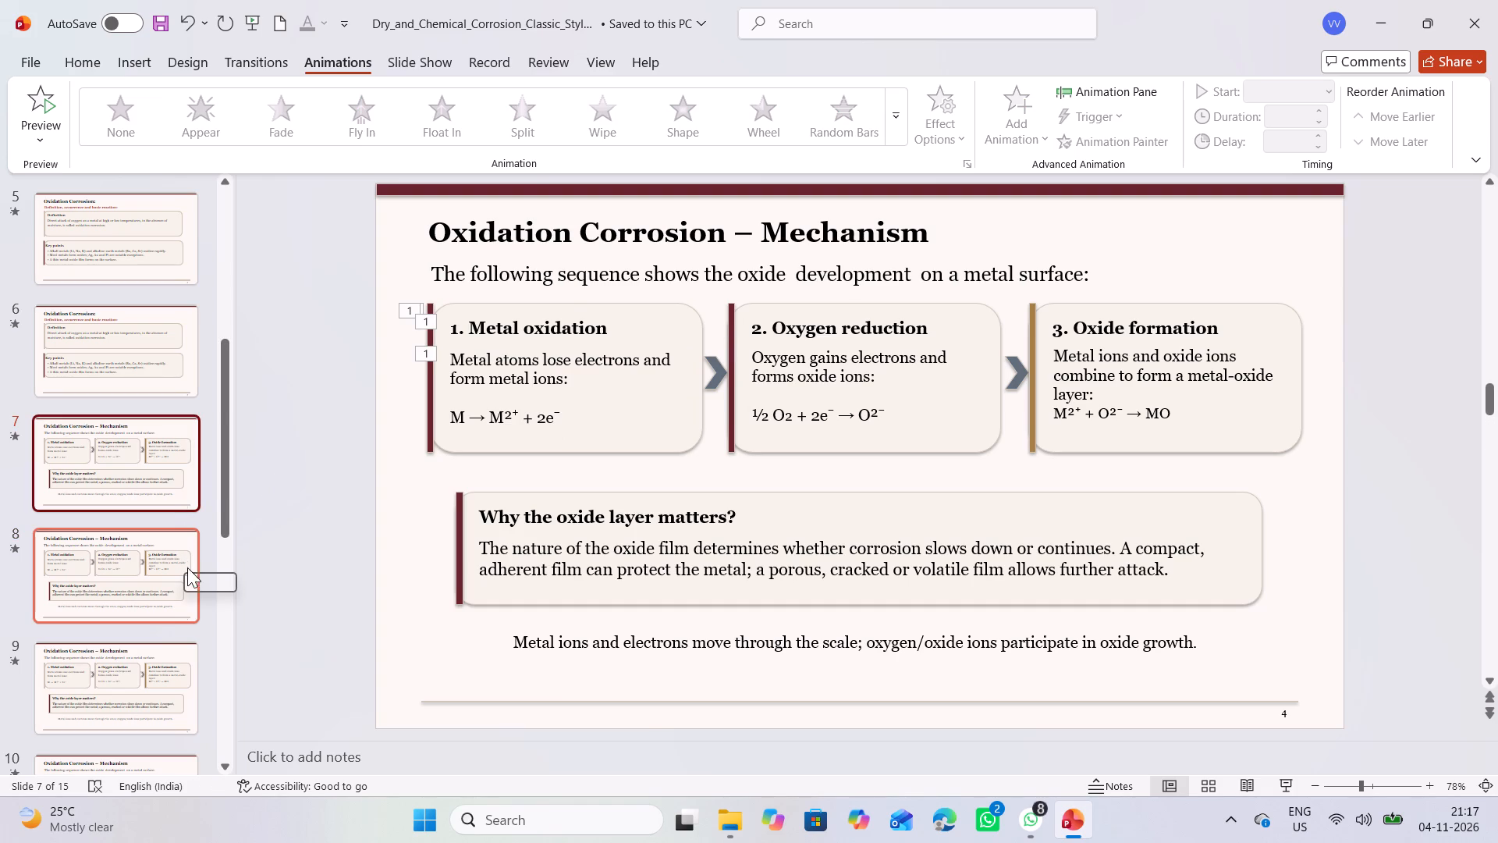
pyautogui.click(183, 574)
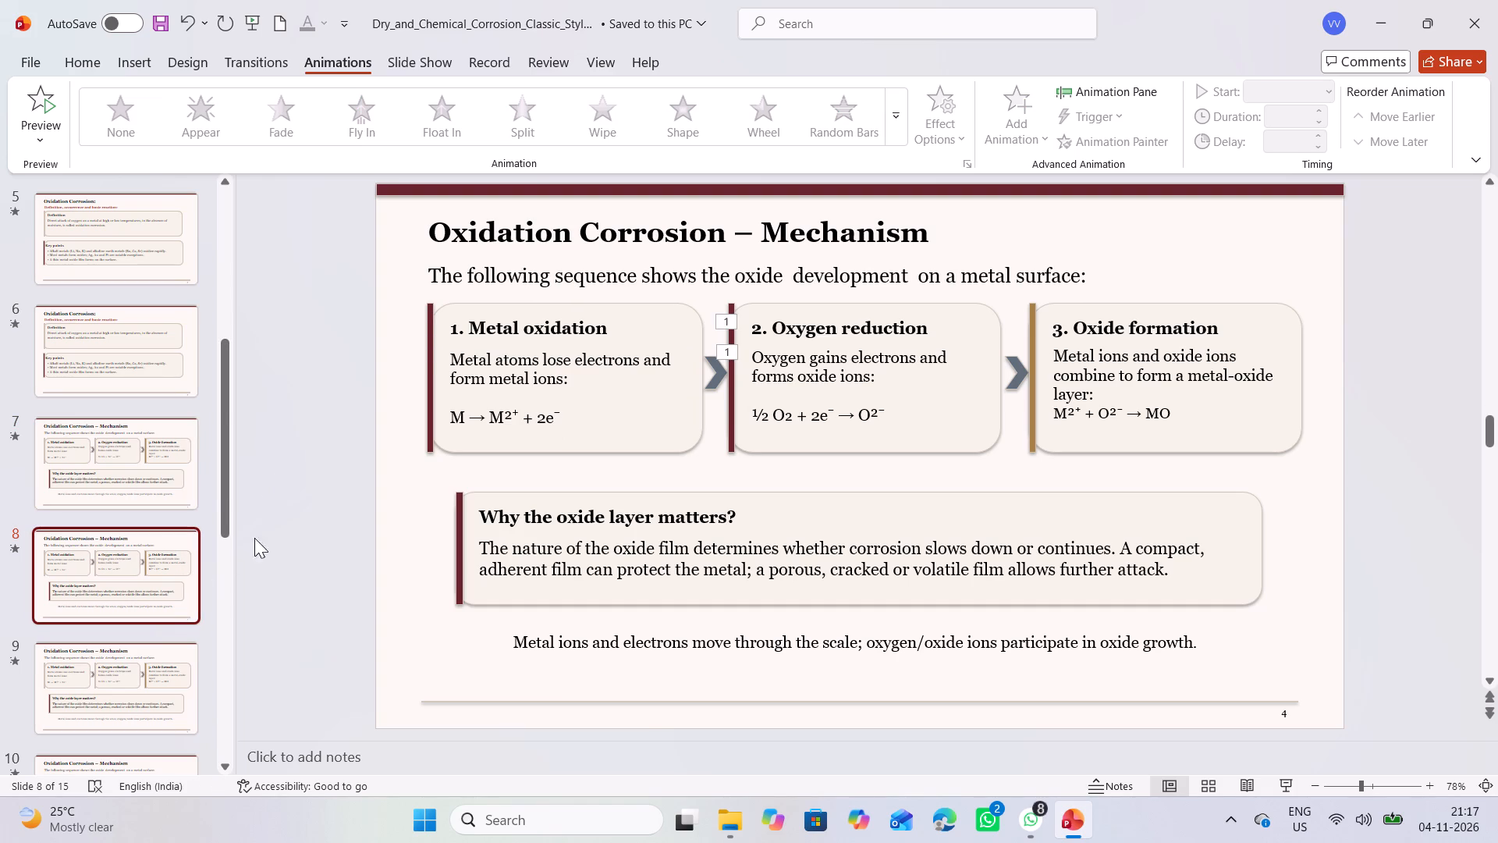
pyautogui.moveTo(719, 480); pyautogui.dragTo(955, 272)
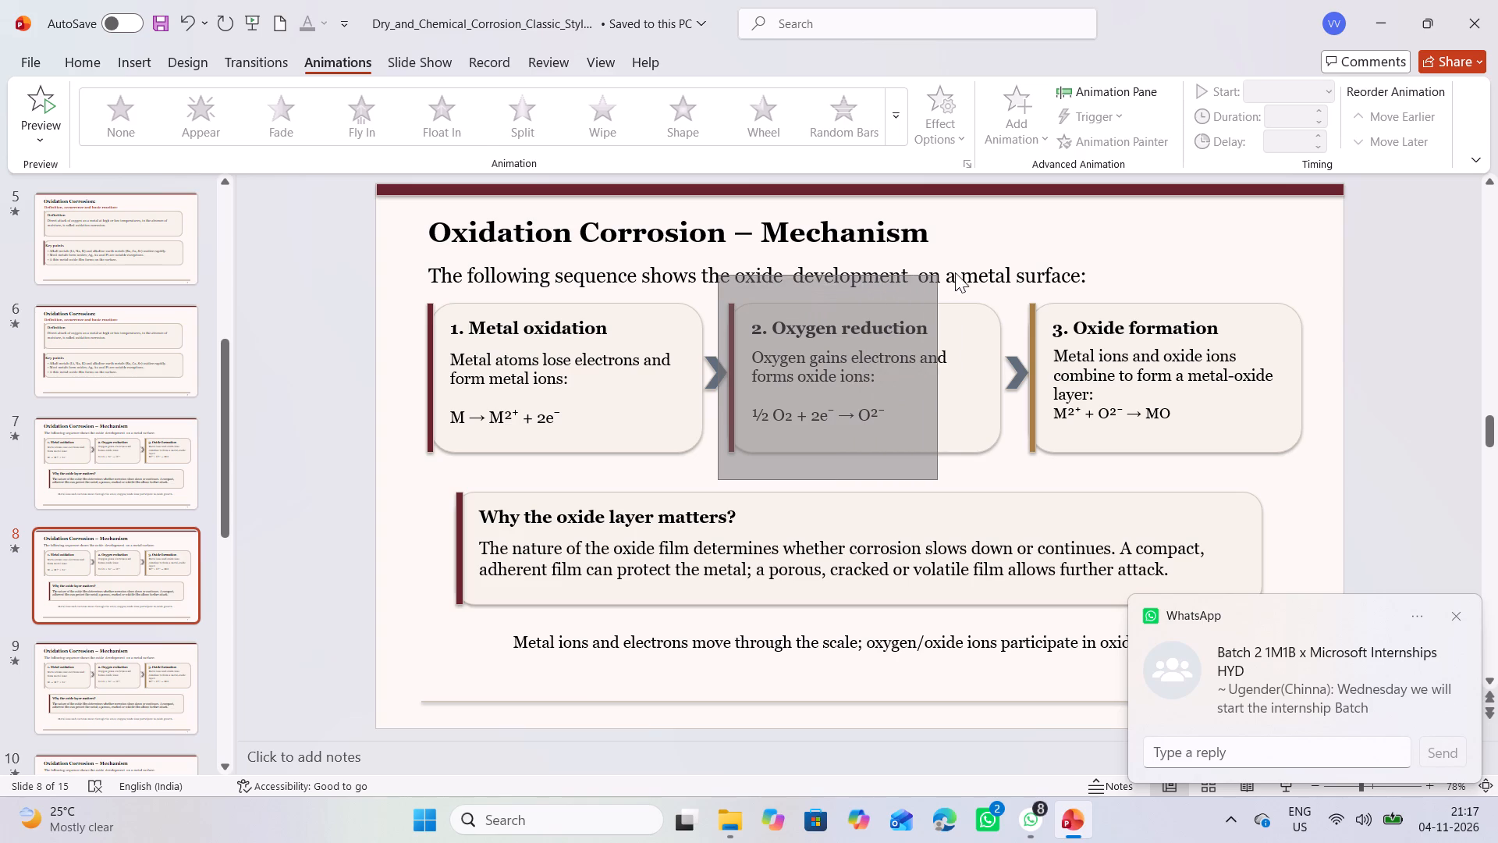
pyautogui.moveTo(955, 272); pyautogui.dragTo(994, 264)
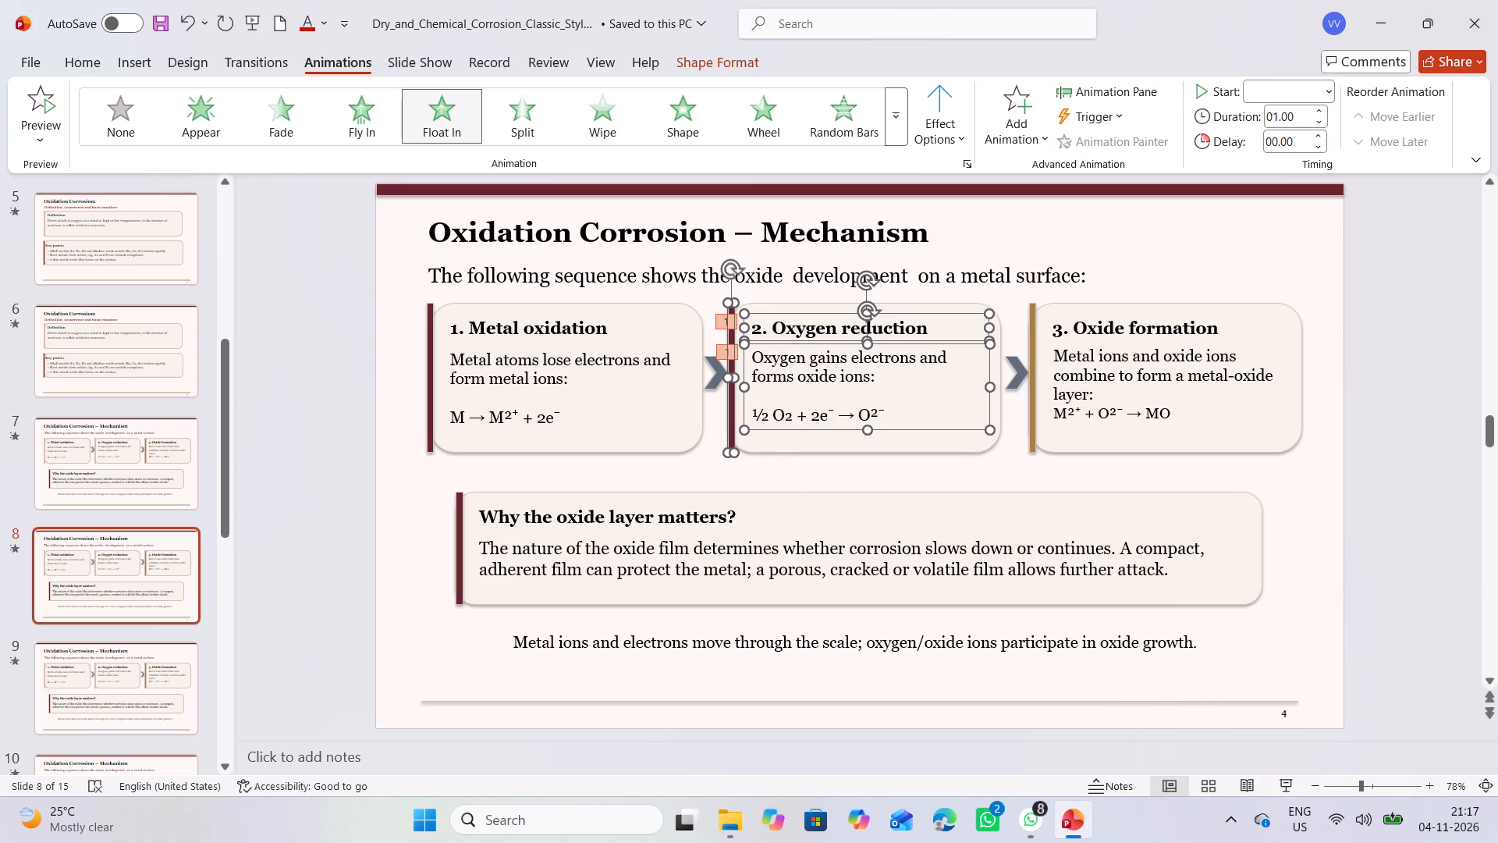
pyautogui.click(794, 469)
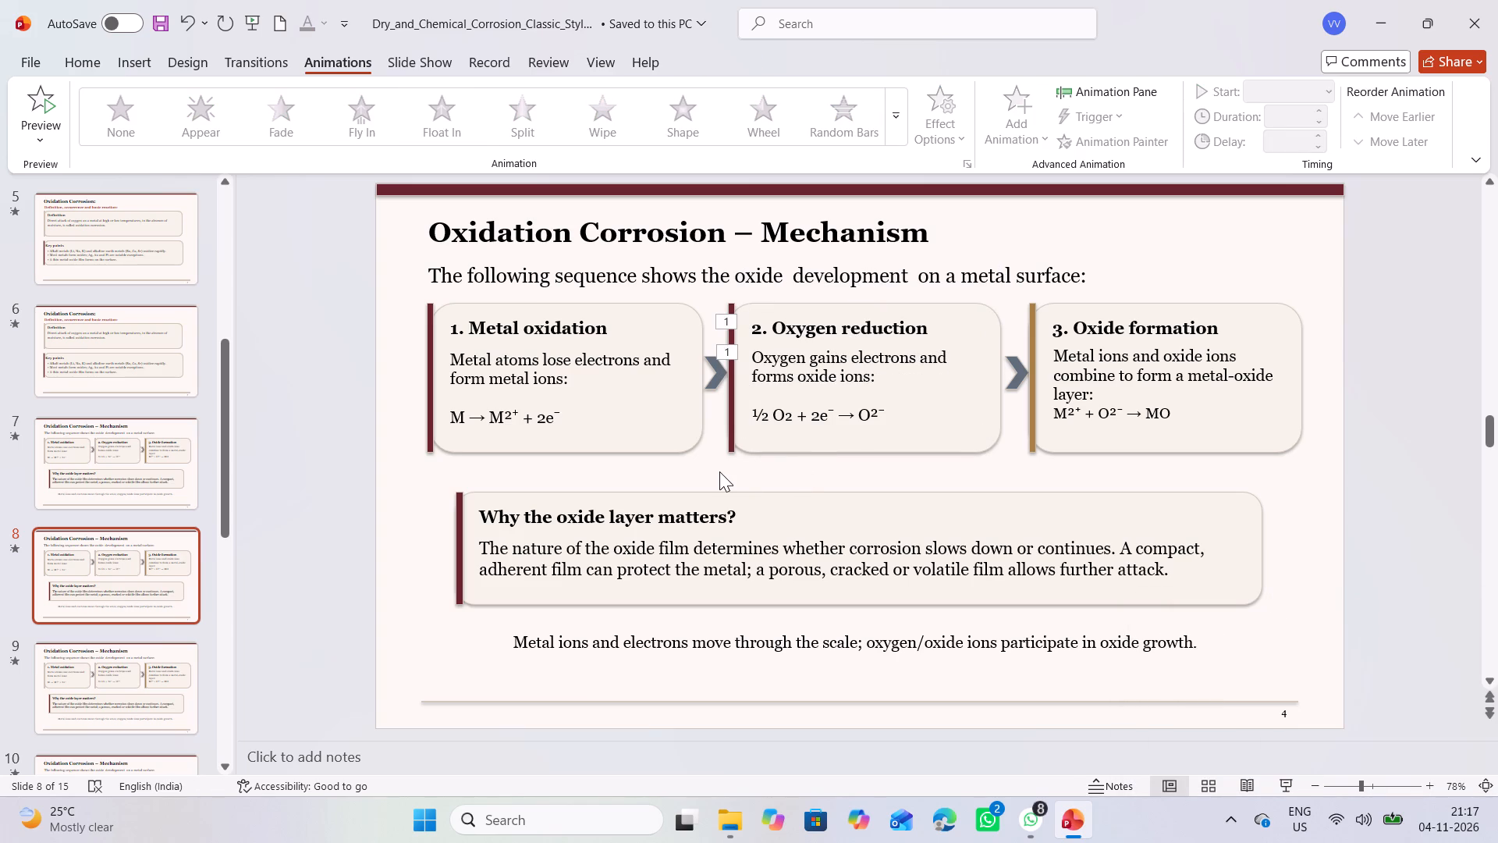
pyautogui.moveTo(719, 471); pyautogui.dragTo(923, 261)
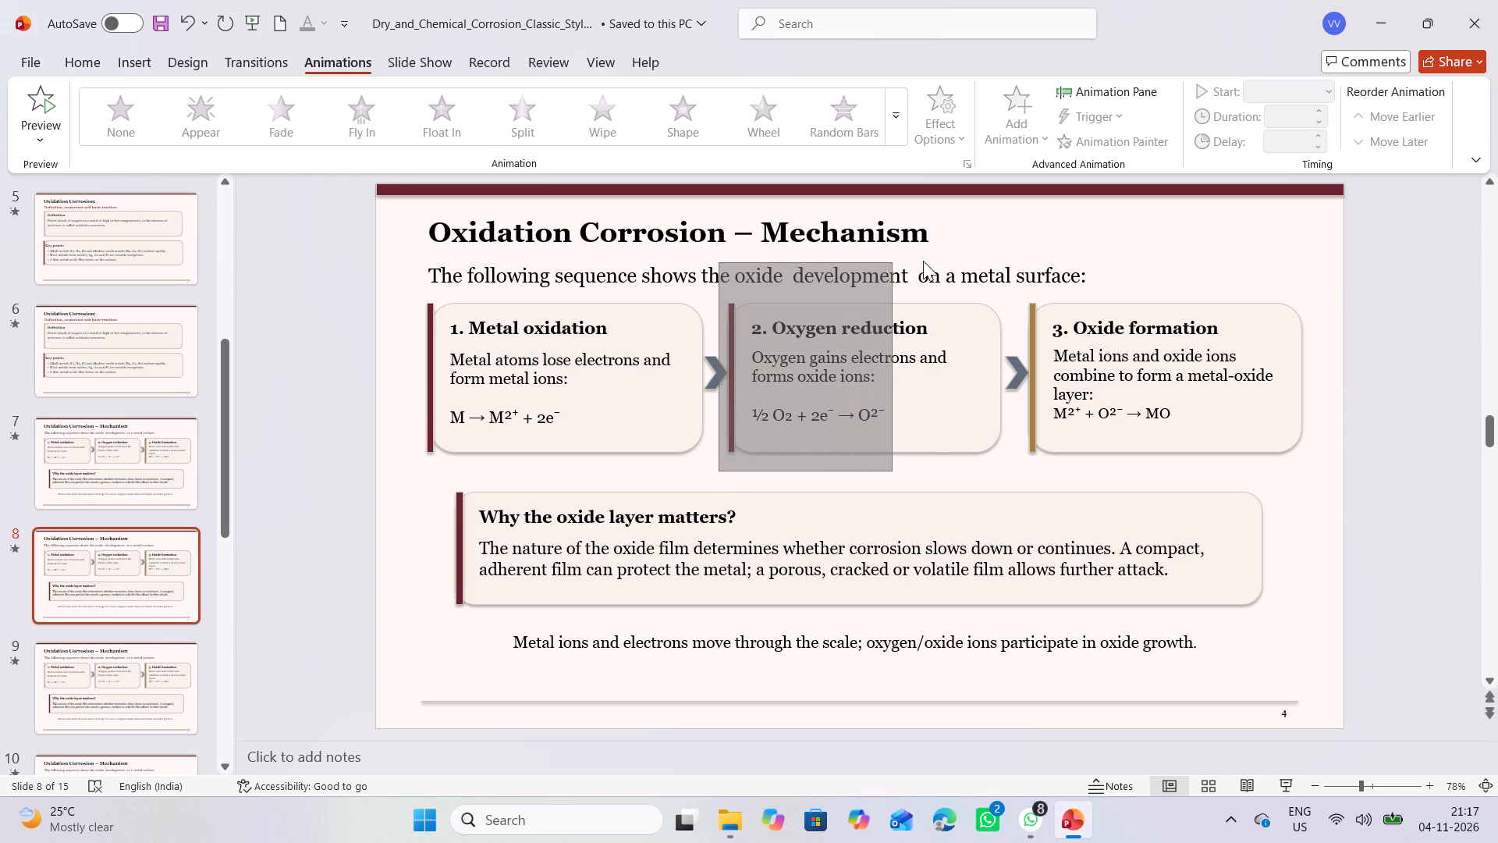
pyautogui.moveTo(923, 261); pyautogui.dragTo(1018, 288)
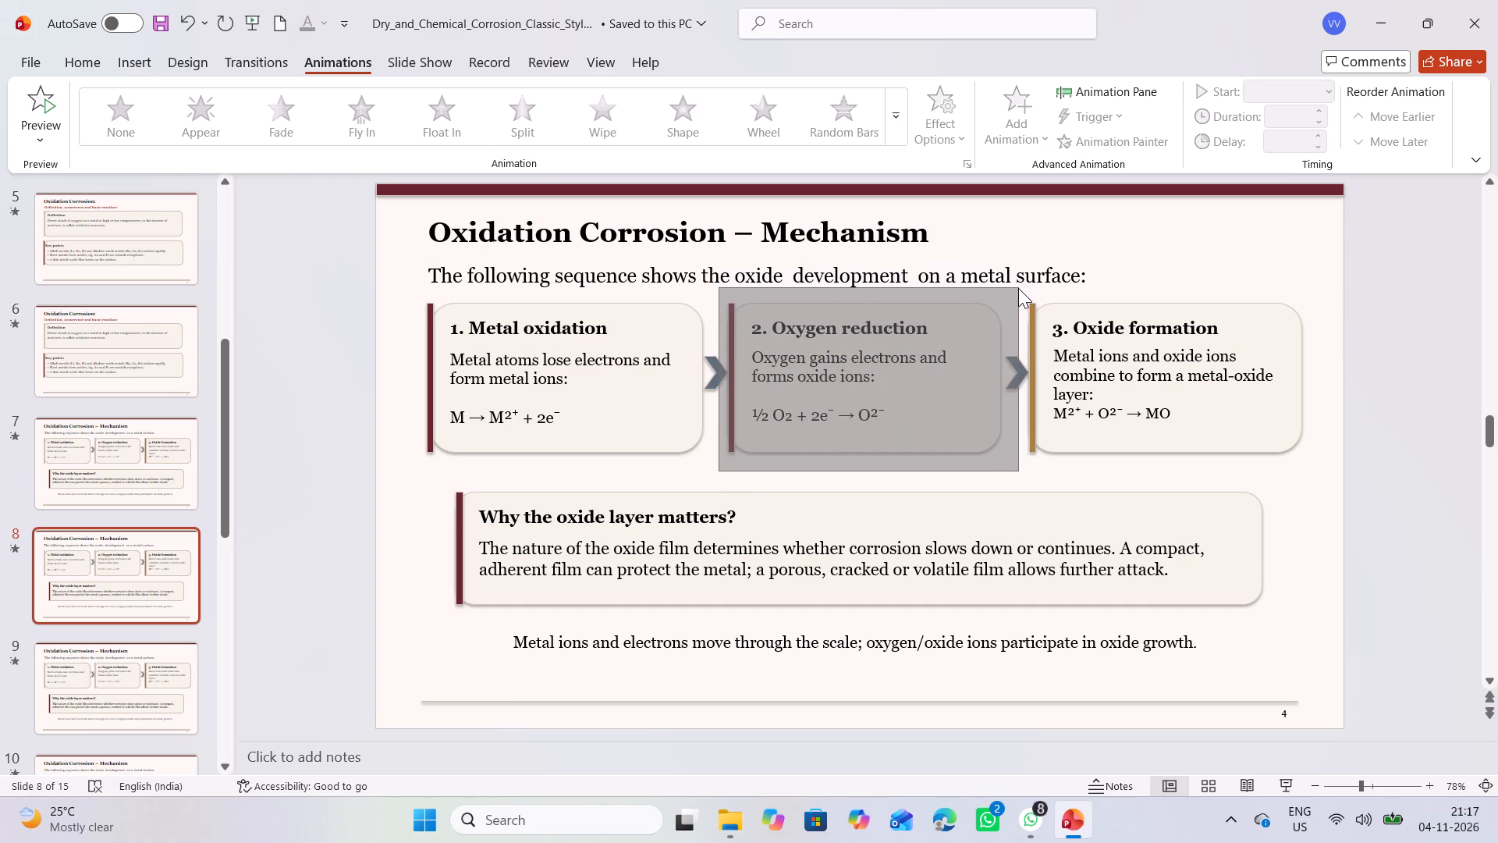
pyautogui.moveTo(1018, 288); pyautogui.dragTo(1010, 291)
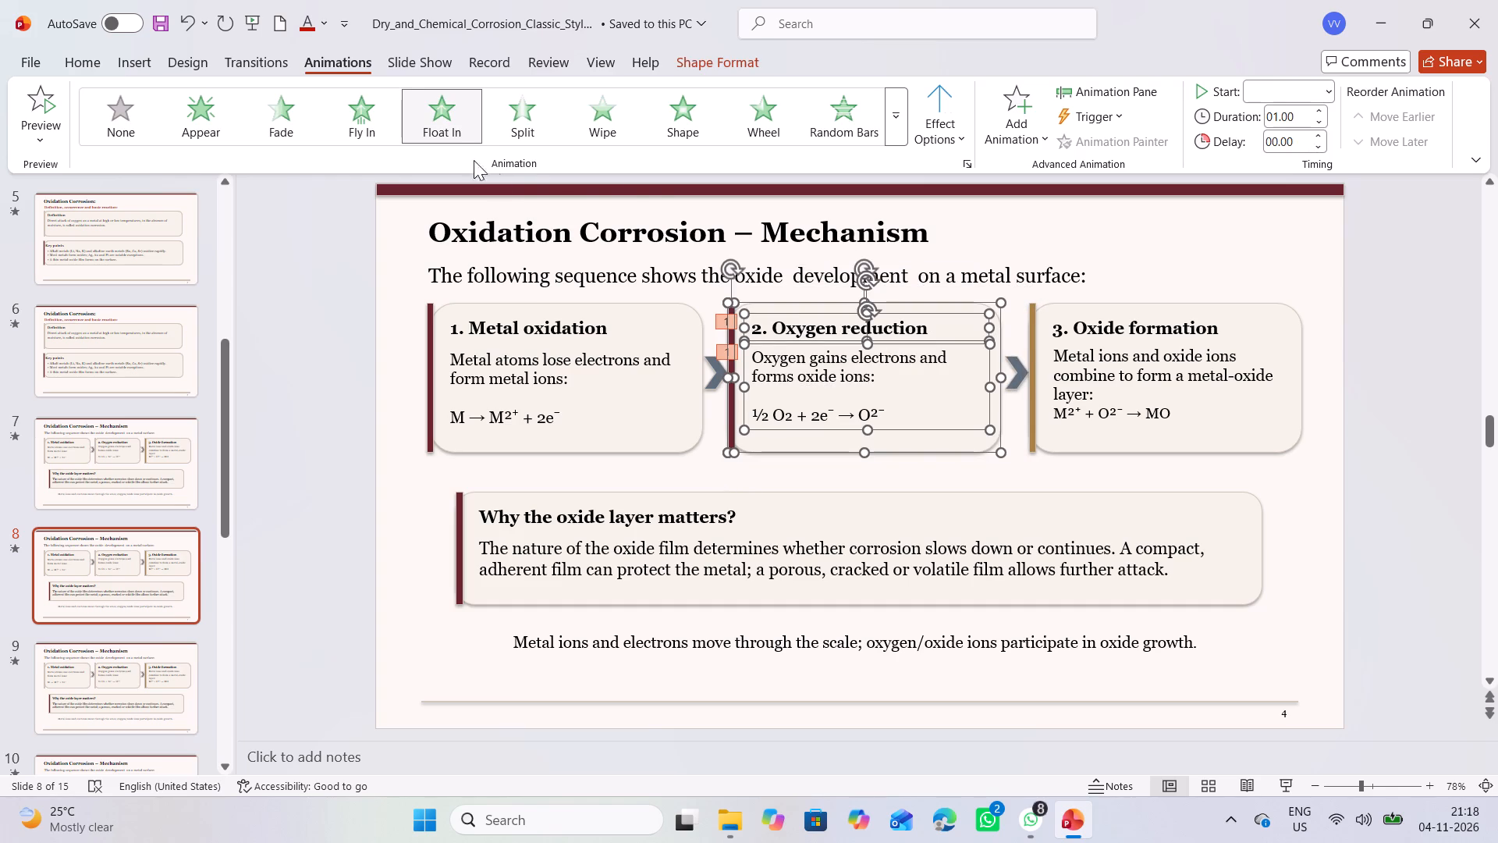
pyautogui.click(460, 121)
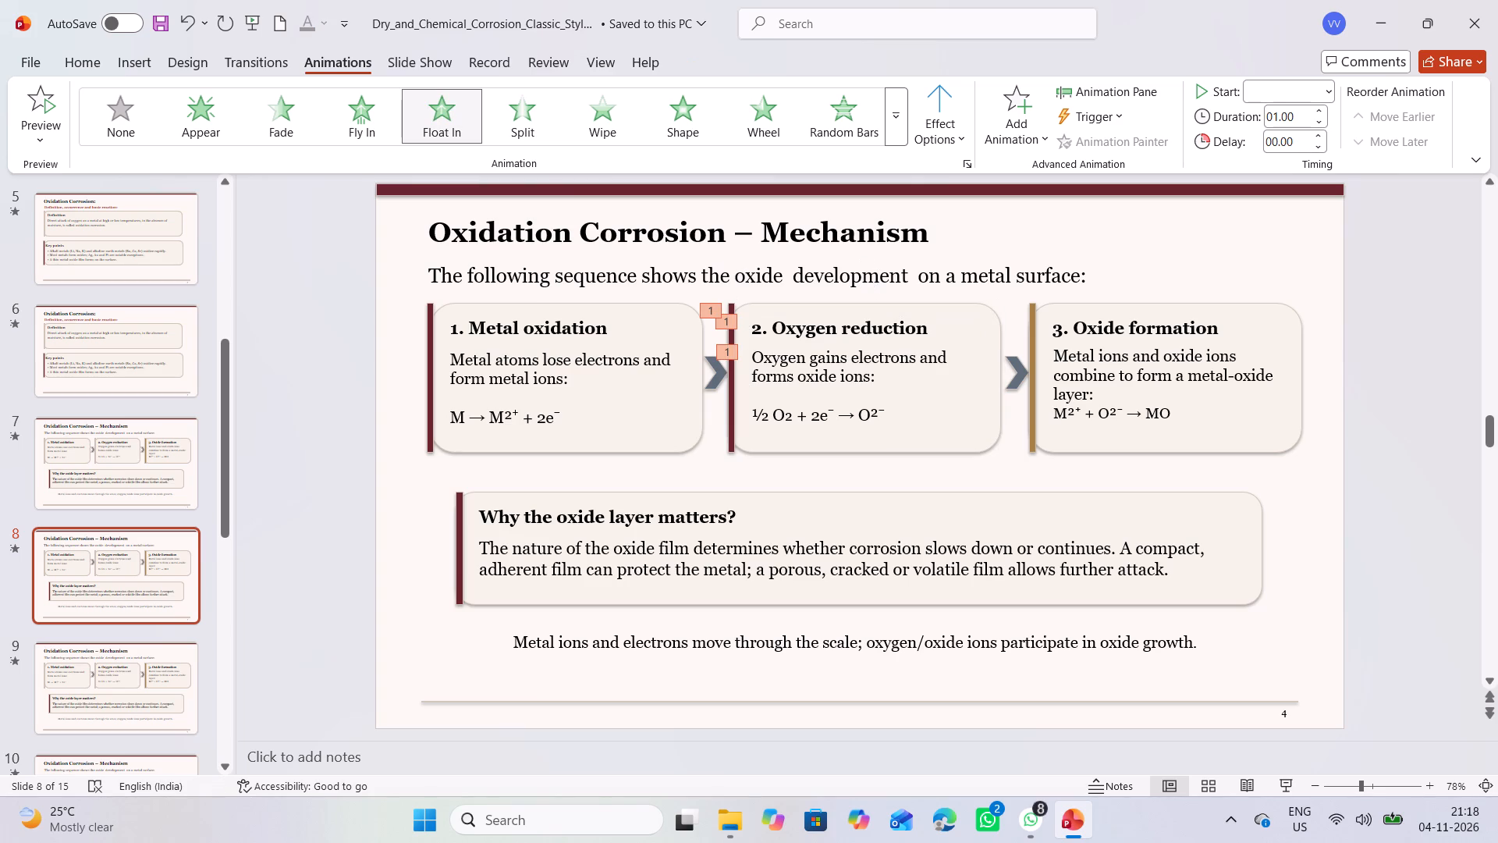
pyautogui.click(326, 413)
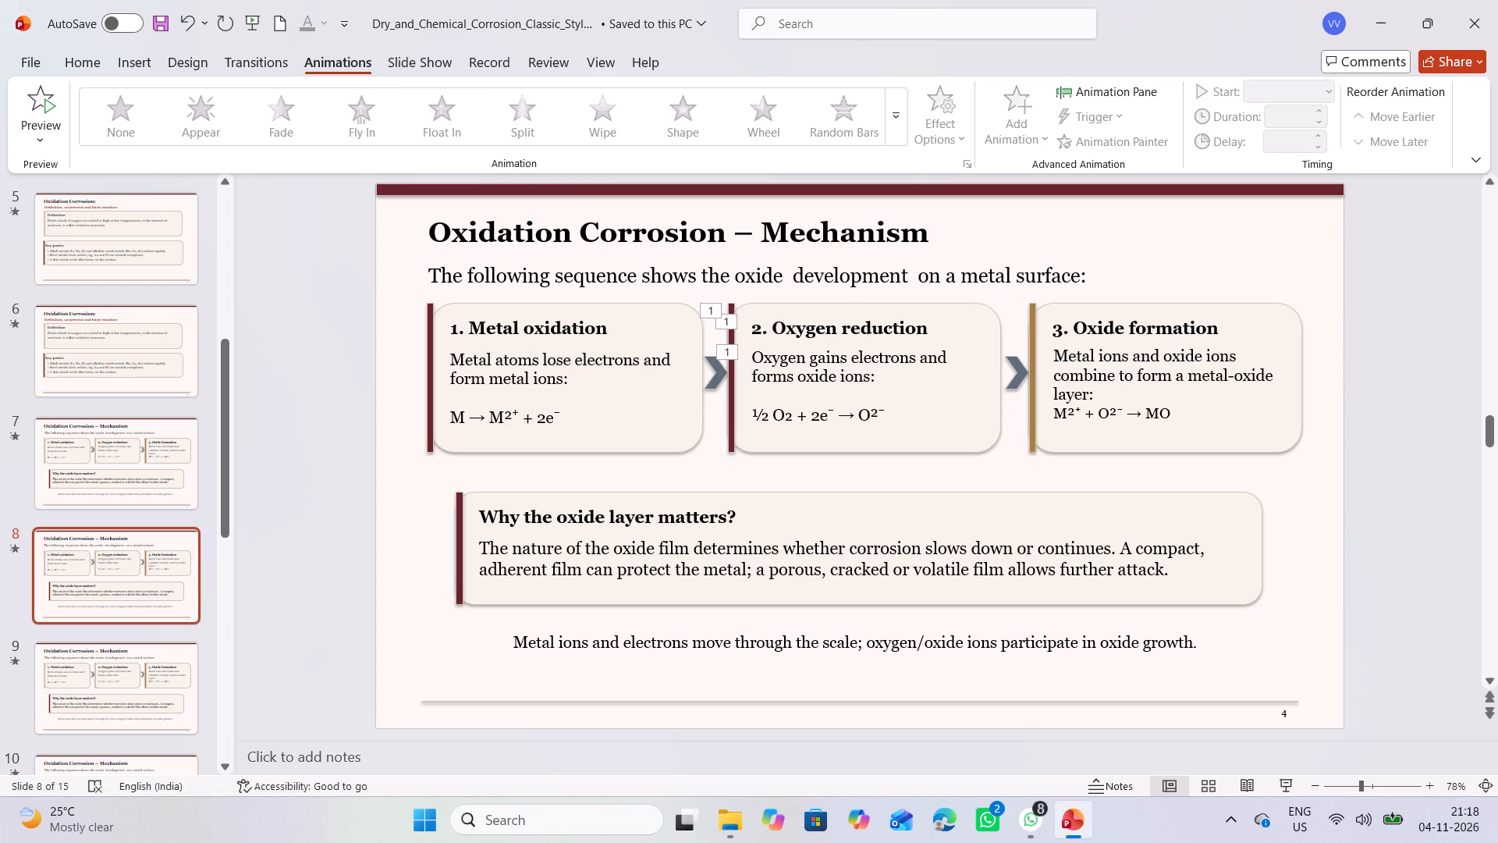
# Apply the Float In animation to all parts of the Oxide formation card on slide 9.
pyautogui.click(76, 666)
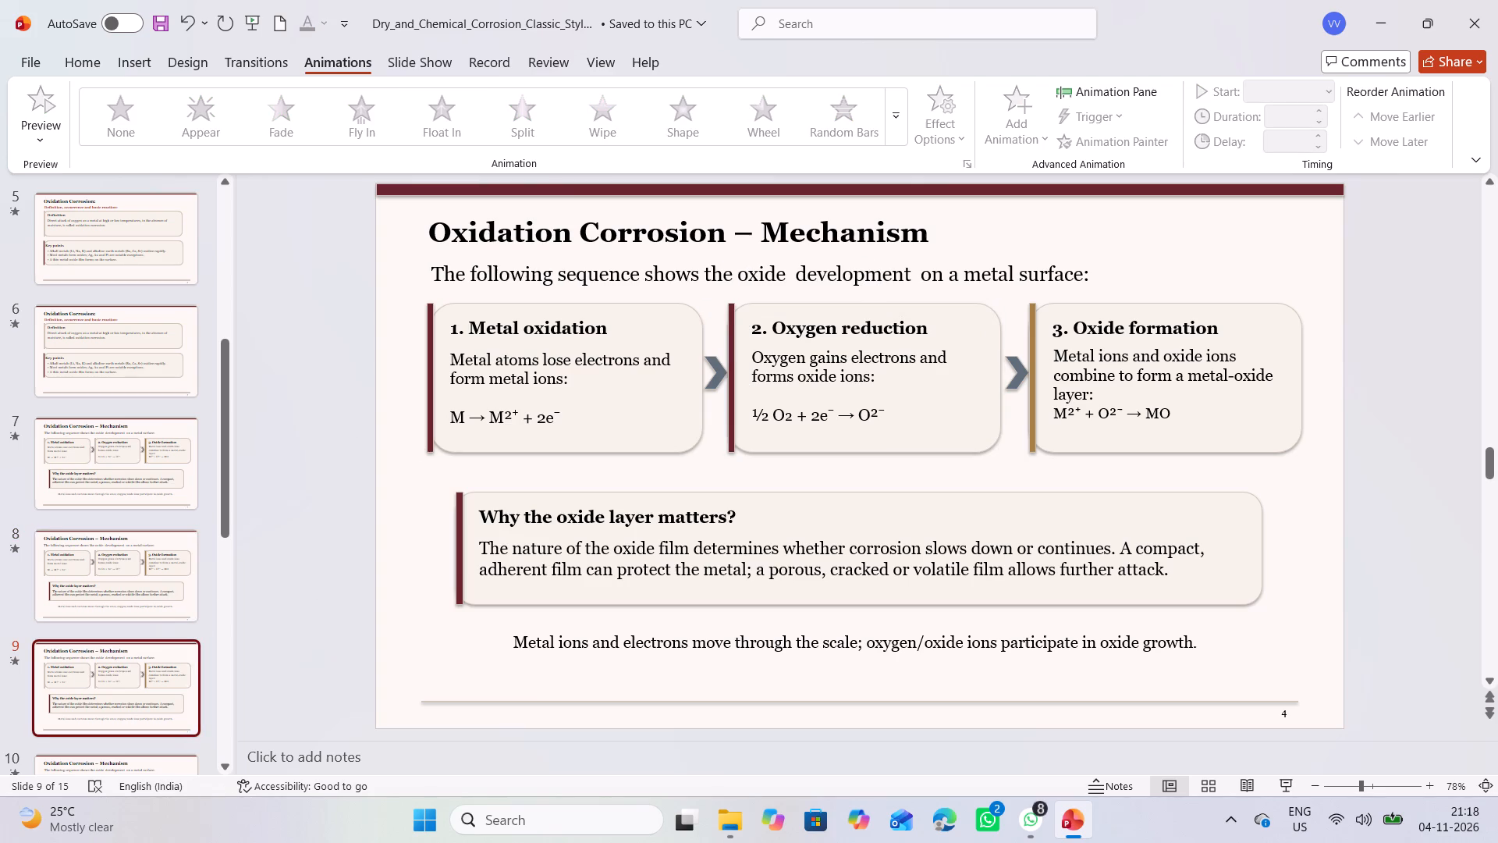
pyautogui.moveTo(1021, 467); pyautogui.dragTo(1345, 278)
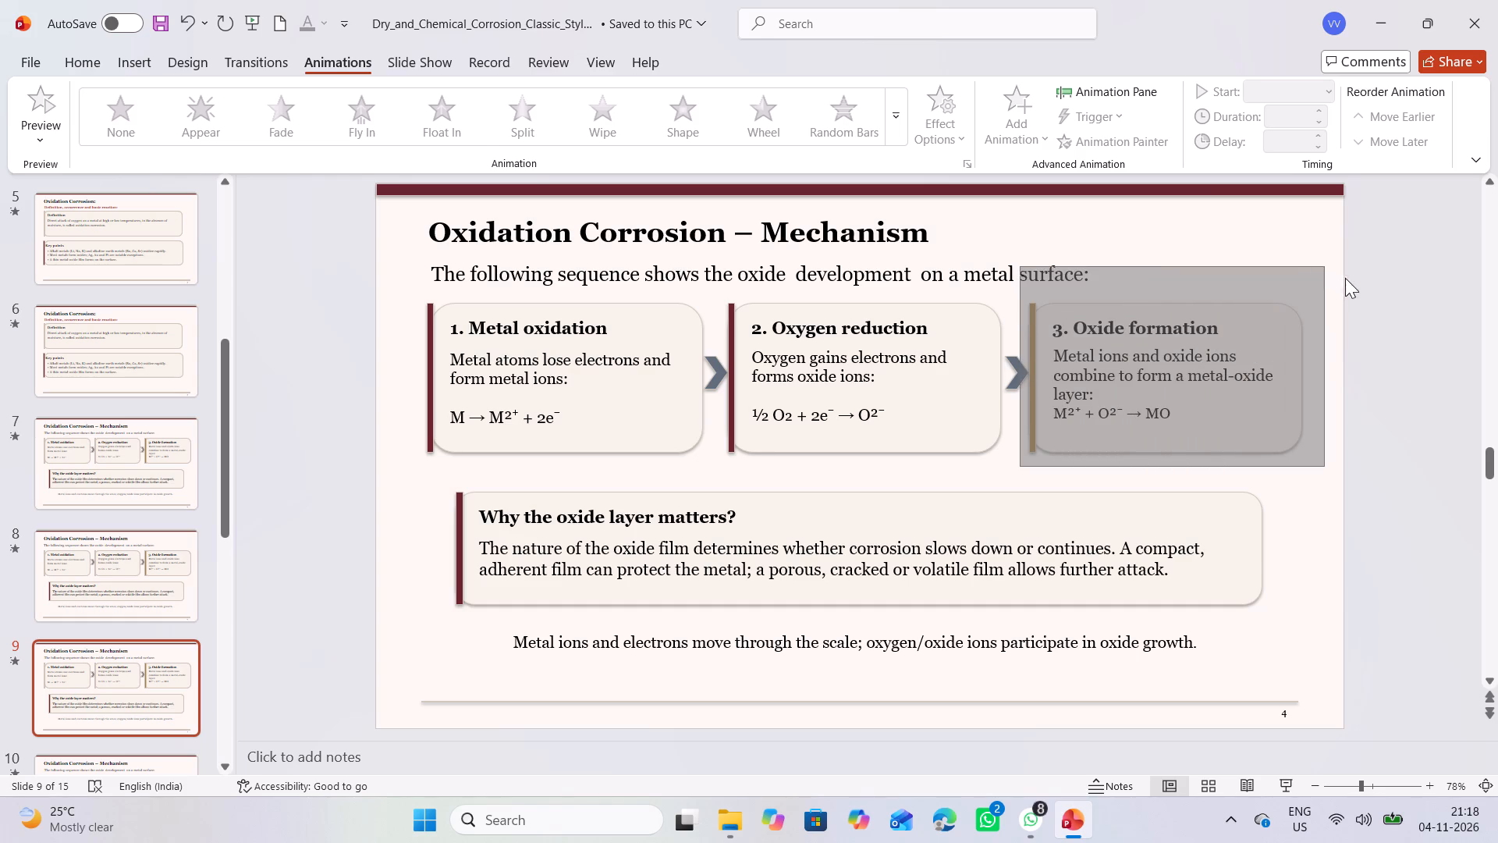
pyautogui.moveTo(1345, 278); pyautogui.dragTo(1328, 290)
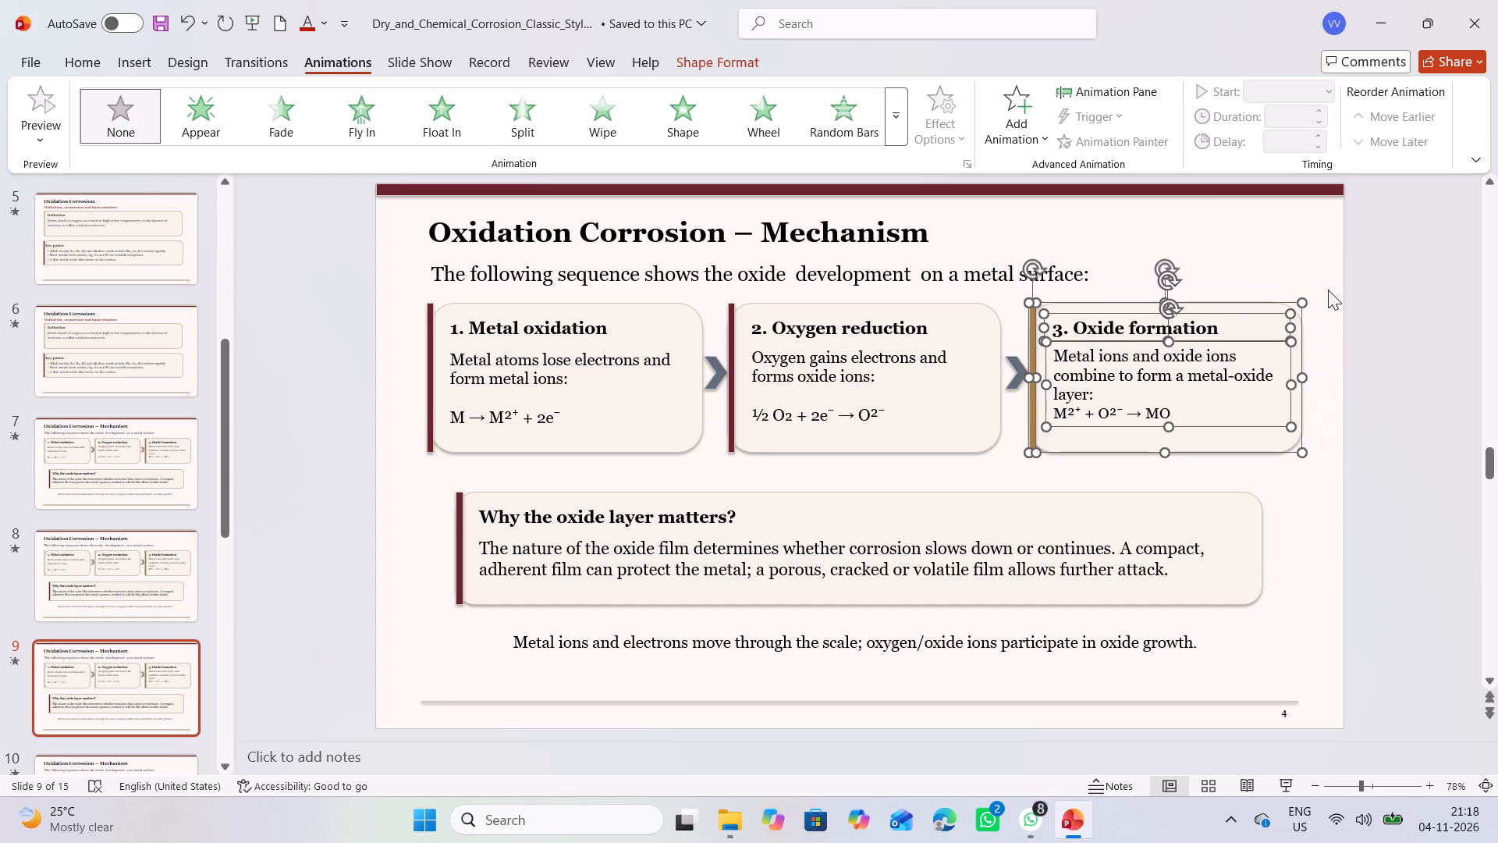
pyautogui.click(445, 125)
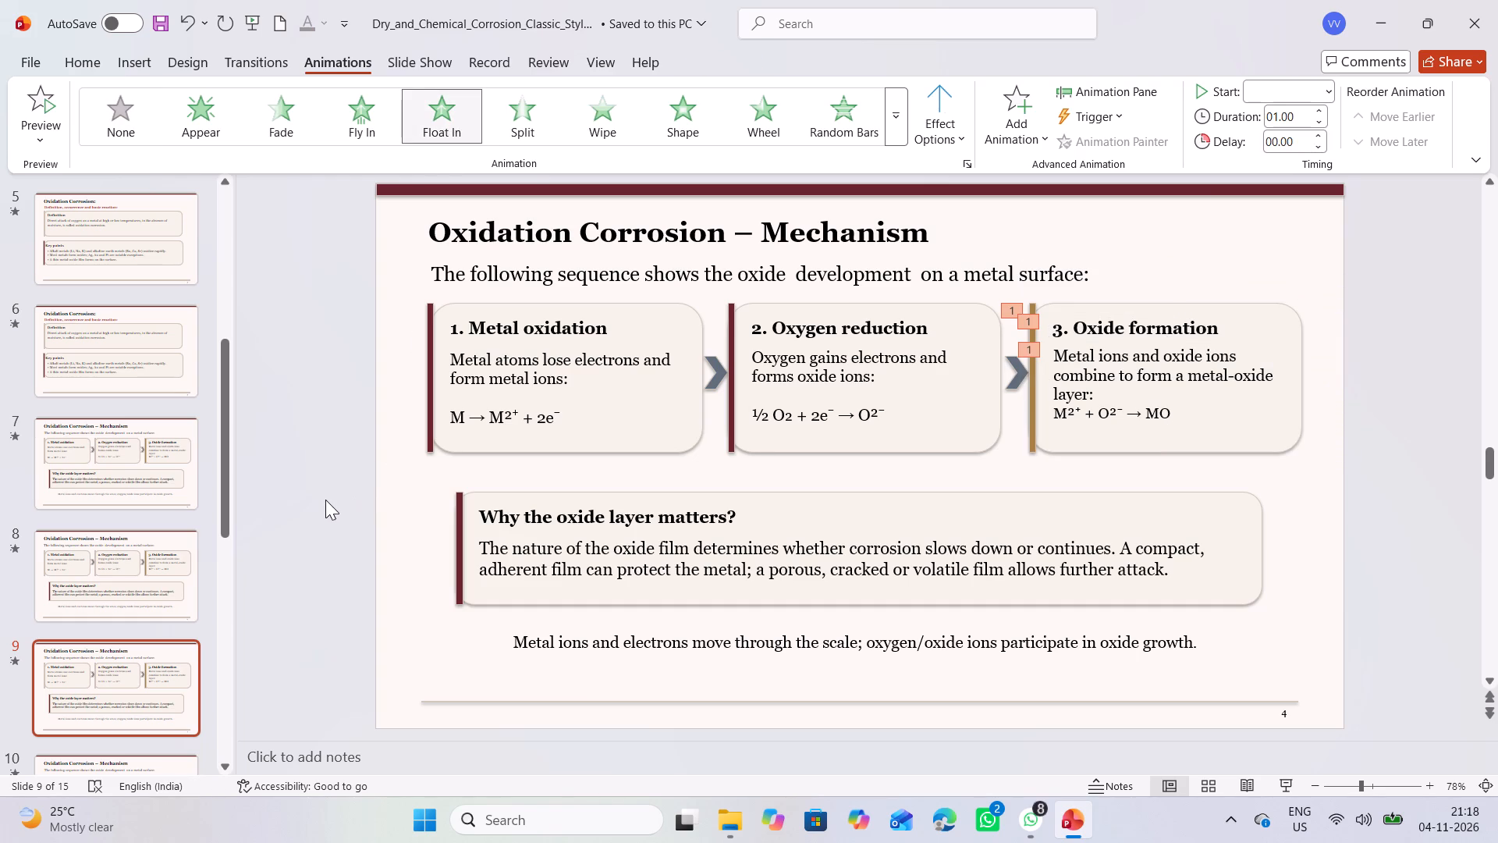
pyautogui.click(379, 506)
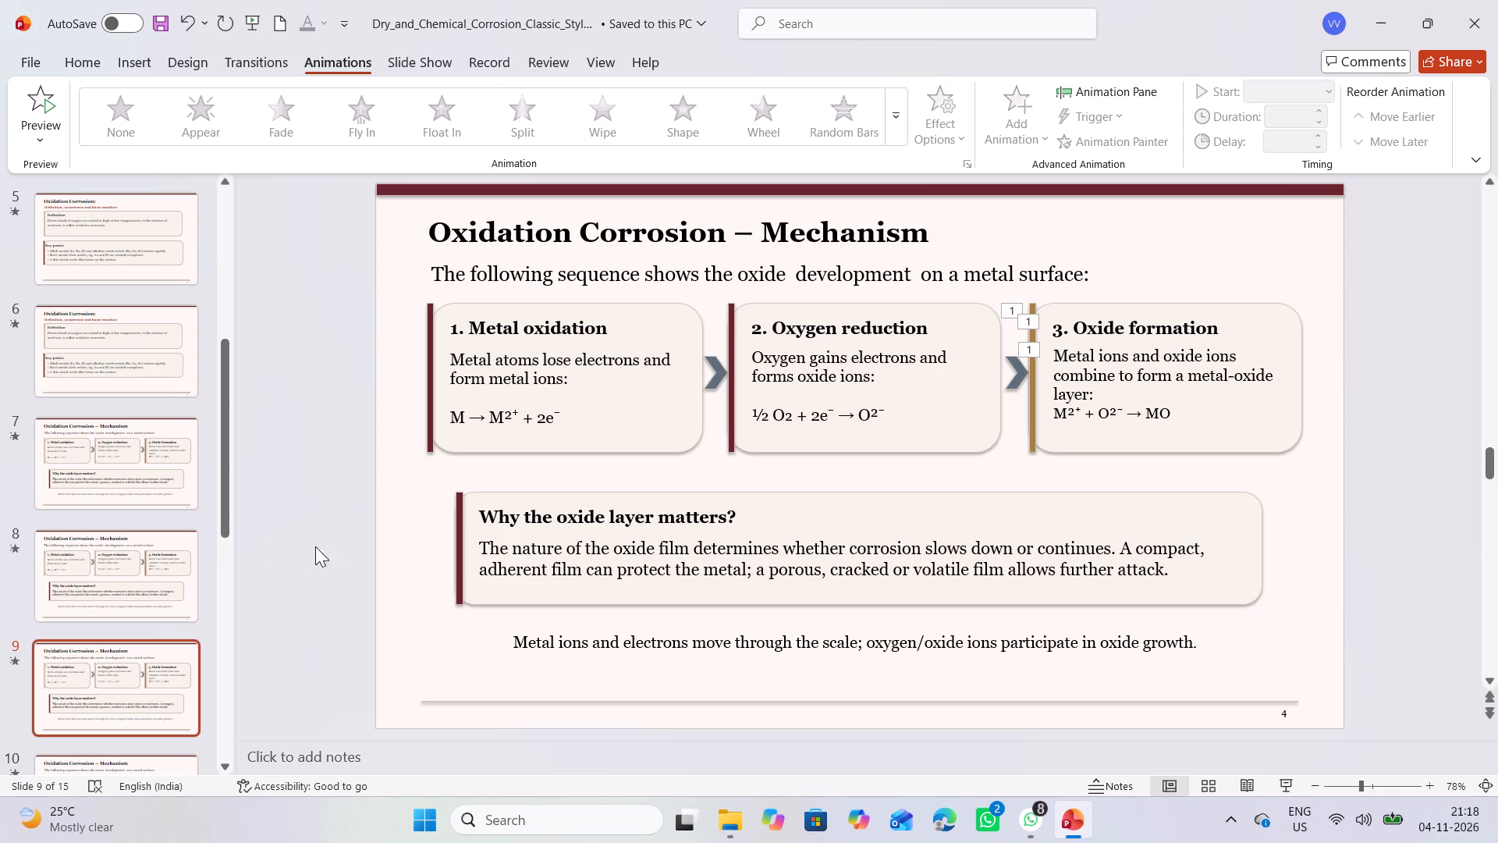
# Apply the Appear animation to the "Why the oxide layer matters?" card and the sentence below it on slide 10.
pyautogui.scroll(-1, 186, 631)
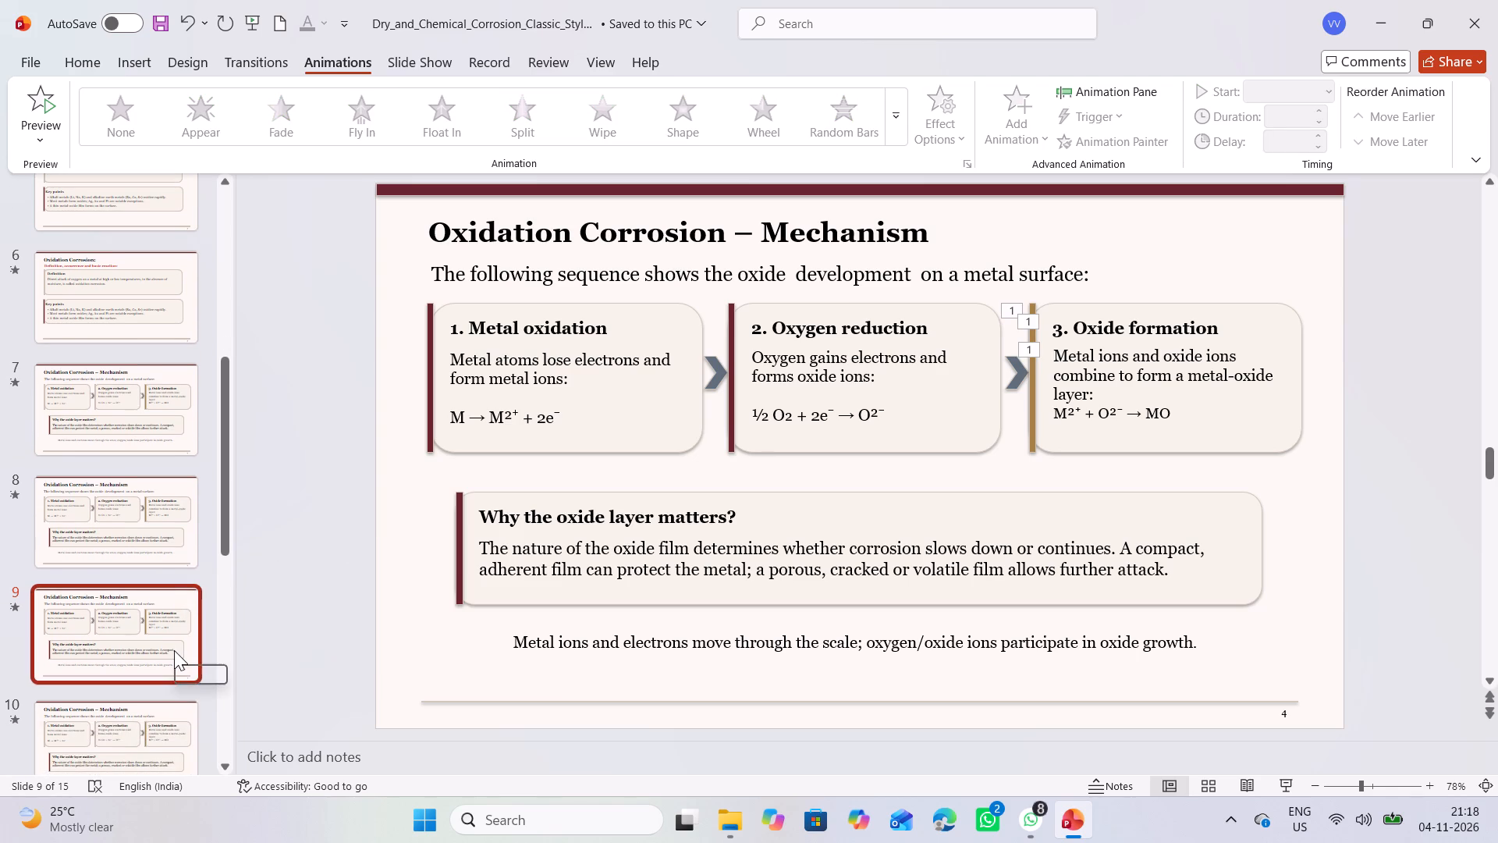
pyautogui.scroll(-1, 174, 650)
pyautogui.click(173, 656)
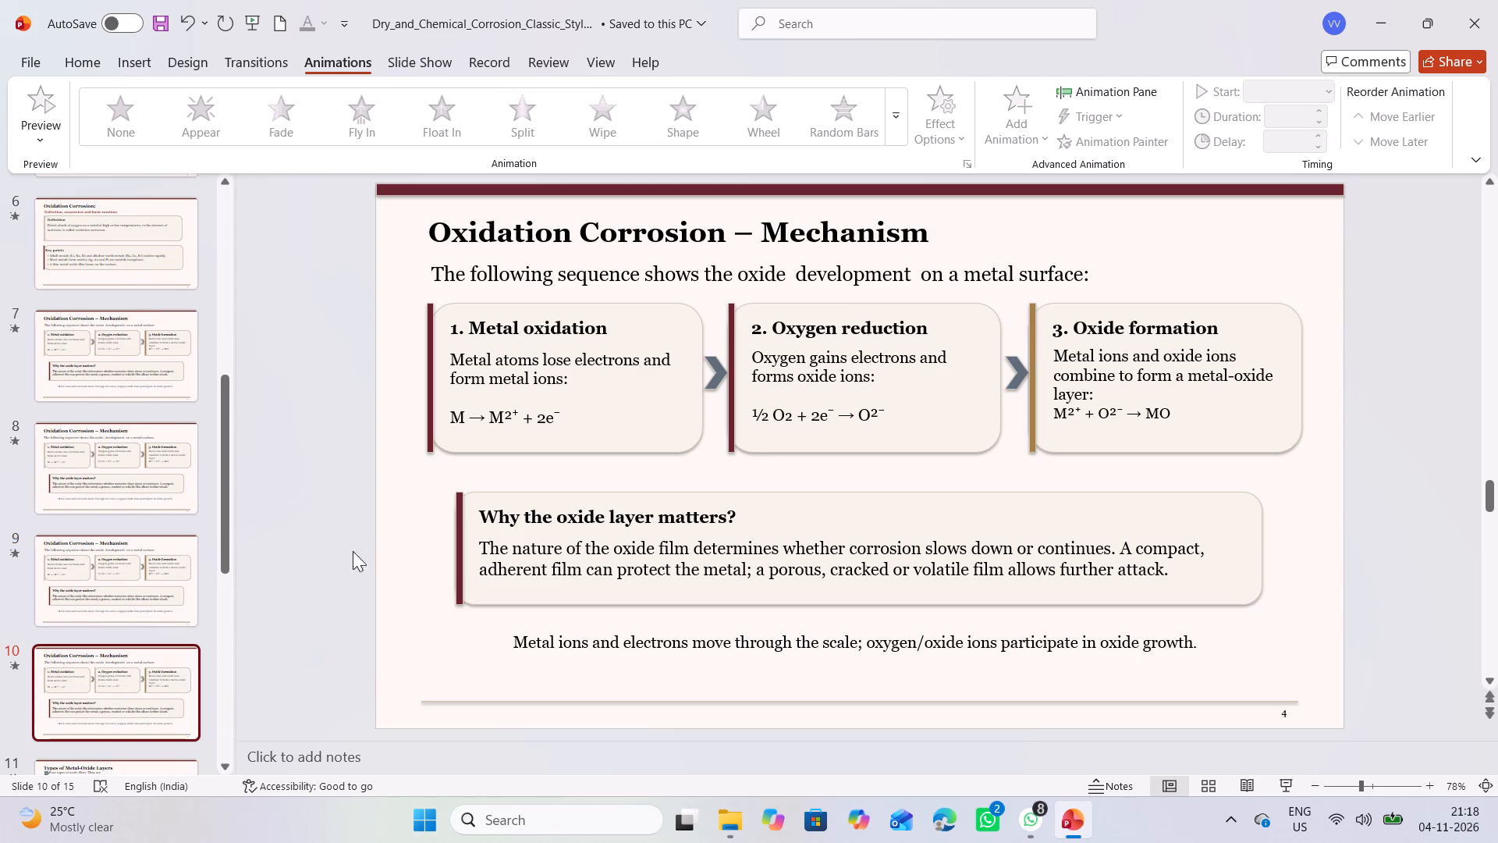
pyautogui.moveTo(449, 483); pyautogui.dragTo(1025, 610)
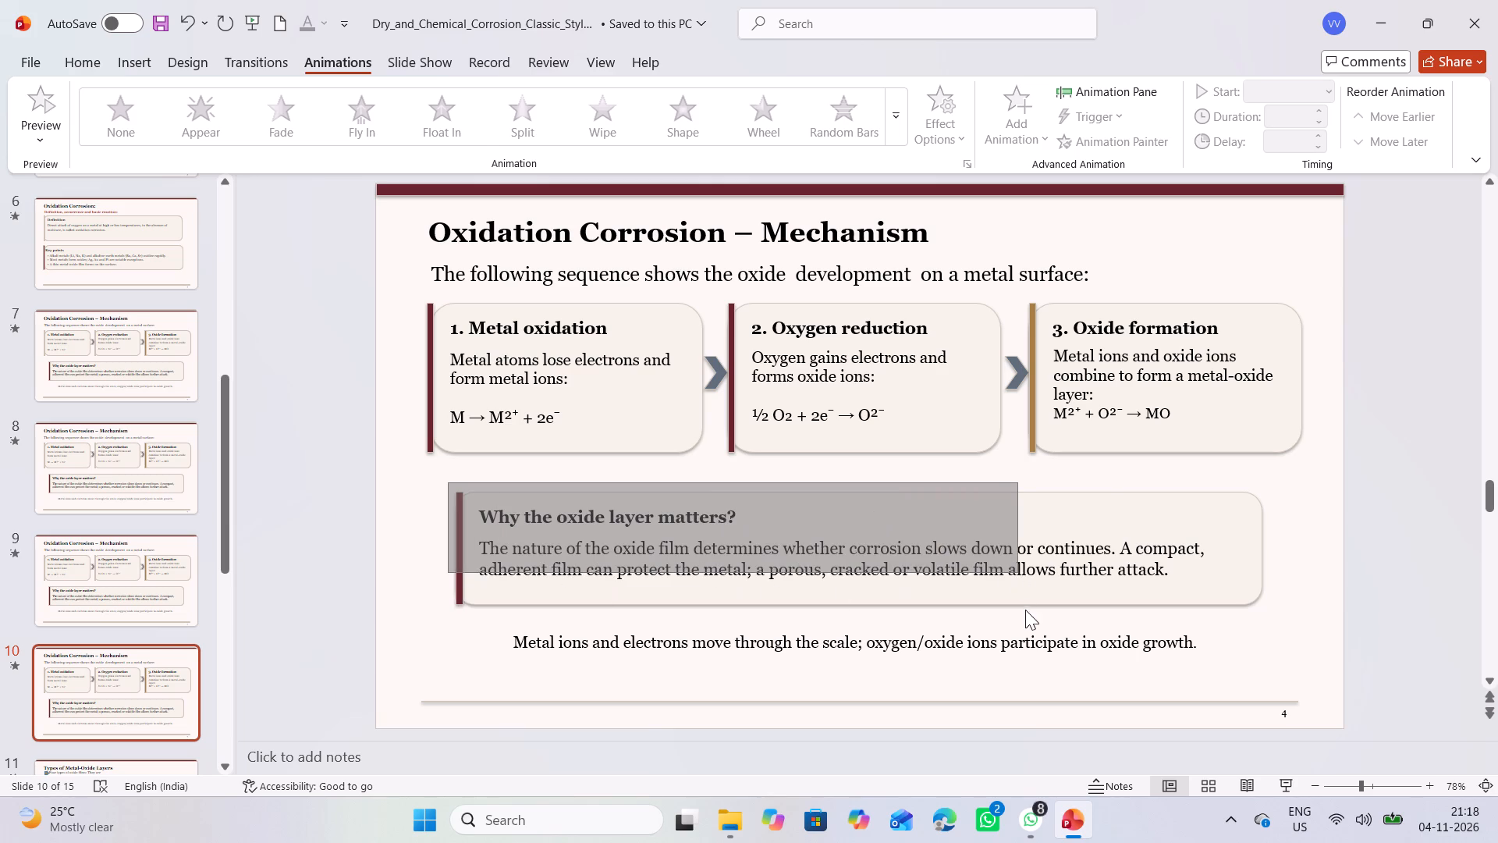
pyautogui.moveTo(1025, 610); pyautogui.dragTo(1309, 613)
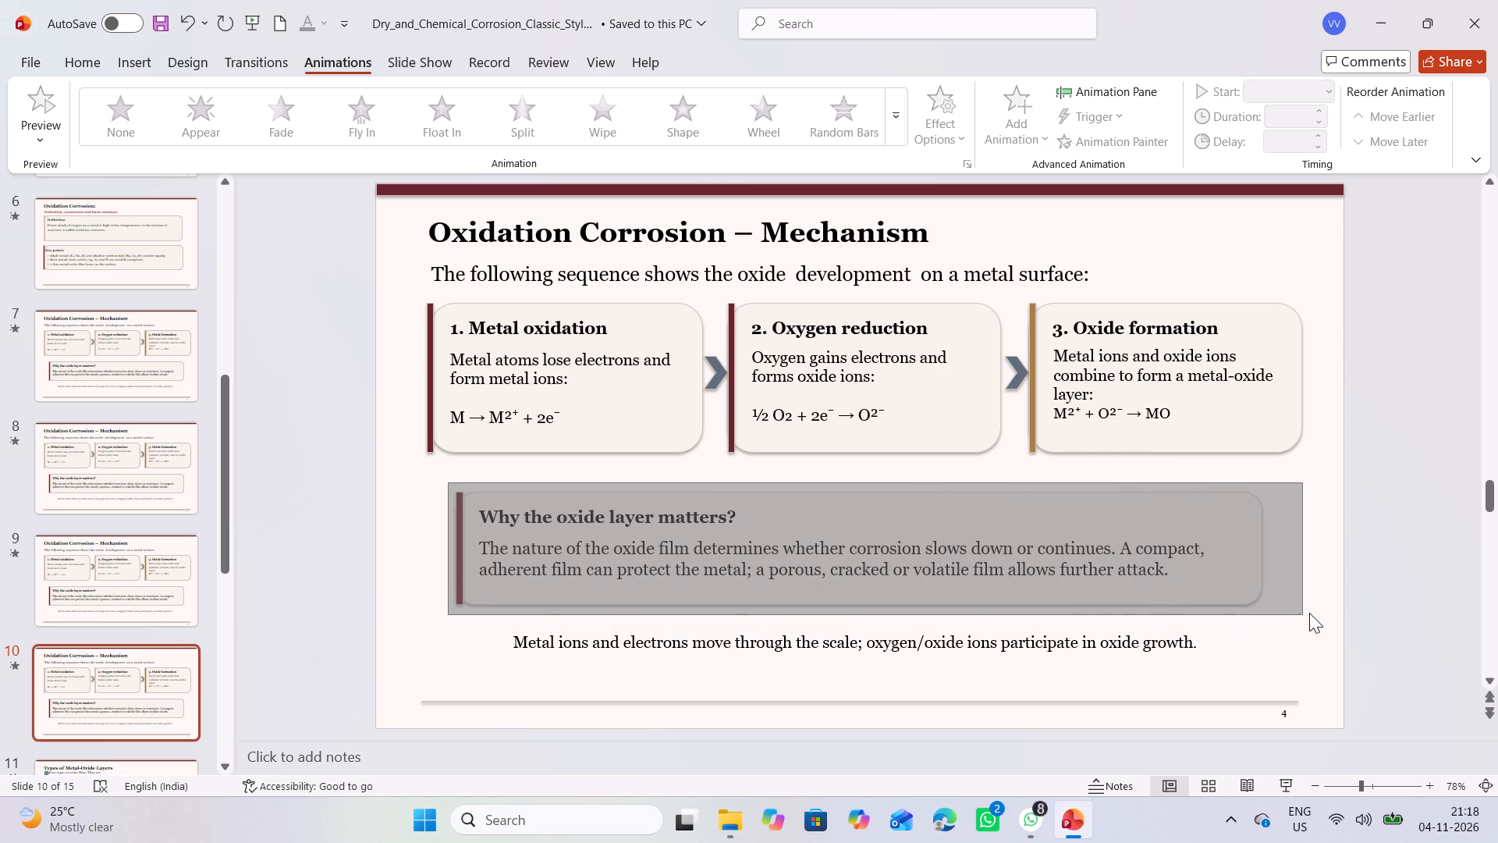
pyautogui.moveTo(1309, 613); pyautogui.dragTo(1301, 618)
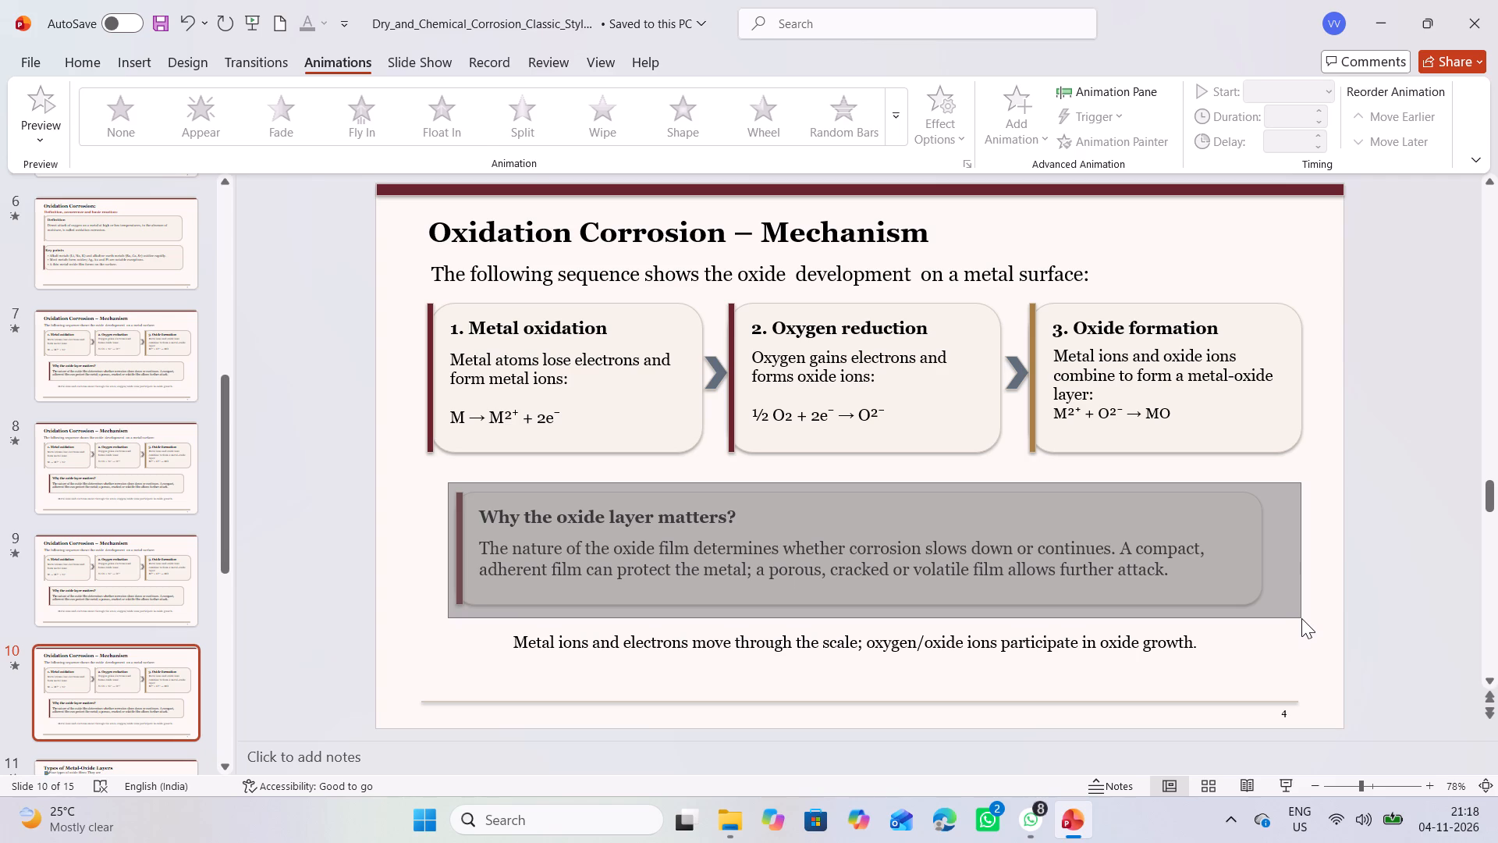
pyautogui.moveTo(1301, 618); pyautogui.dragTo(1302, 647)
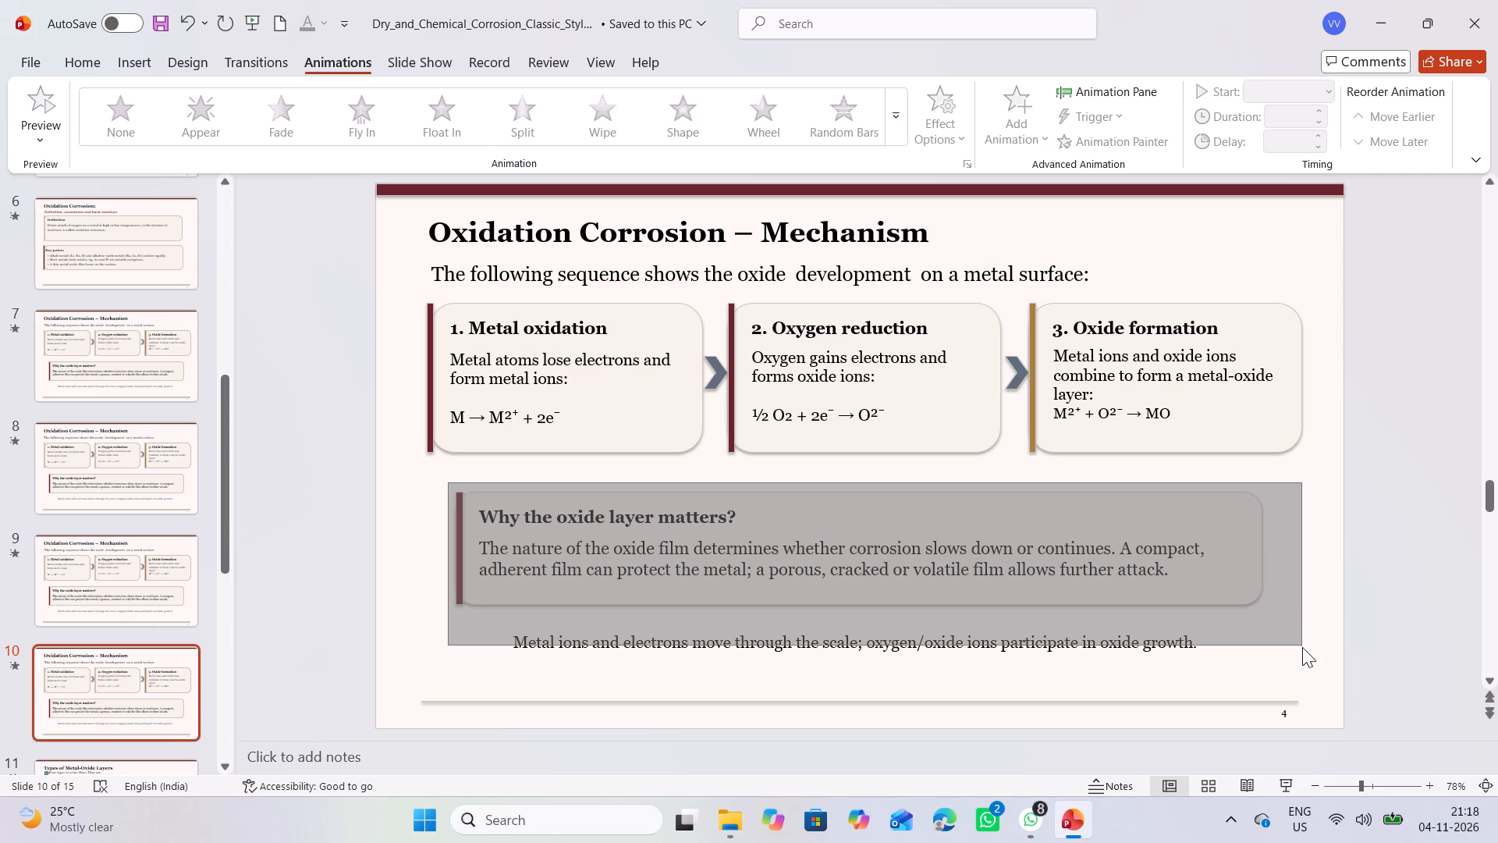
pyautogui.moveTo(1302, 647); pyautogui.dragTo(1302, 663)
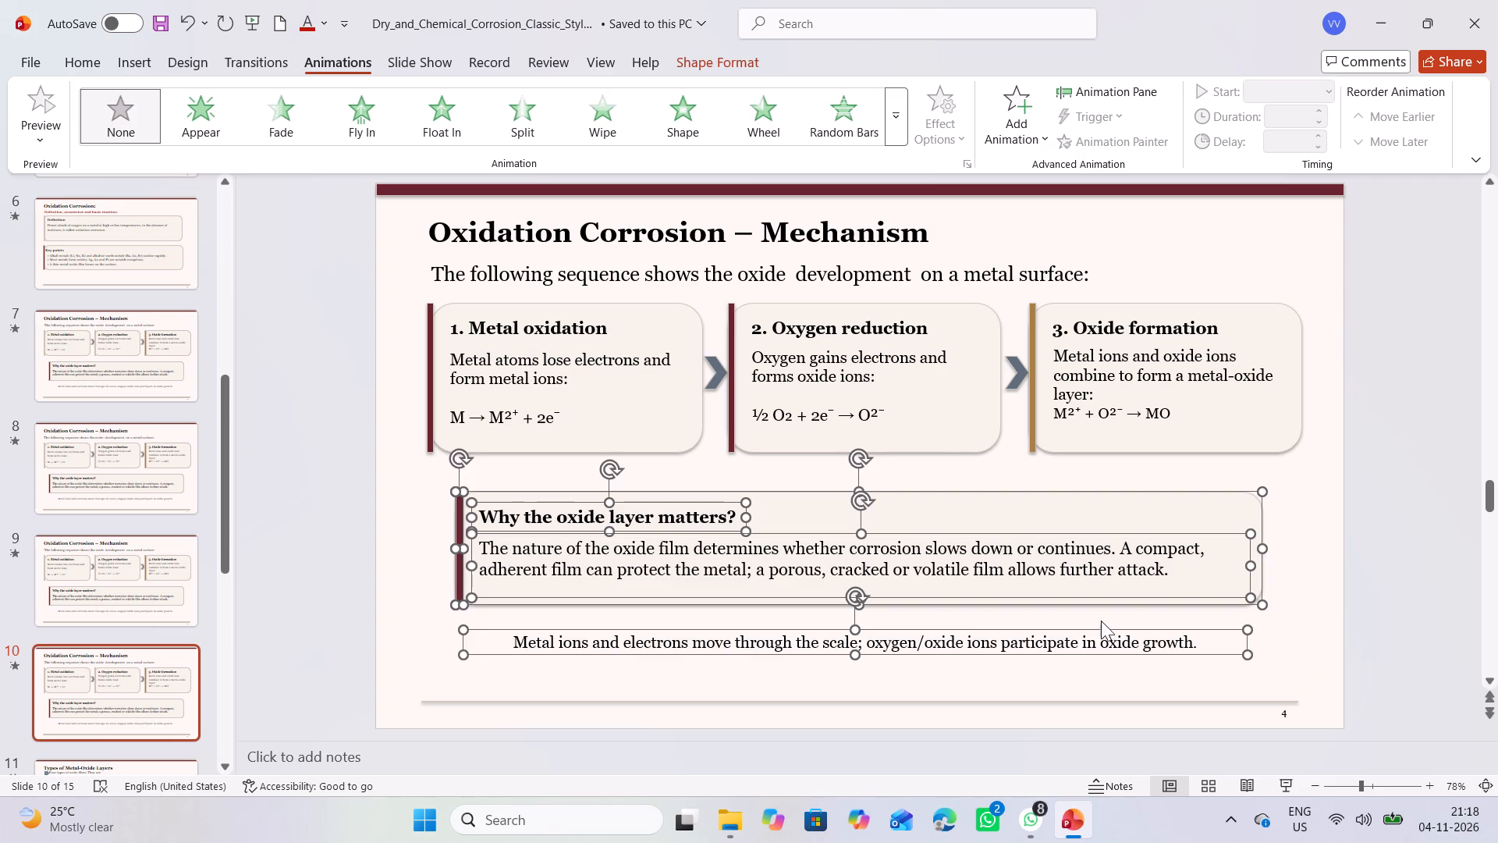
pyautogui.click(207, 123)
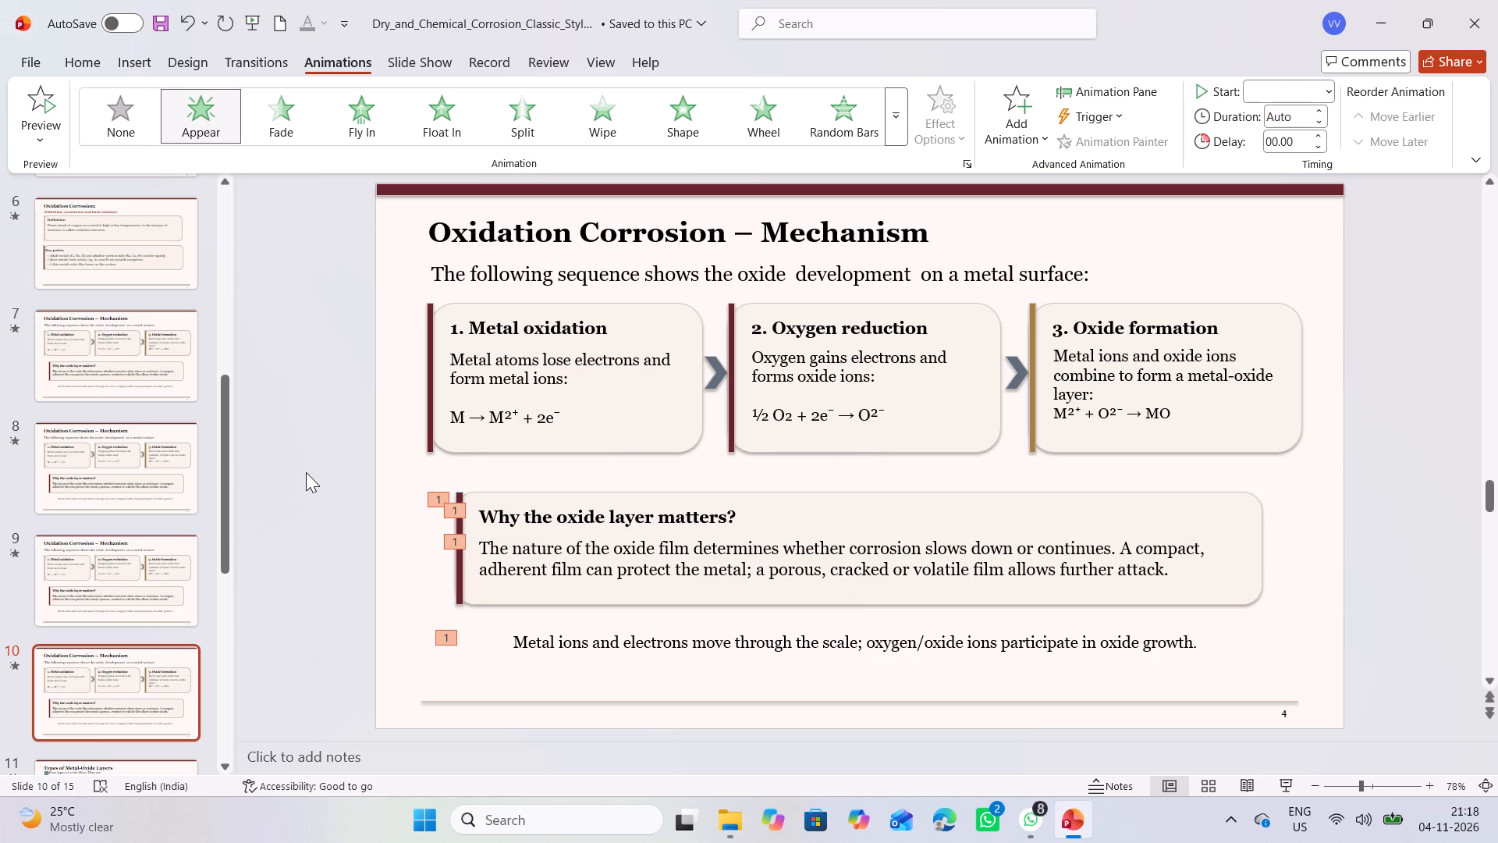
# Duplicate the Types of Metal-Oxide Layers slide three times, giving four copies as slides 11 to 14.
pyautogui.scroll(-1, 160, 731)
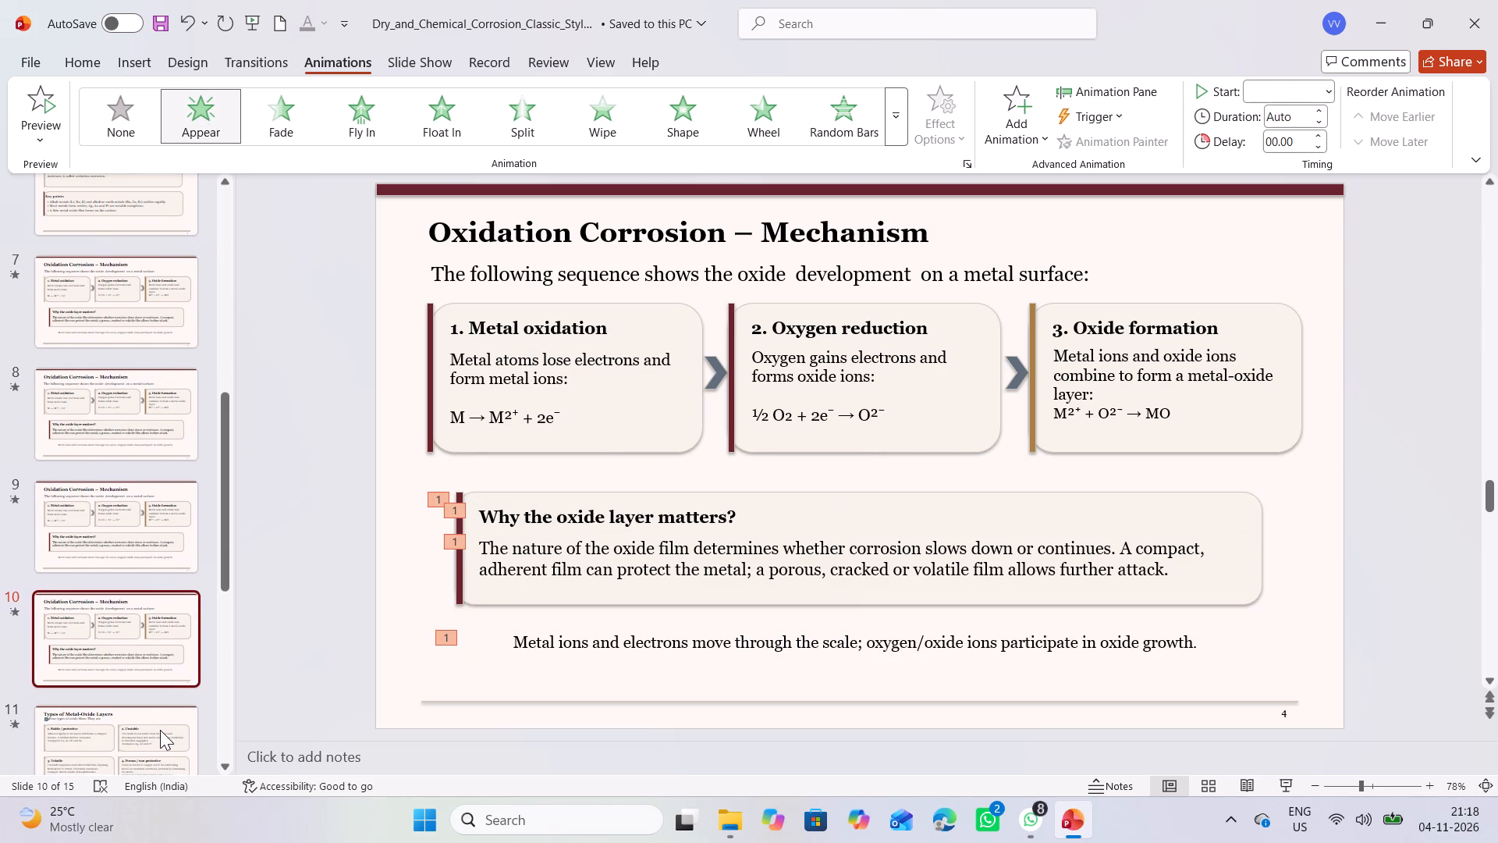
pyautogui.click(160, 730)
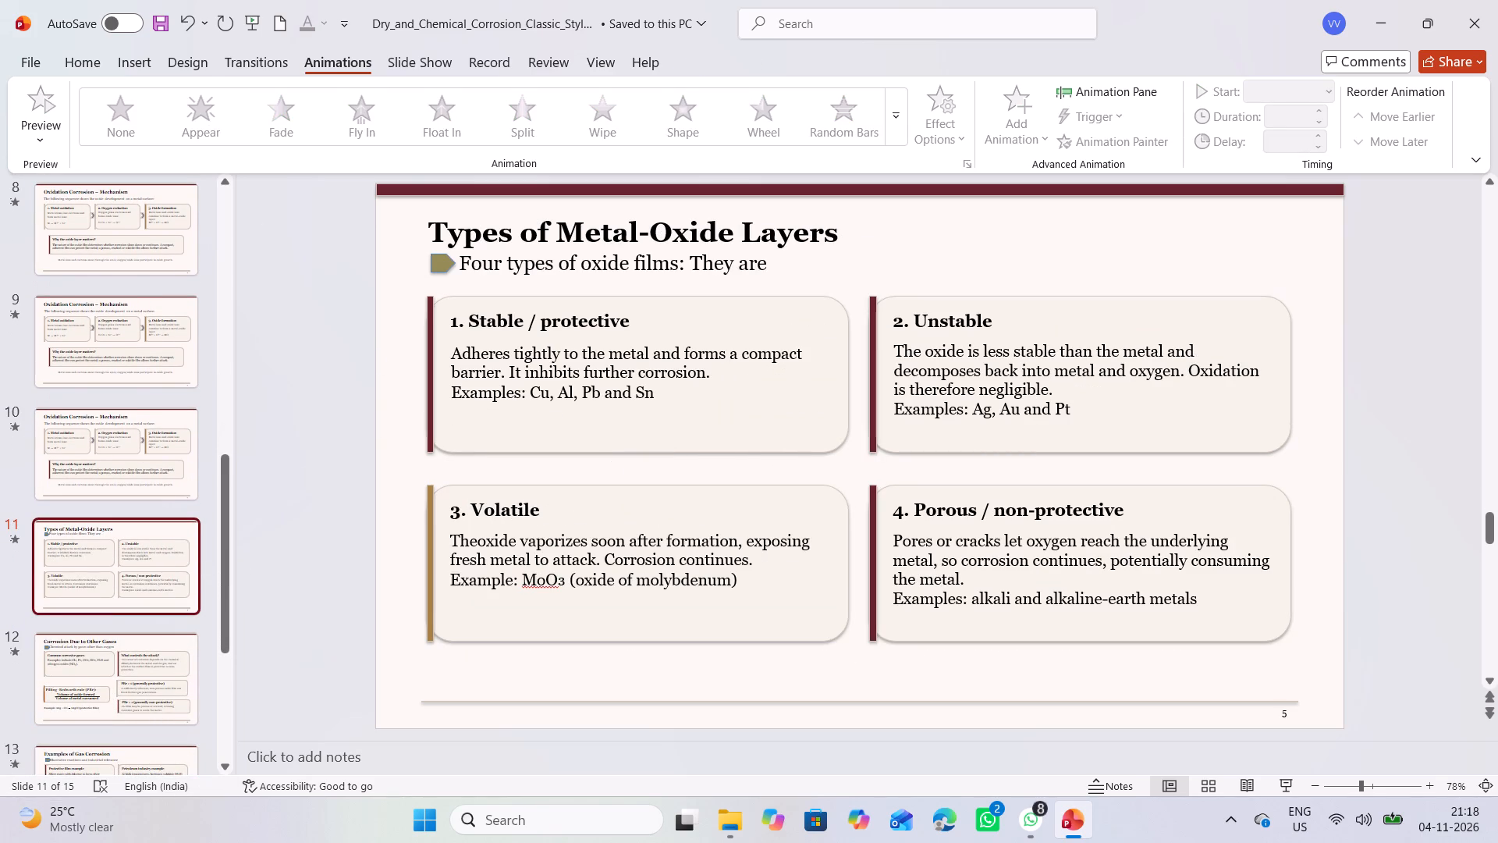
pyautogui.rightClick(116, 572)
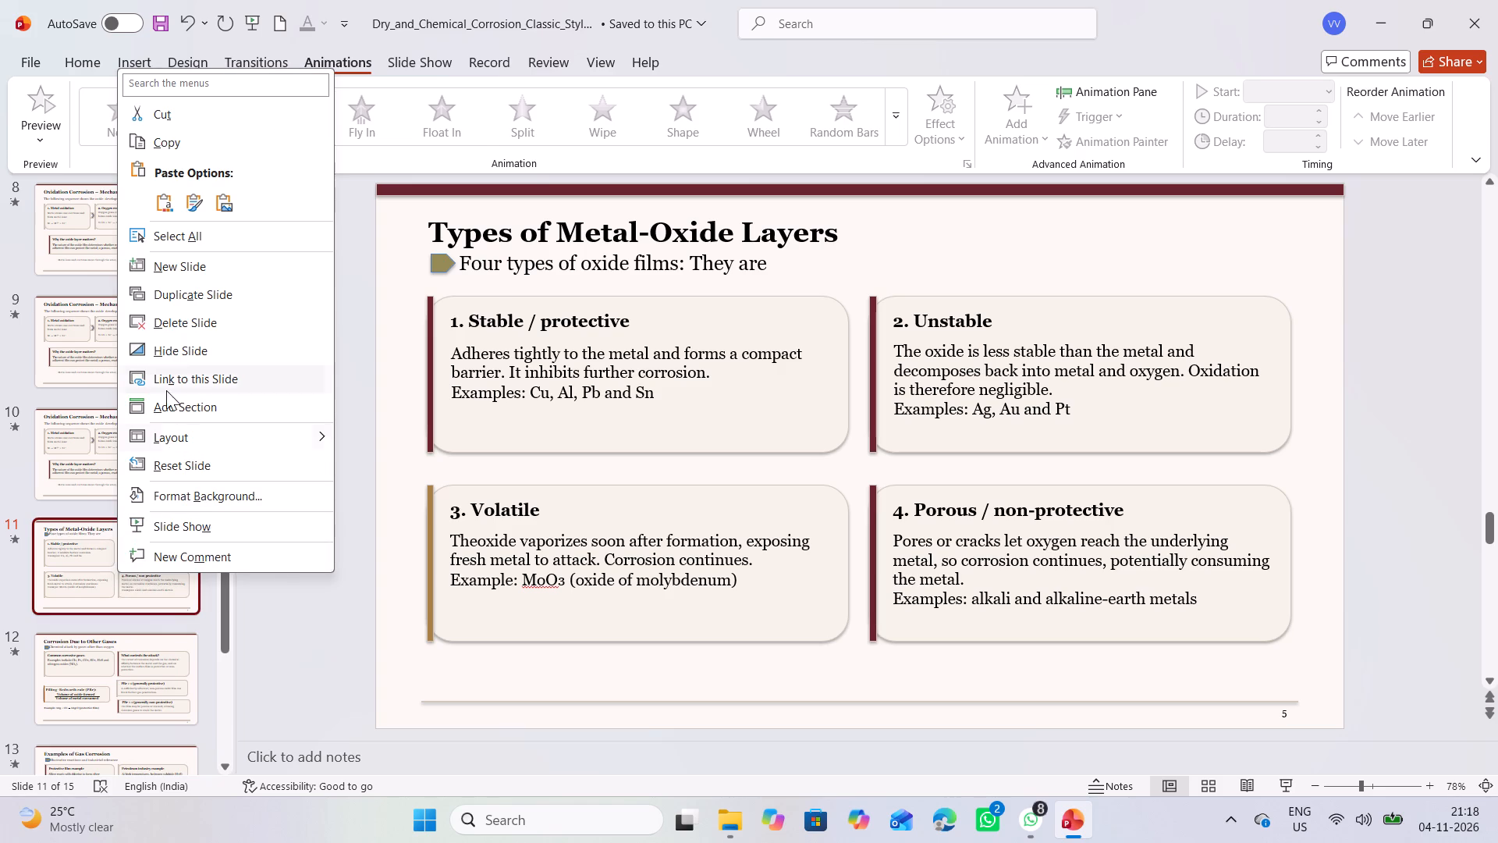
pyautogui.click(173, 297)
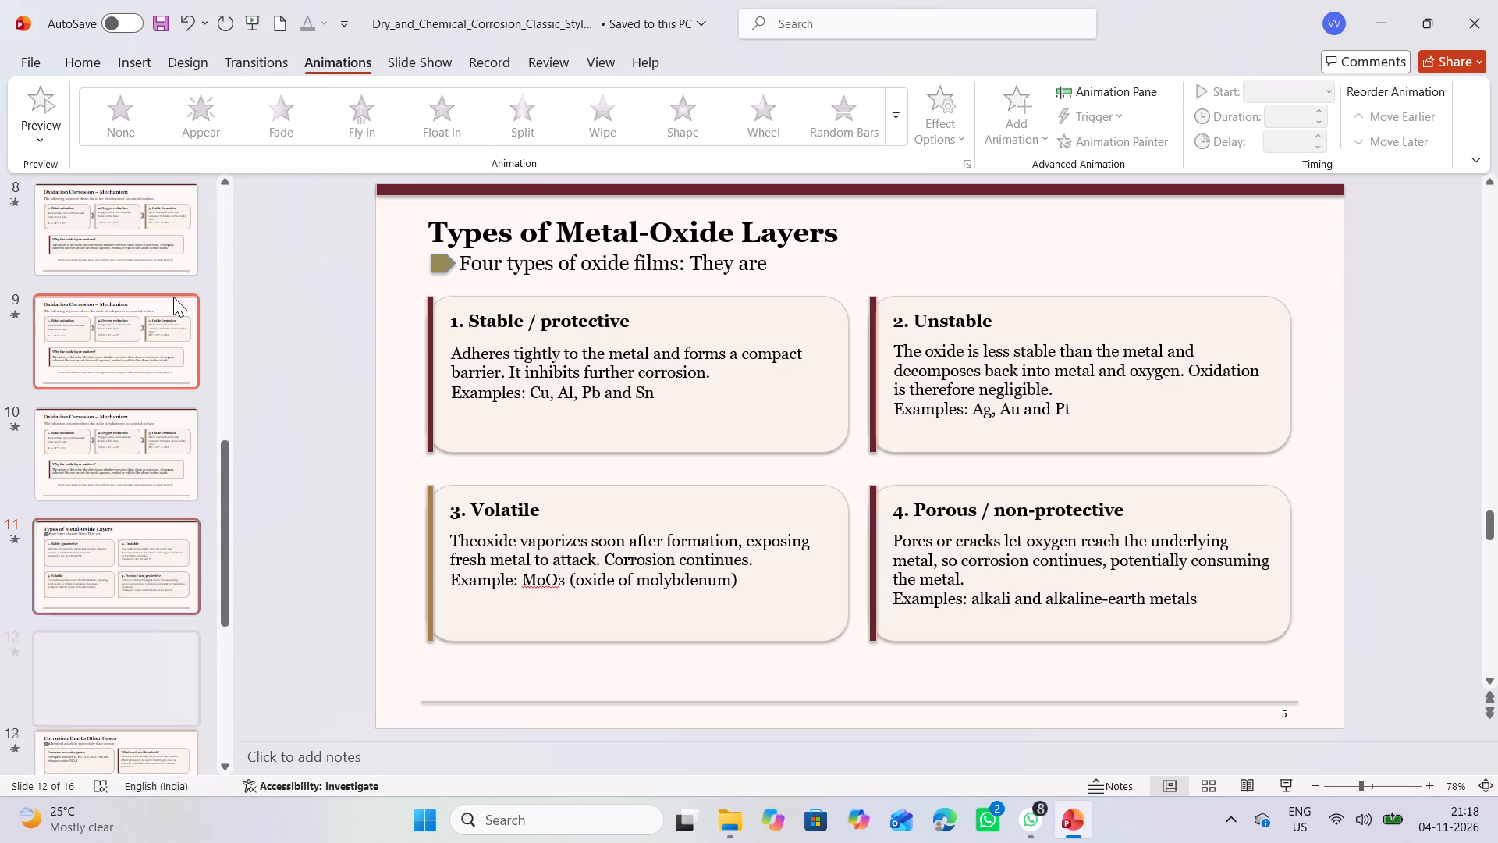
pyautogui.rightClick(155, 698)
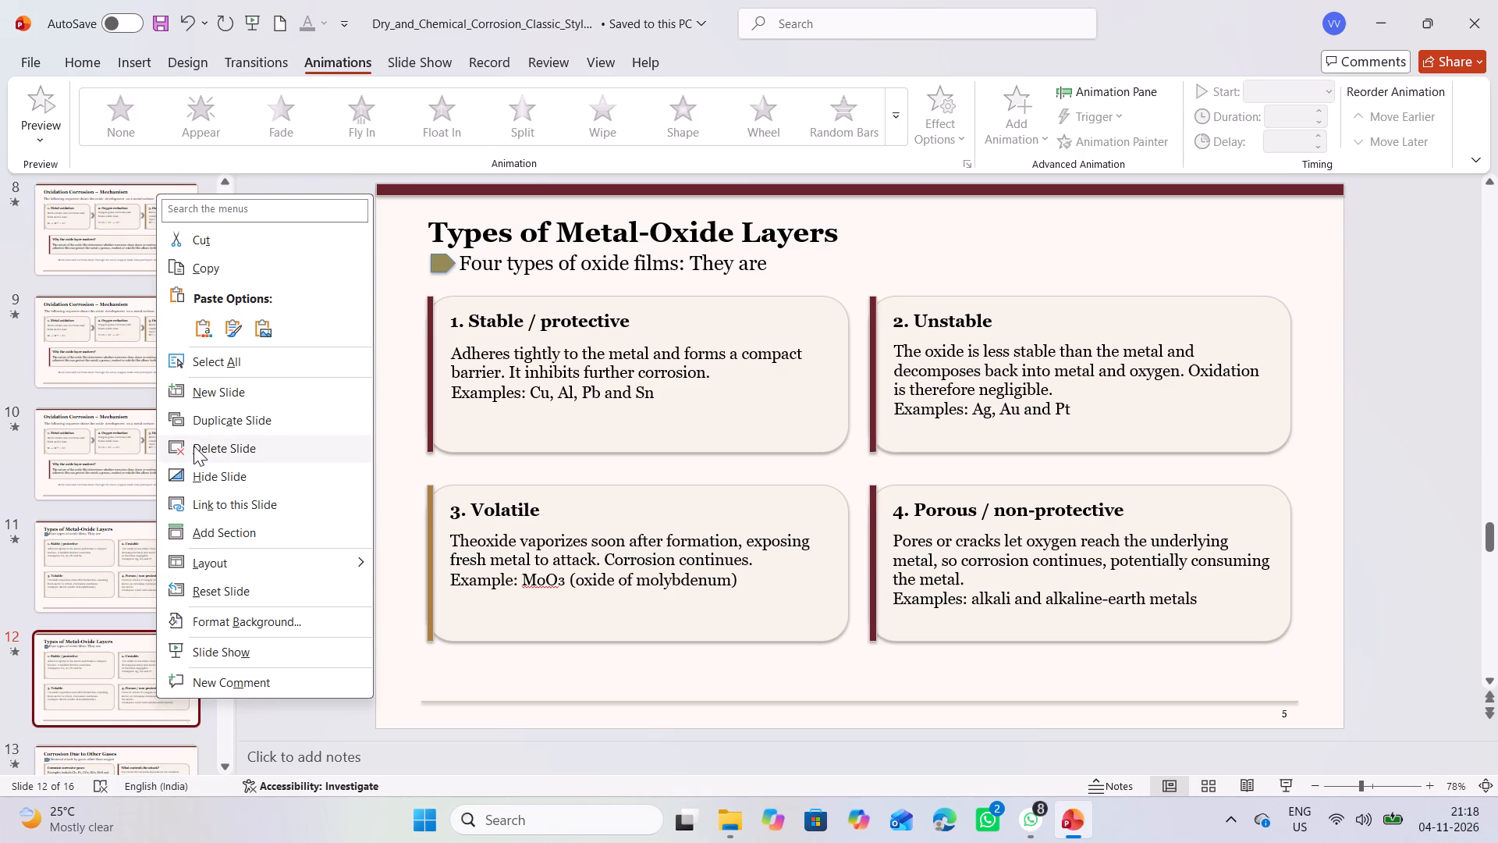
pyautogui.click(194, 428)
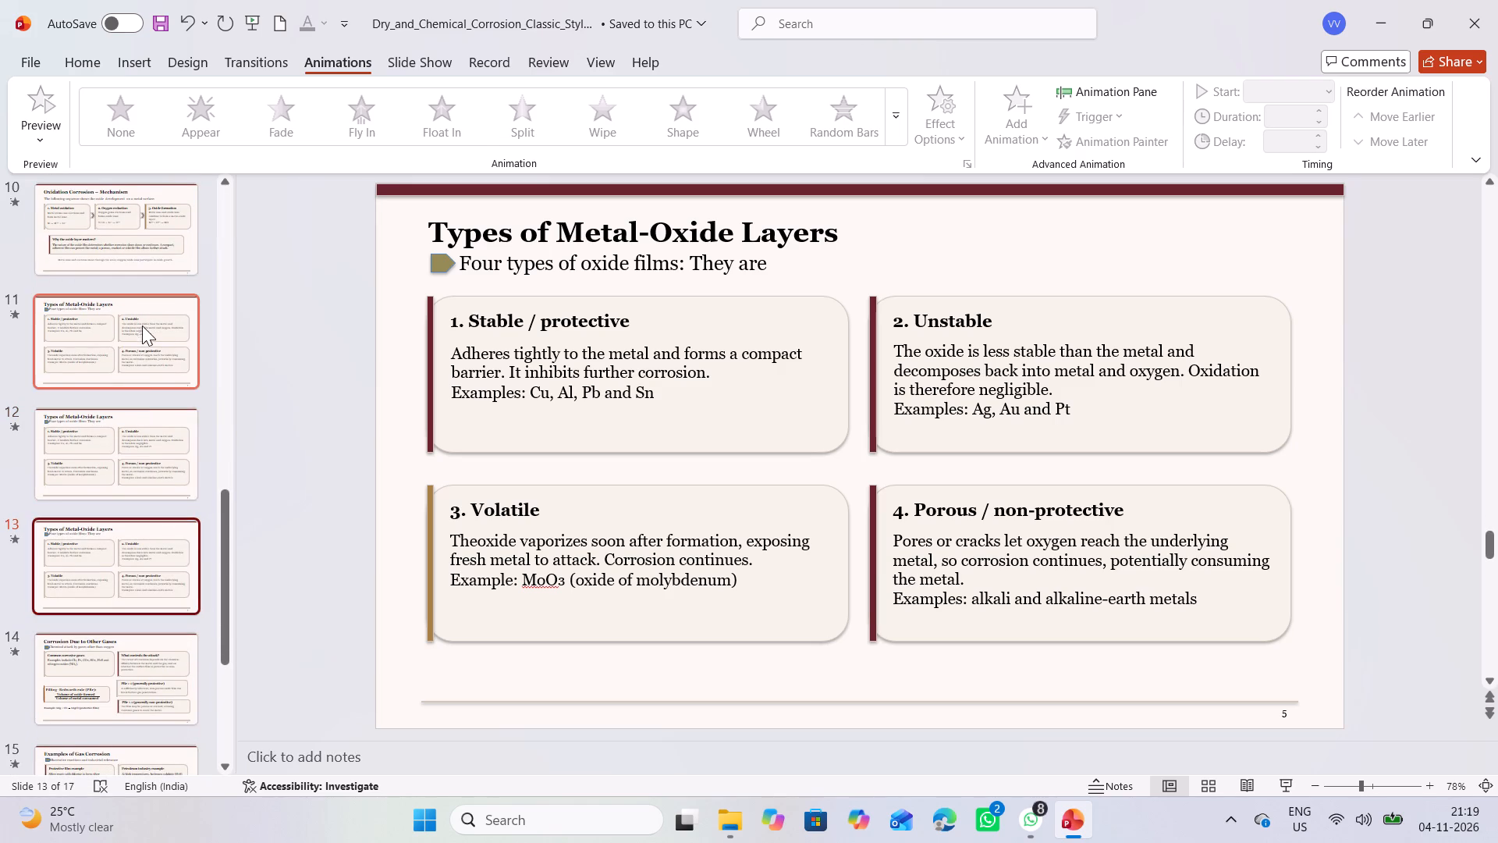
pyautogui.rightClick(152, 543)
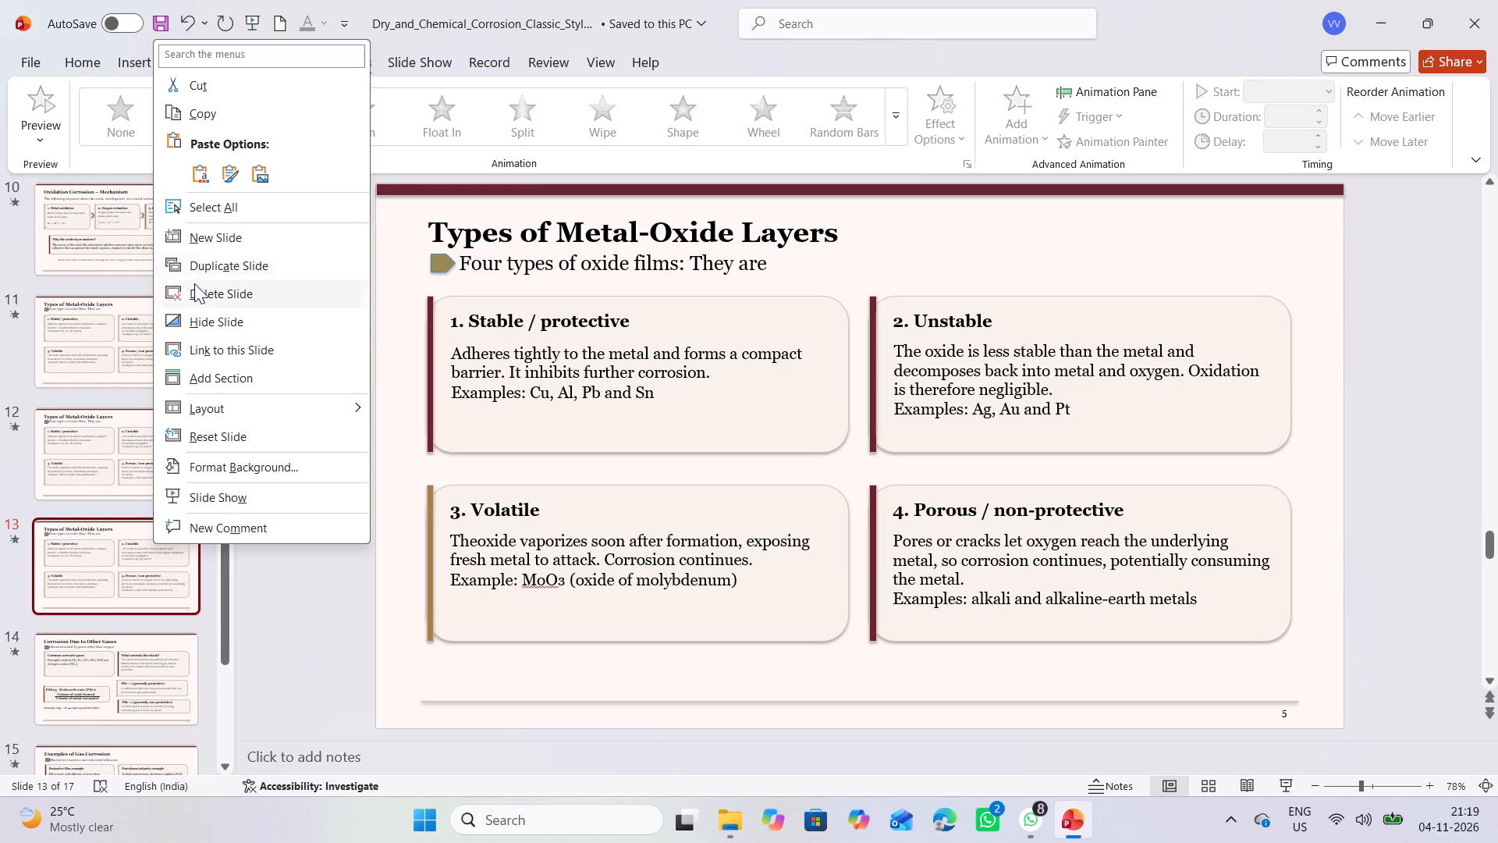
pyautogui.click(193, 271)
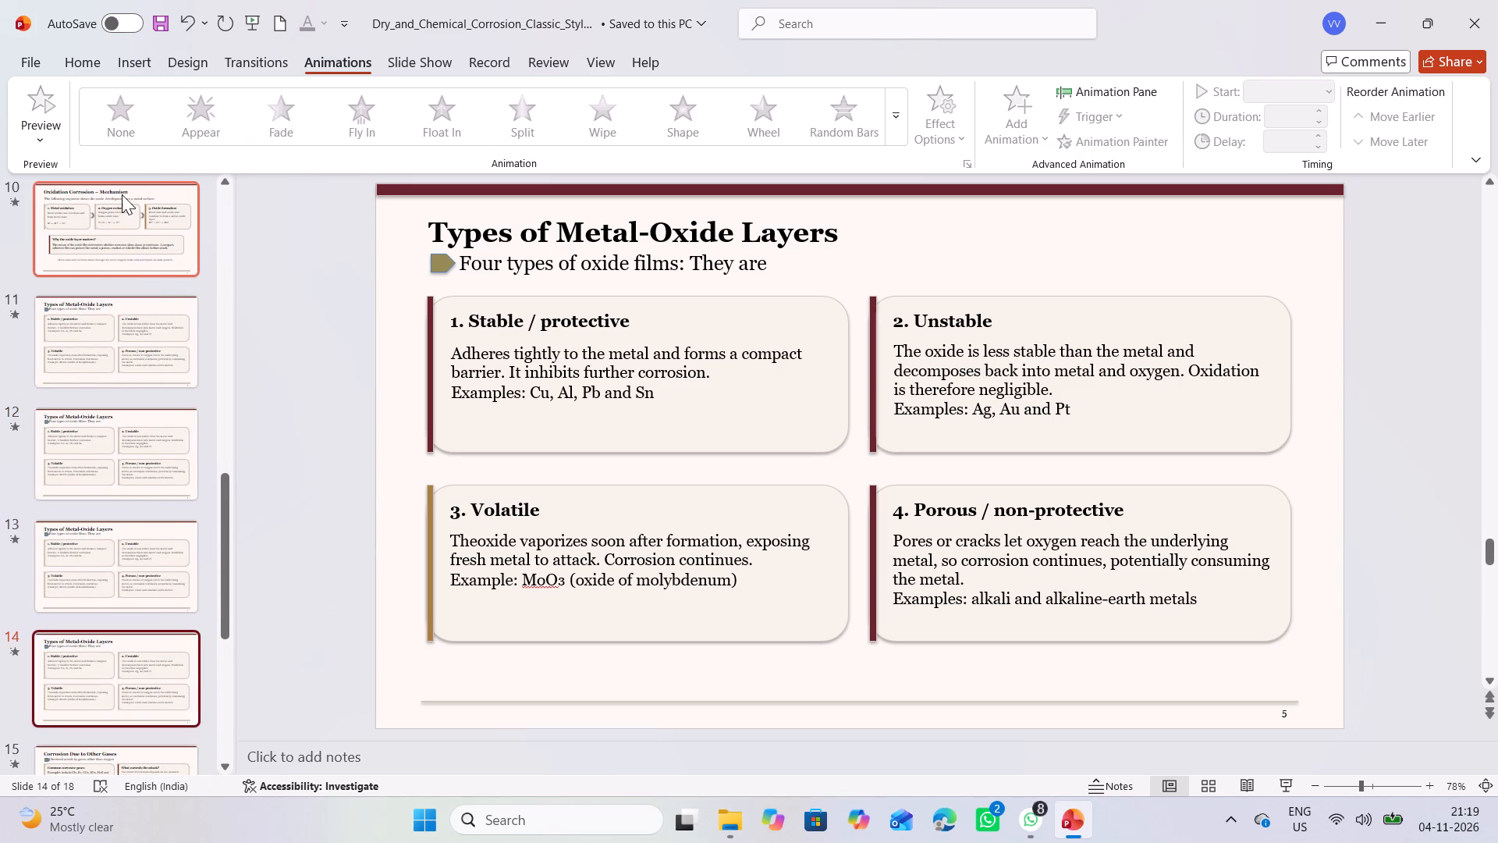
# Apply the Appear animation to all parts of the "1. Stable / protective" card on slide 11.
pyautogui.click(133, 308)
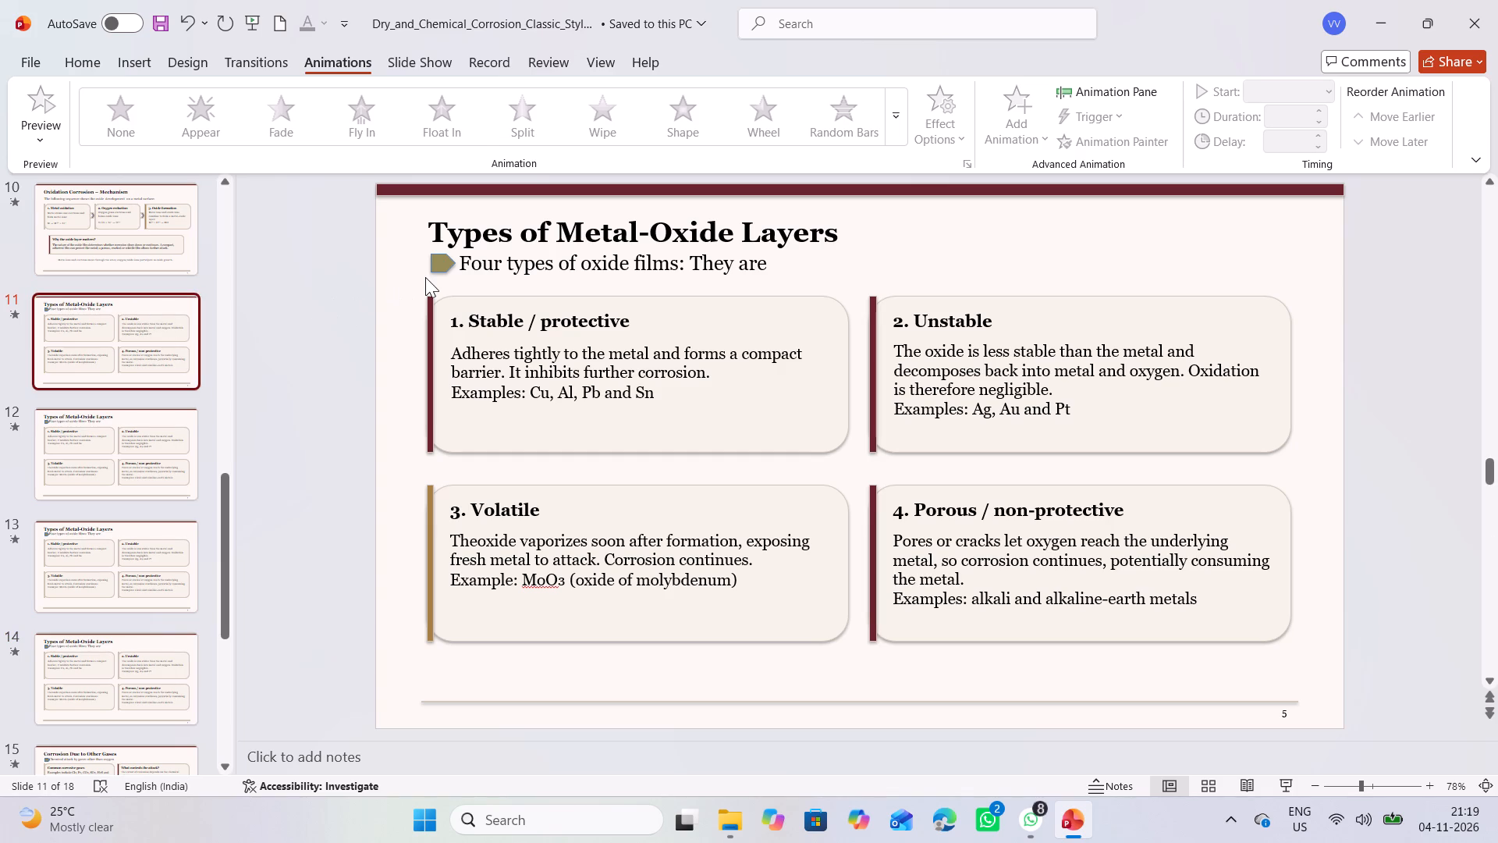
pyautogui.moveTo(417, 286); pyautogui.dragTo(426, 297)
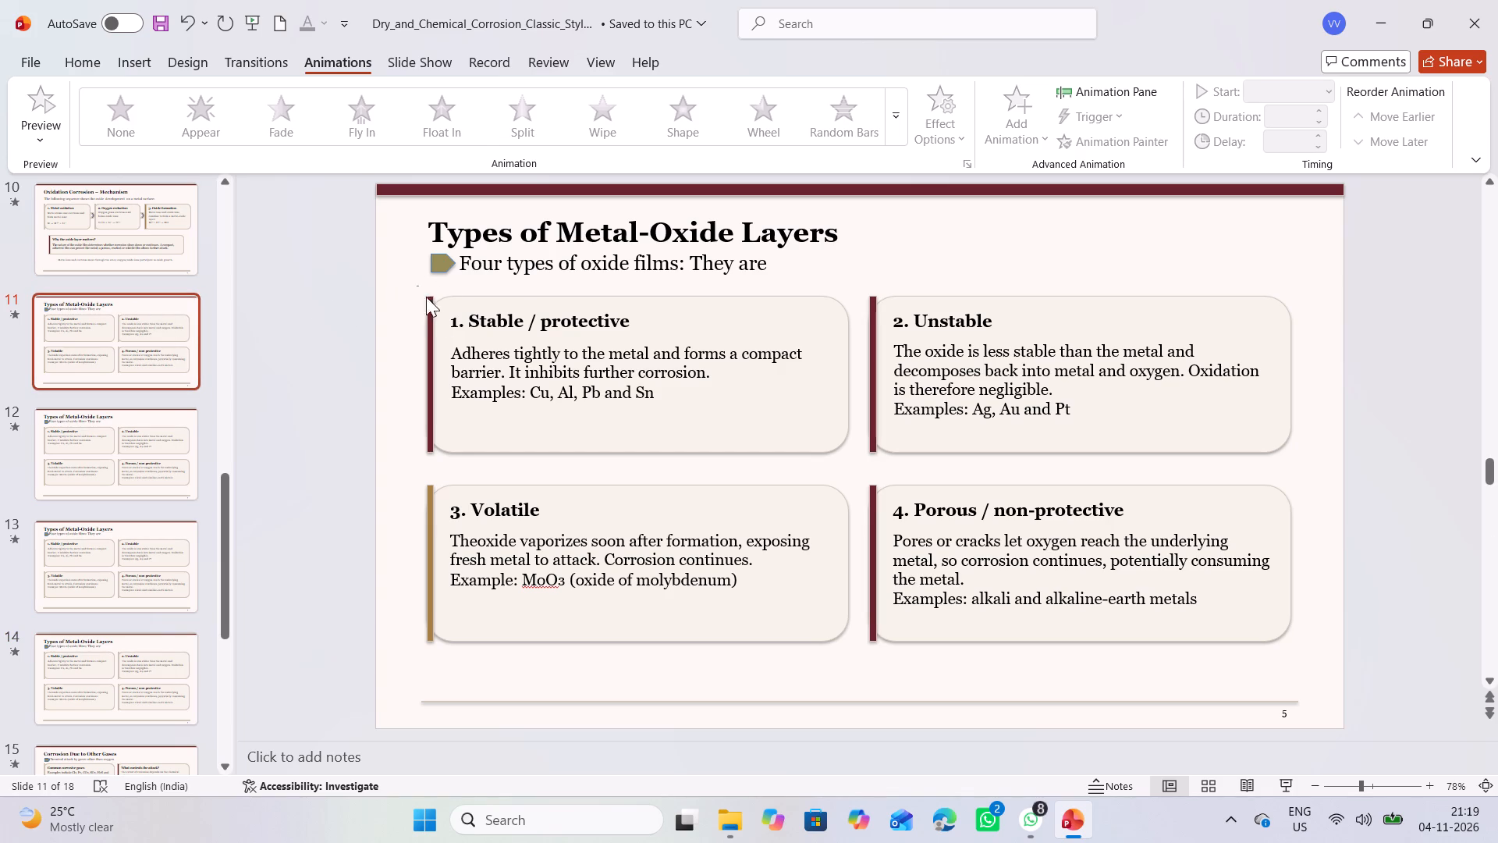
pyautogui.moveTo(426, 297); pyautogui.dragTo(854, 462)
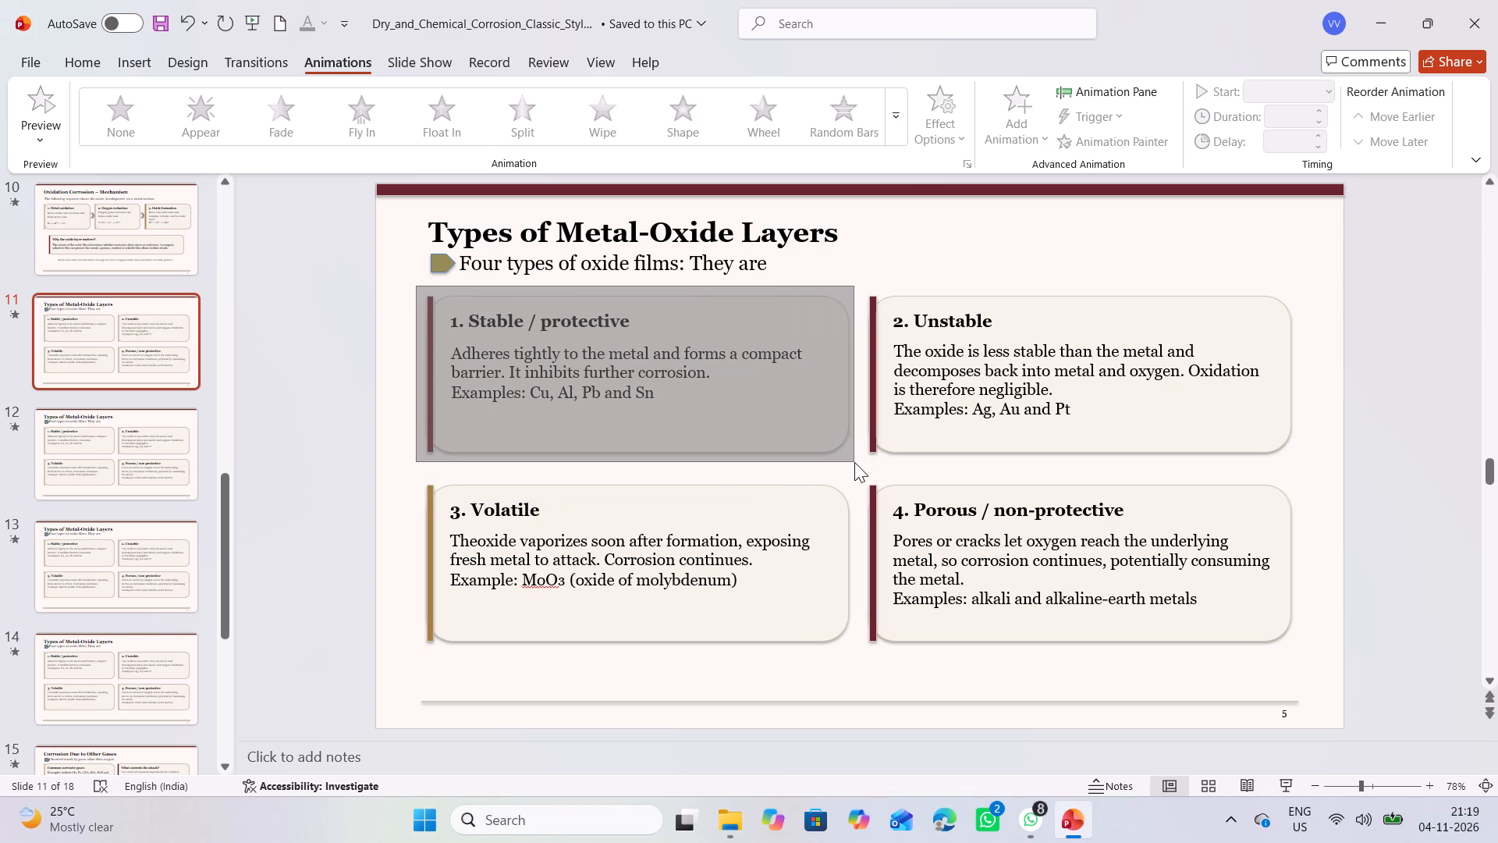
pyautogui.moveTo(854, 462); pyautogui.dragTo(859, 462)
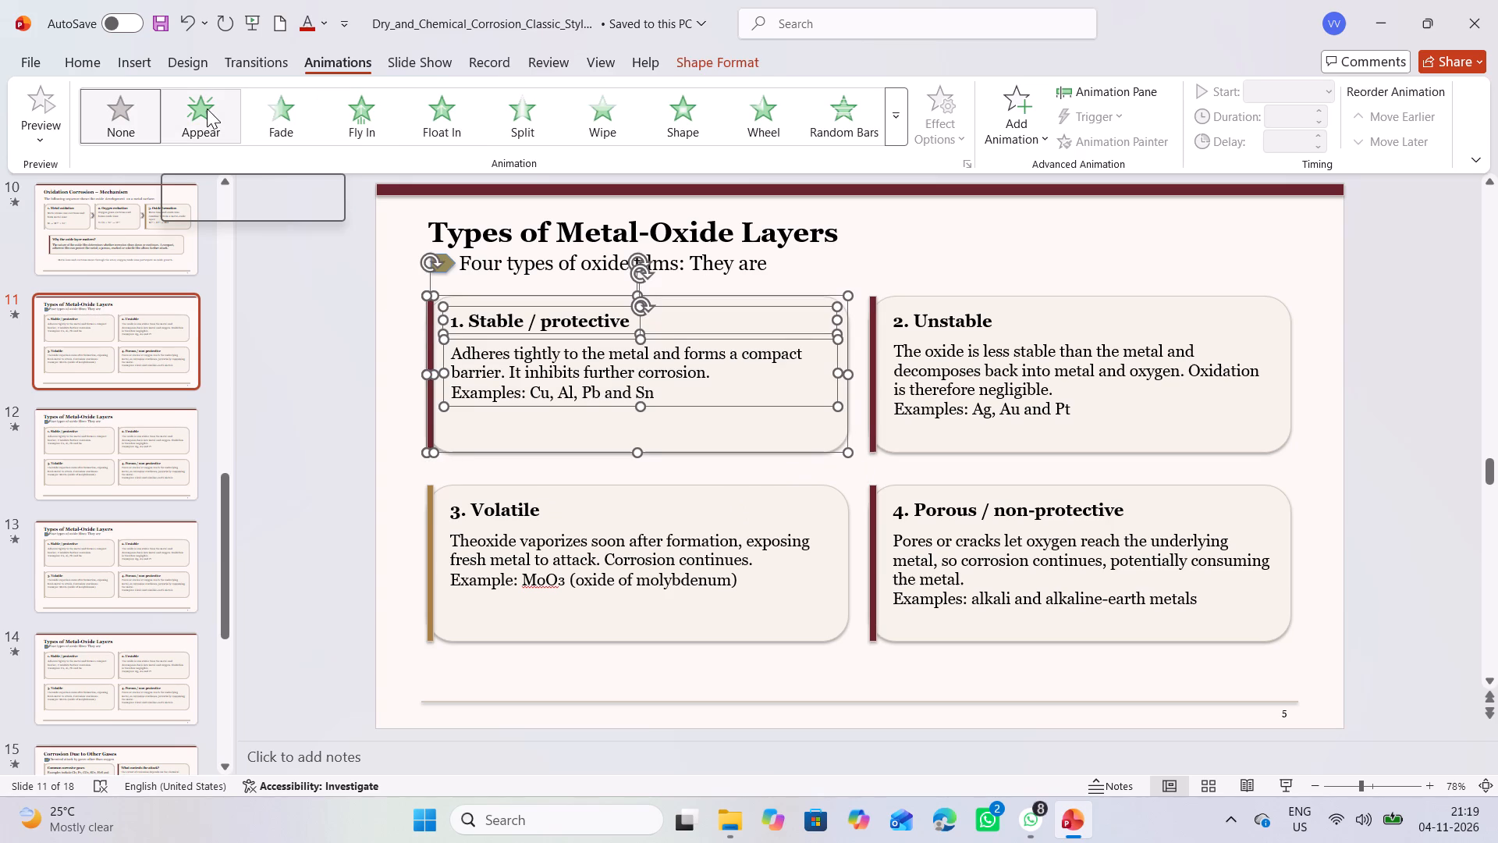
pyautogui.click(207, 108)
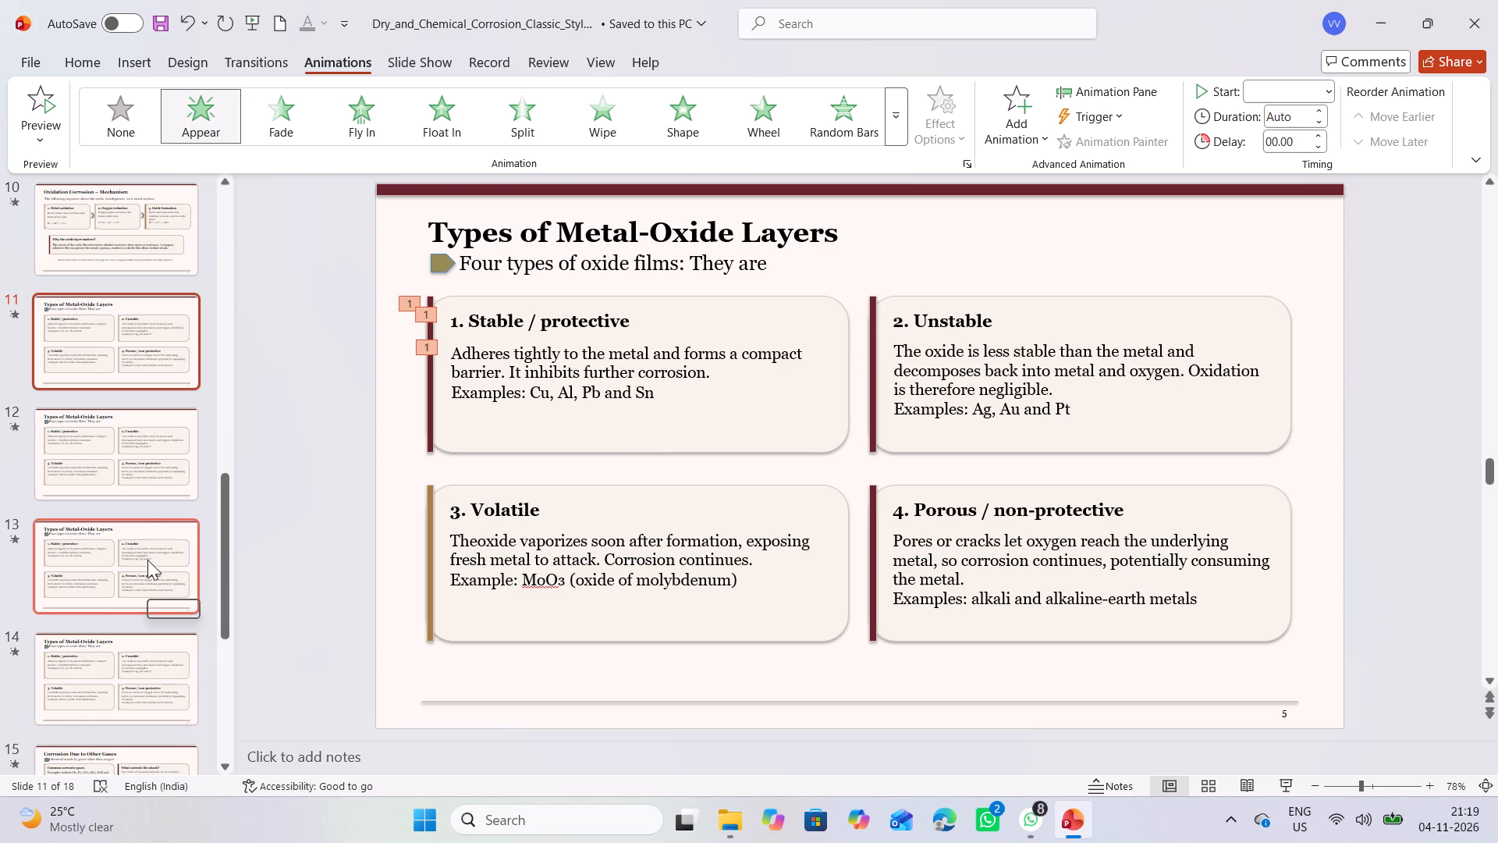
# Apply the Appear animation to all parts of the "2. Unstable" card on slide 12.
pyautogui.click(132, 428)
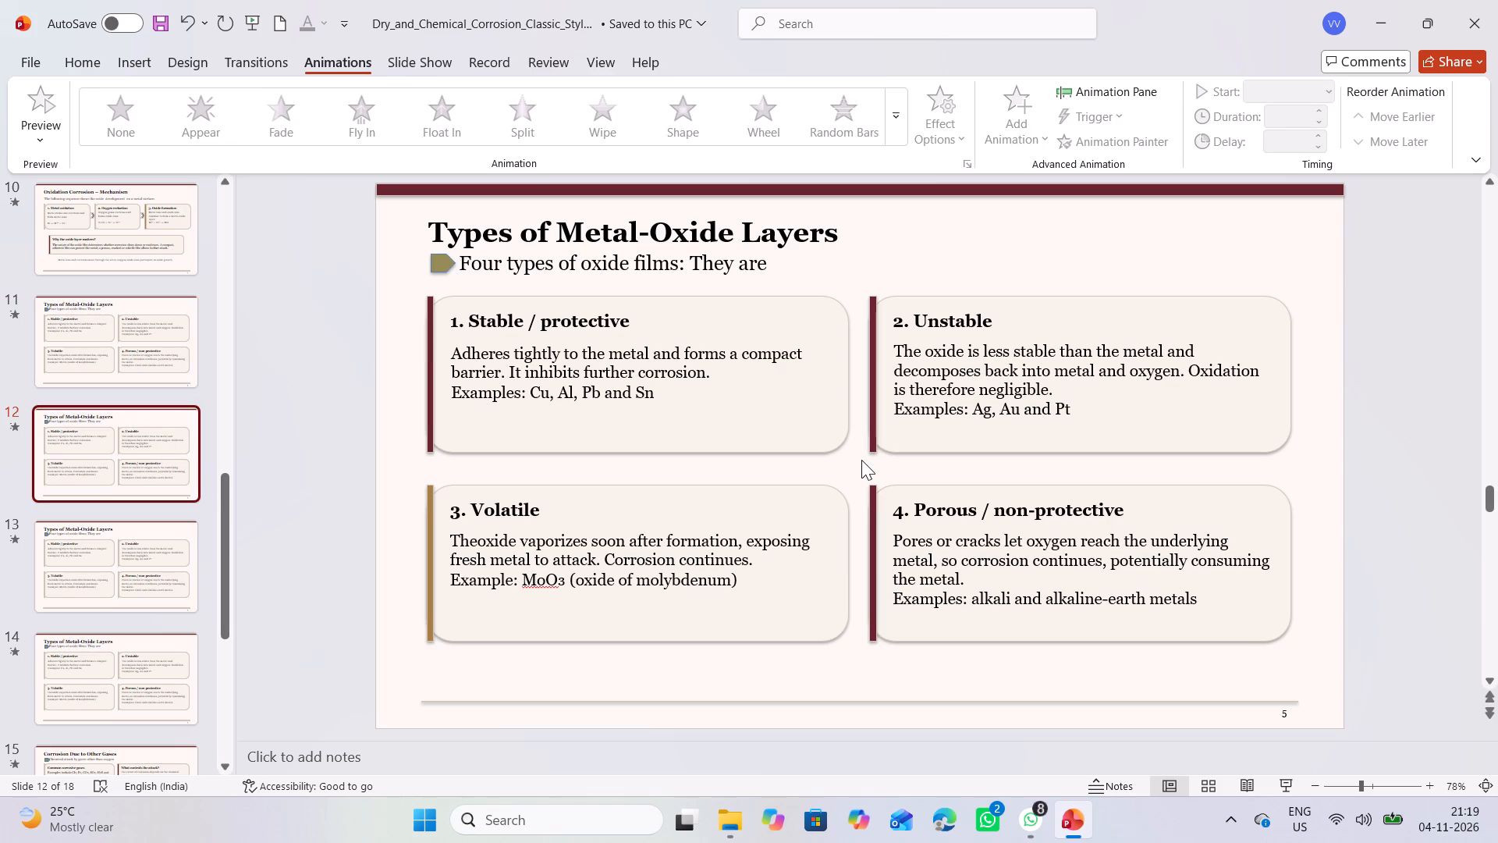
pyautogui.moveTo(861, 460); pyautogui.dragTo(916, 217)
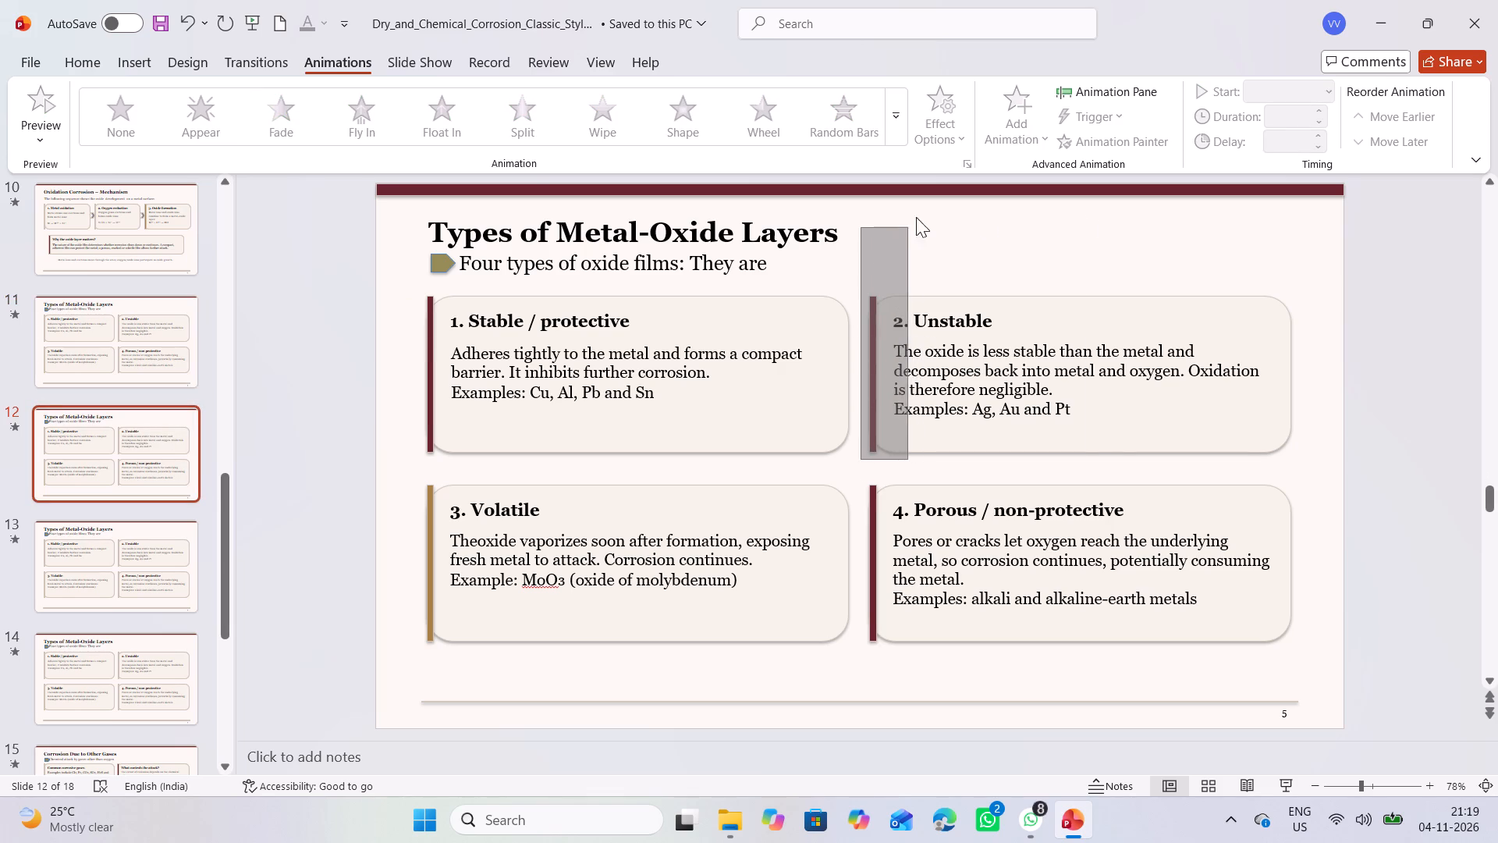
pyautogui.moveTo(916, 217); pyautogui.dragTo(1326, 269)
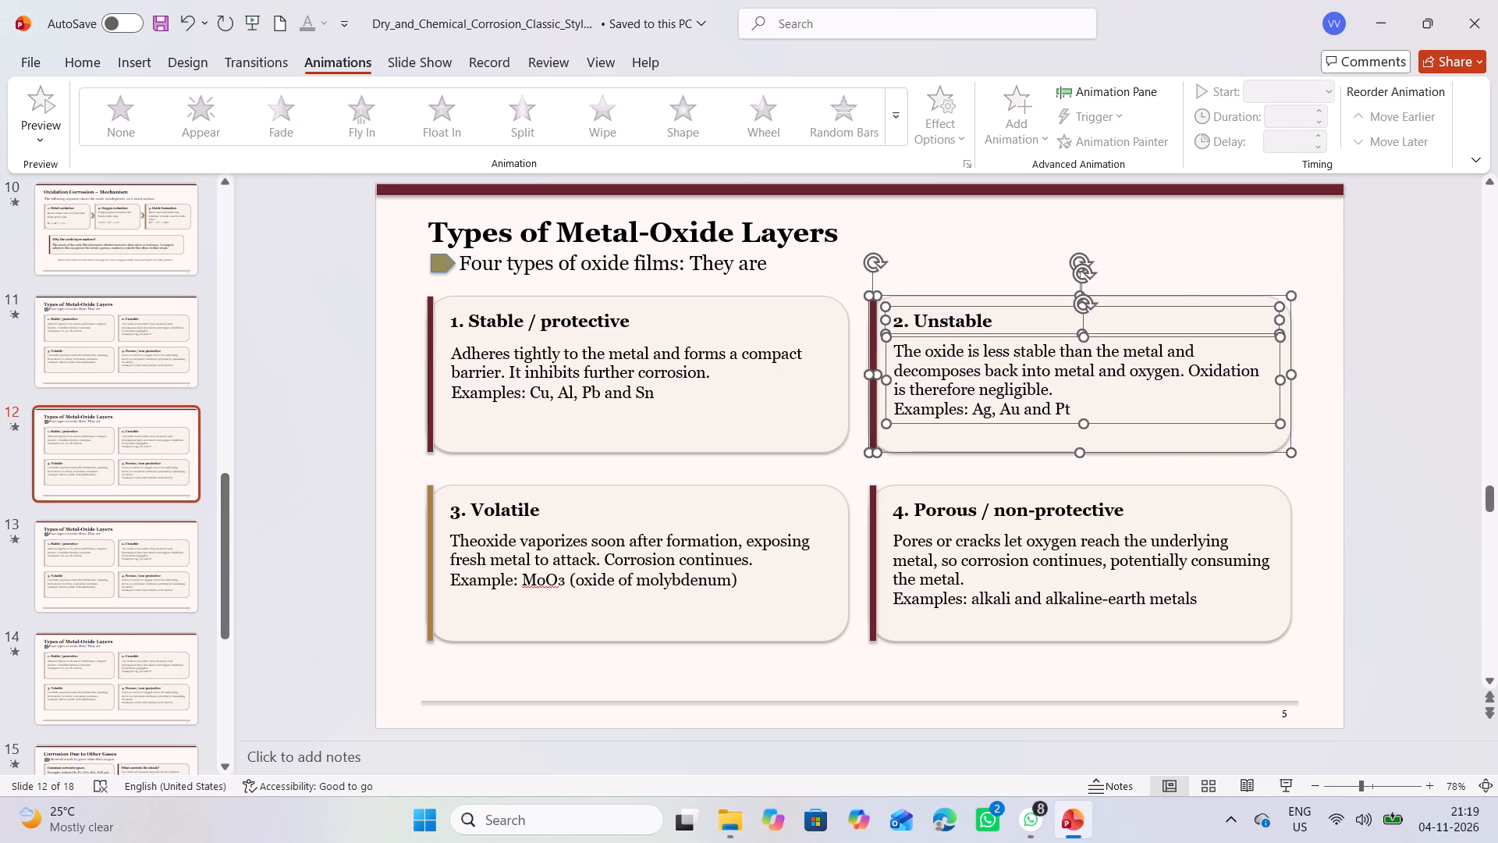
pyautogui.click(195, 121)
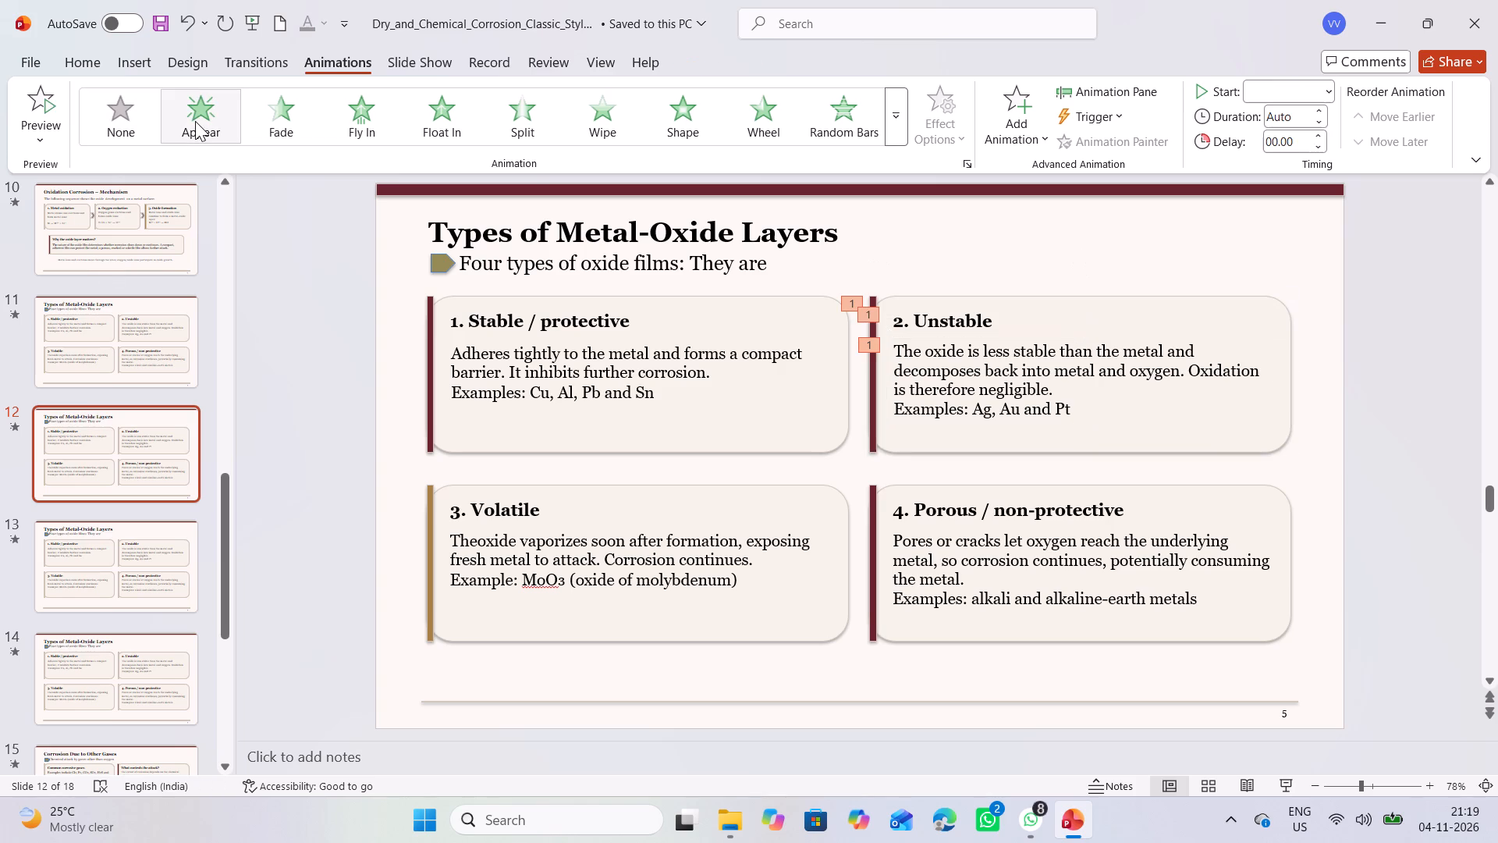
# Apply the Appear animation to all parts of the "3. Volatile" card on slide 13.
pyautogui.click(153, 549)
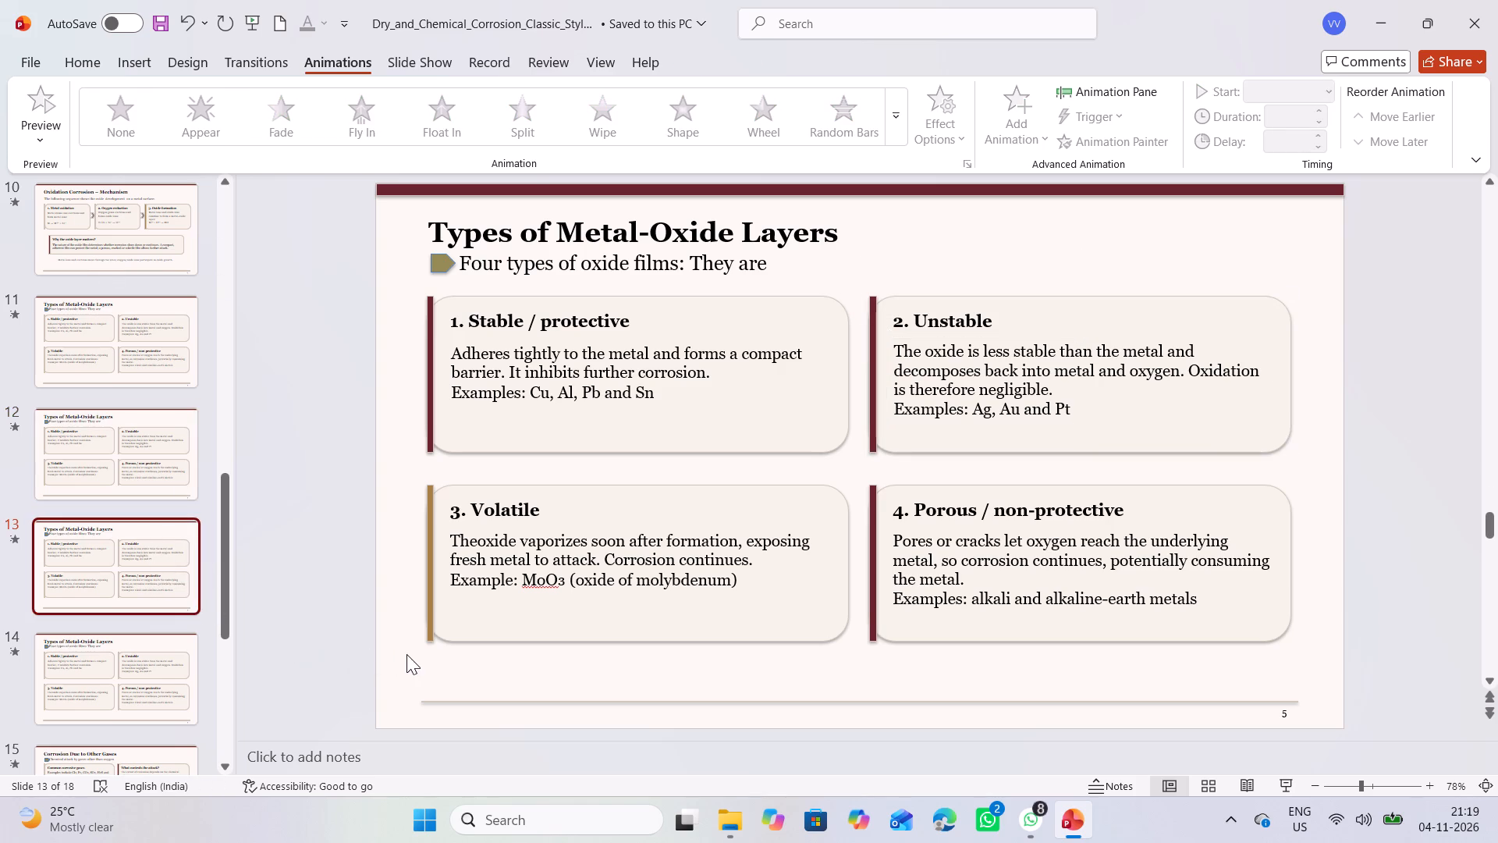
pyautogui.moveTo(406, 654); pyautogui.dragTo(726, 466)
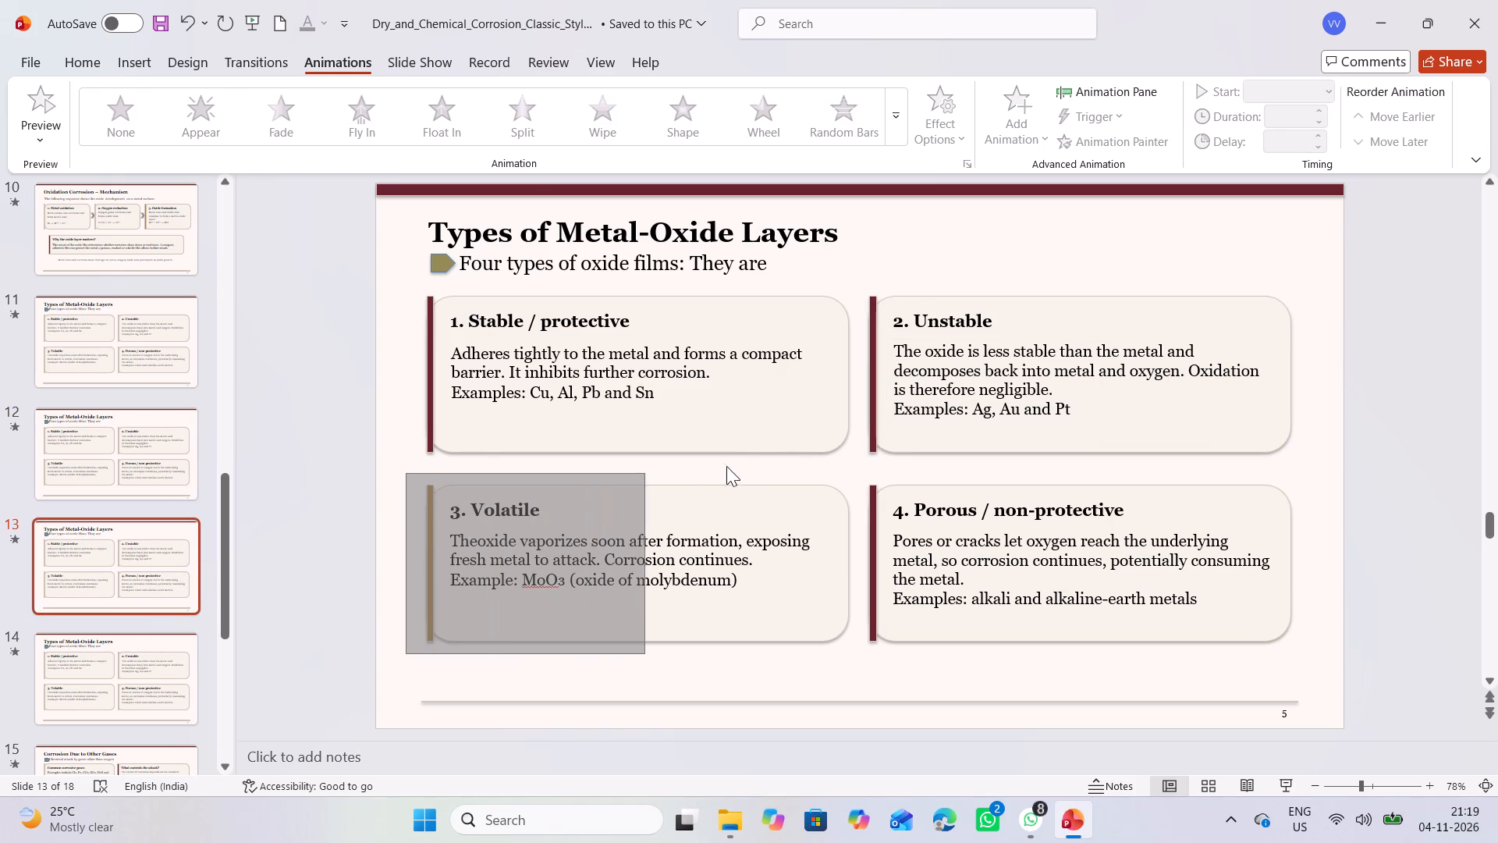
pyautogui.moveTo(726, 466); pyautogui.dragTo(864, 473)
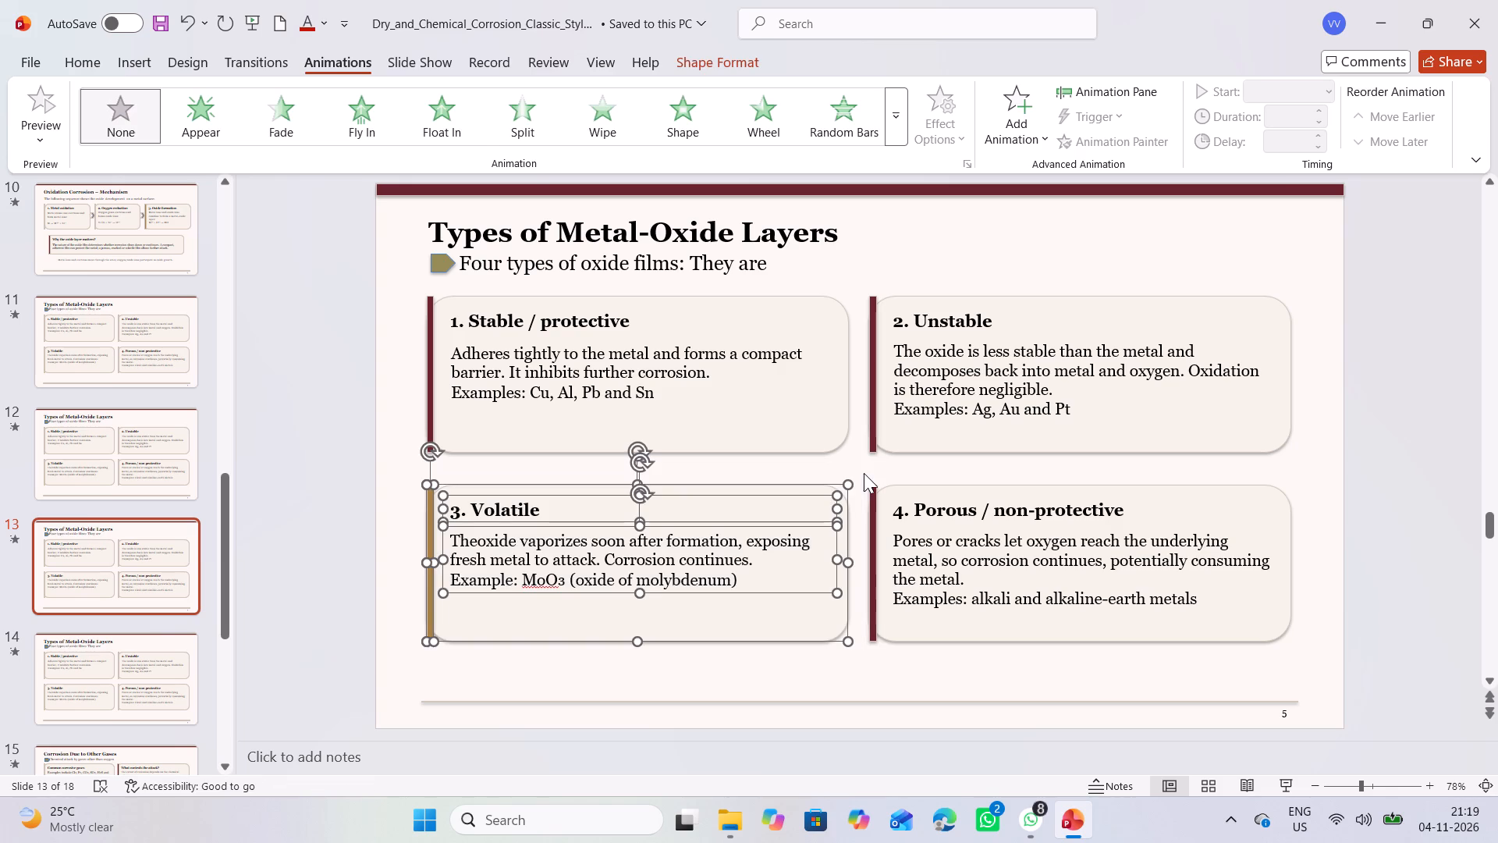
pyautogui.click(221, 139)
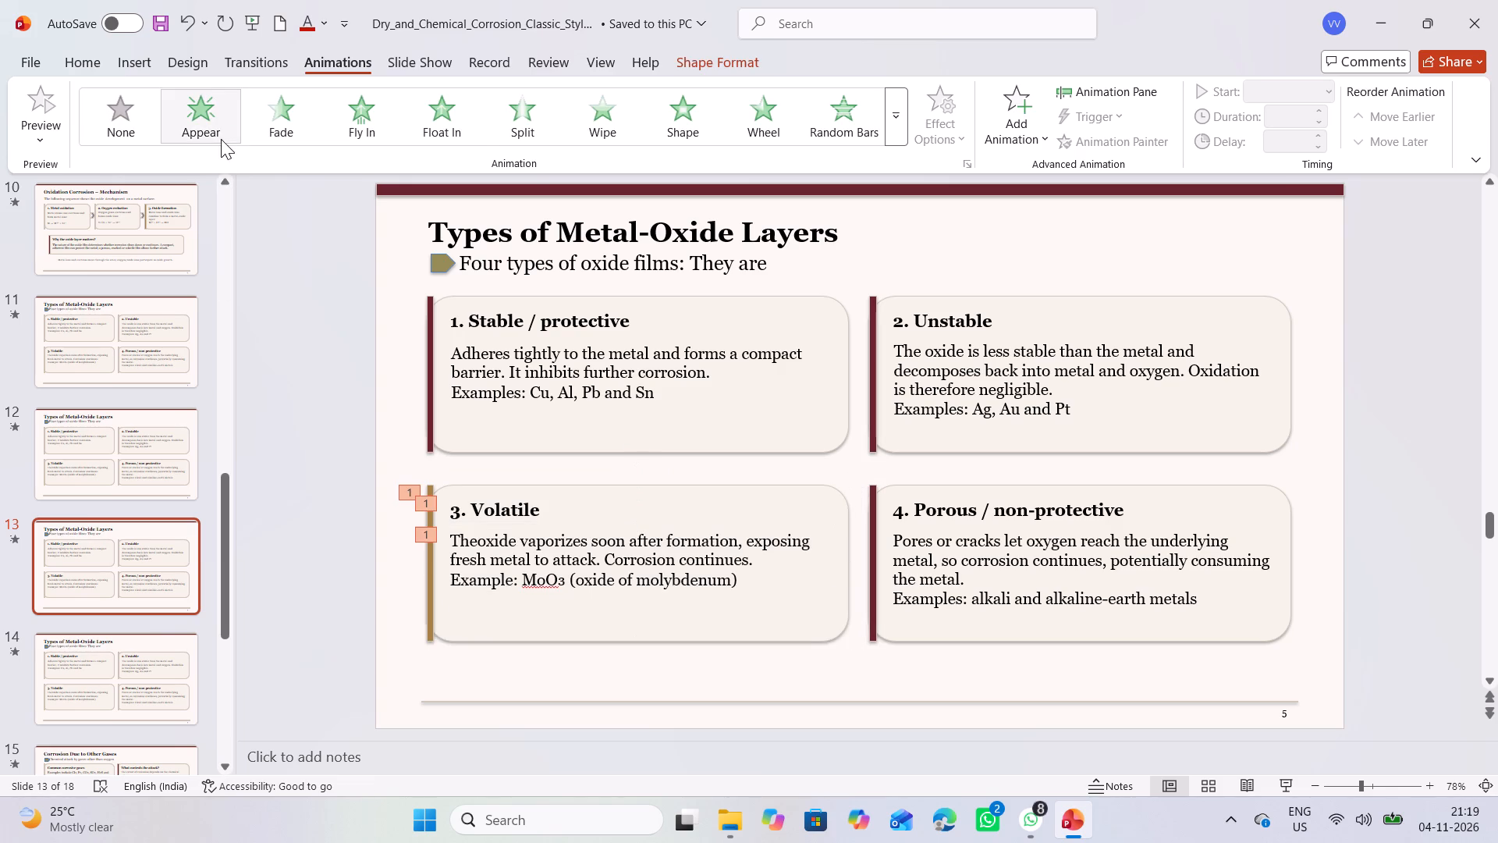
# Apply the Appear animation to all parts of the "4. Porous / non-protective" card on slide 14.
pyautogui.click(147, 695)
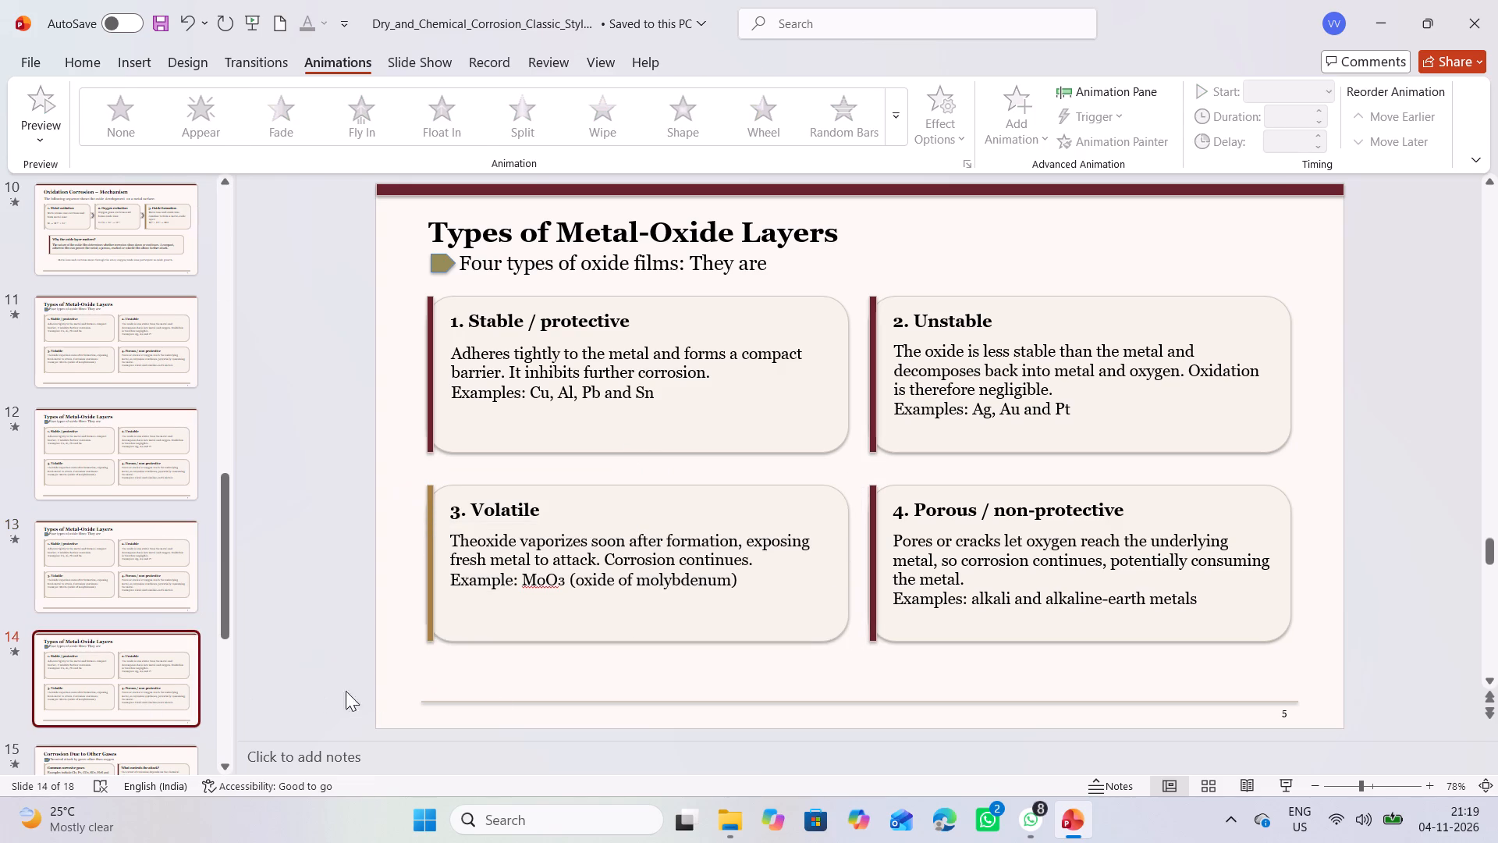
pyautogui.moveTo(862, 670); pyautogui.dragTo(862, 656)
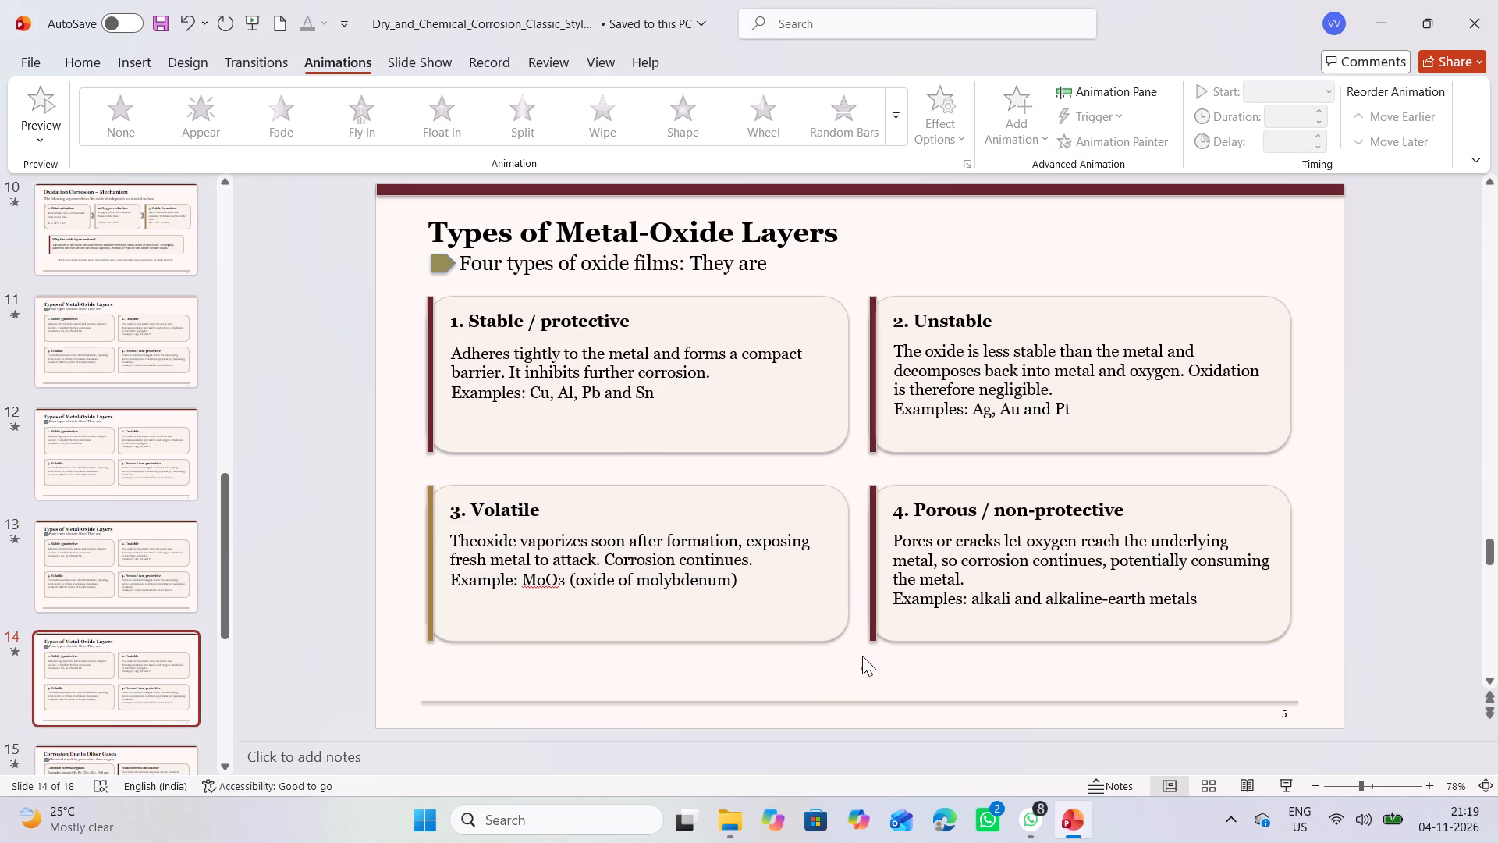
pyautogui.moveTo(862, 656); pyautogui.dragTo(1067, 450)
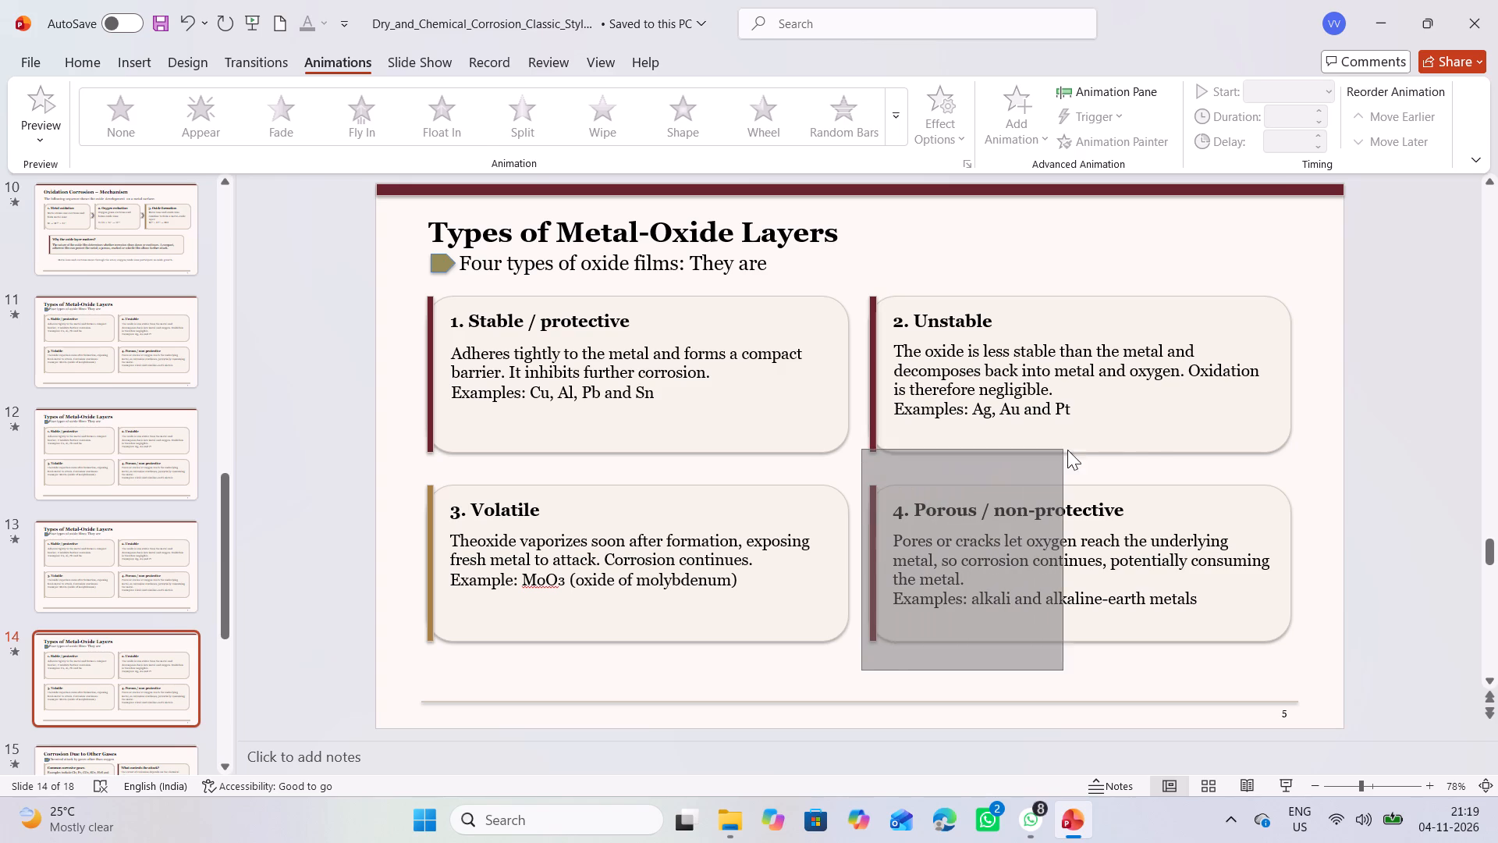
pyautogui.moveTo(1067, 450); pyautogui.dragTo(1184, 458)
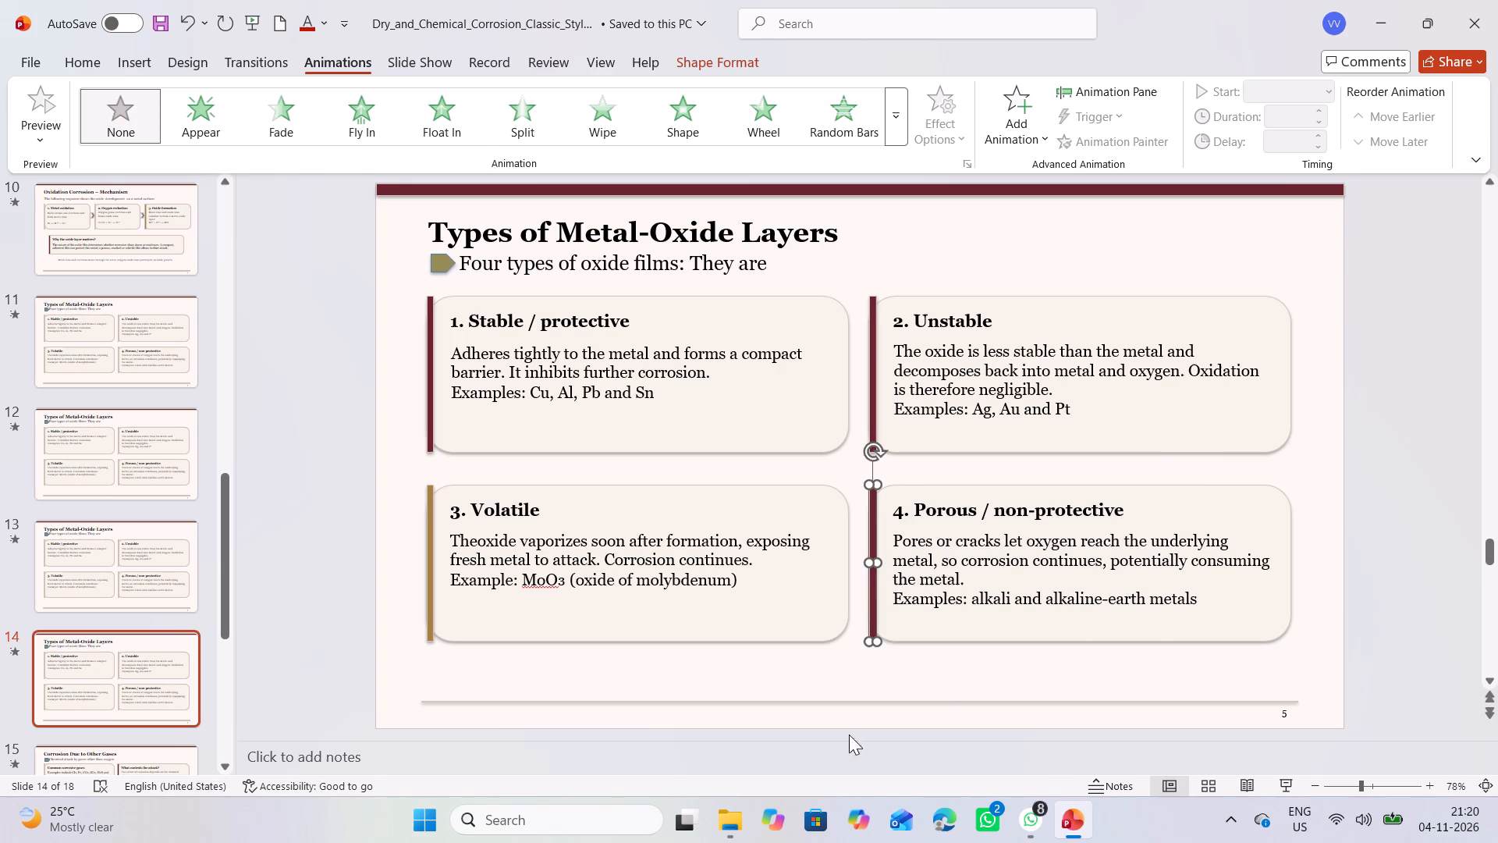
pyautogui.click(849, 692)
pyautogui.moveTo(854, 681); pyautogui.dragTo(854, 674)
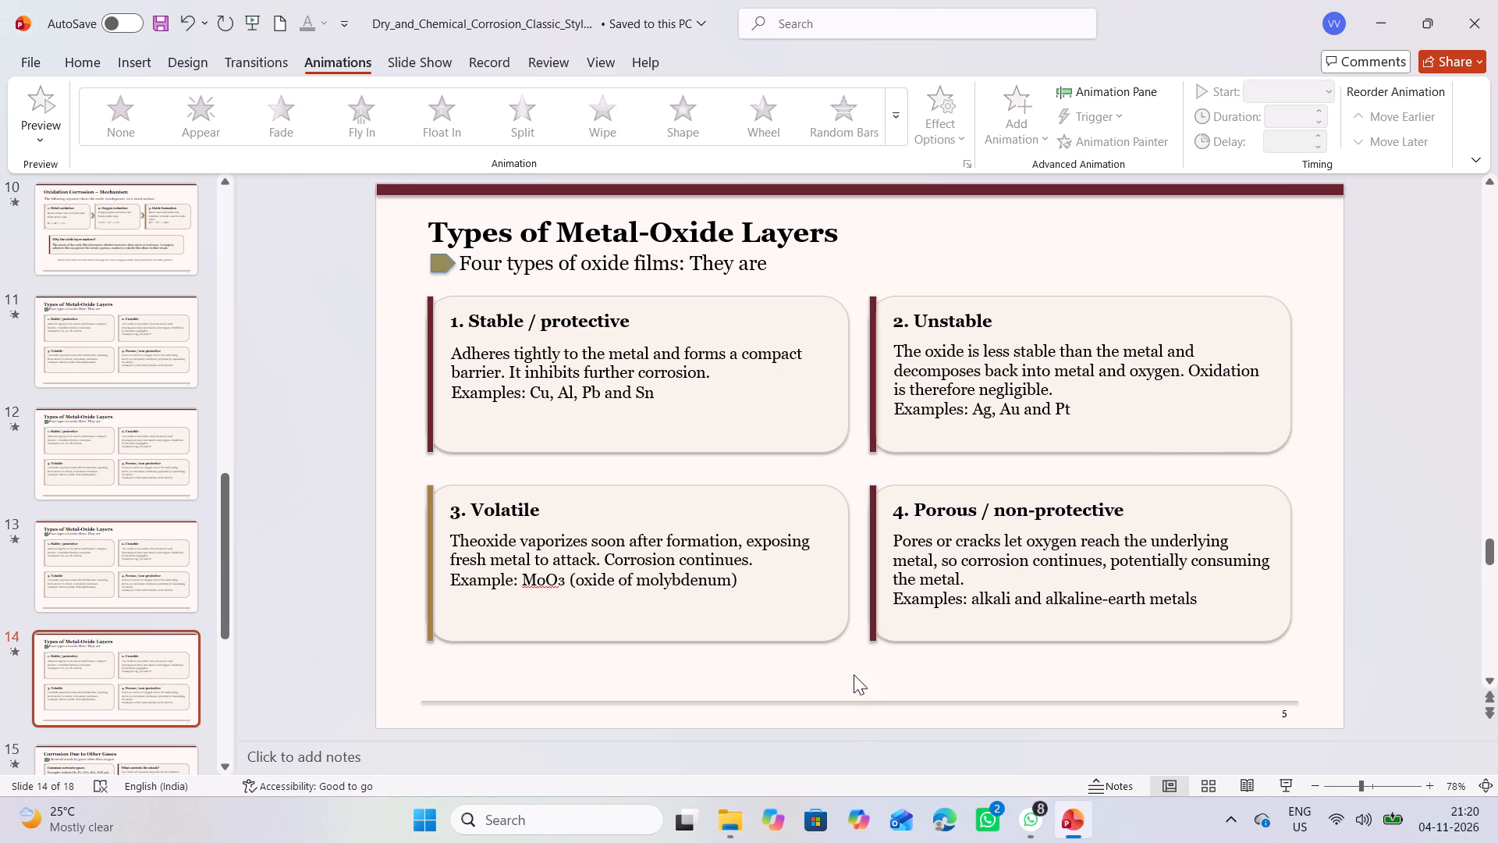
pyautogui.moveTo(854, 674); pyautogui.dragTo(1299, 464)
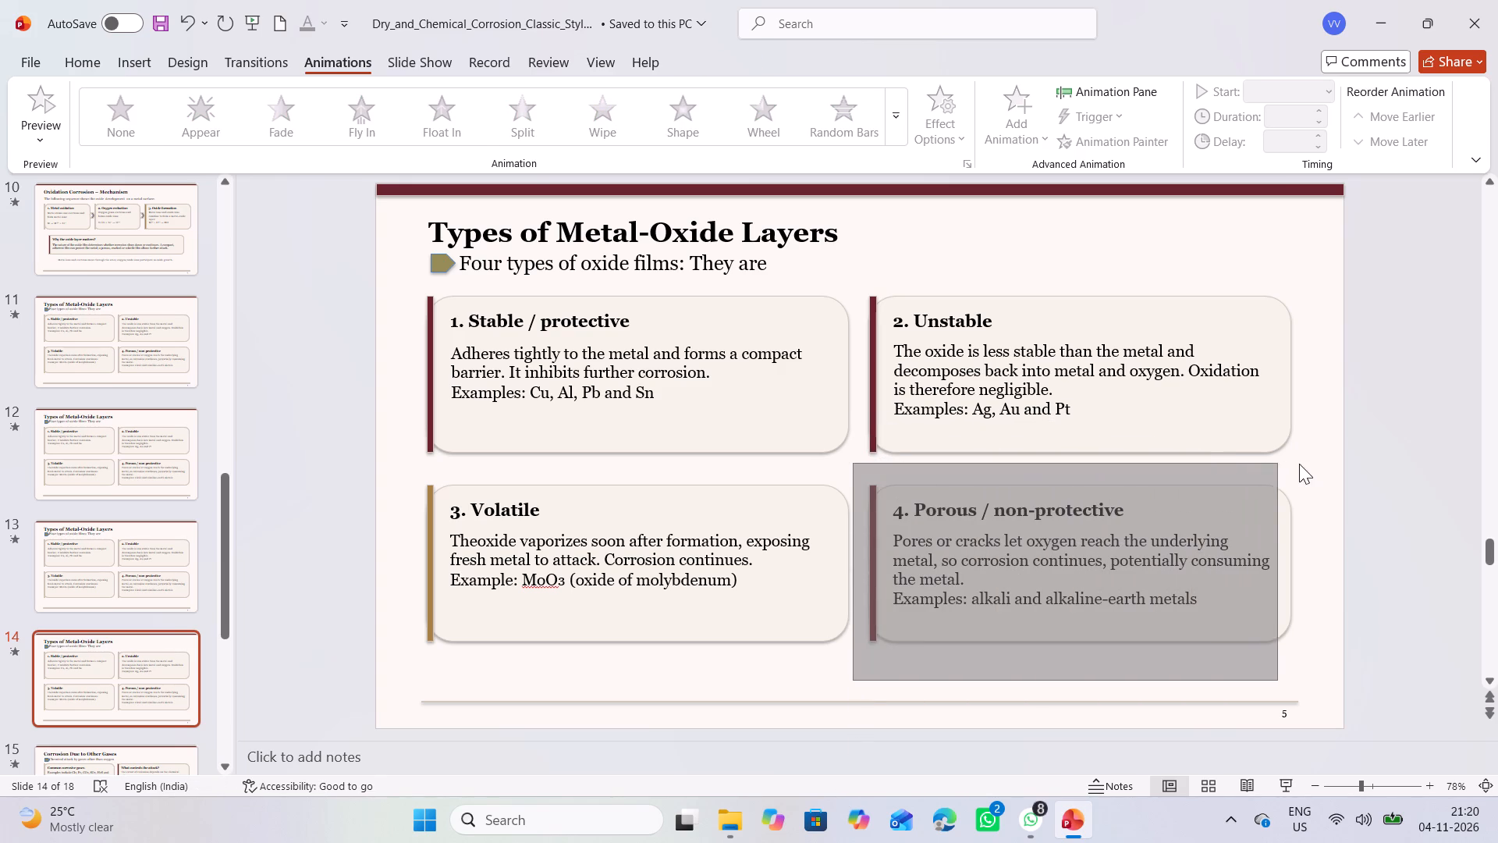
pyautogui.moveTo(1299, 464); pyautogui.dragTo(1332, 479)
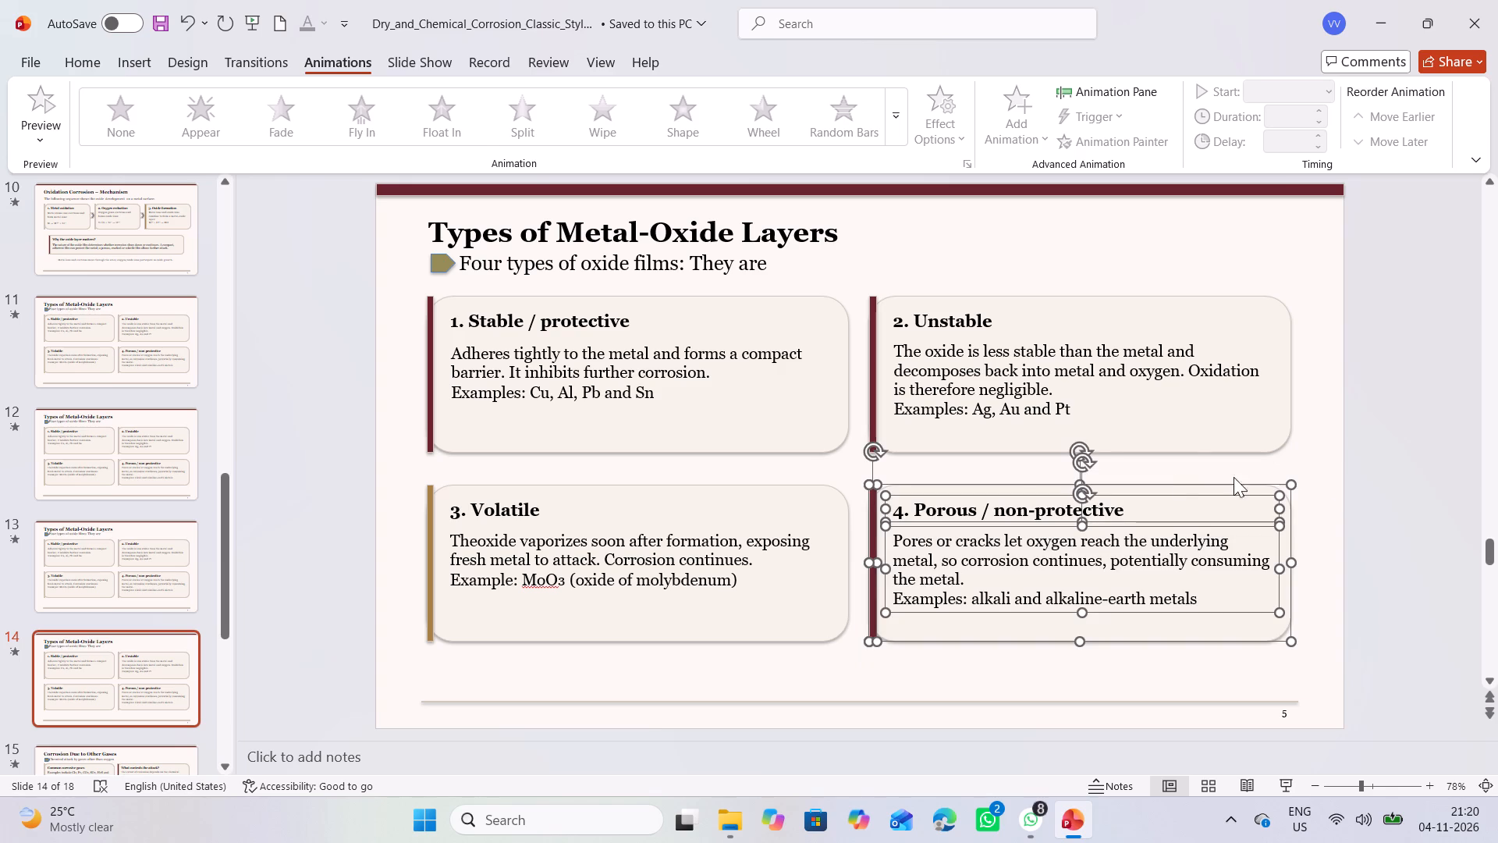
pyautogui.click(184, 96)
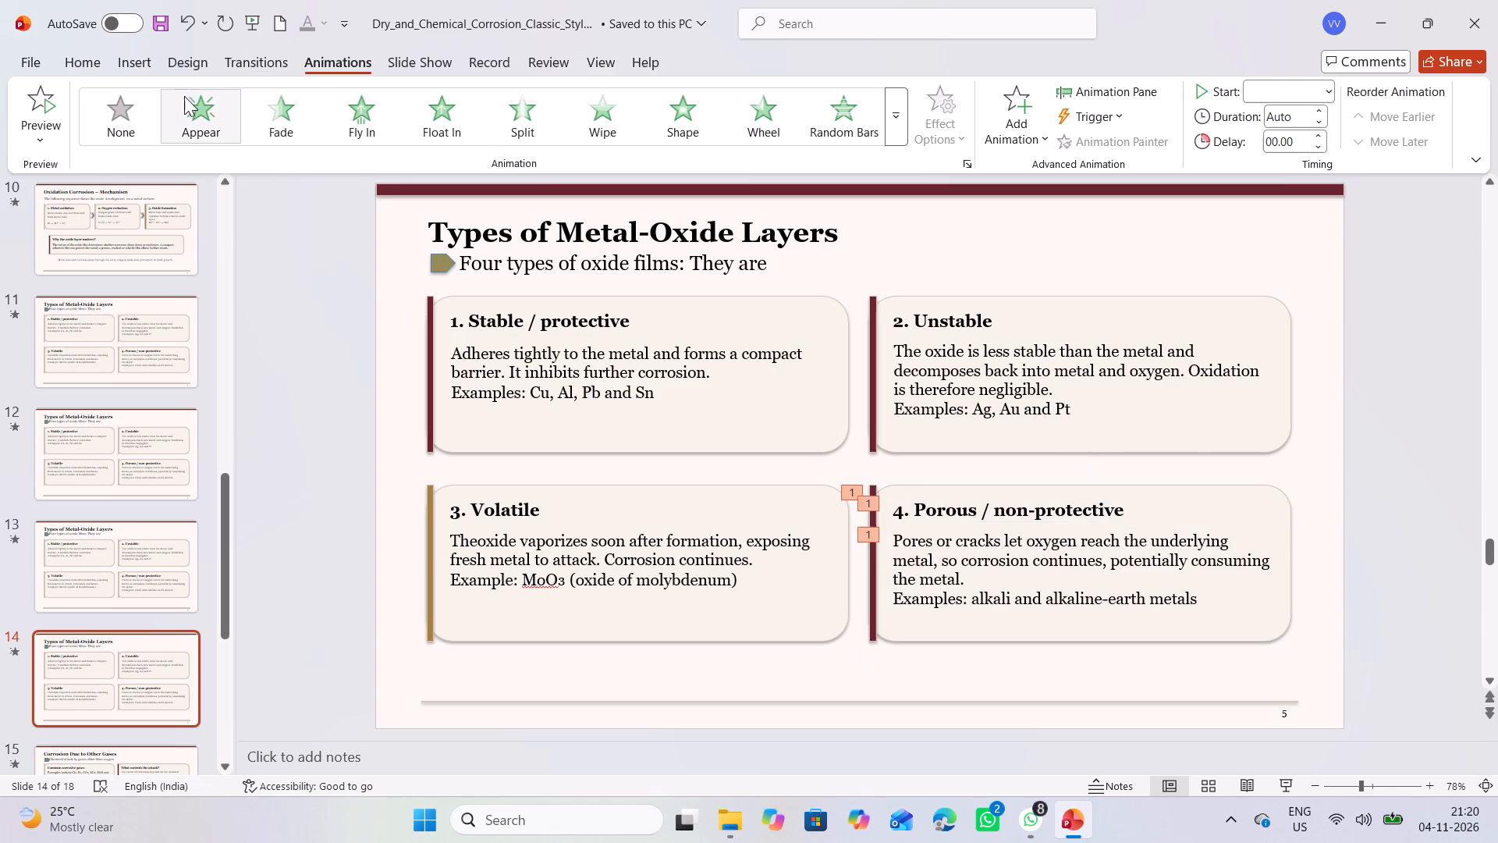
# Look over the remaining content slides from Corrosion Due to Other Gases to Liquid Metal Corrosion.
pyautogui.scroll(-1, 172, 539)
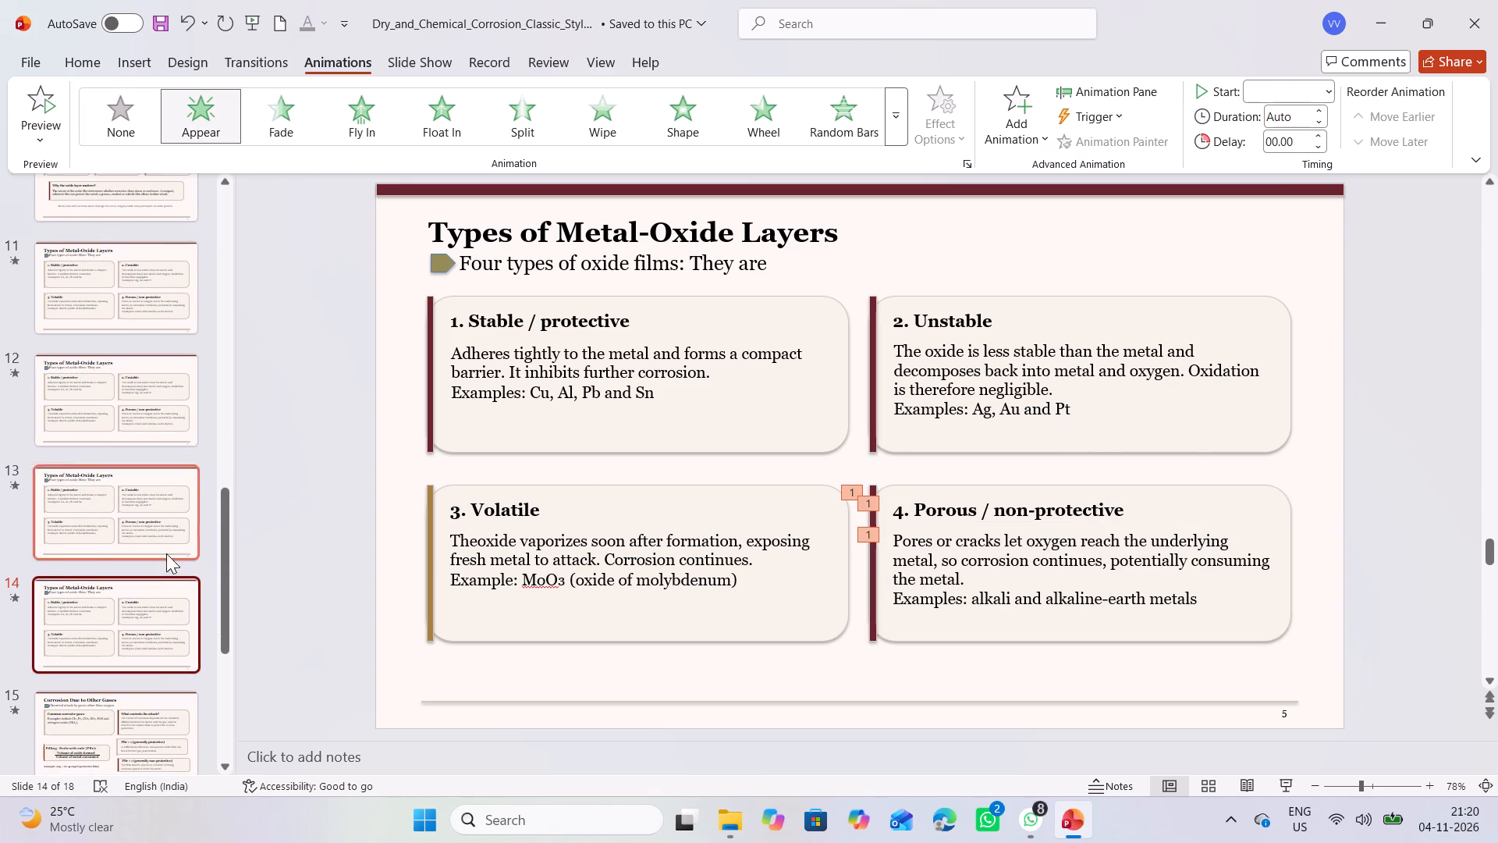
pyautogui.scroll(-1, 137, 682)
pyautogui.click(137, 682)
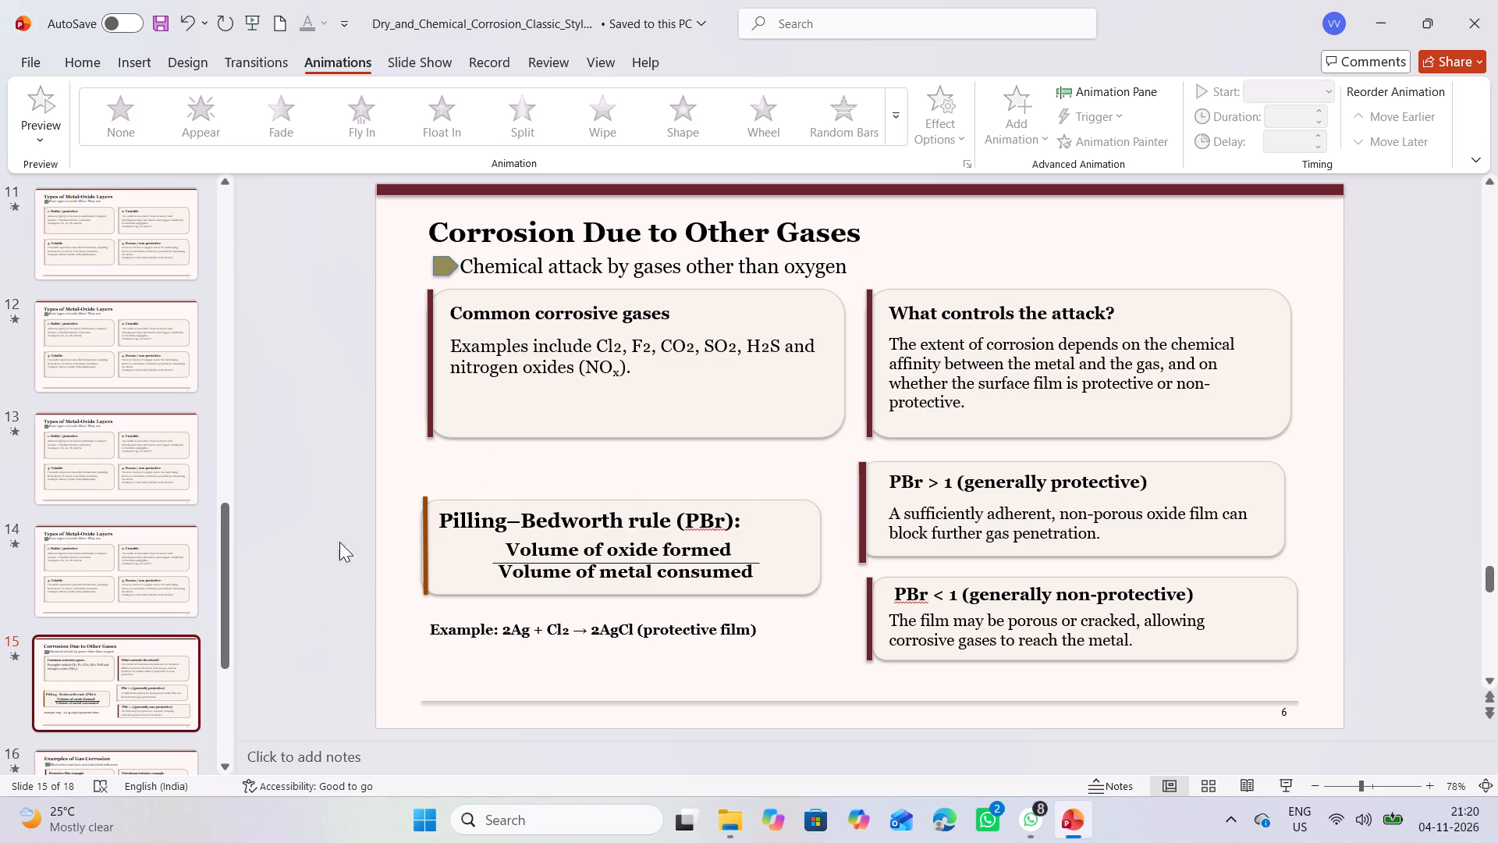
pyautogui.scroll(-2, 296, 535)
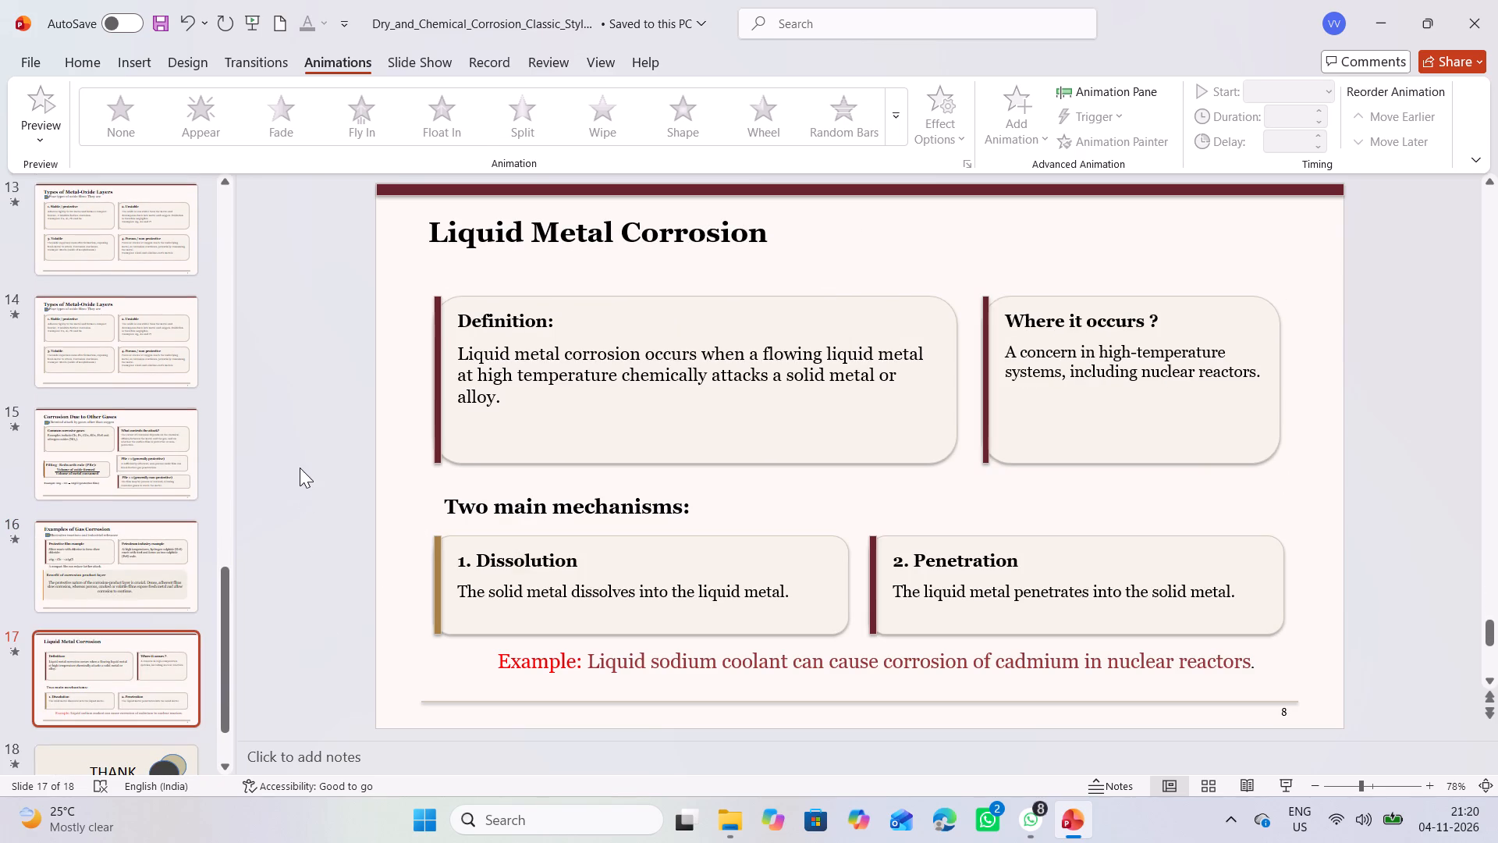
pyautogui.scroll(-1, 300, 468)
pyautogui.scroll(1, 300, 468)
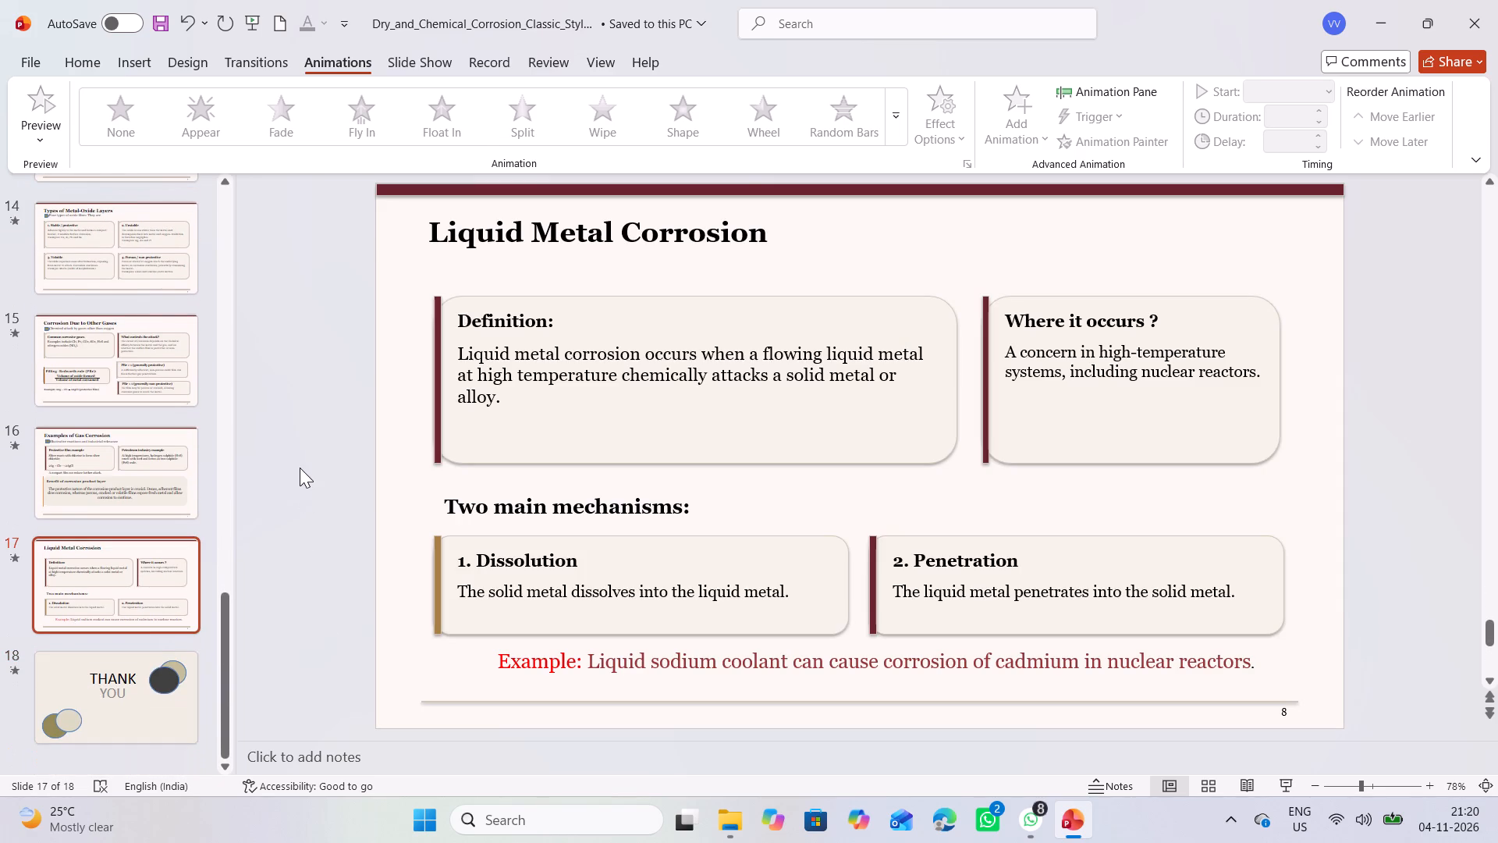
pyautogui.scroll(2, 300, 468)
pyautogui.scroll(-1, 300, 468)
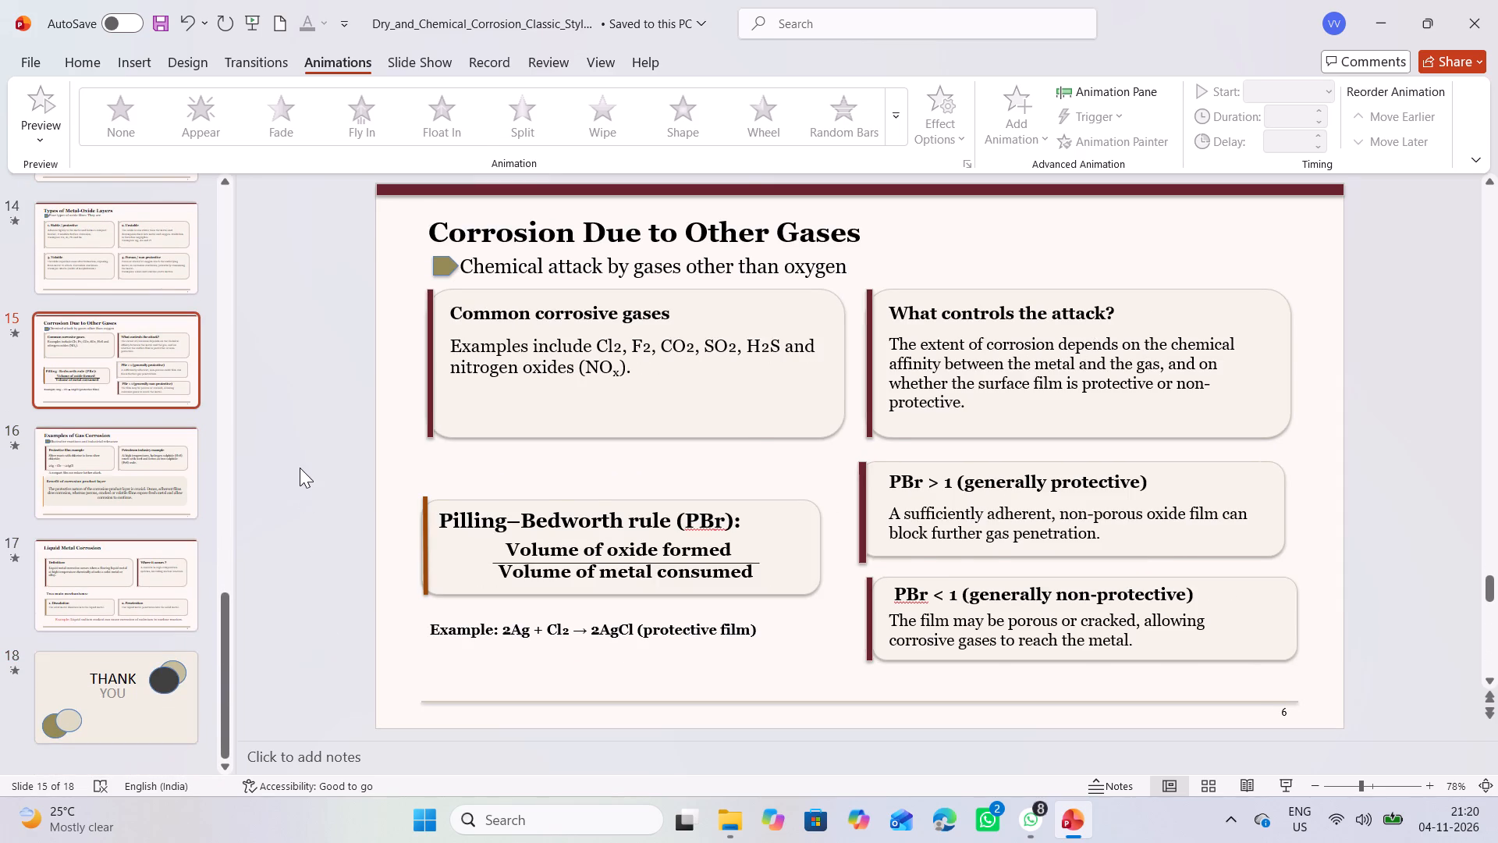
pyautogui.scroll(1, 300, 468)
# Apply the Fade animation to the THANK text on the closing slide 18.
pyautogui.click(133, 669)
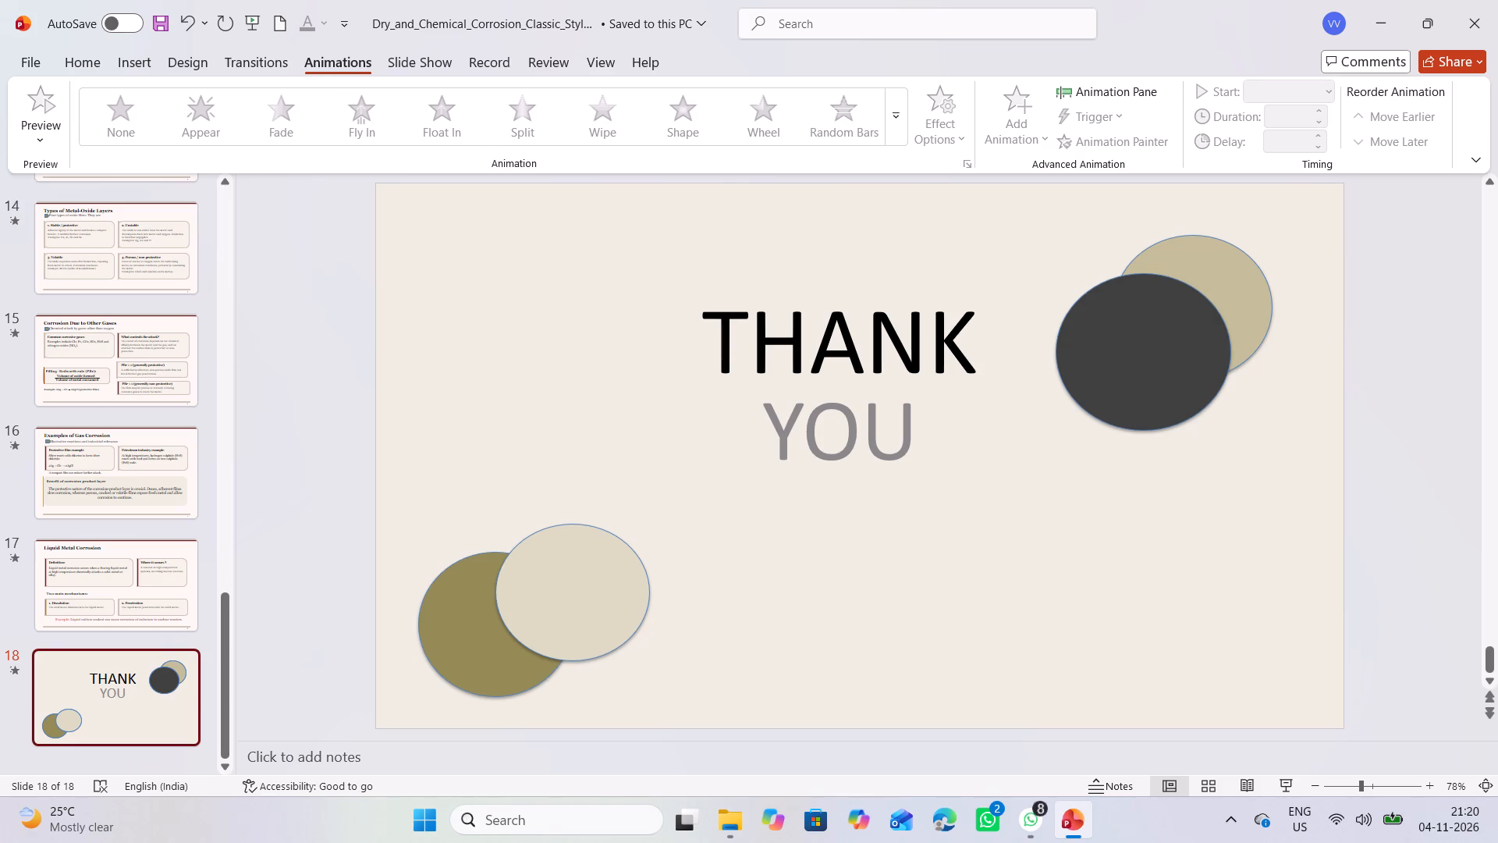
pyautogui.moveTo(690, 279); pyautogui.dragTo(708, 279, button='right')
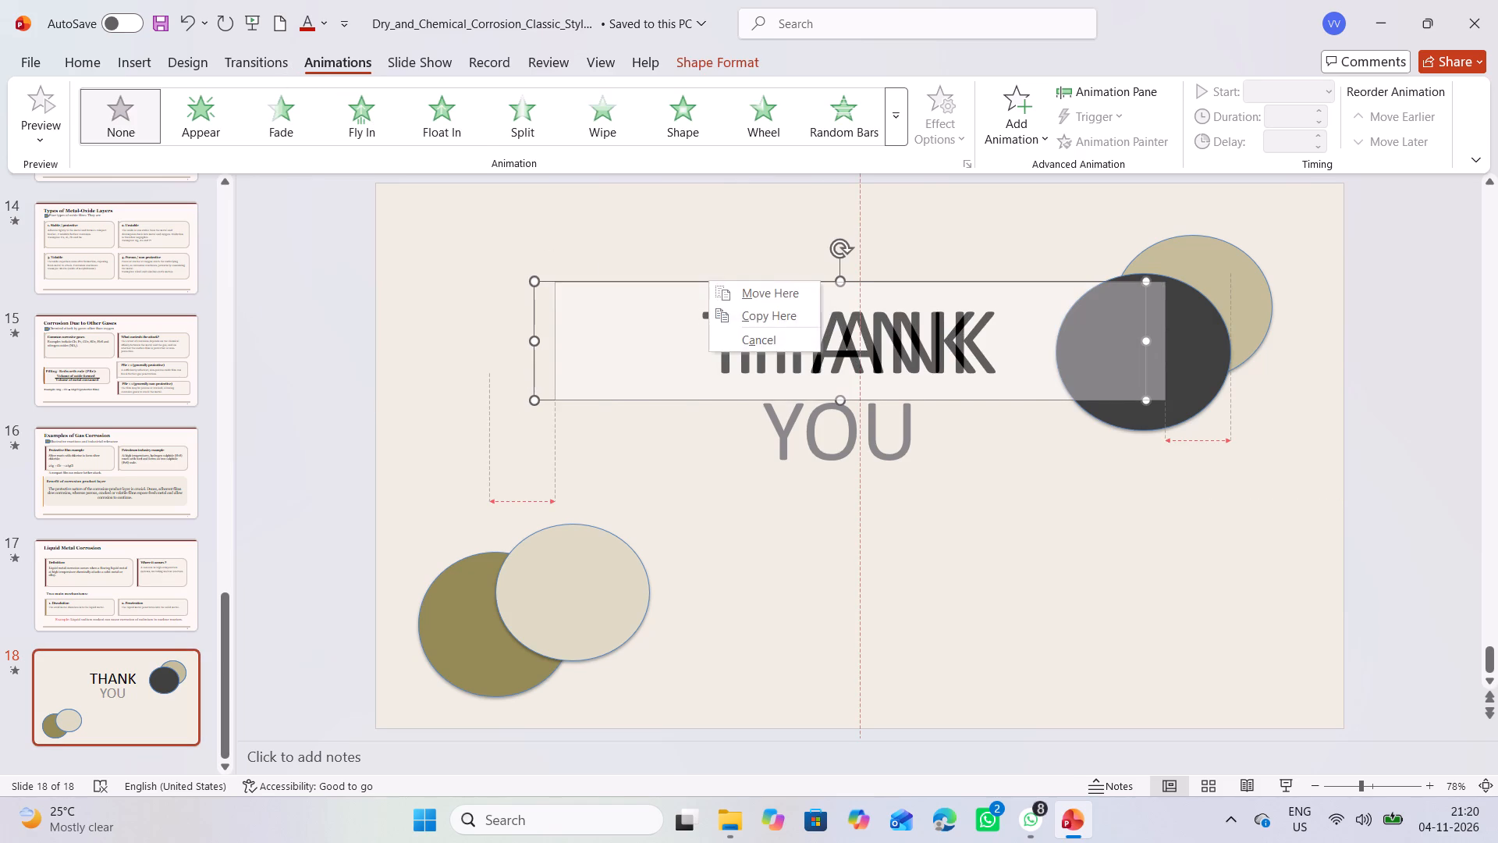
pyautogui.click(702, 279)
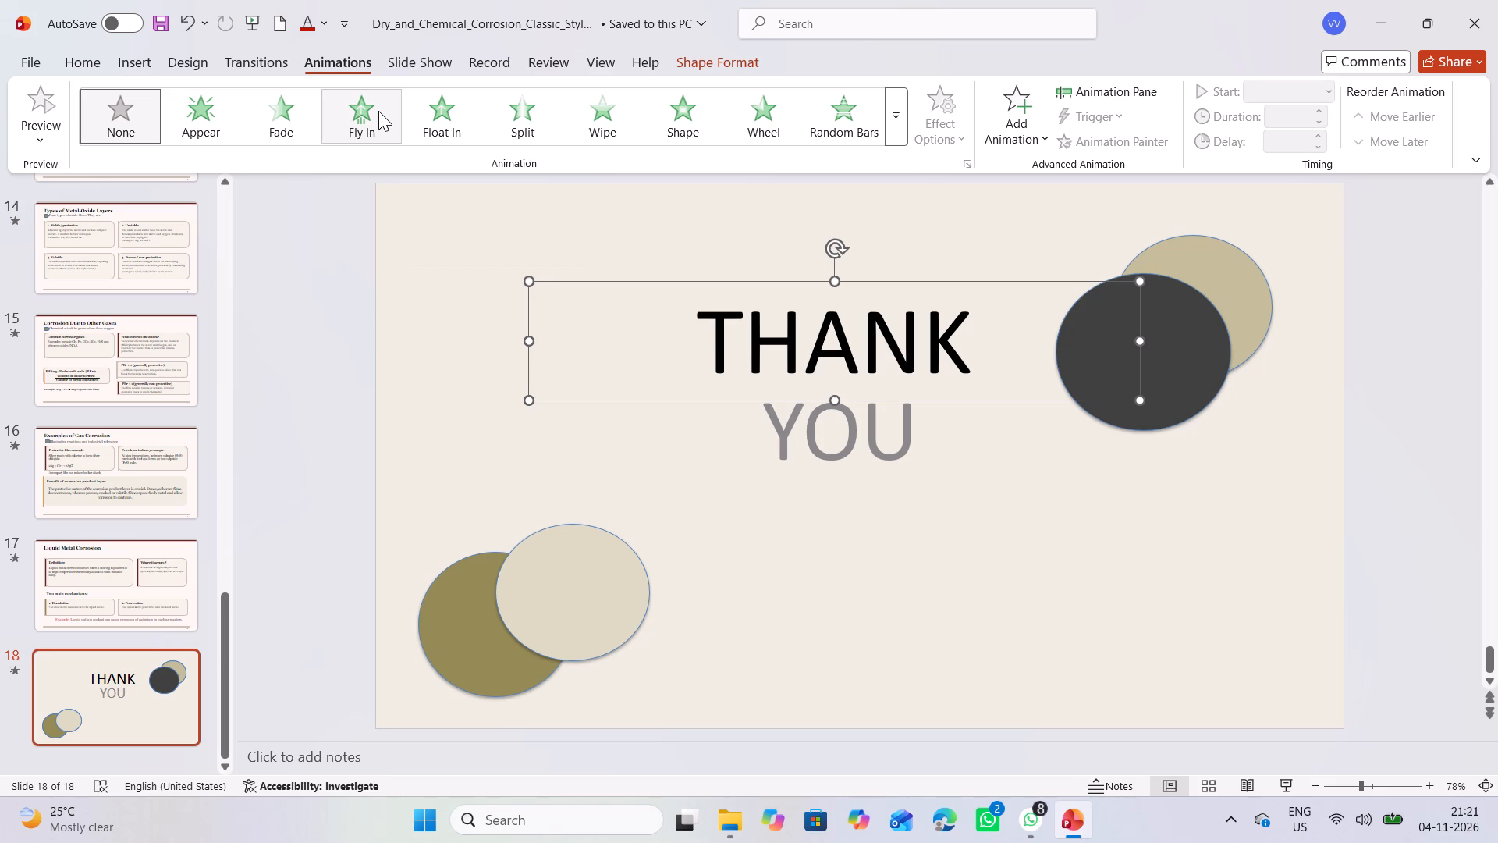
pyautogui.click(304, 110)
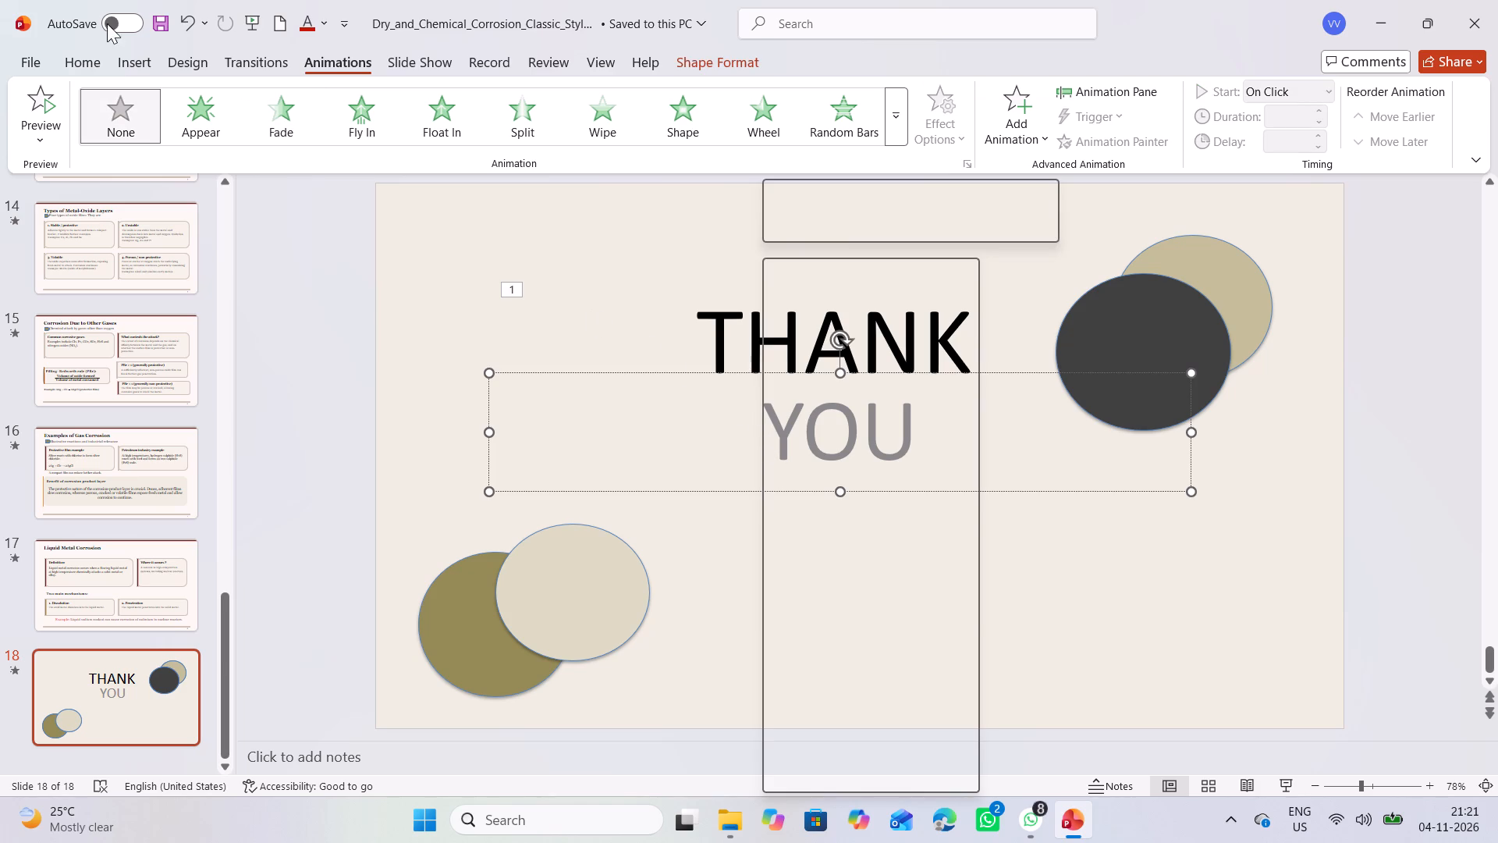
# Apply the Fade animation to the YOU text on the closing slide 18.
pyautogui.click(272, 117)
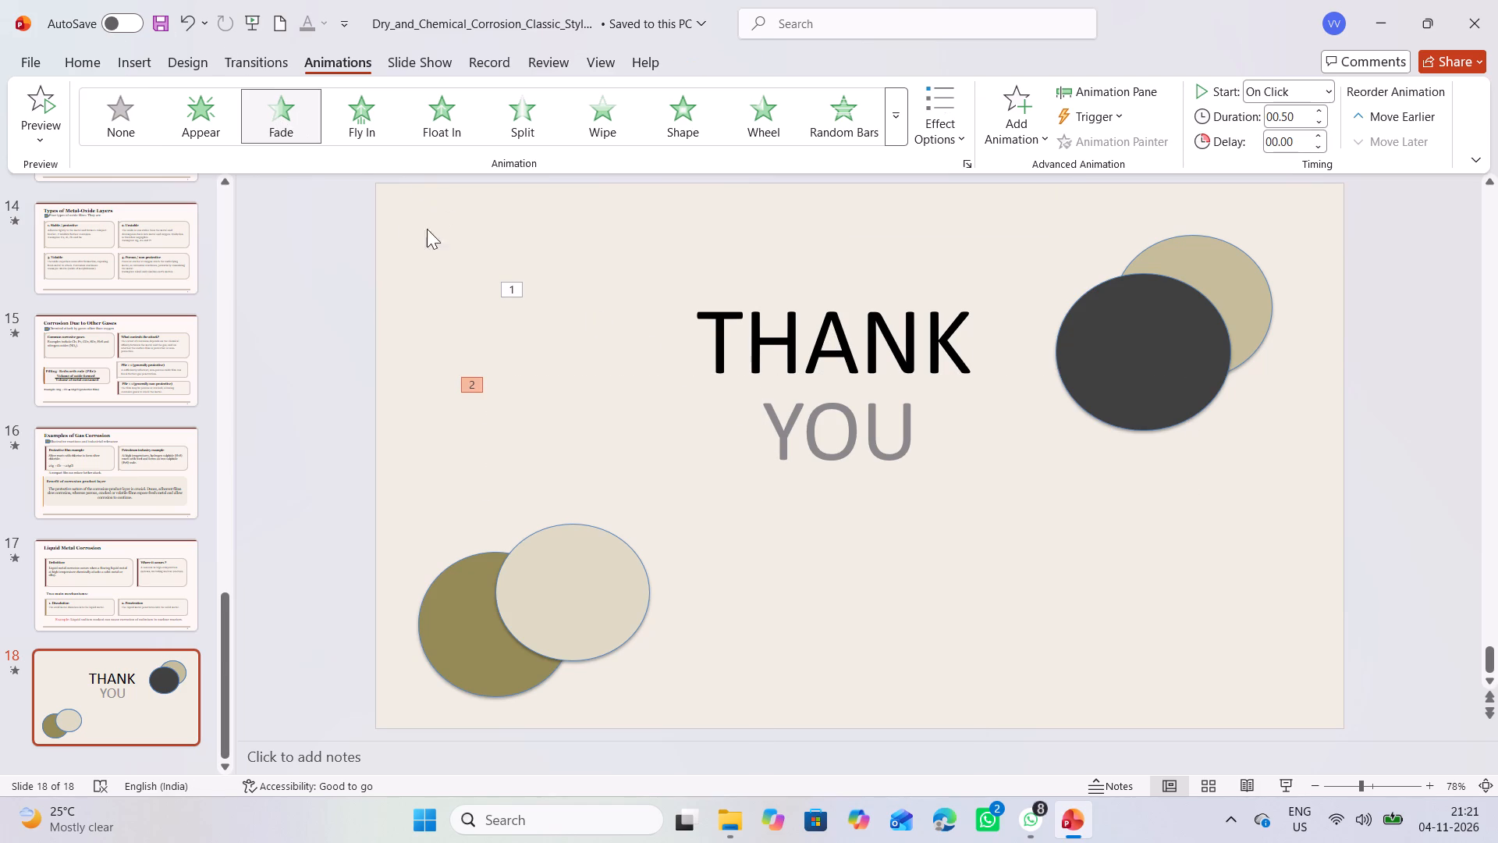
pyautogui.click(267, 126)
pyautogui.click(375, 308)
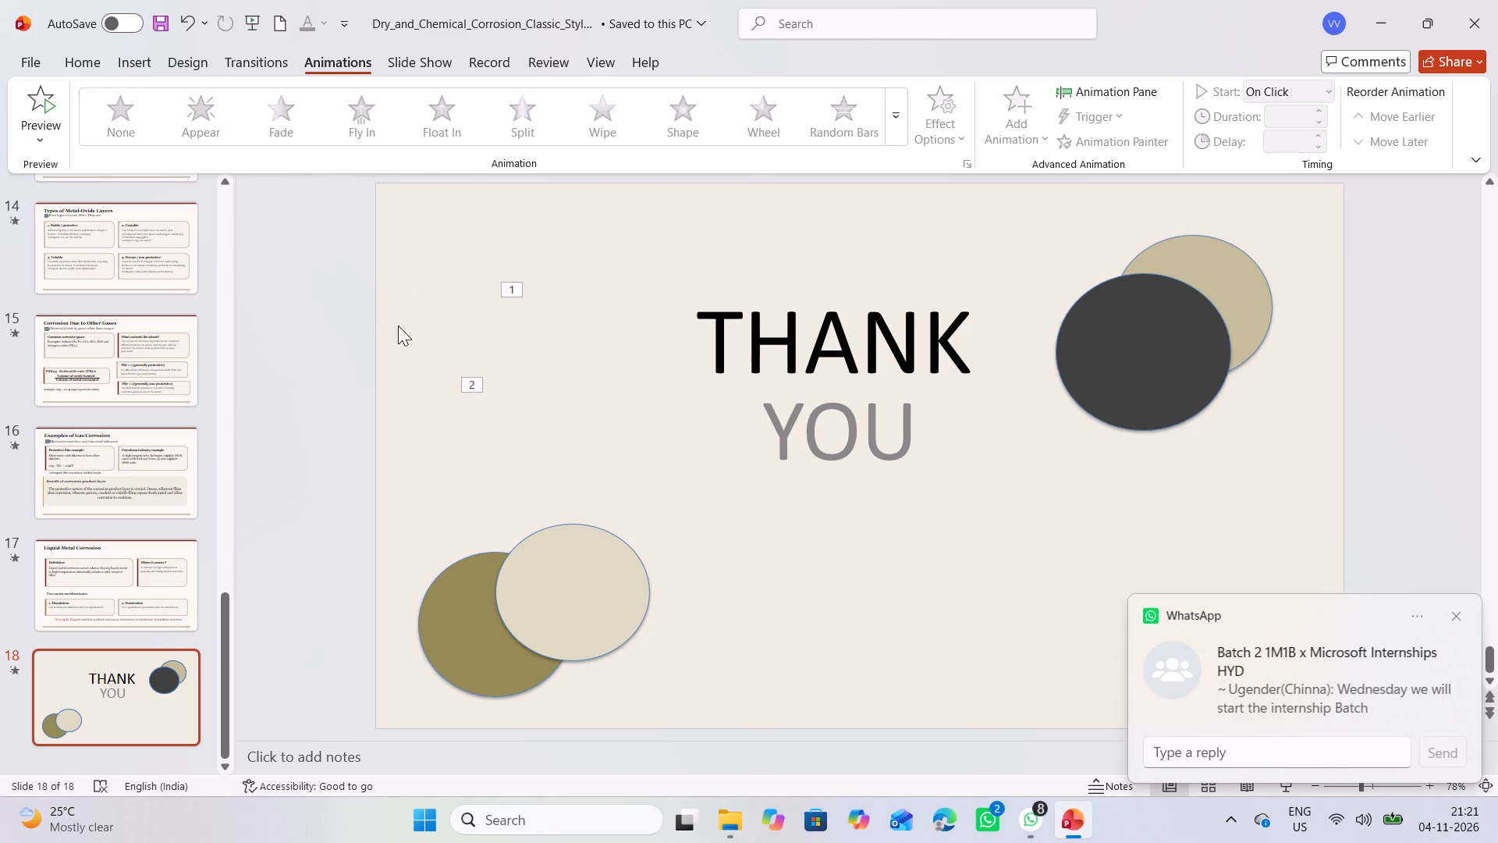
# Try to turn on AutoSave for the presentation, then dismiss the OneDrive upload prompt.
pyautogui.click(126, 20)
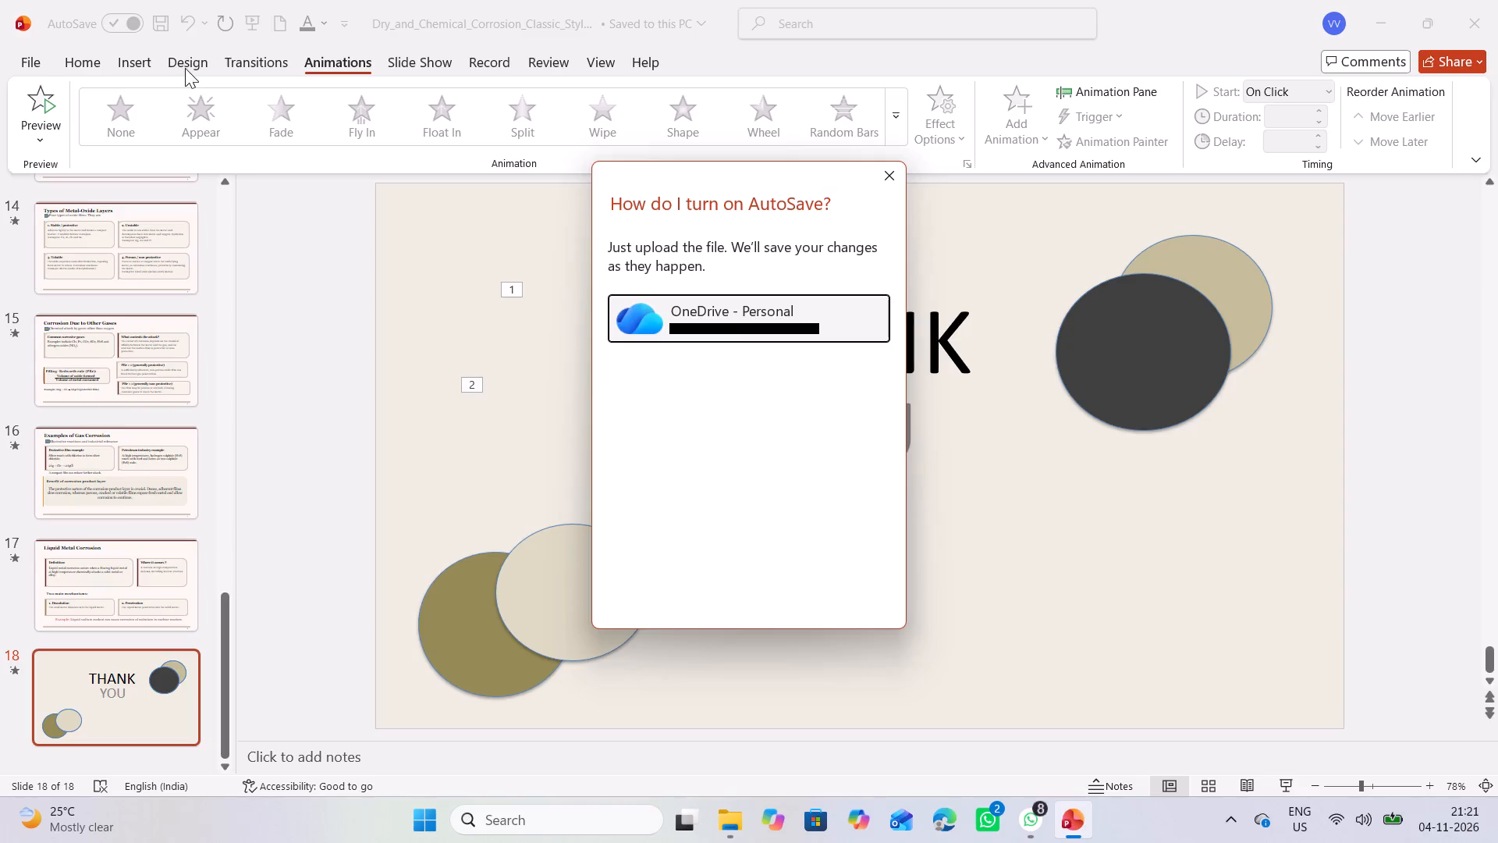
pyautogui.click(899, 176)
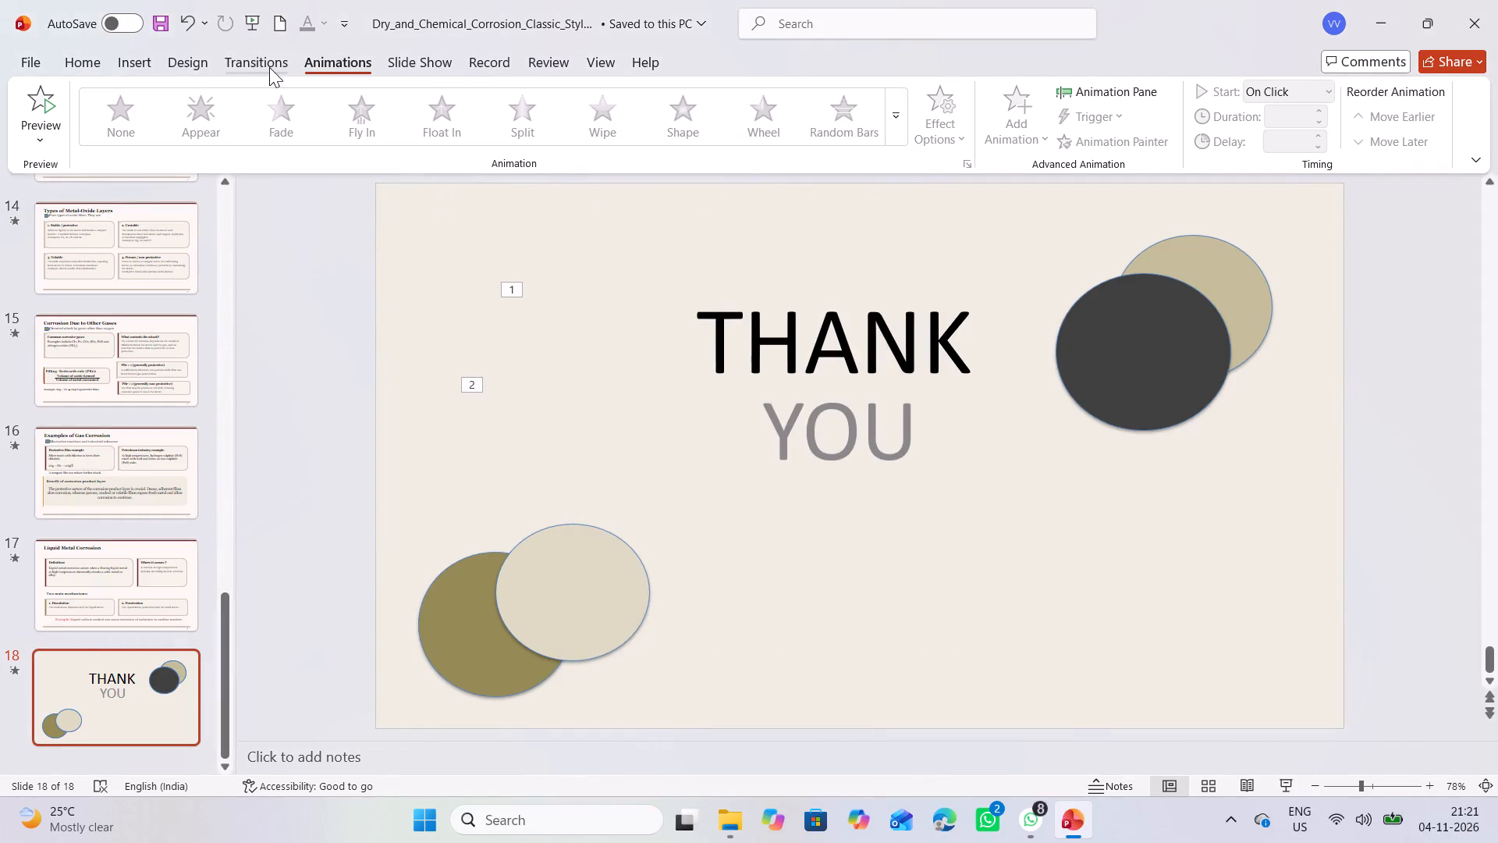
# Play the slide show from the beginning and advance through the title slide's animations to the Definition and classification slide.
pyautogui.click(437, 57)
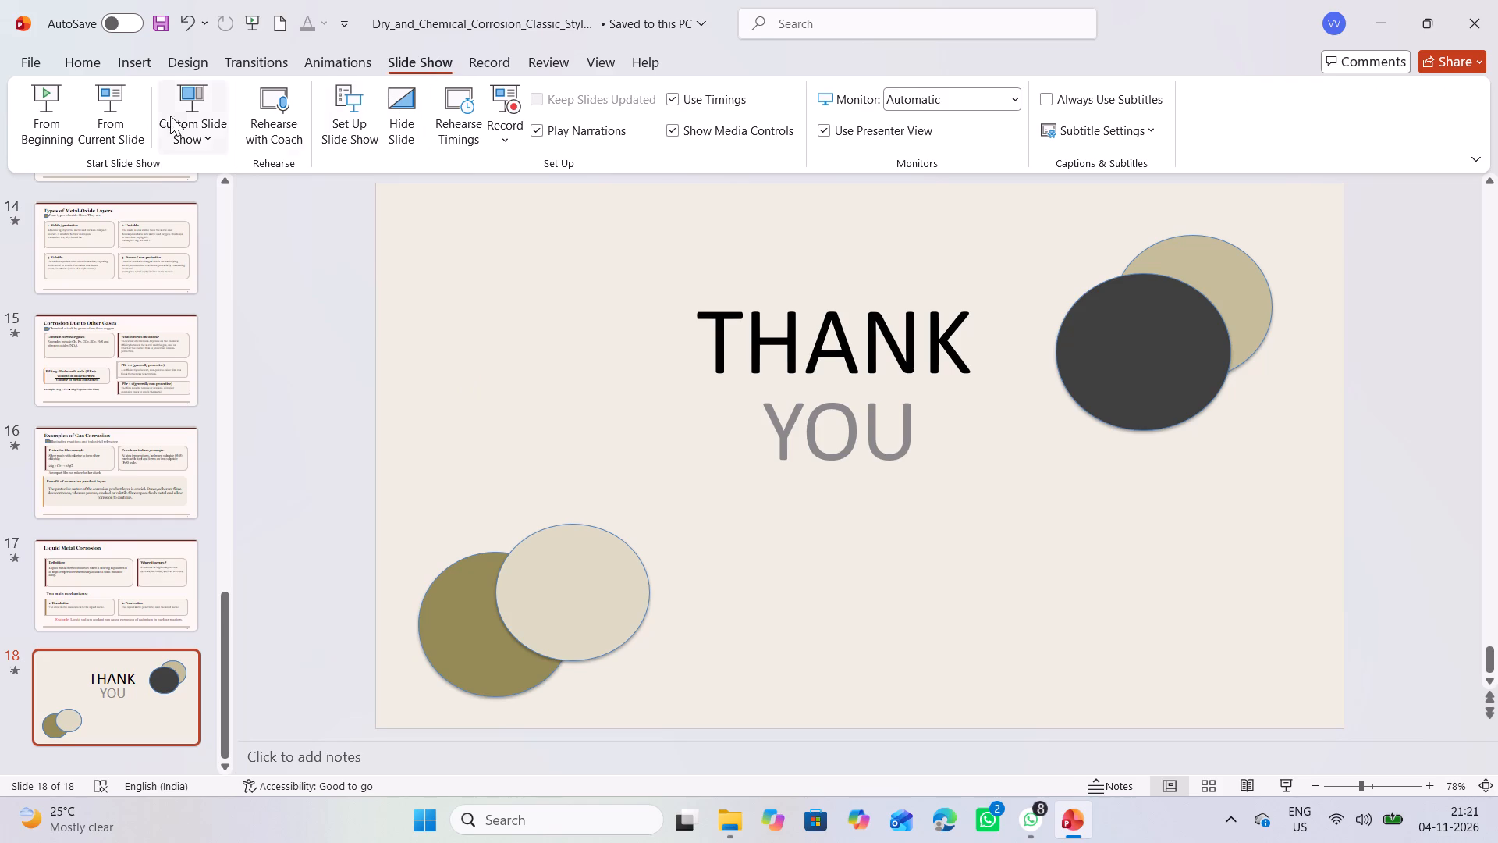
pyautogui.click(62, 114)
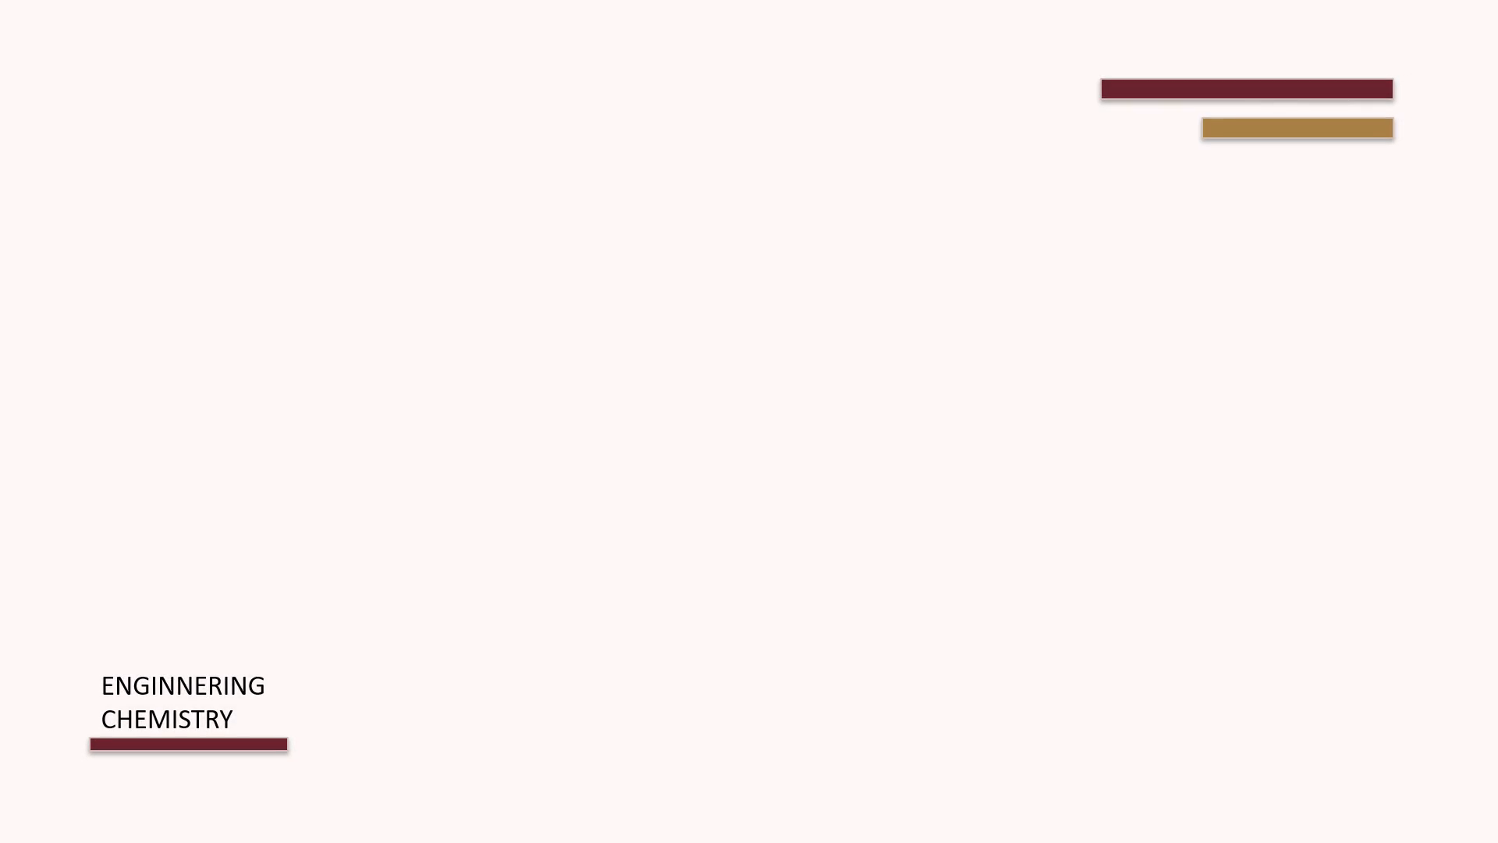
pyautogui.press('Down')
pyautogui.press('Down')
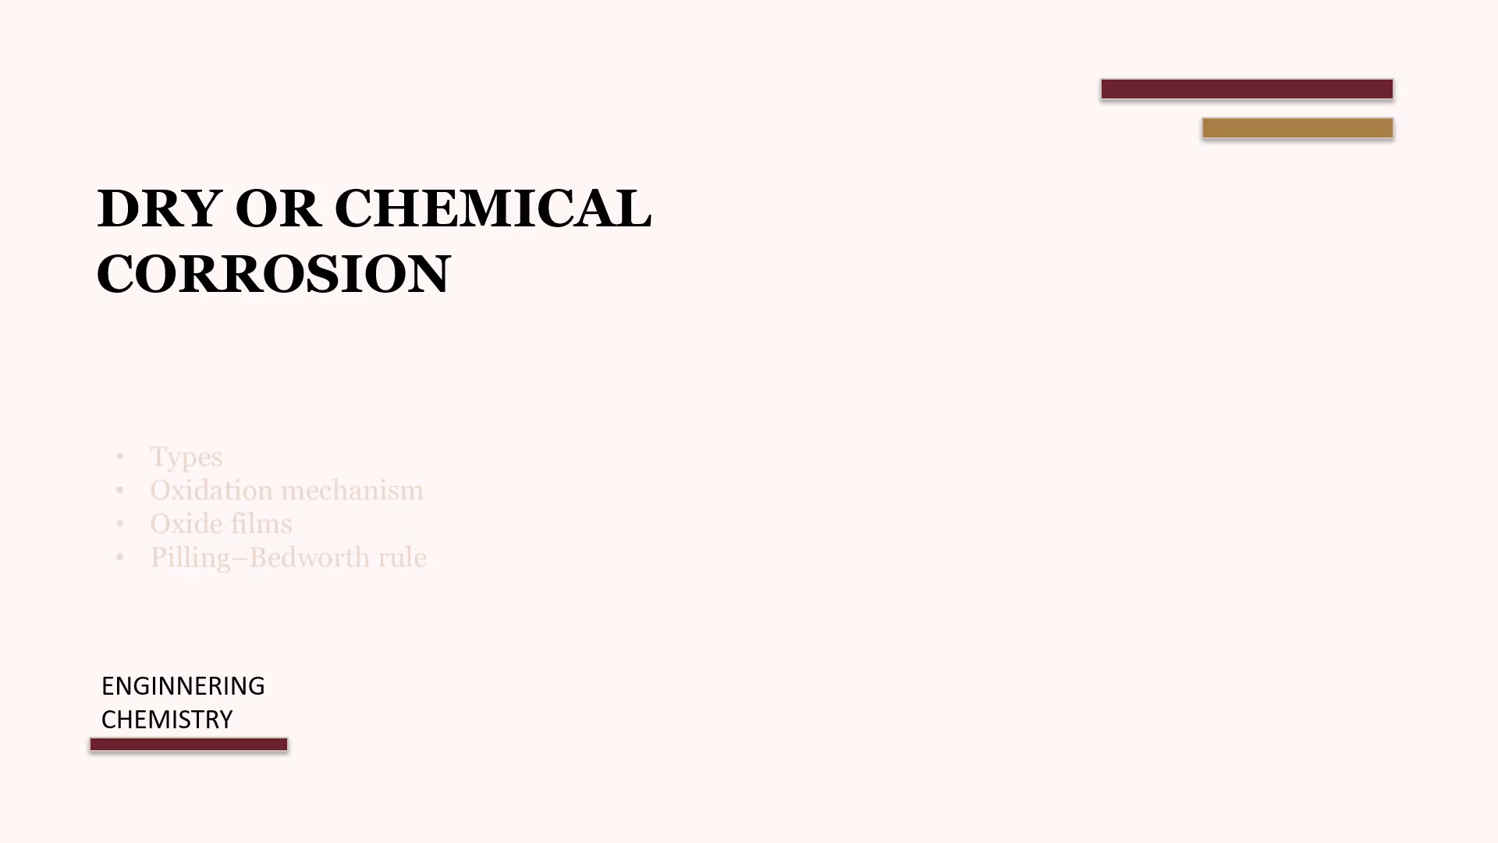
pyautogui.press('Down')
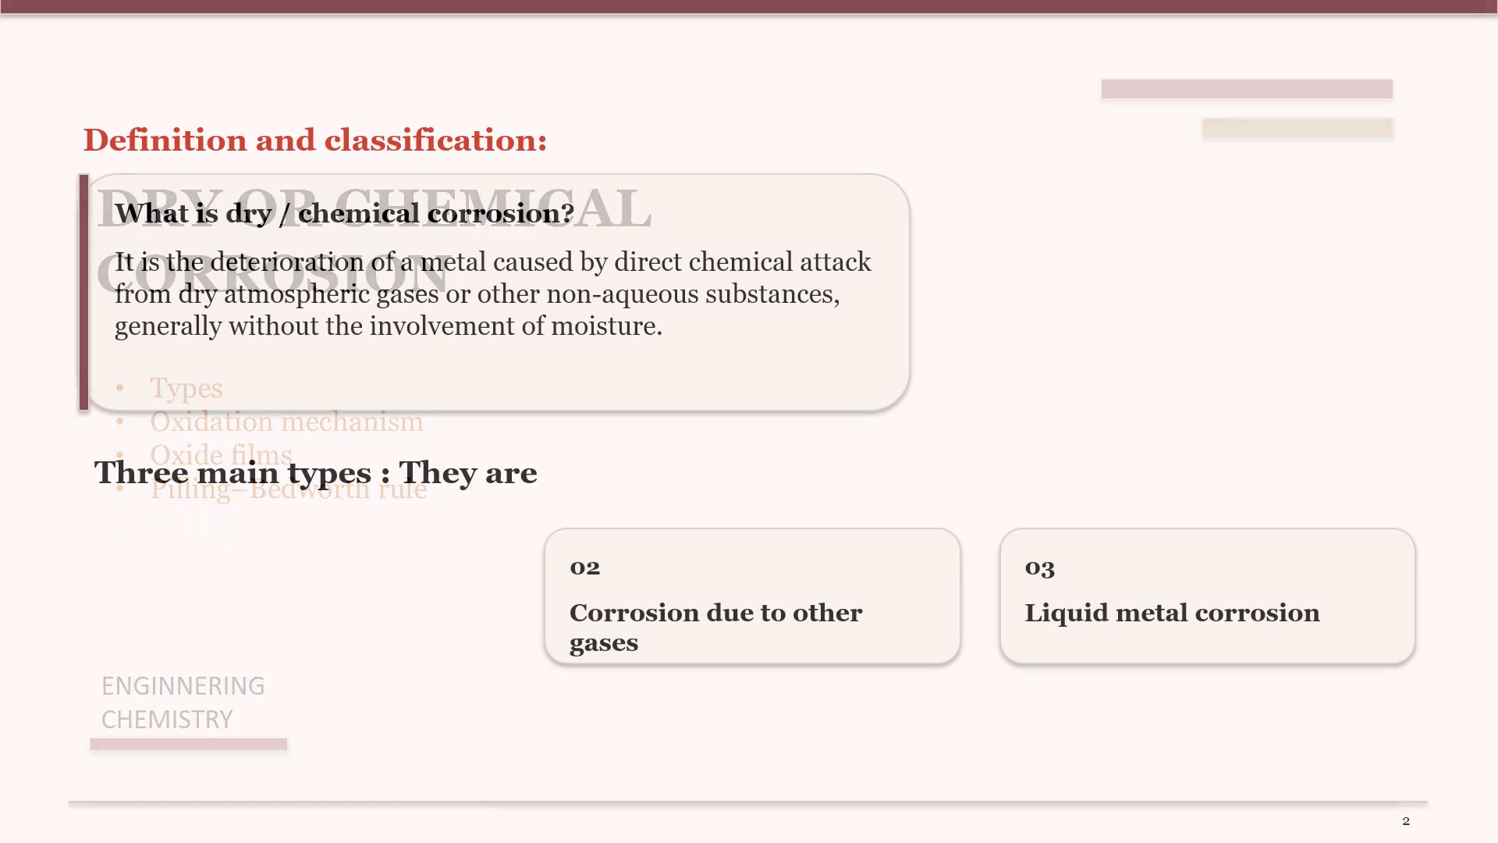
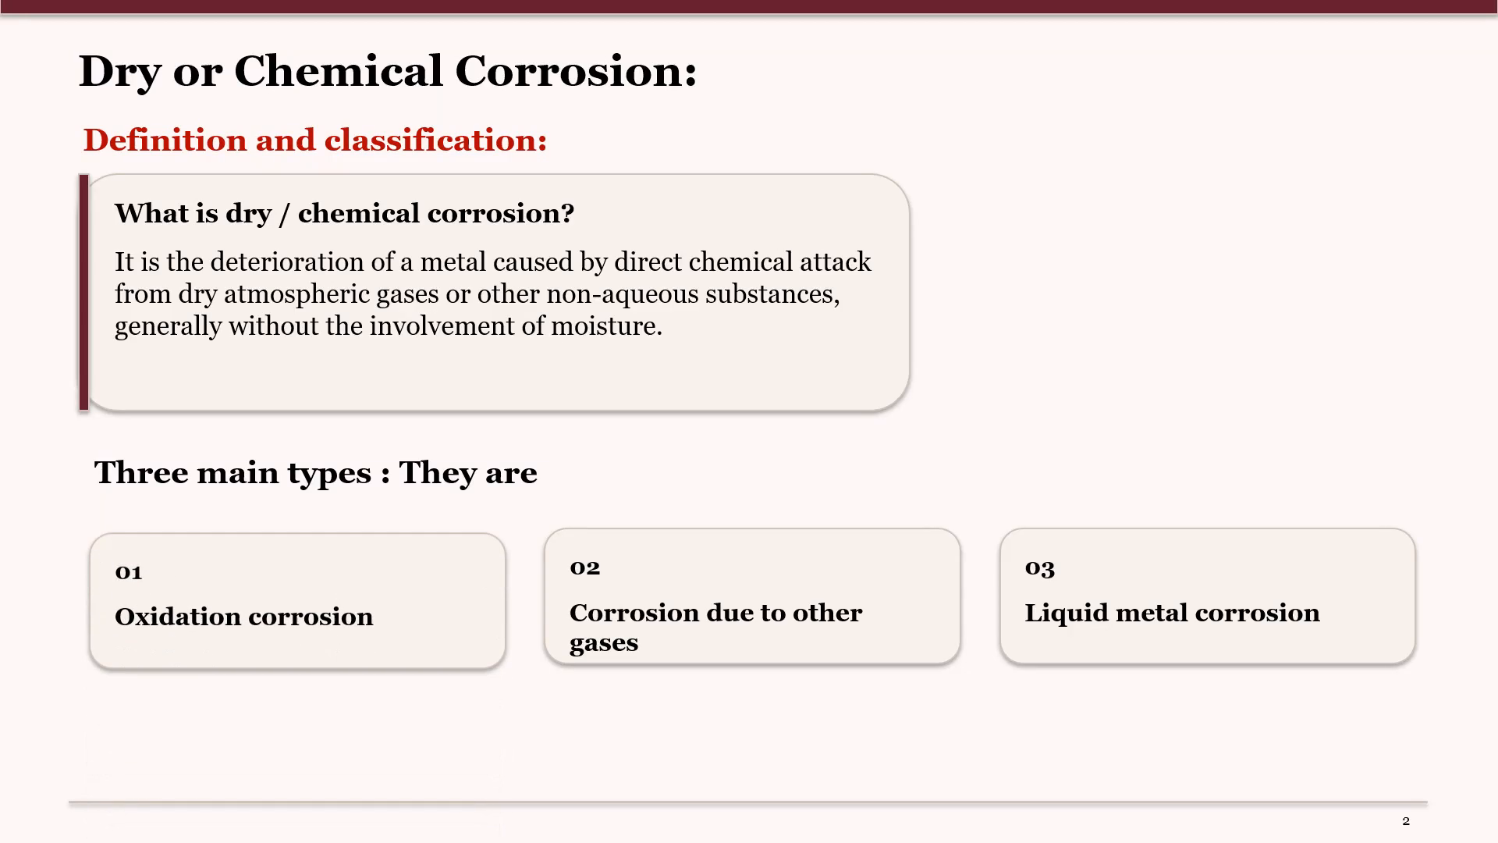
# Advance the slide show through the Definition and classification slide copies, reviewing each type card's entrance, up to the Oxidation Corrosion slide.
pyautogui.press('Down')
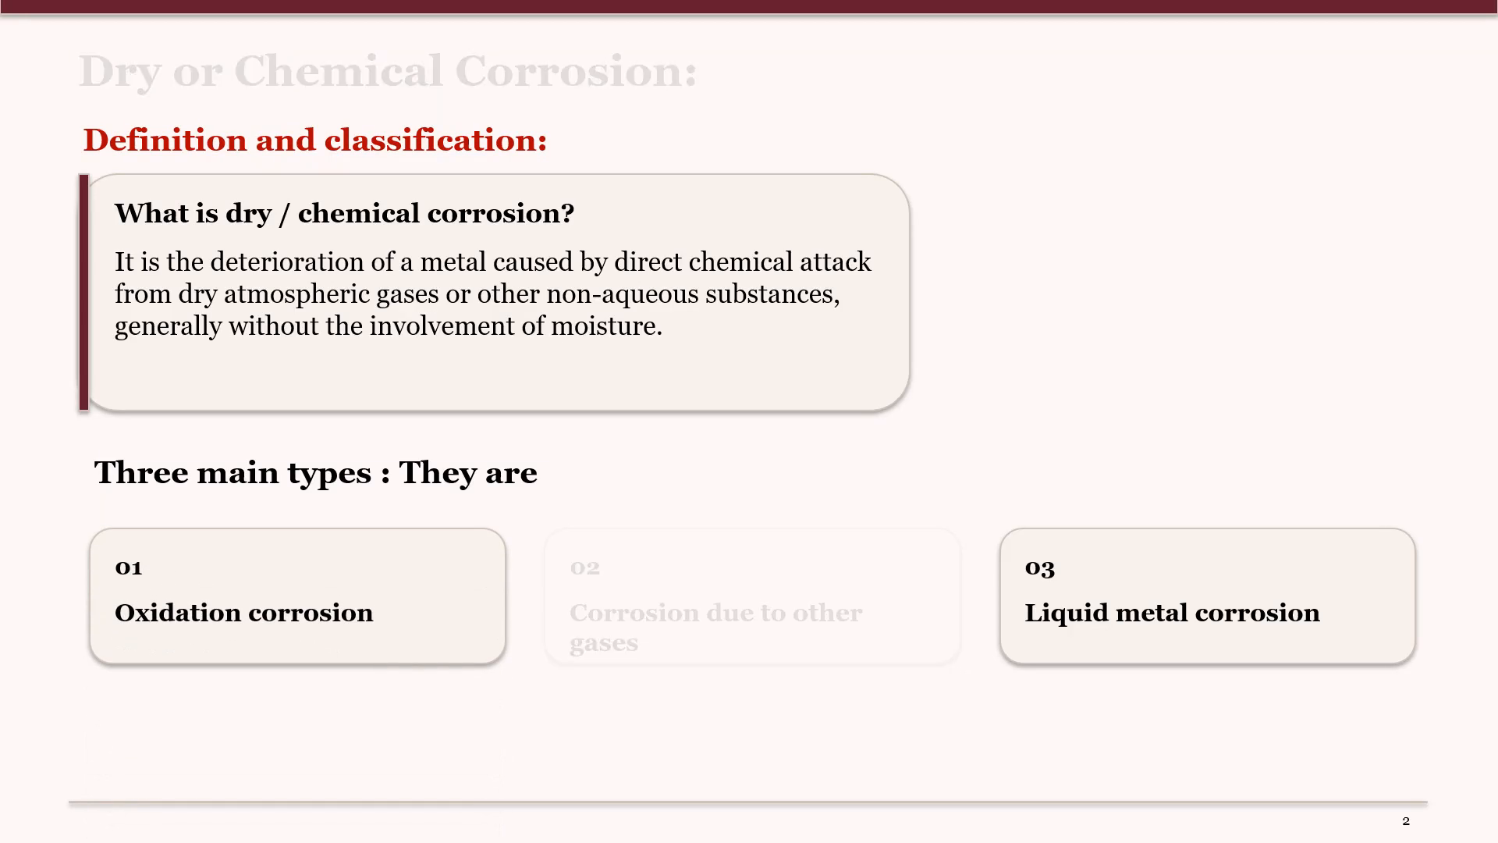
pyautogui.press('Down')
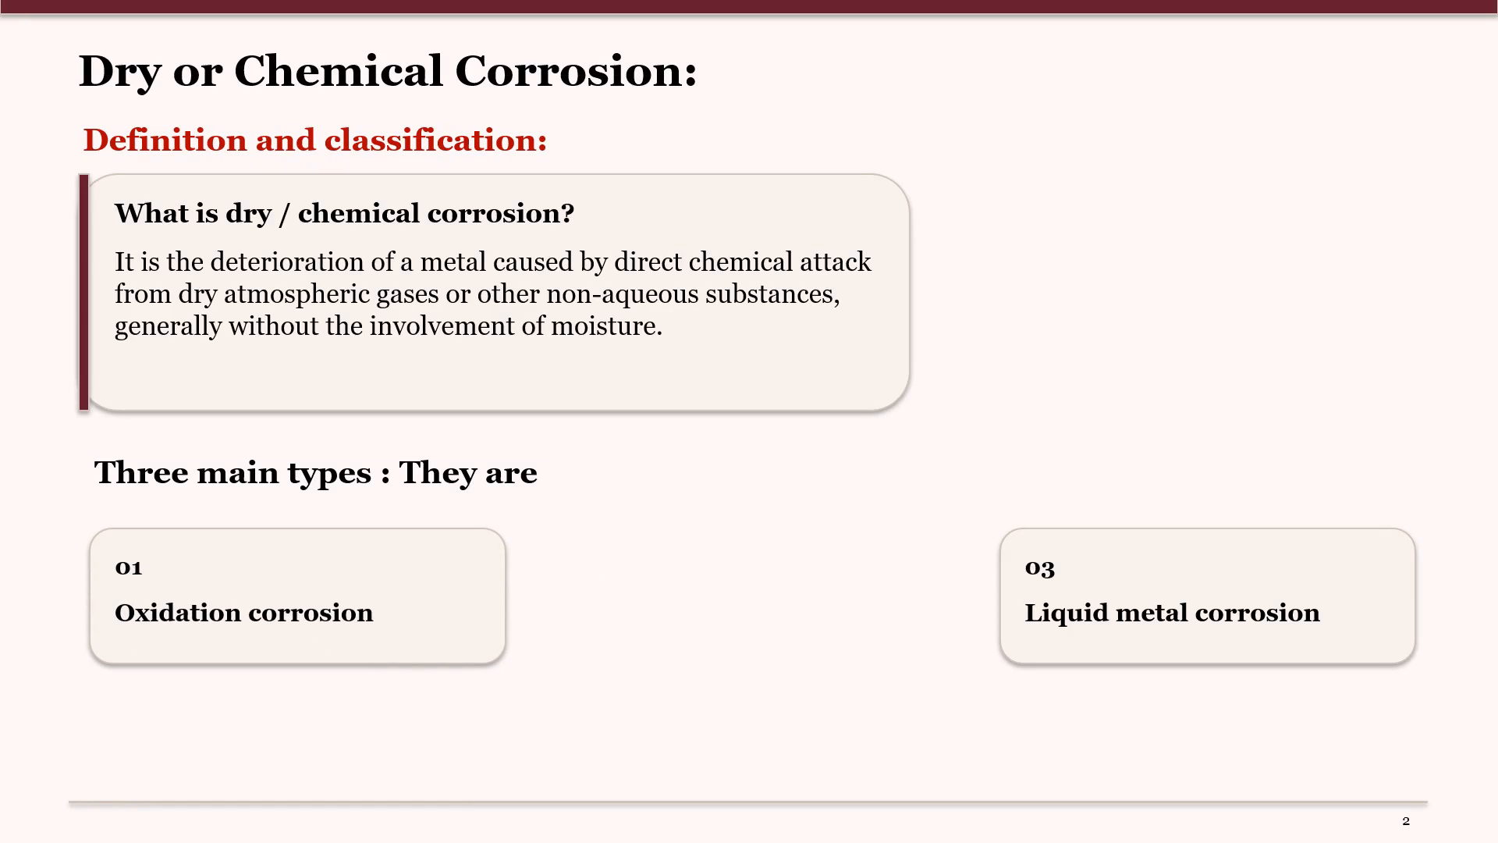
pyautogui.press('Down')
pyautogui.press('Down')
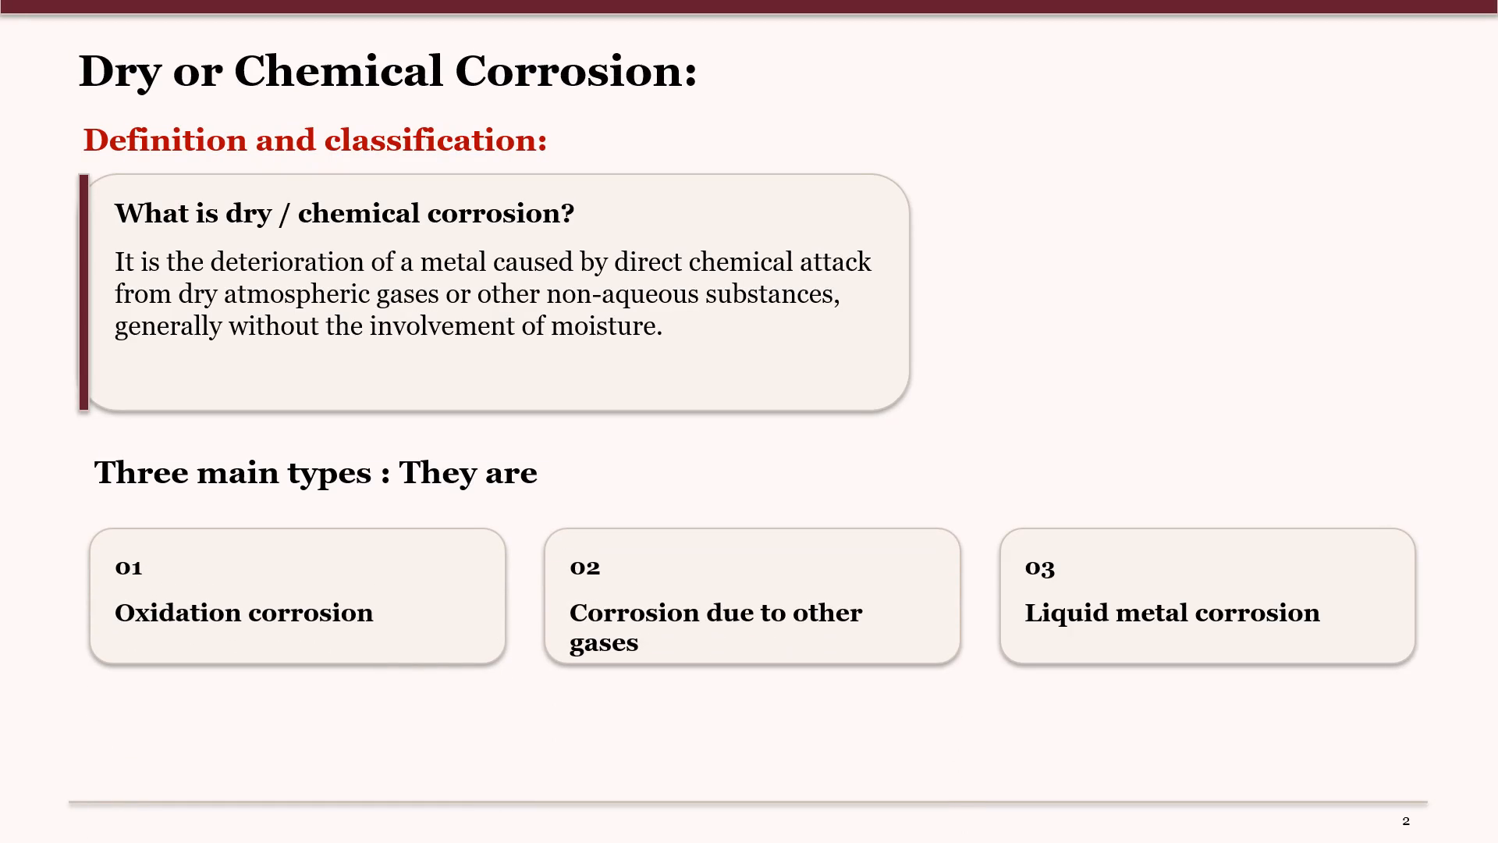
pyautogui.press('Down')
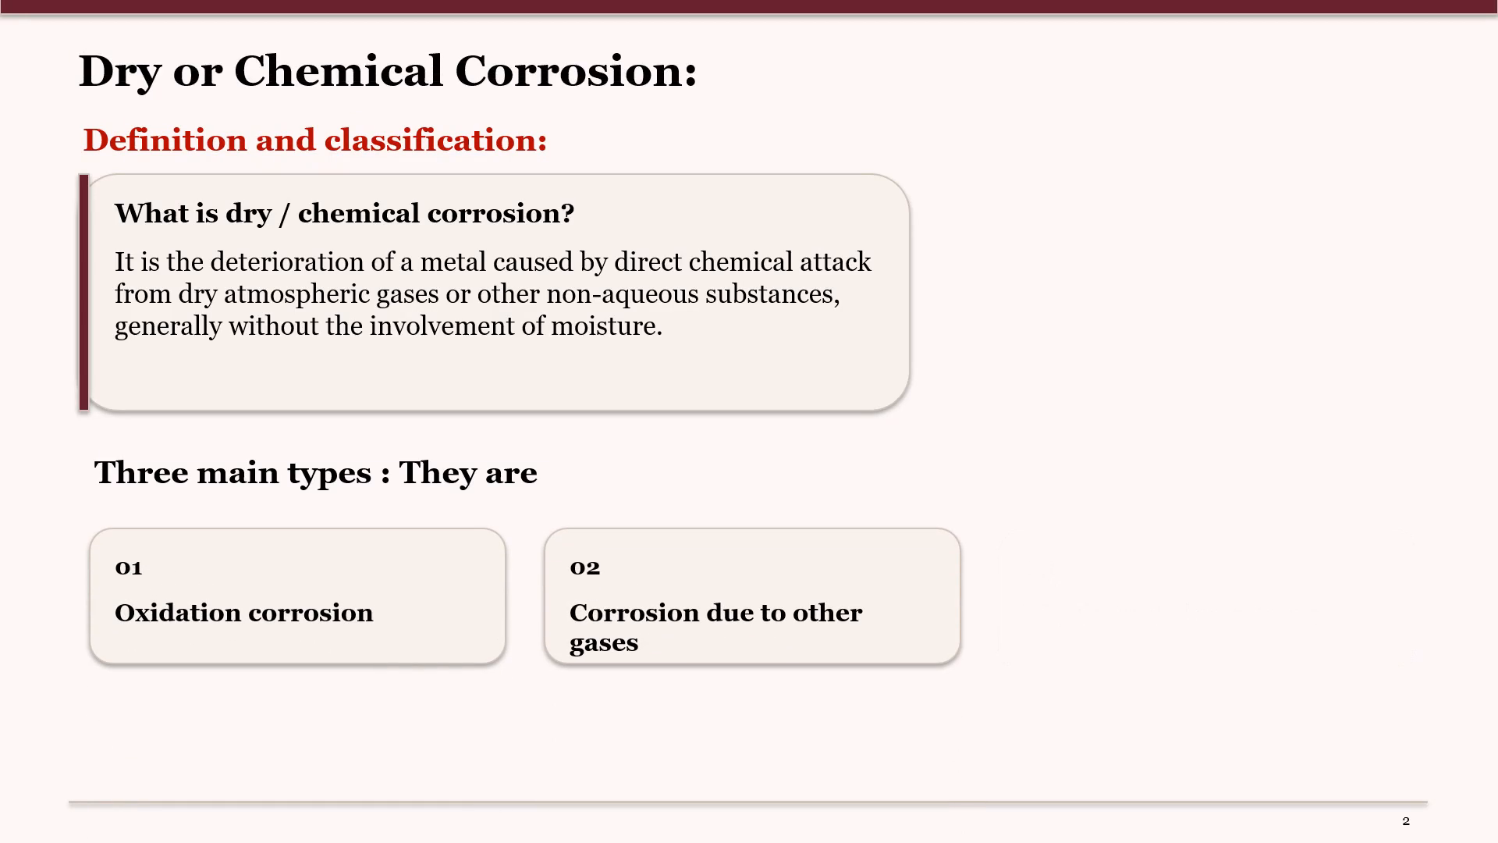
pyautogui.press('Down')
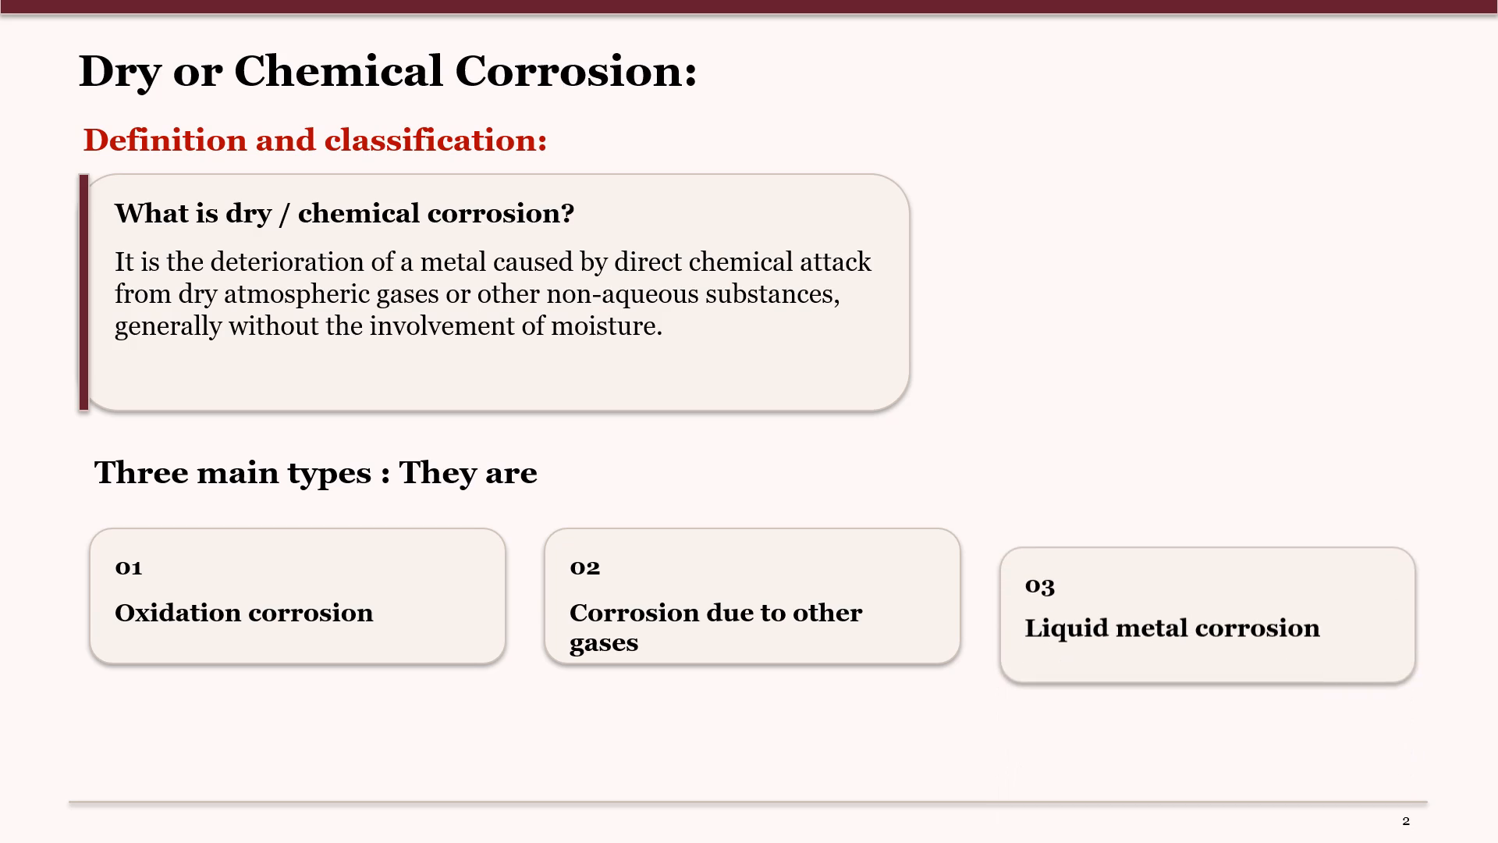
pyautogui.press('Down')
pyautogui.press('Down')
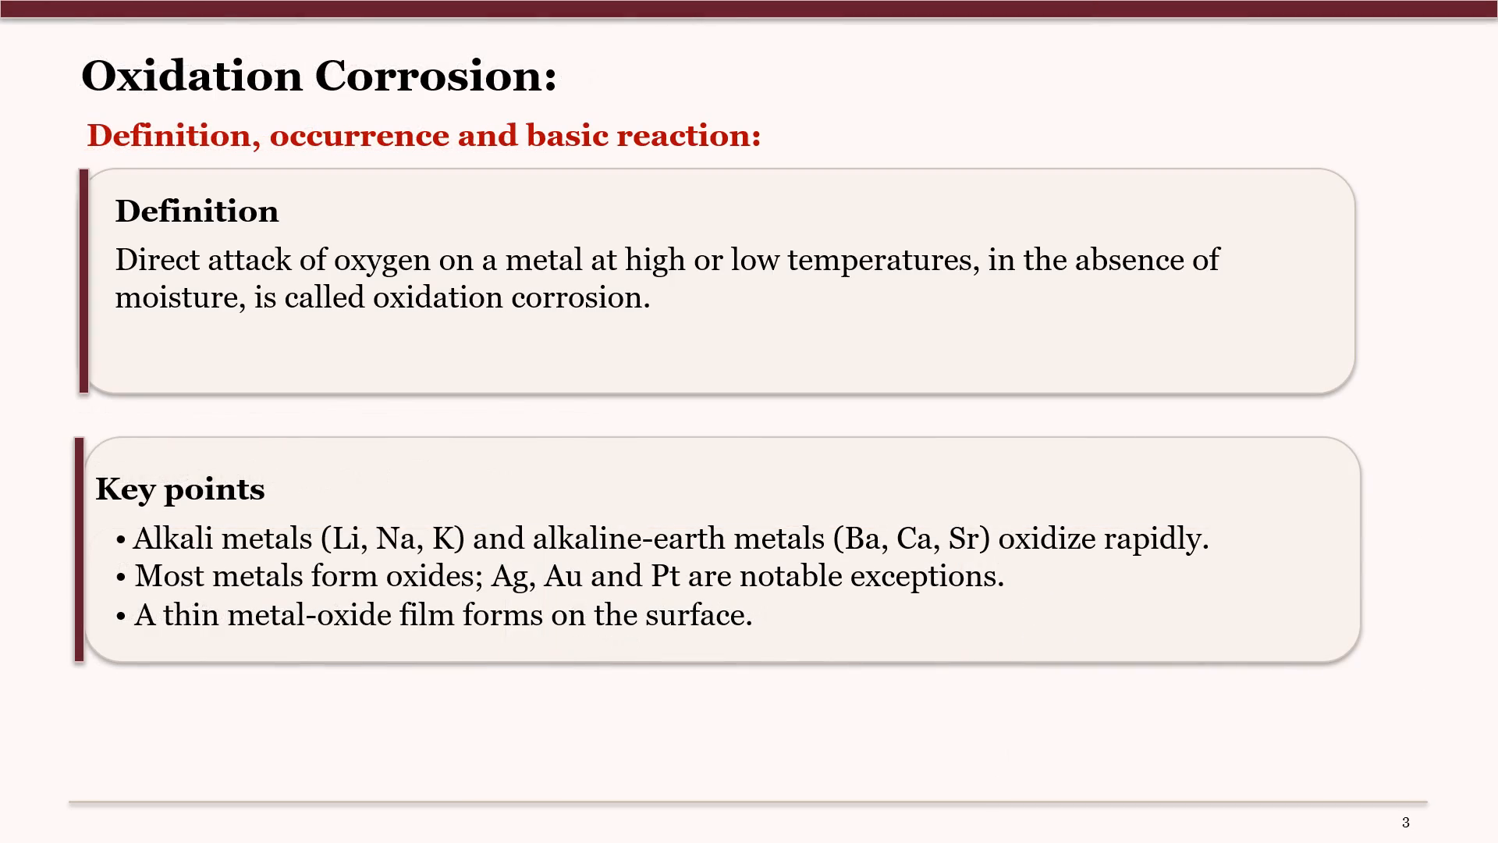
# Review the animations on the Oxidation Corrosion and Mechanism slides, advancing to the Types of Metal-Oxide Layers slide.
pyautogui.press('Down')
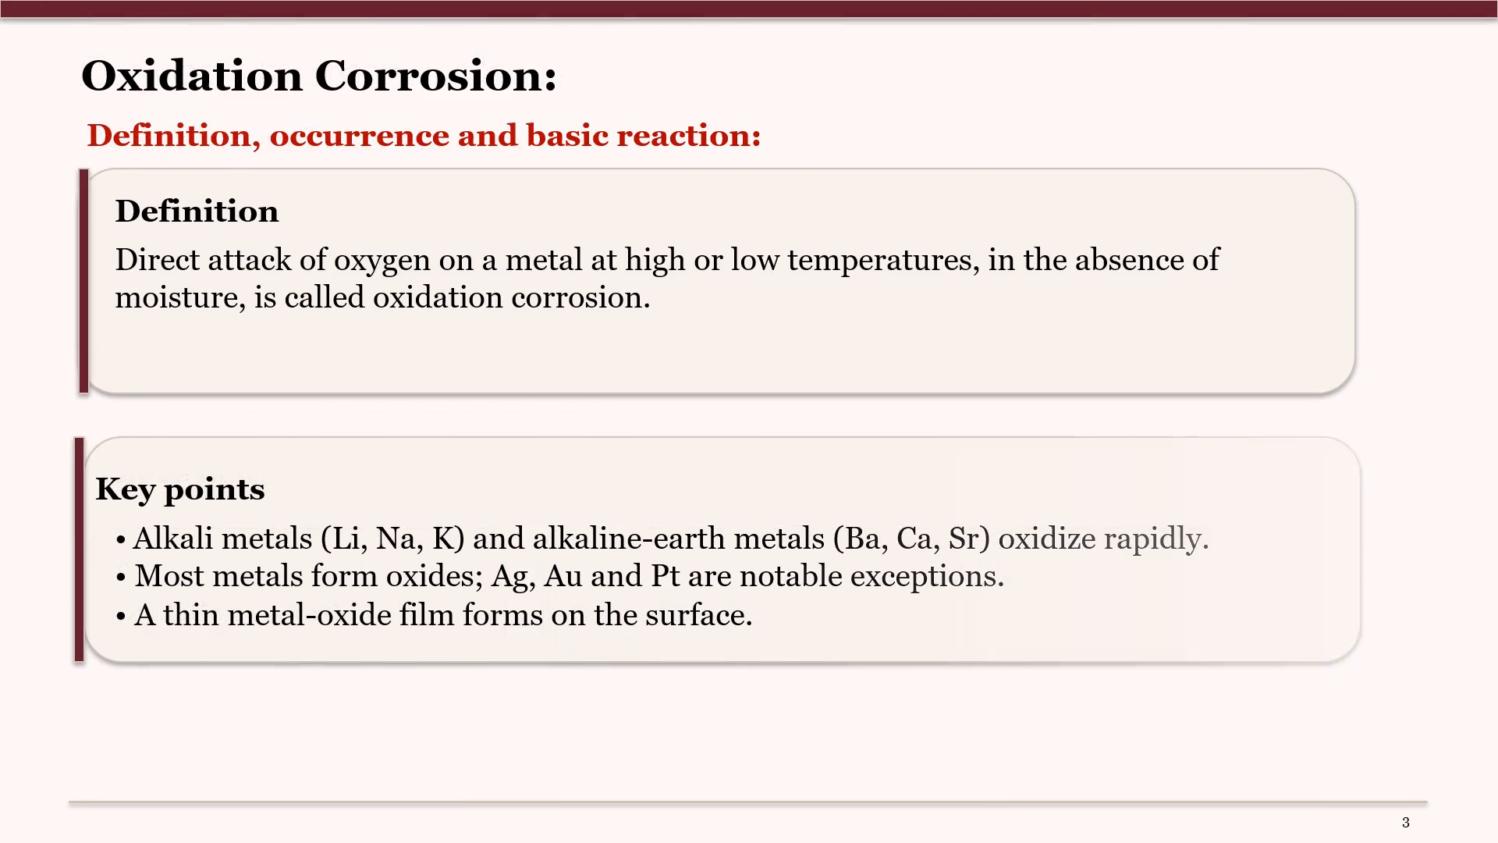
pyautogui.press('Down')
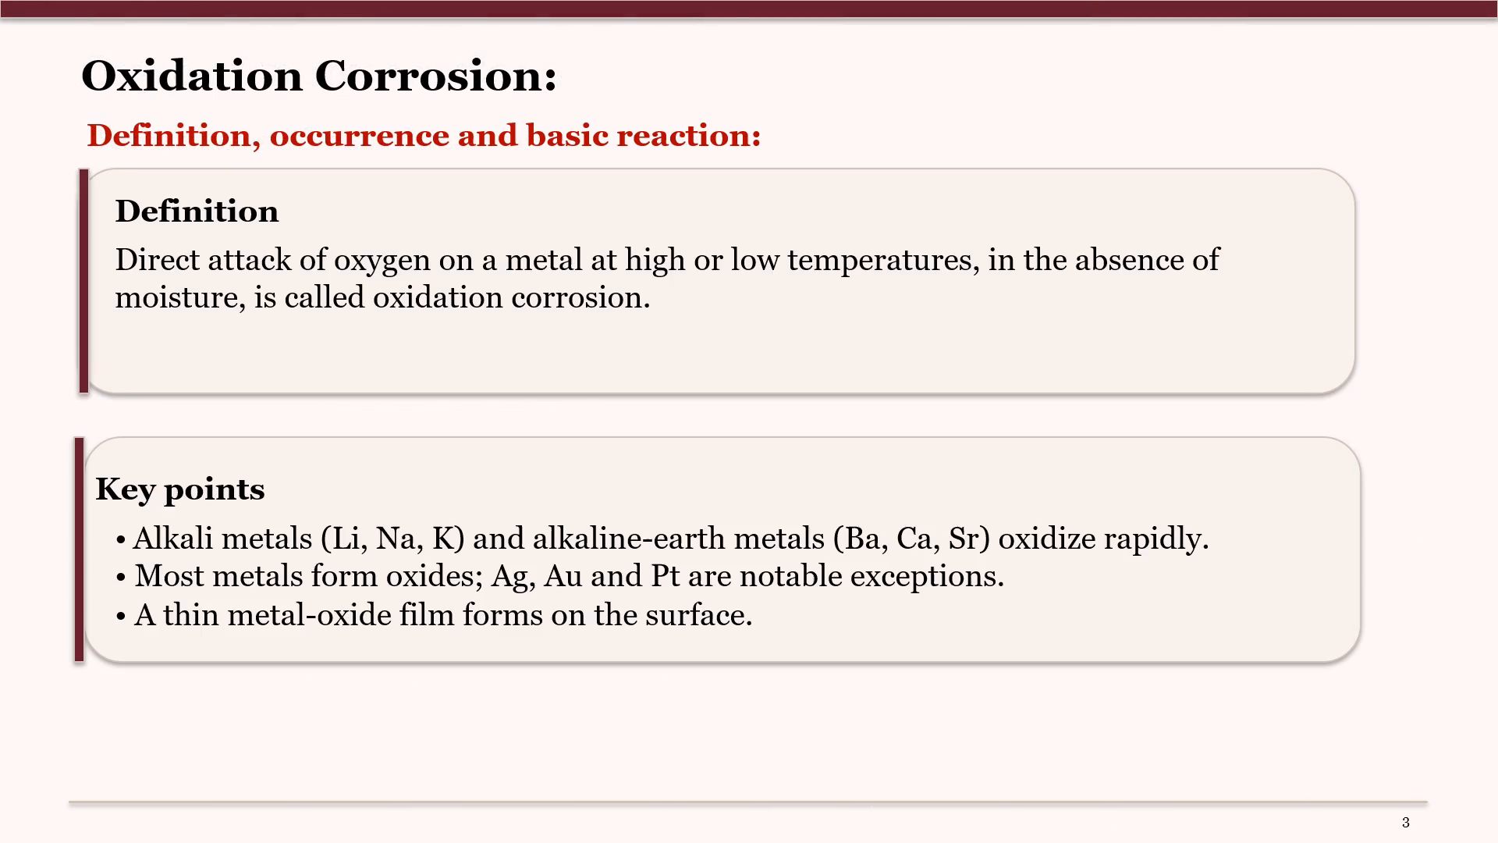
pyautogui.press('Down')
pyautogui.press('Down')
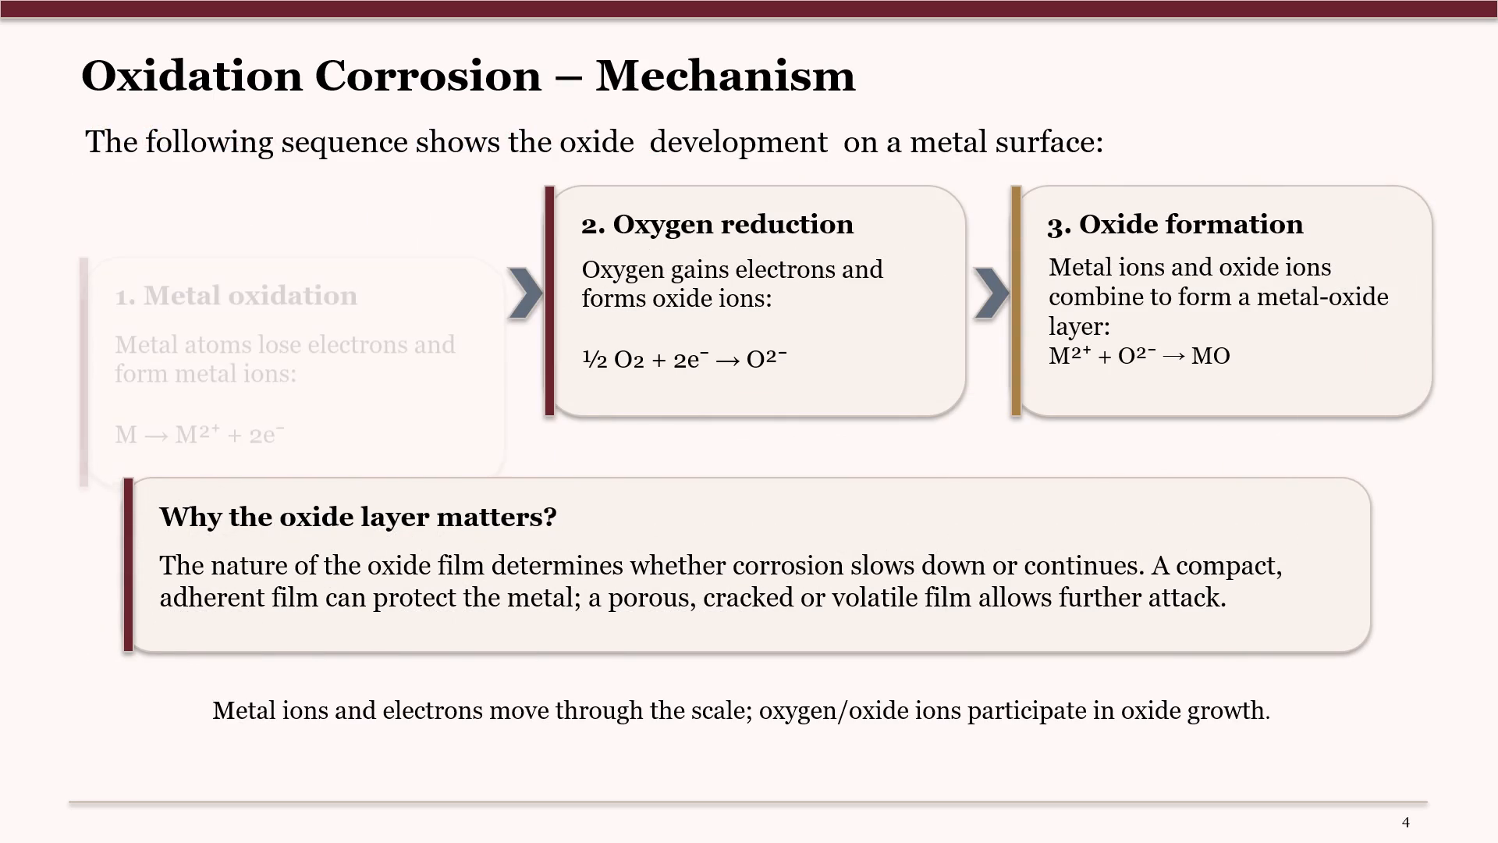
pyautogui.press('Down')
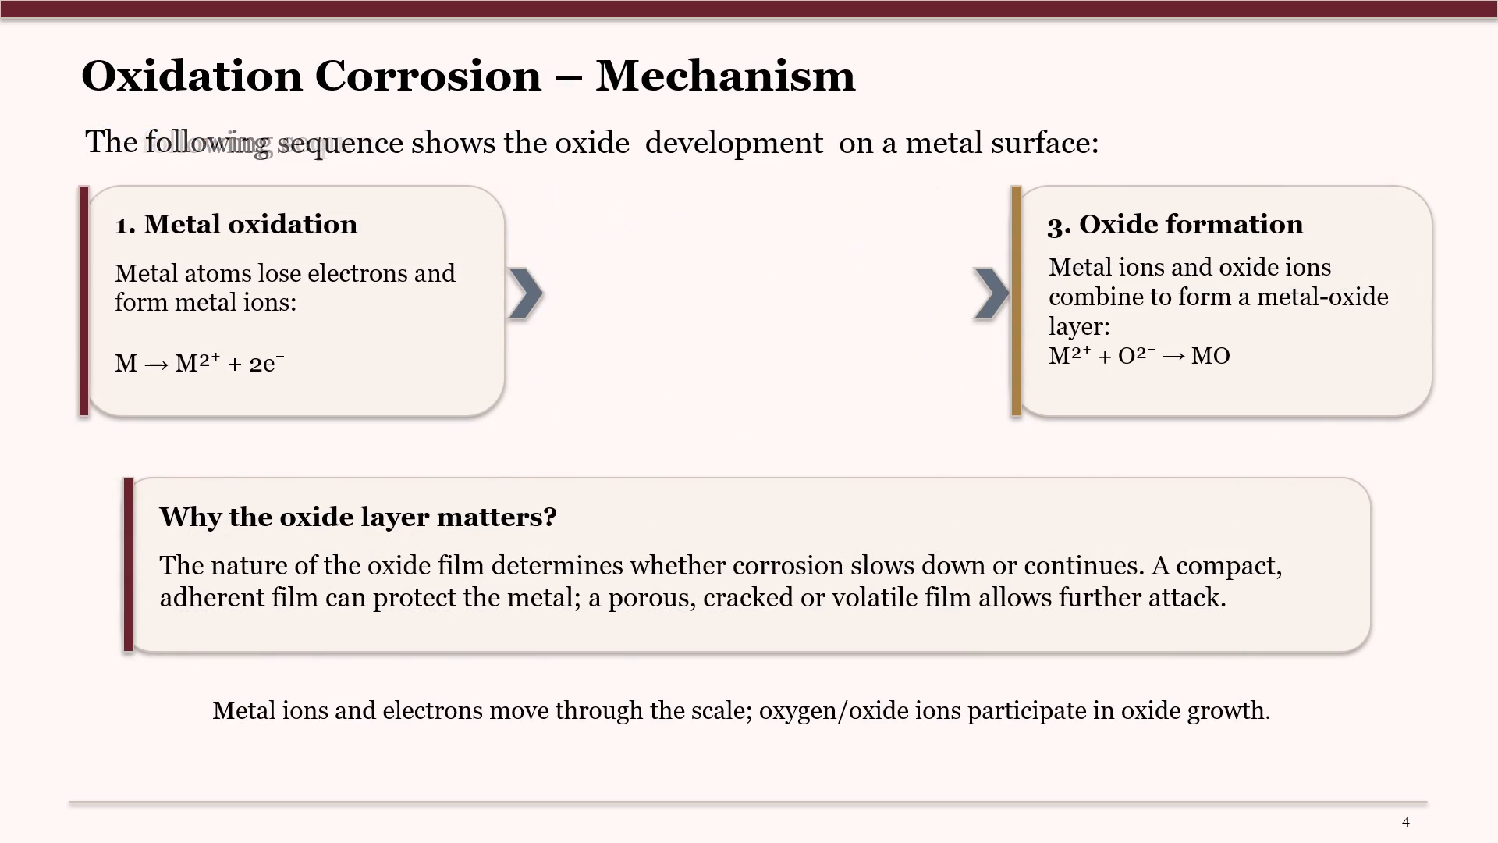
pyautogui.press('Down')
pyautogui.press('Down')
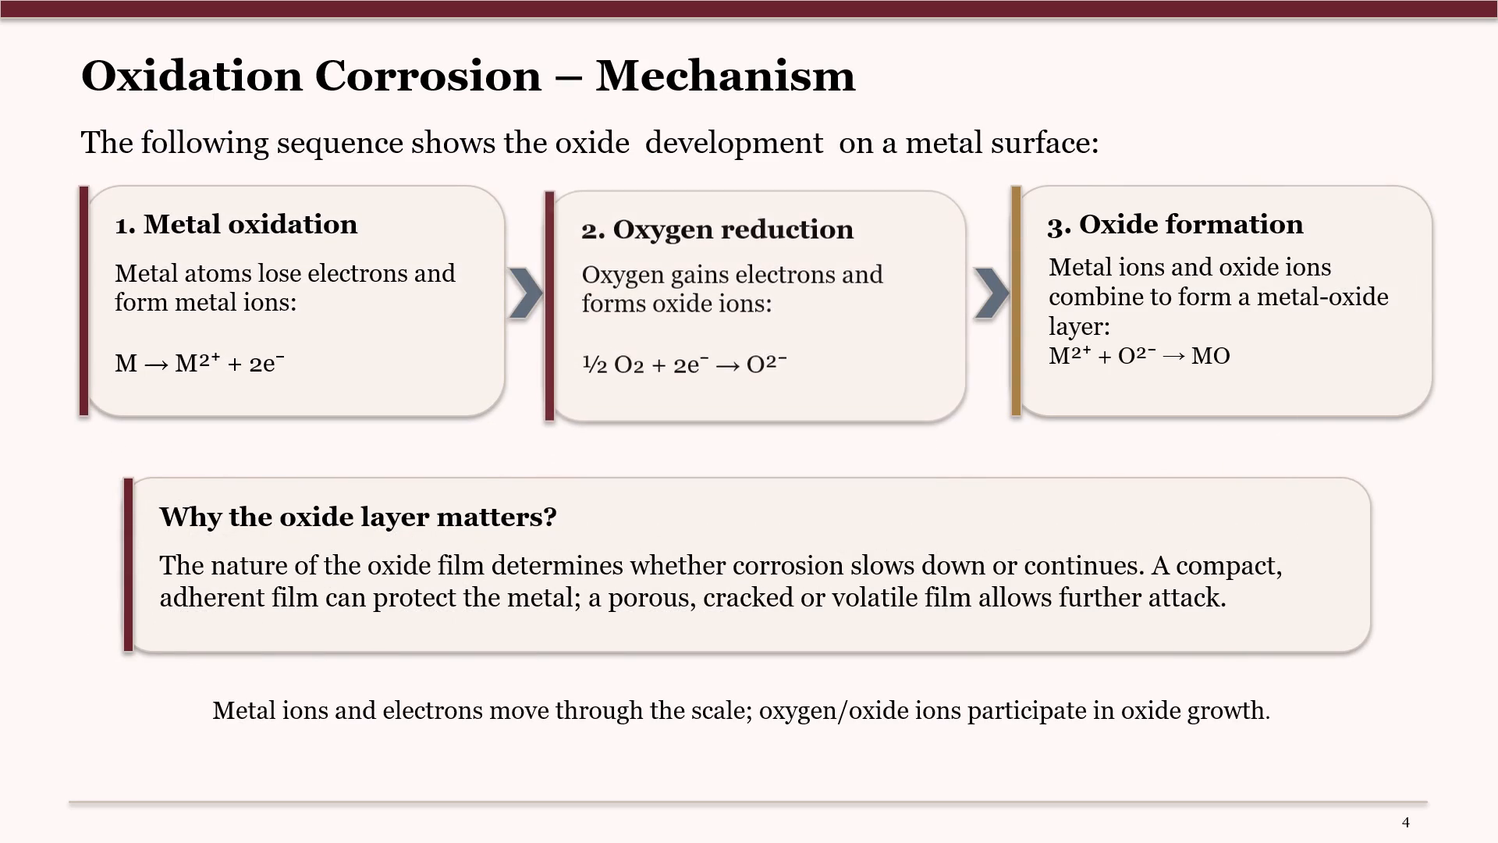
pyautogui.press('Down')
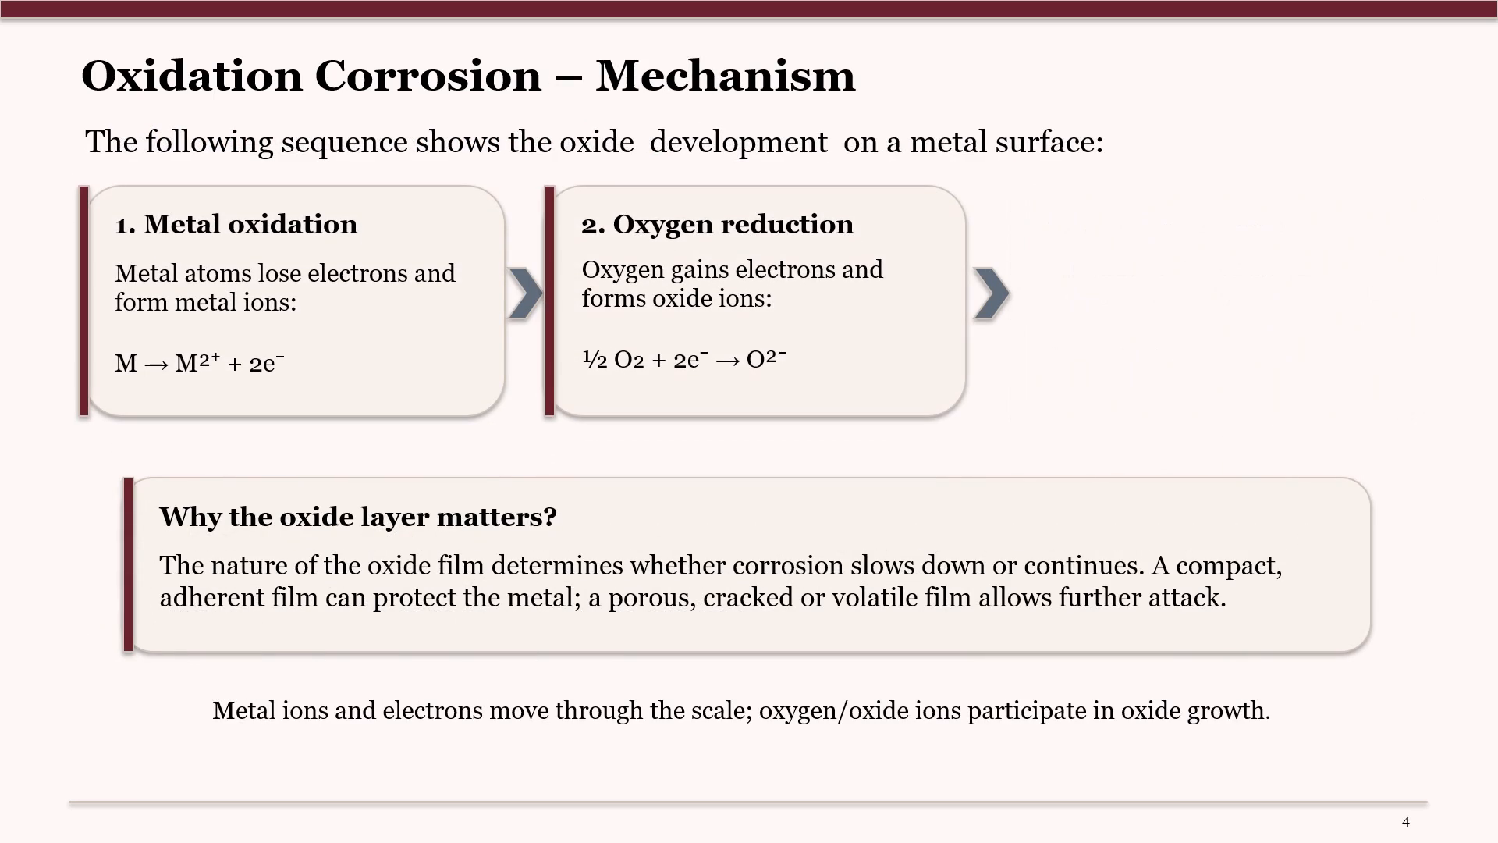
pyautogui.press('Down')
pyautogui.press('Down')
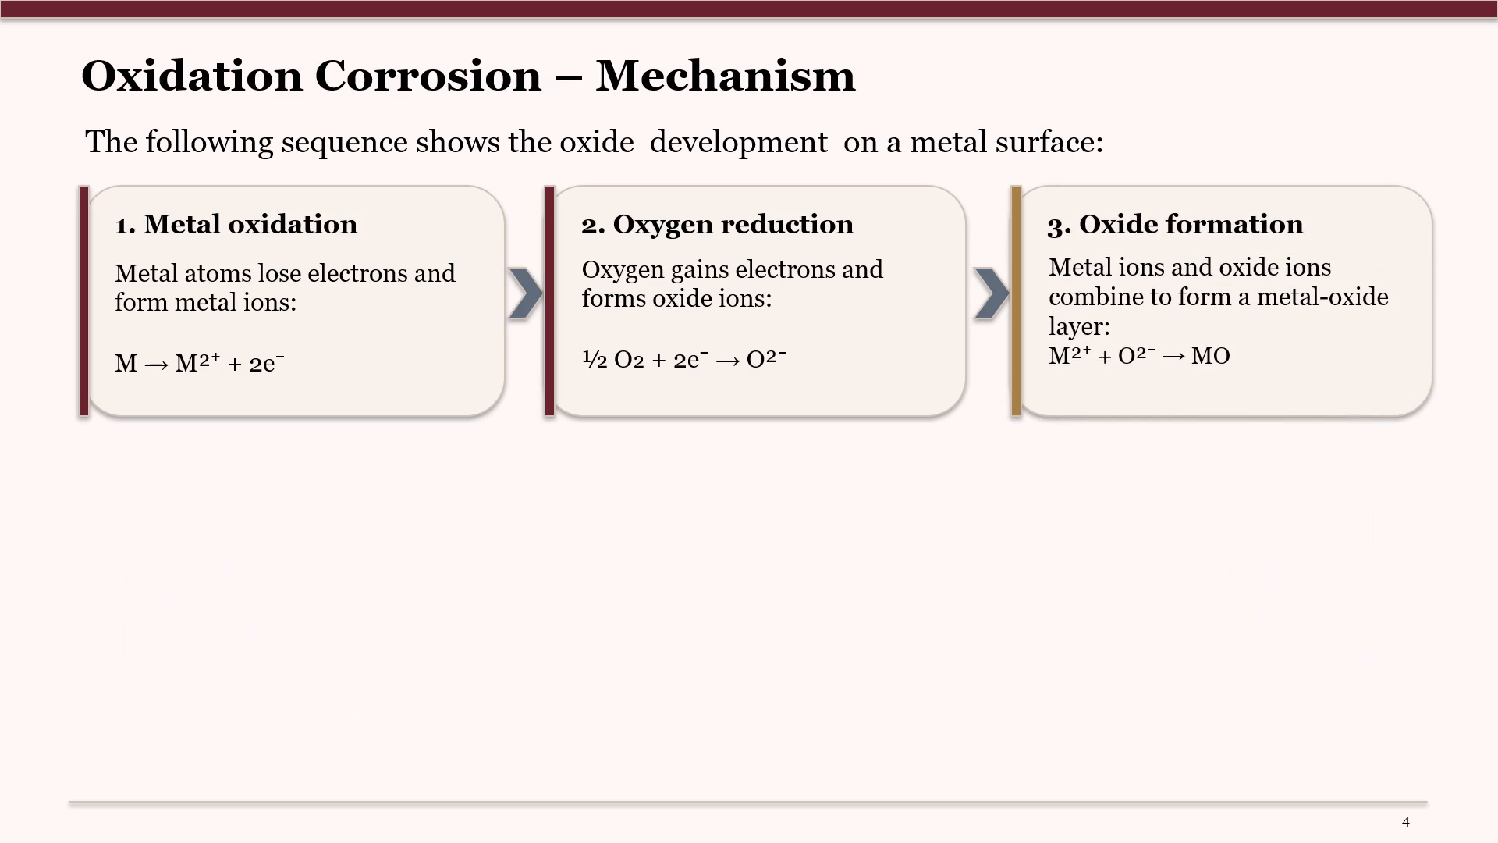
pyautogui.press('Down')
pyautogui.press('Down')
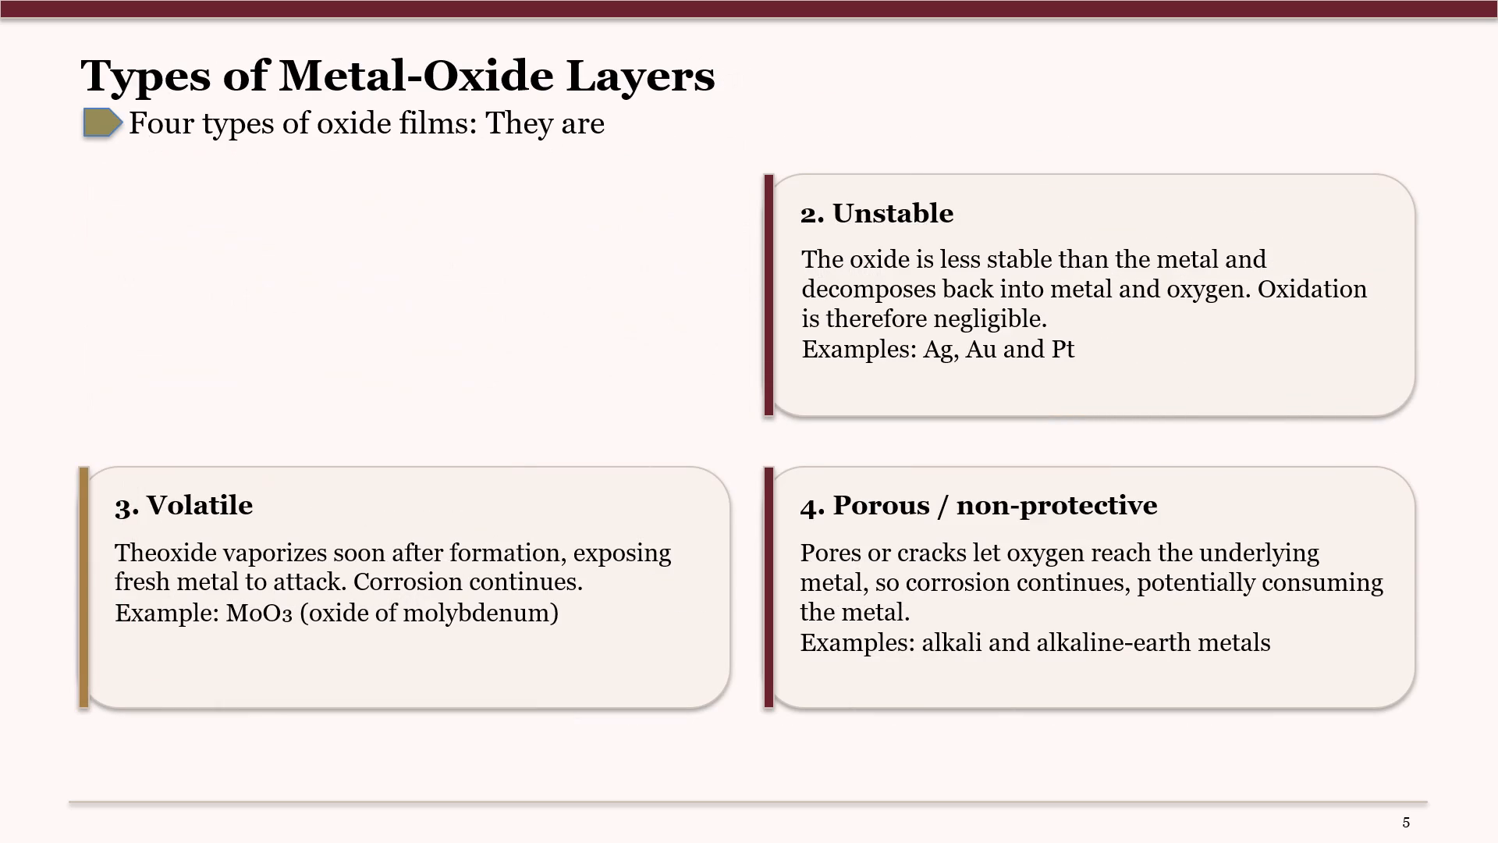
# Review the entrance of each of the four oxide-film cards, advancing to the Corrosion Due to Other Gases slide.
pyautogui.press('Down')
pyautogui.press('Down')
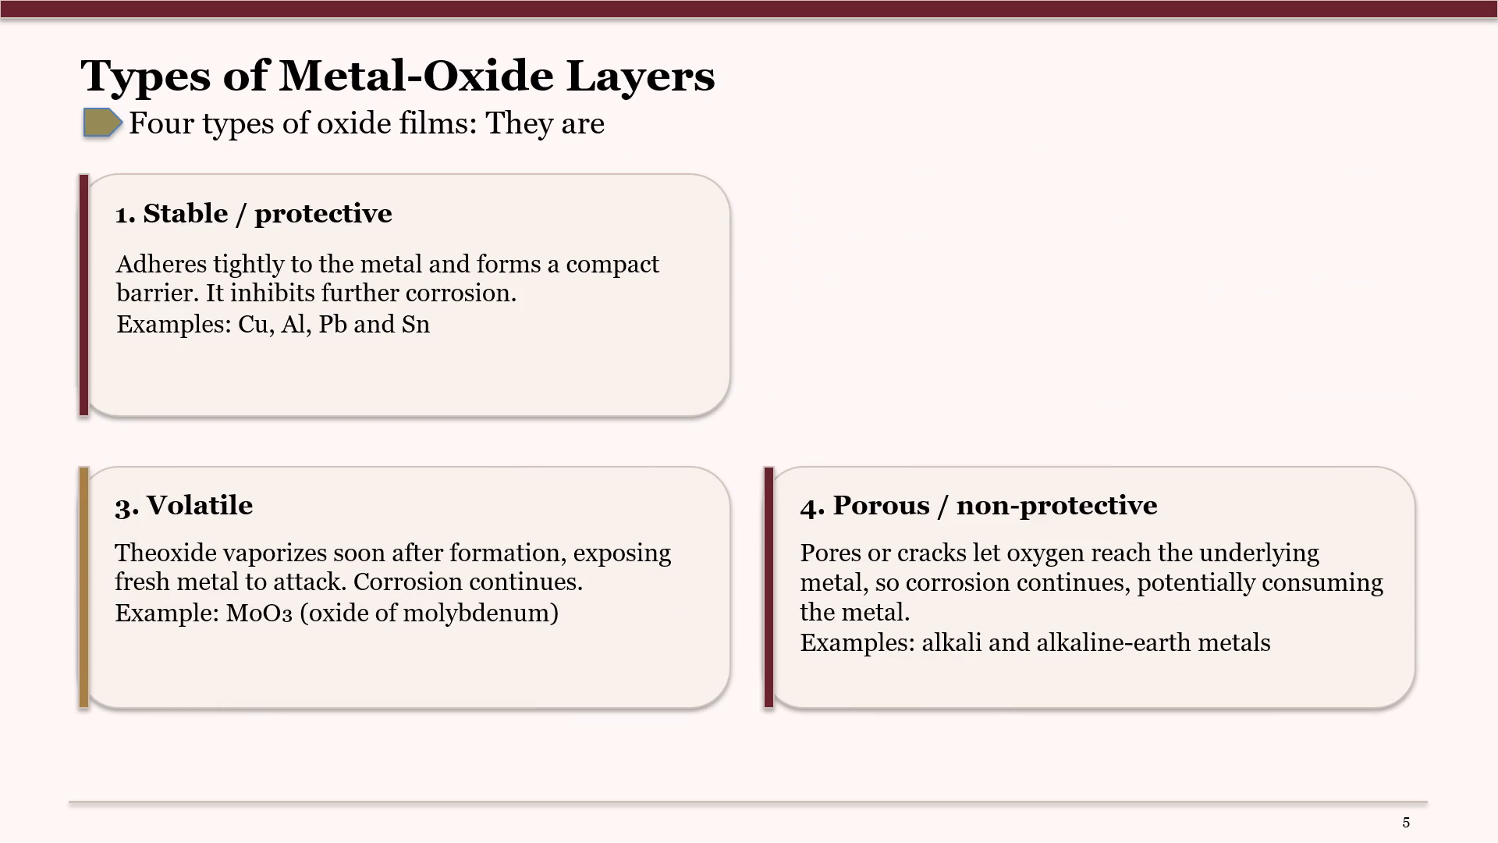
pyautogui.press('Down')
pyautogui.press('Down')
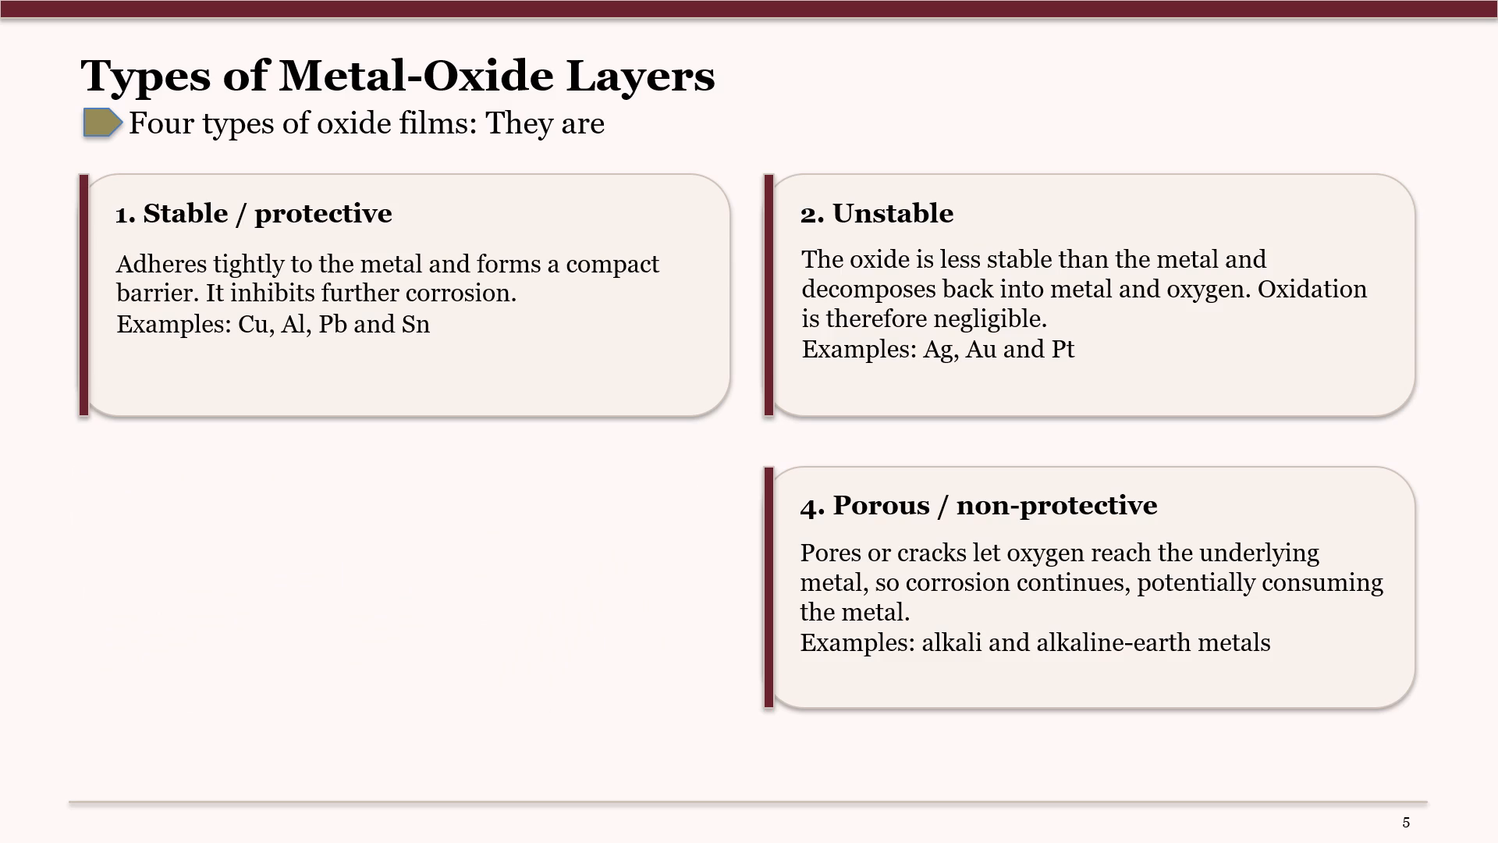
pyautogui.press('Down')
pyautogui.press('Down')
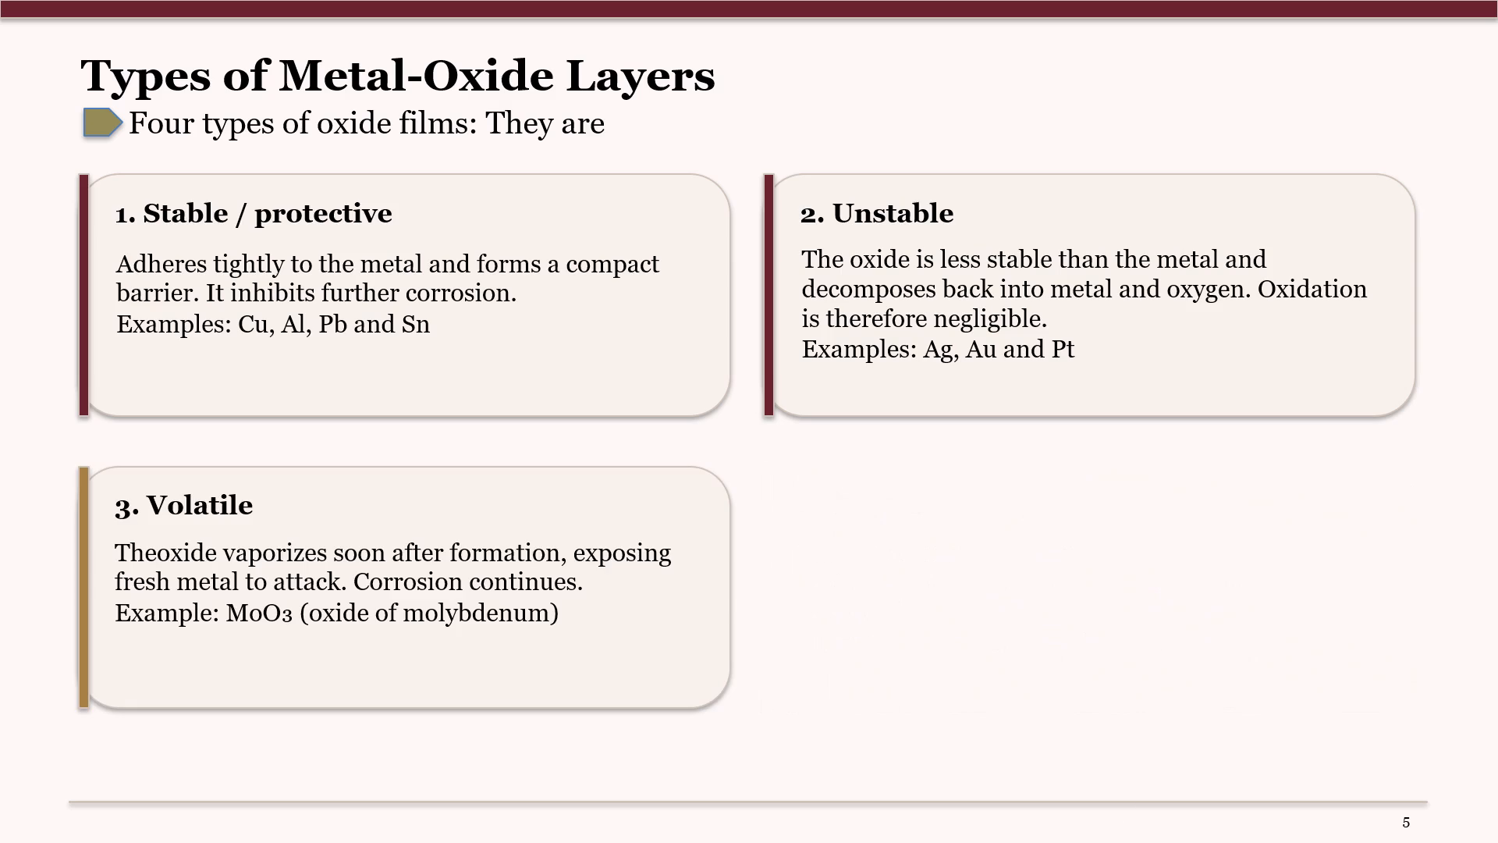
pyautogui.press('Down')
pyautogui.press('Down')
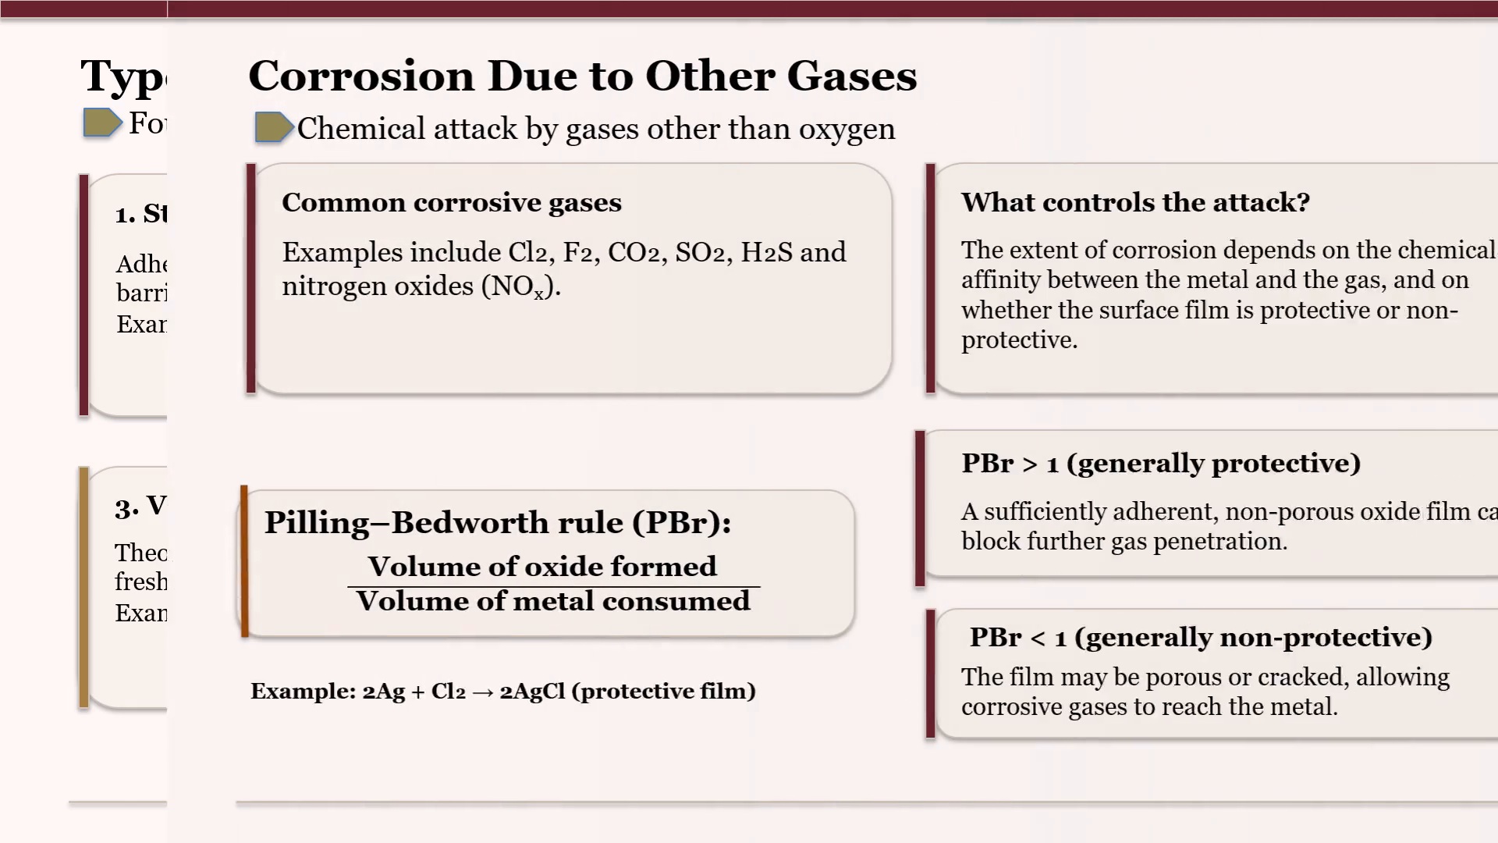
# Advance through the gas corrosion examples and Liquid Metal Corrosion slides and play the closing slide's THANK YOU animations.
pyautogui.press('Down')
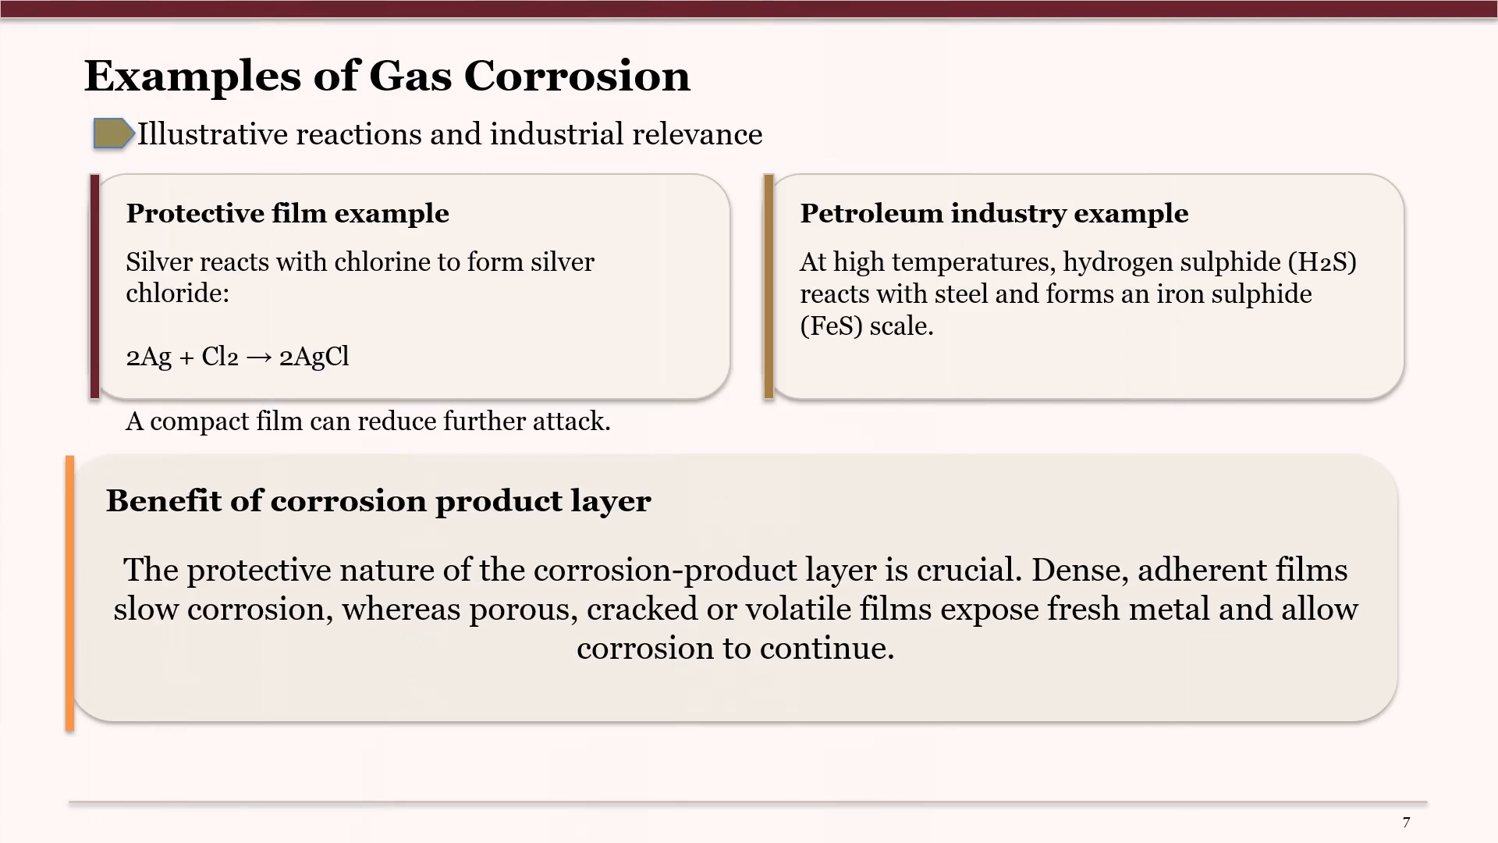
pyautogui.press('Down')
pyautogui.press('Down')
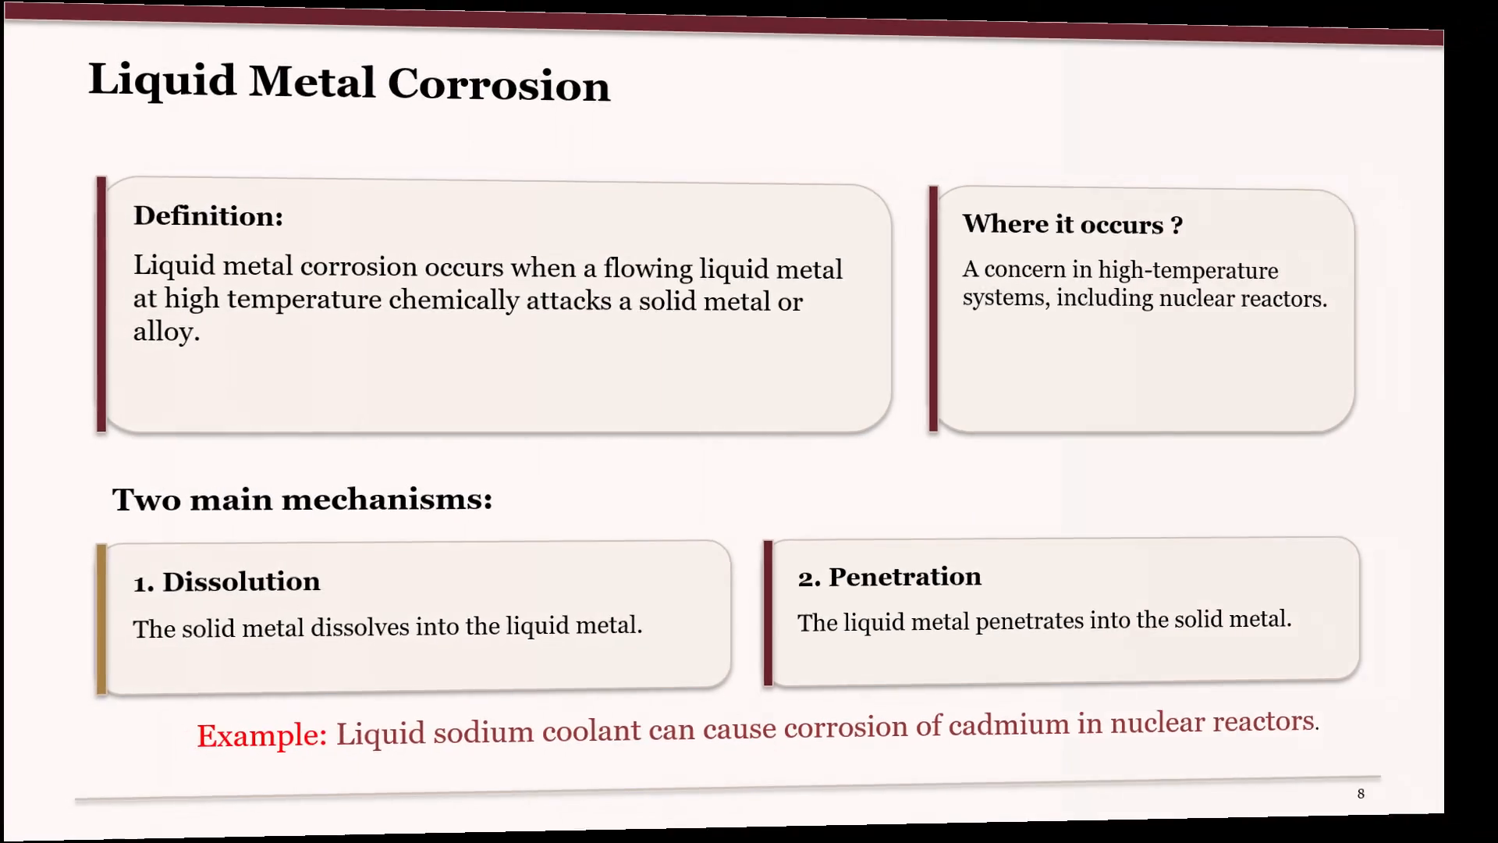
pyautogui.press('Down')
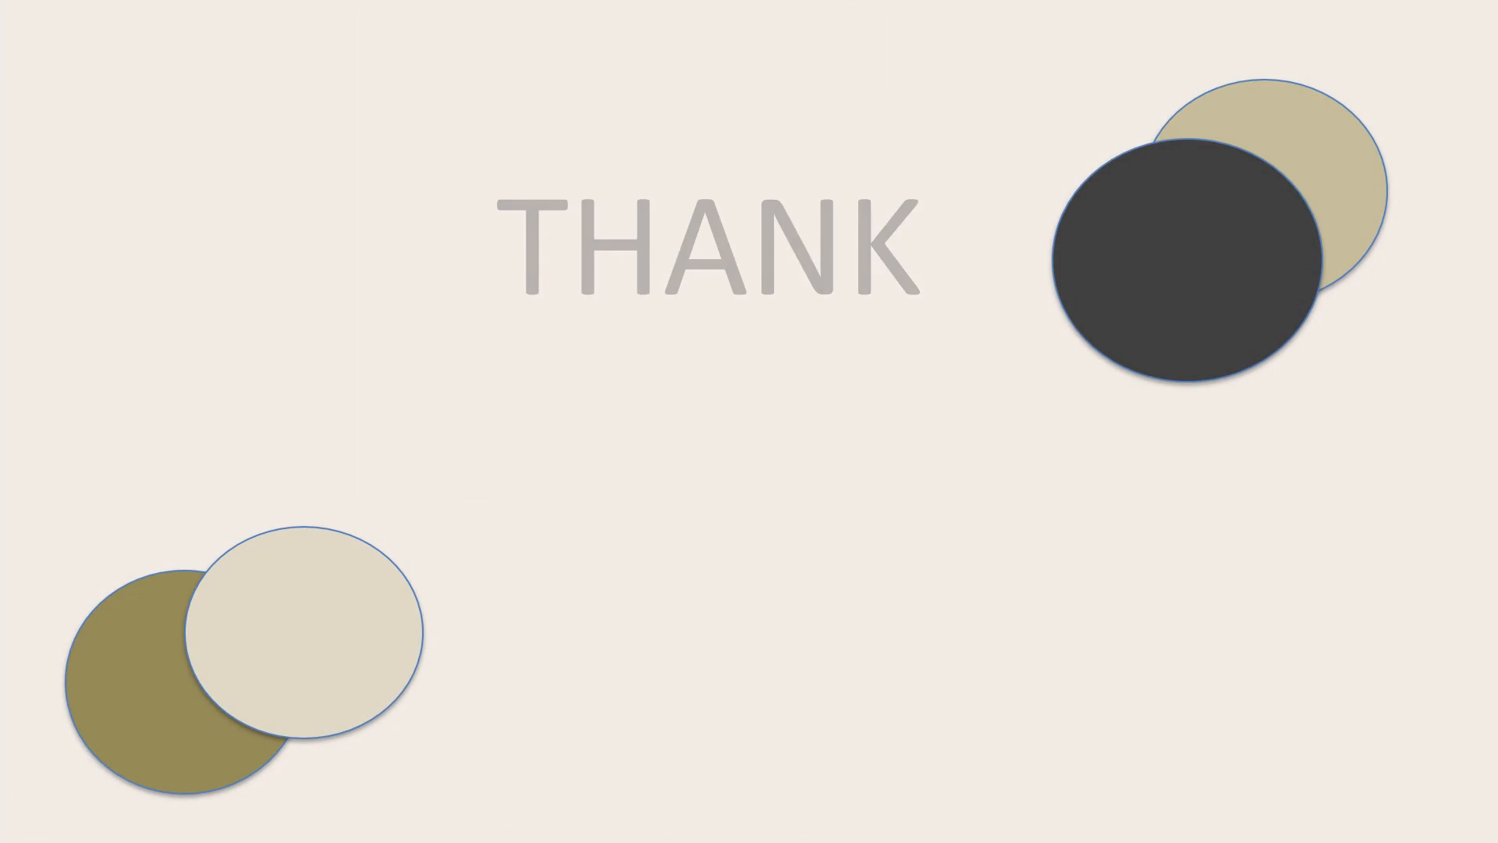
pyautogui.press('Down')
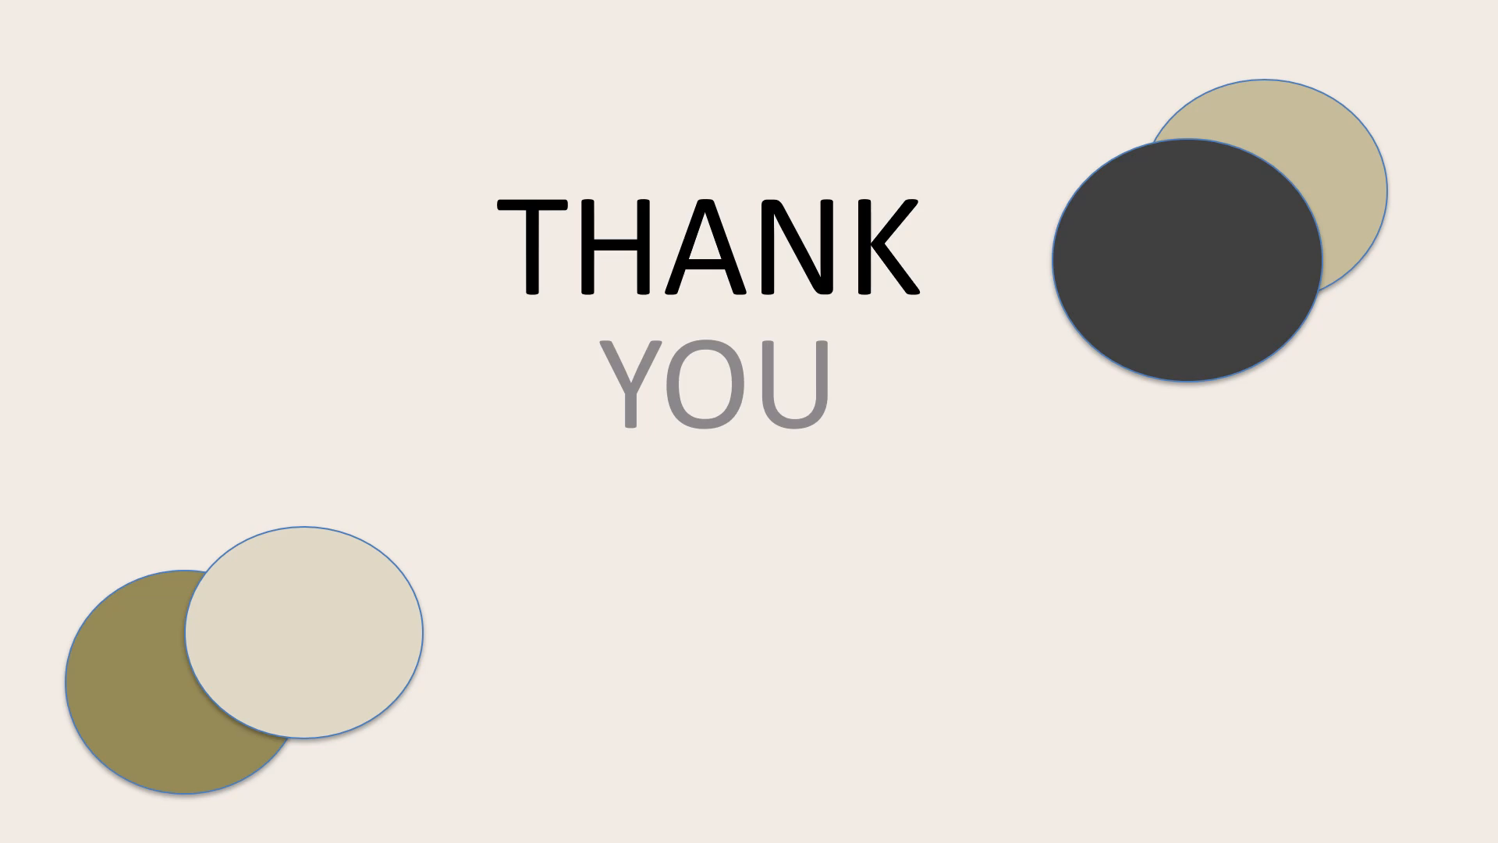
# Step back through the whole slide show from the closing slide to the start of the title slide.
pyautogui.press('Up')
pyautogui.press('Up')
pyautogui.press('Up')
pyautogui.press('Up')
pyautogui.press('Up')
pyautogui.press('Up')
pyautogui.press('Up')
pyautogui.press('Up')
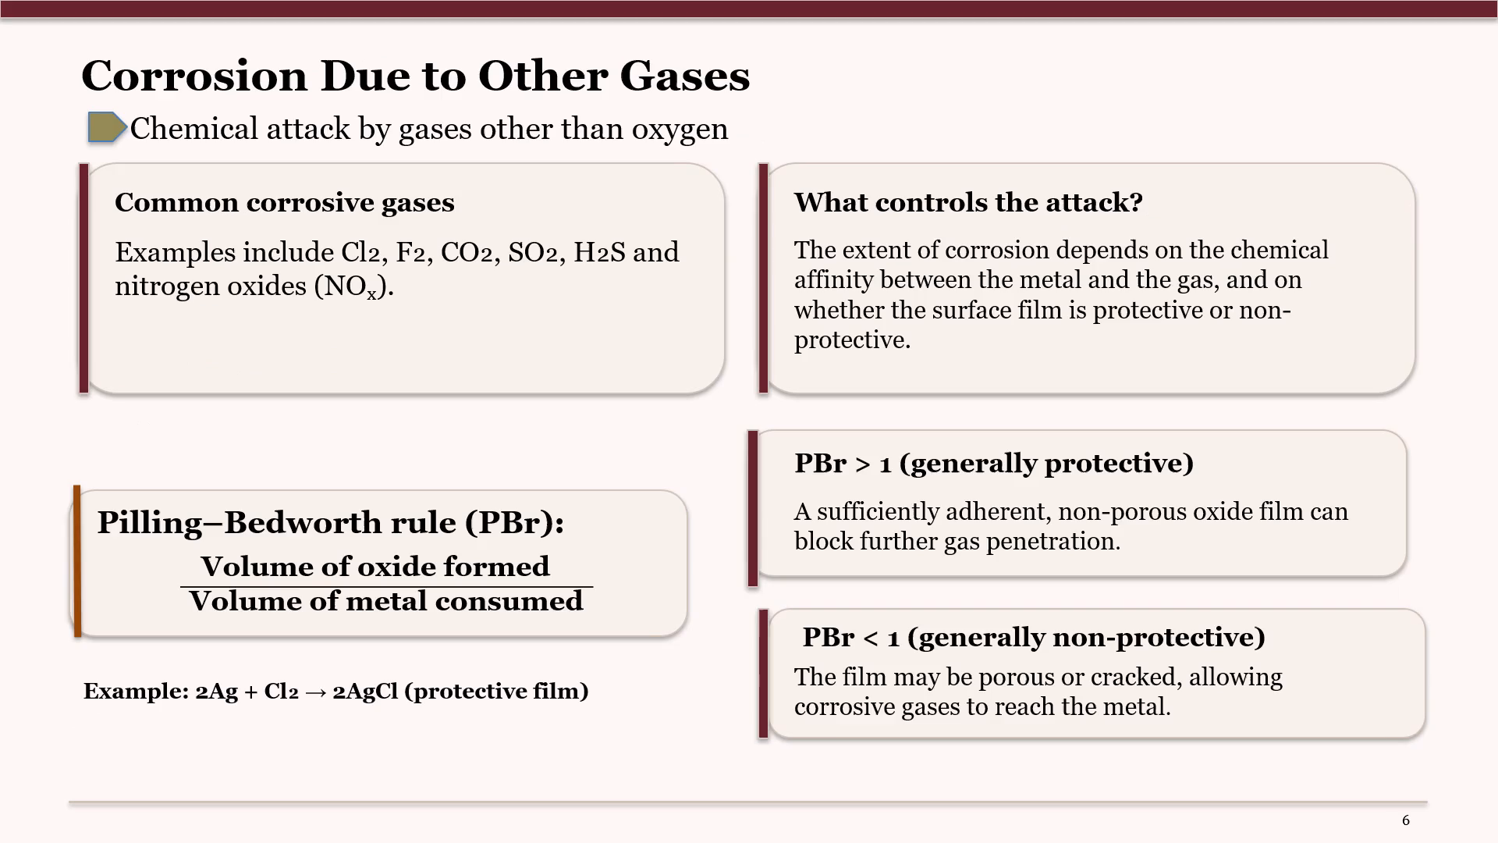
pyautogui.press('Up')
pyautogui.press('Up')
pyautogui.press('Up')
pyautogui.press('Up')
pyautogui.press('Up')
pyautogui.press('Up')
pyautogui.press('Up')
pyautogui.press('Up')
pyautogui.press('Up')
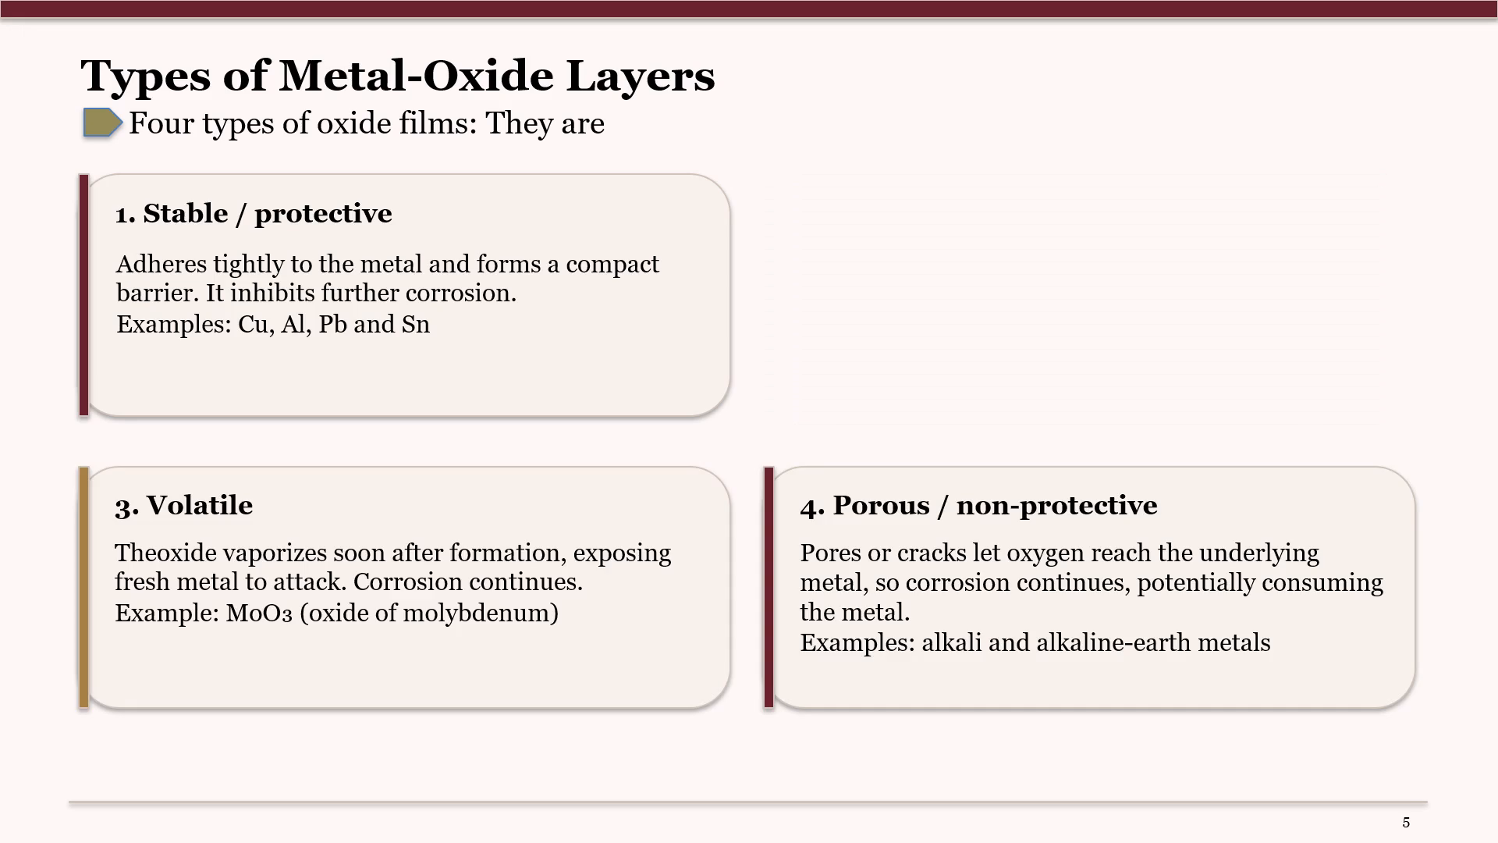
pyautogui.press('Up')
pyautogui.press('Up')
pyautogui.press('Up')
pyautogui.press('Up')
pyautogui.press('Up')
pyautogui.press('Up')
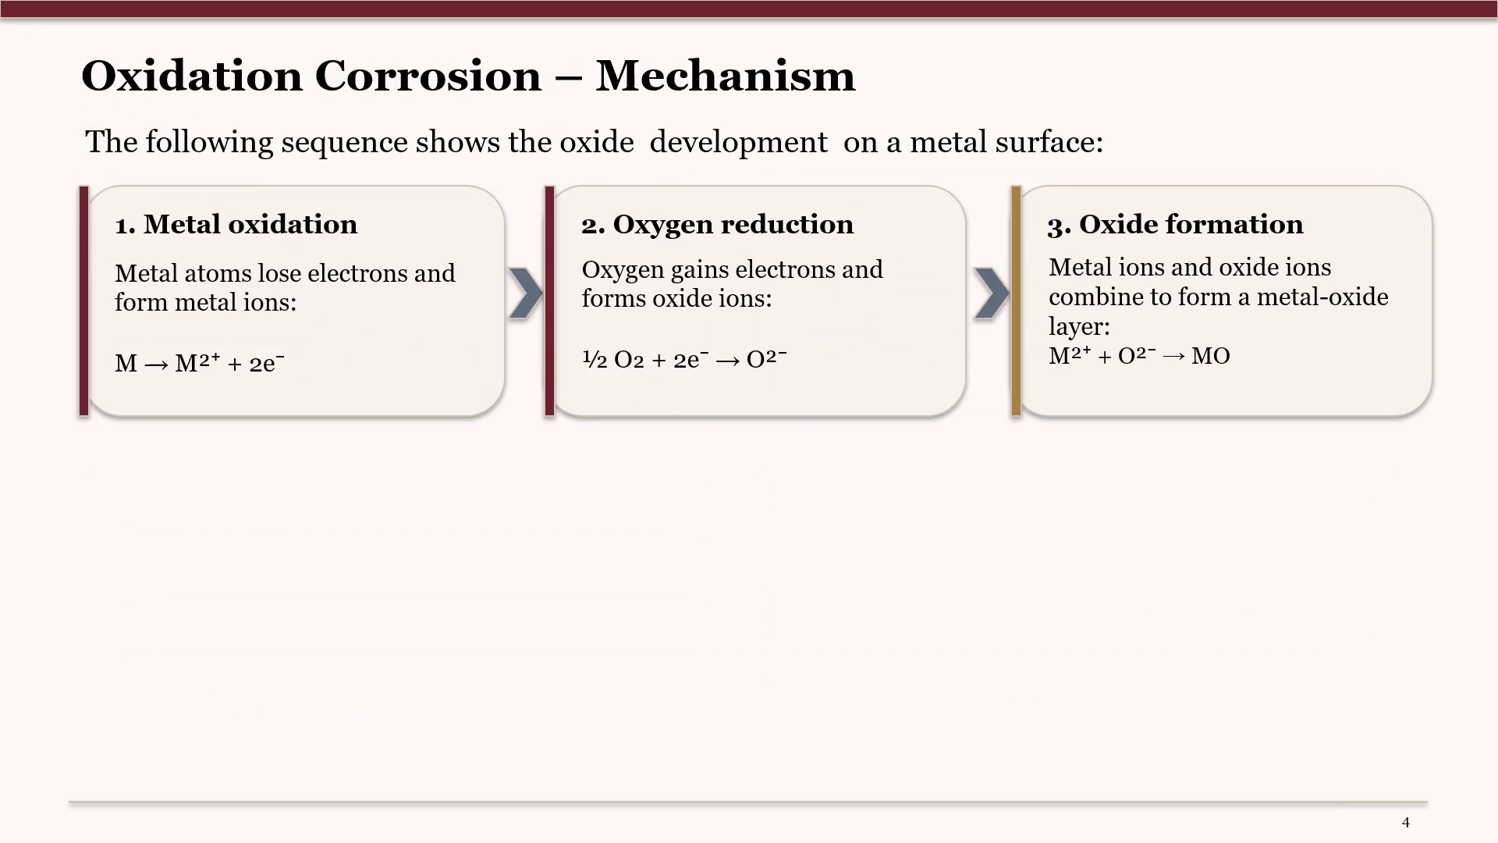
pyautogui.press('Up')
pyautogui.press('Up')
pyautogui.press('Up')
pyautogui.press('Up')
pyautogui.press('Up')
pyautogui.press('Up')
pyautogui.press('Up')
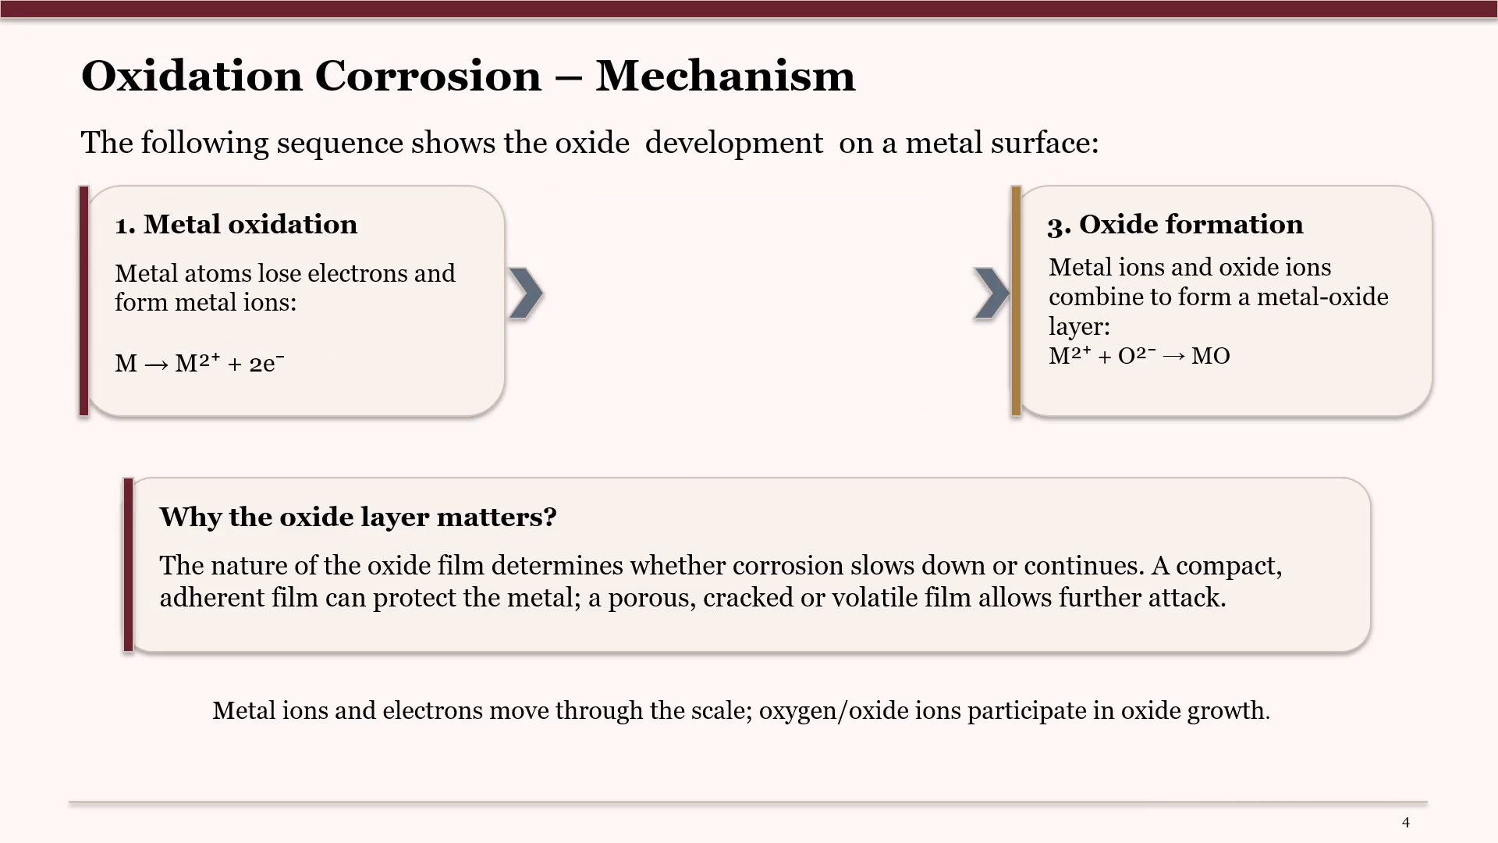
pyautogui.press('Up')
pyautogui.press('Up')
pyautogui.press('Up')
pyautogui.press('Up')
pyautogui.press('Up')
pyautogui.press('Up')
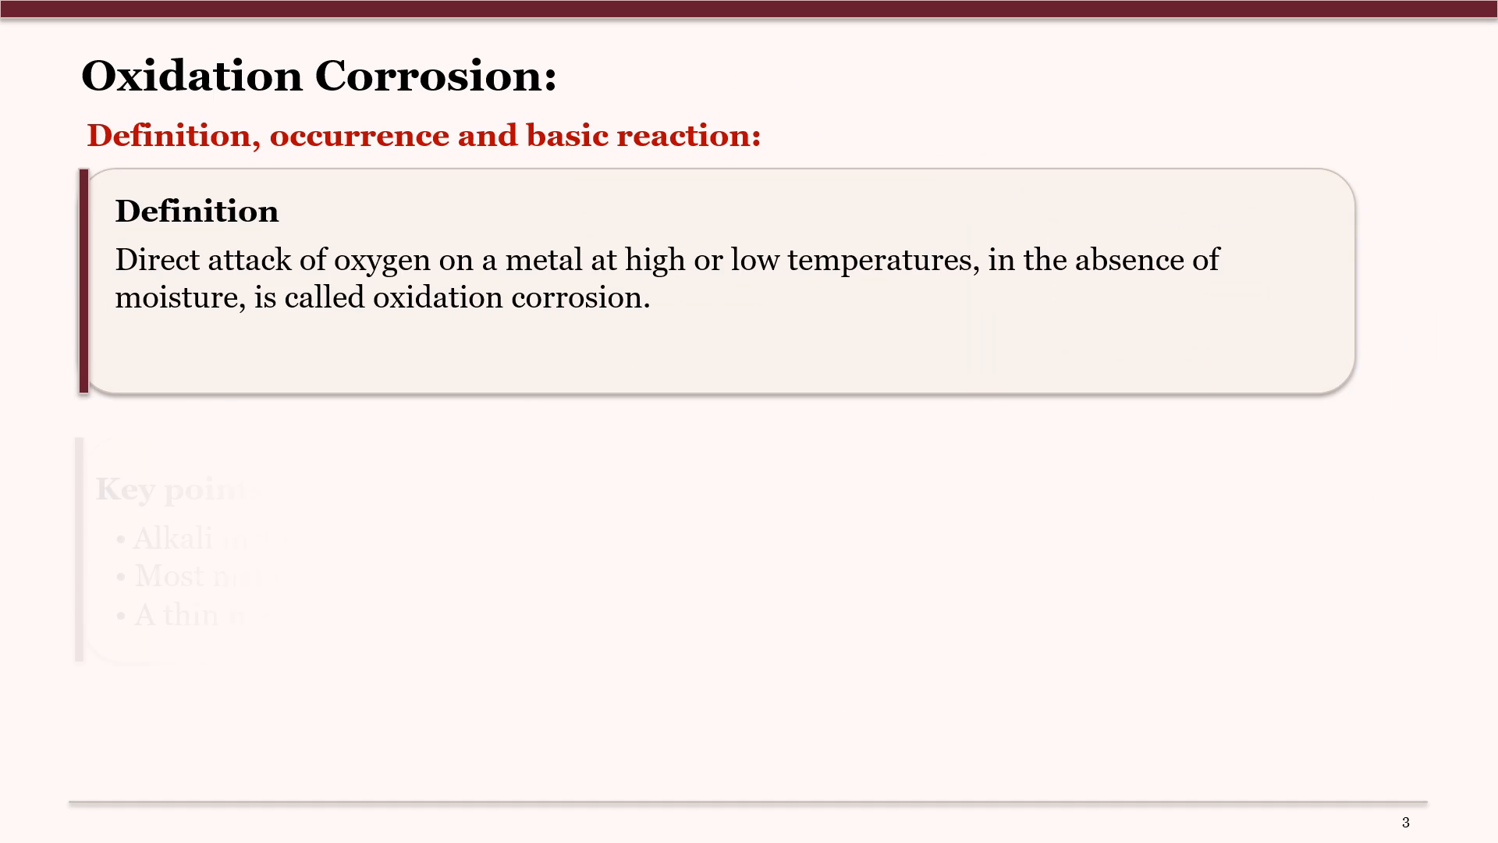
pyautogui.press('Up')
pyautogui.press('Up')
pyautogui.press('Up')
pyautogui.press('Up')
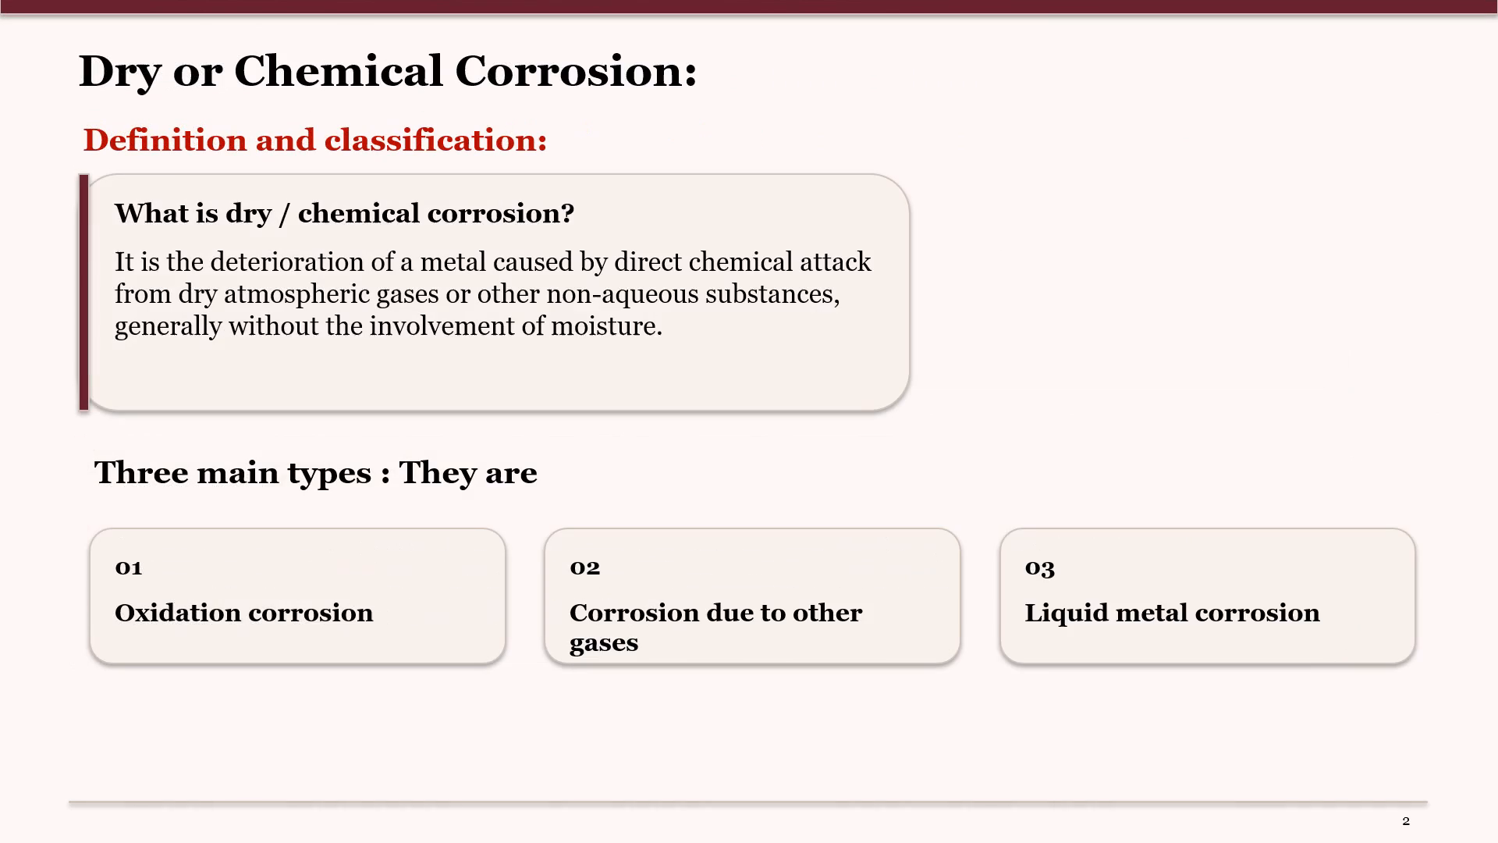
pyautogui.press('Up')
pyautogui.press('Up')
pyautogui.press('Up')
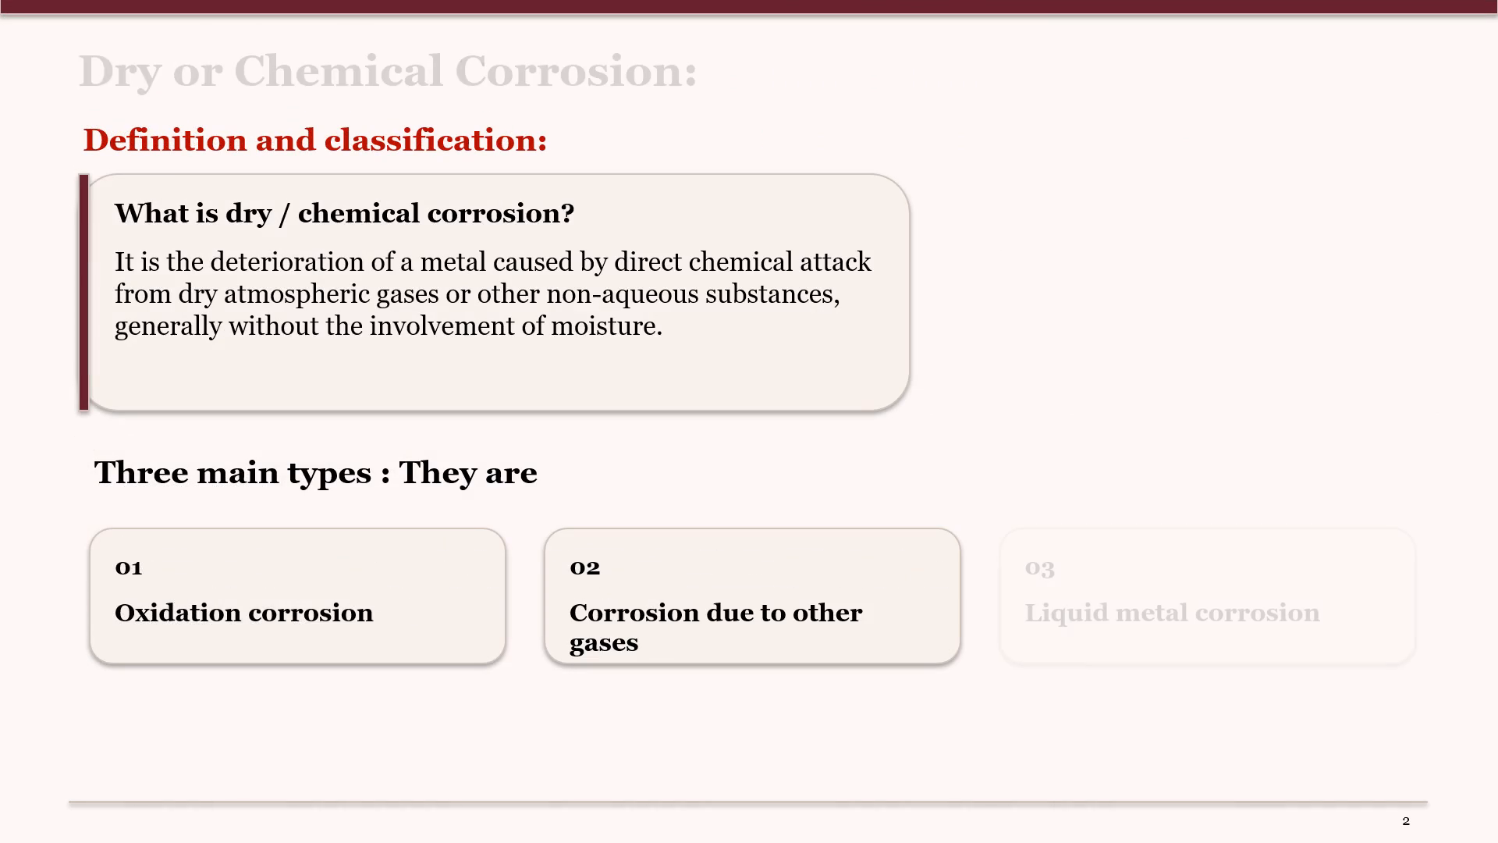
pyautogui.press('Up')
pyautogui.press('Up')
pyautogui.press('Up')
pyautogui.press('Up')
pyautogui.press('Up')
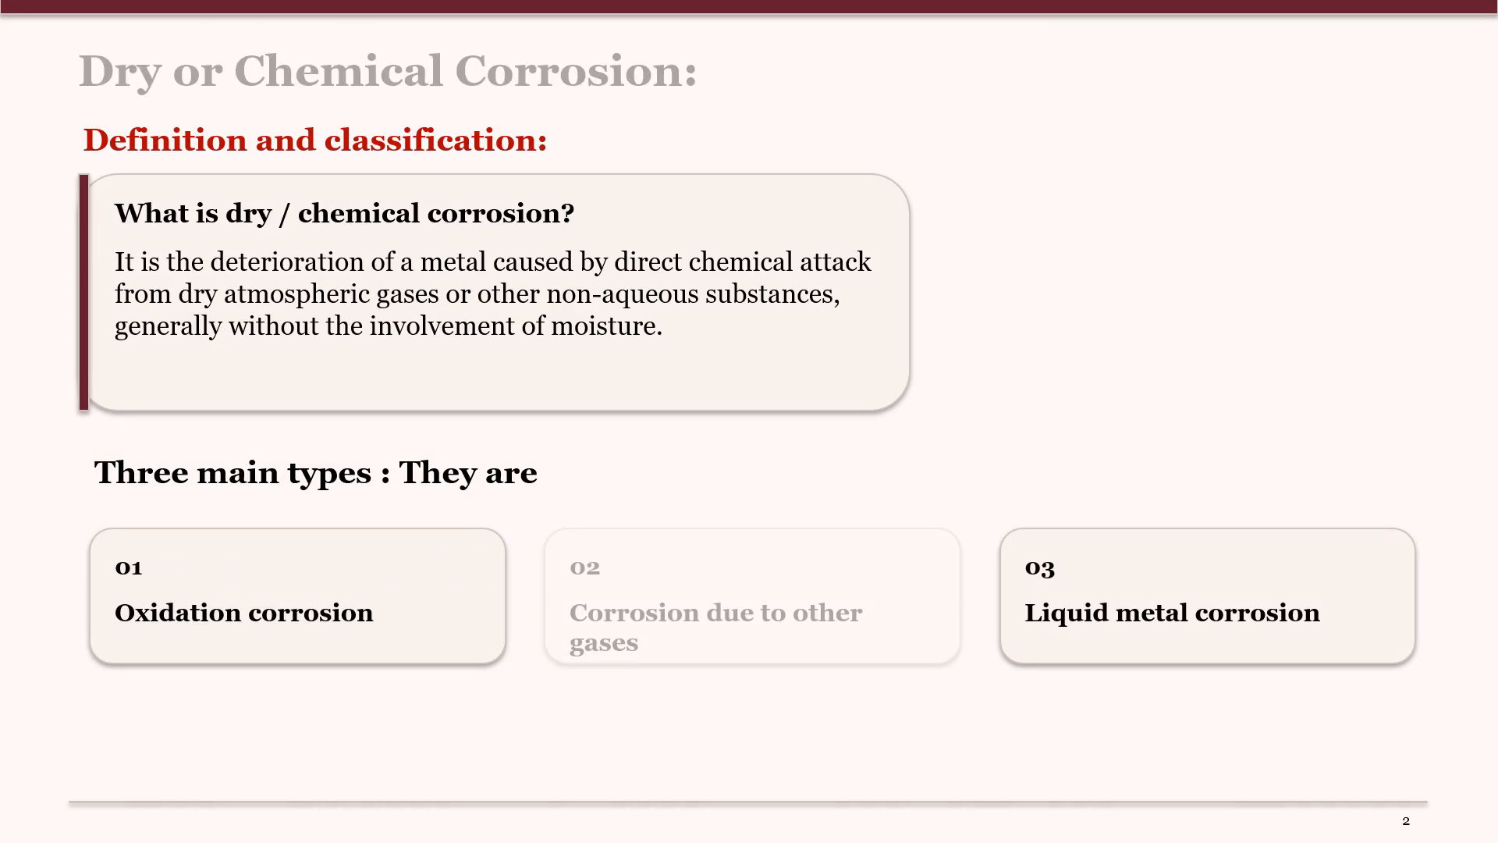
pyautogui.press('Up')
pyautogui.press('Up')
pyautogui.press('Up')
pyautogui.press('Up')
pyautogui.press('Up')
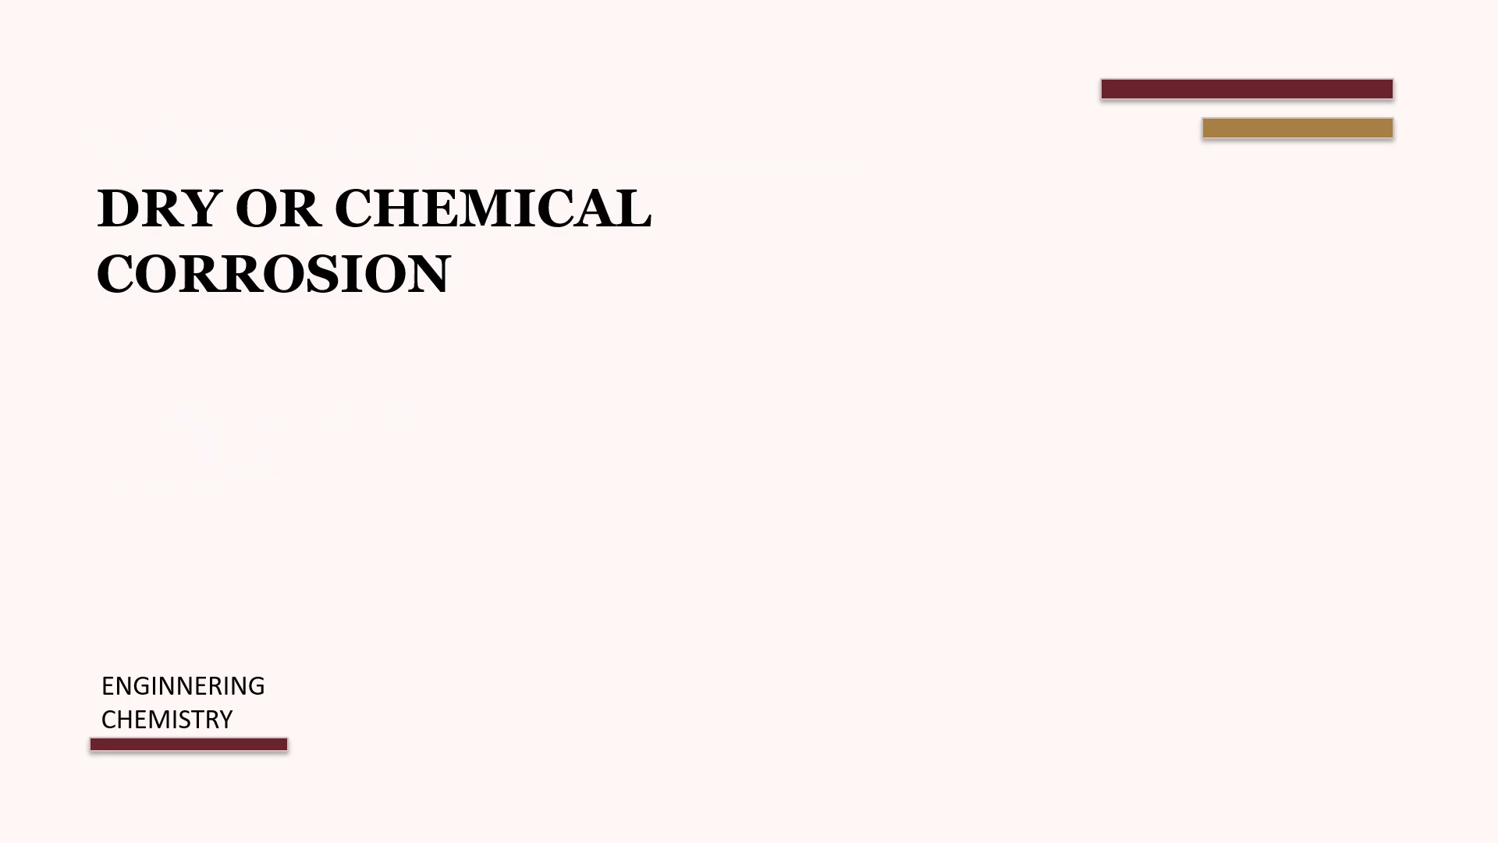
pyautogui.press('Up')
pyautogui.press('Up')
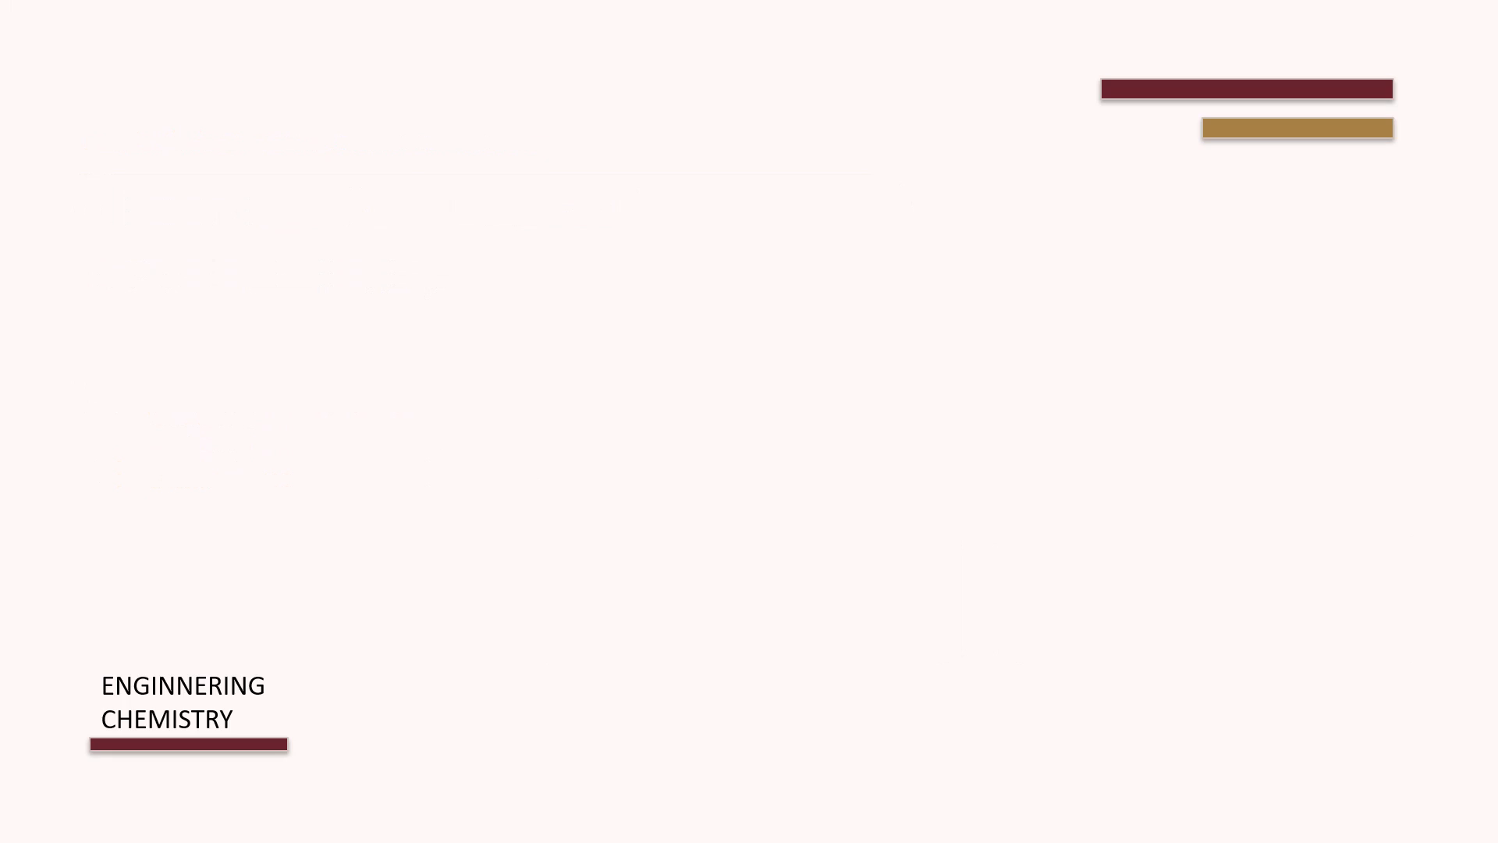
# Replay the title slide and the first Dry or Chemical Corrosion slide, checking the title and Oxidation corrosion card entrances.
pyautogui.press('Down')
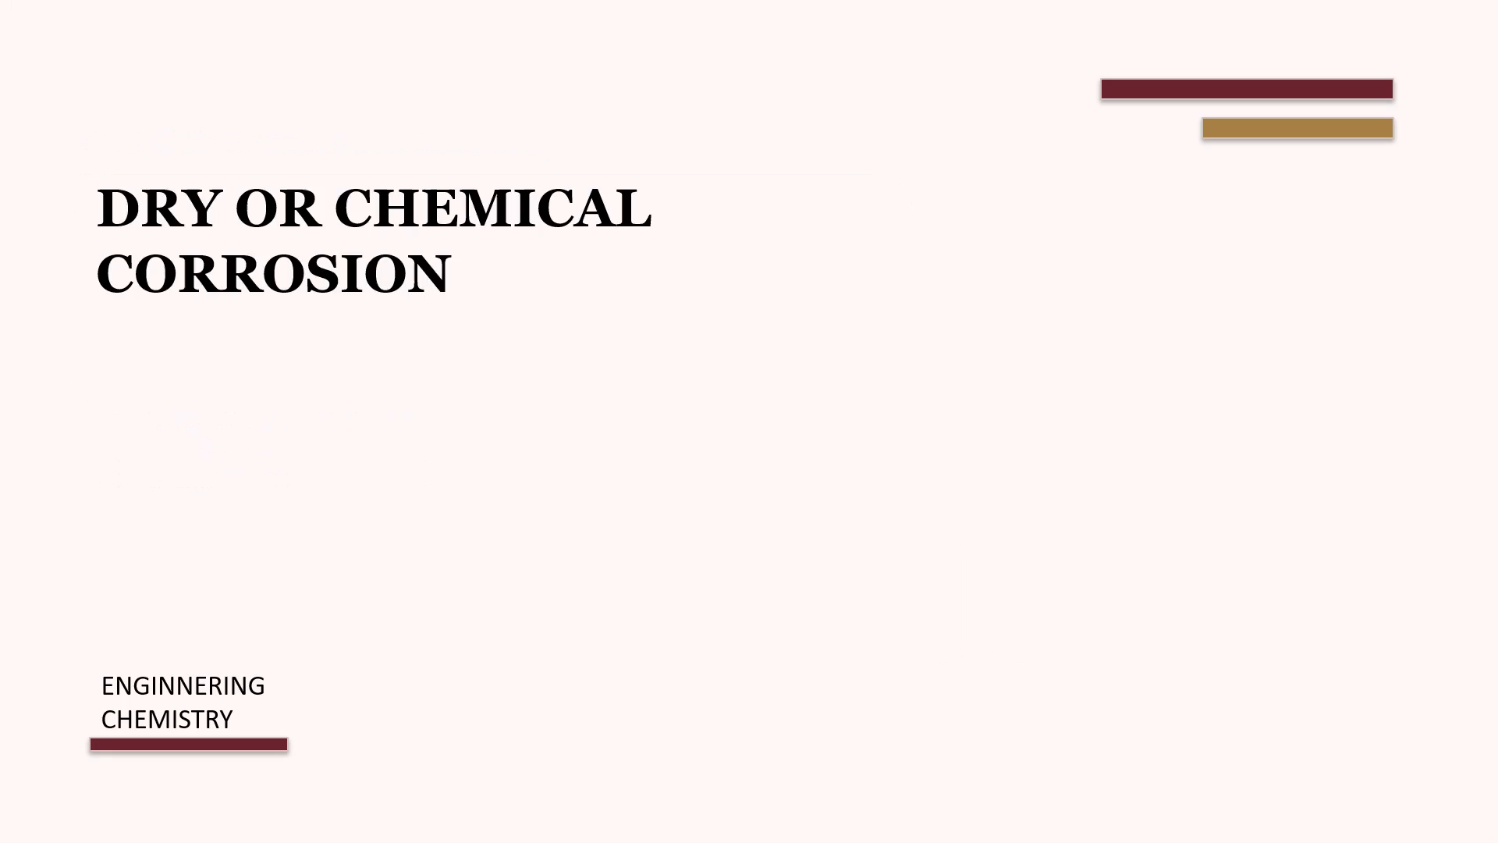
pyautogui.press('Down')
pyautogui.press('Down')
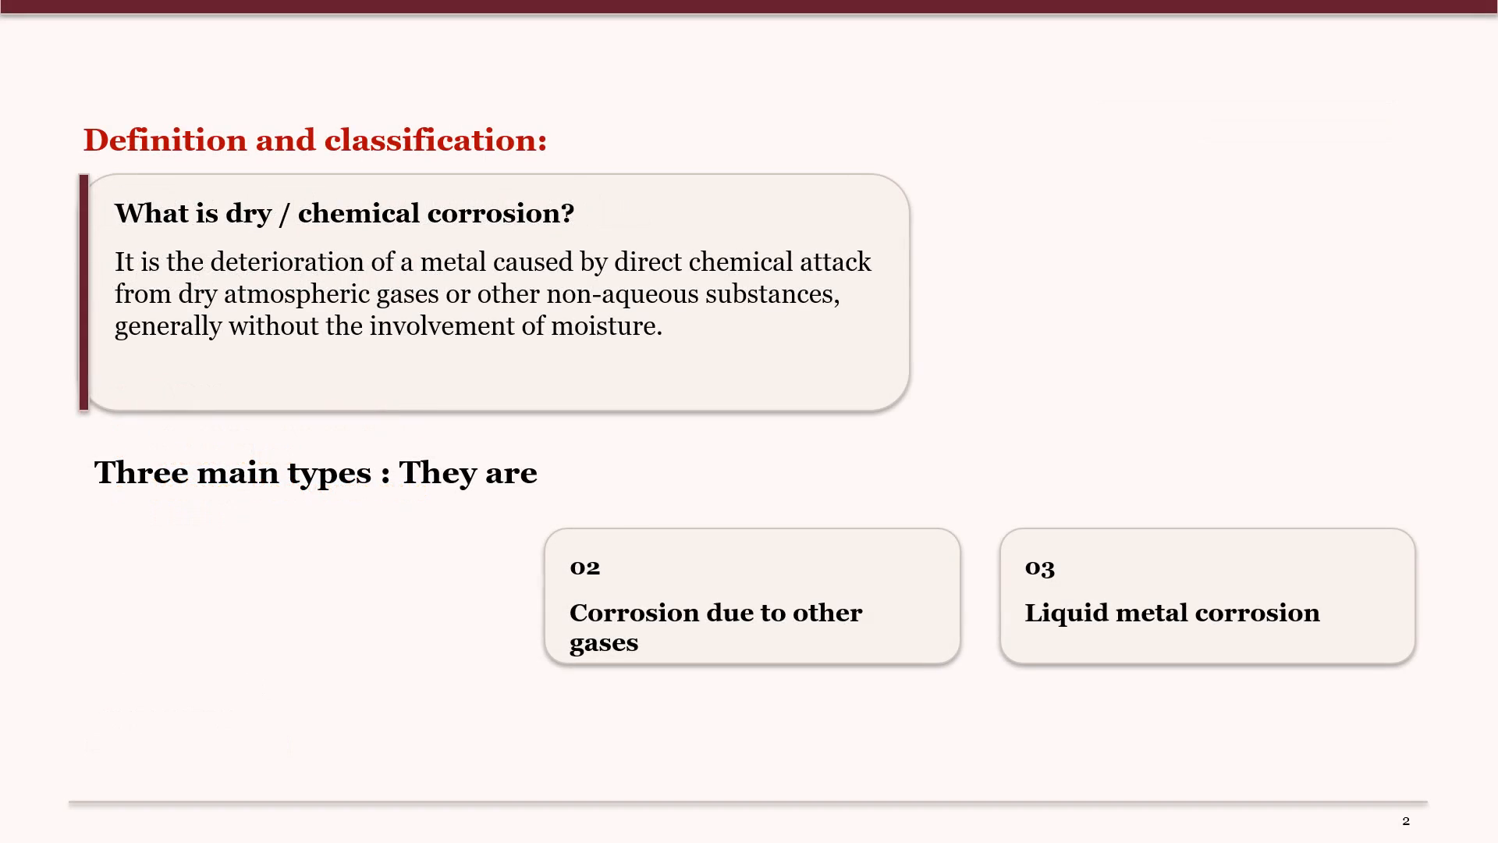
pyautogui.press('Down')
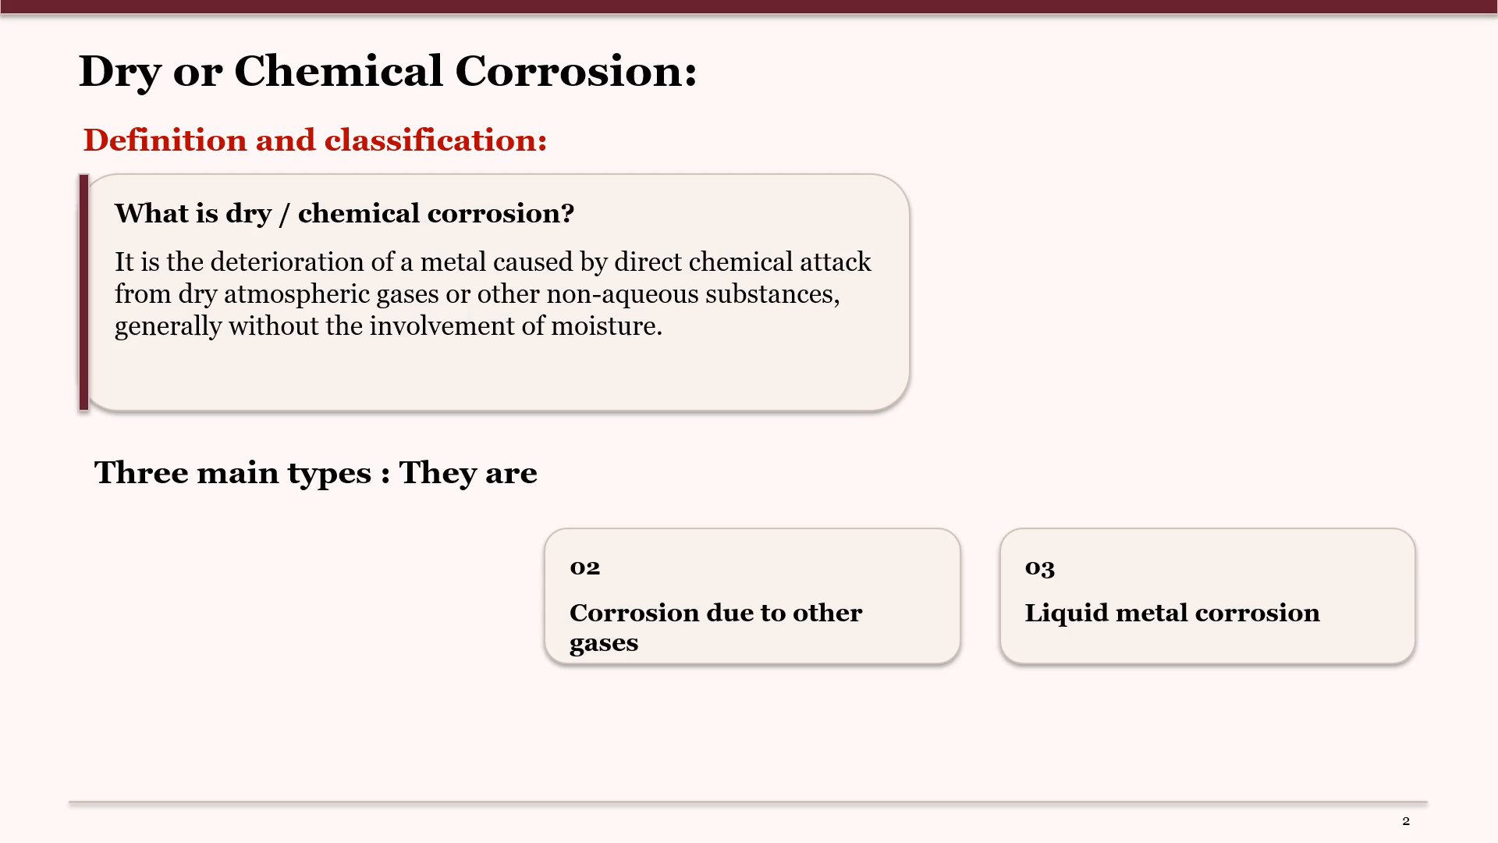
pyautogui.press('Up')
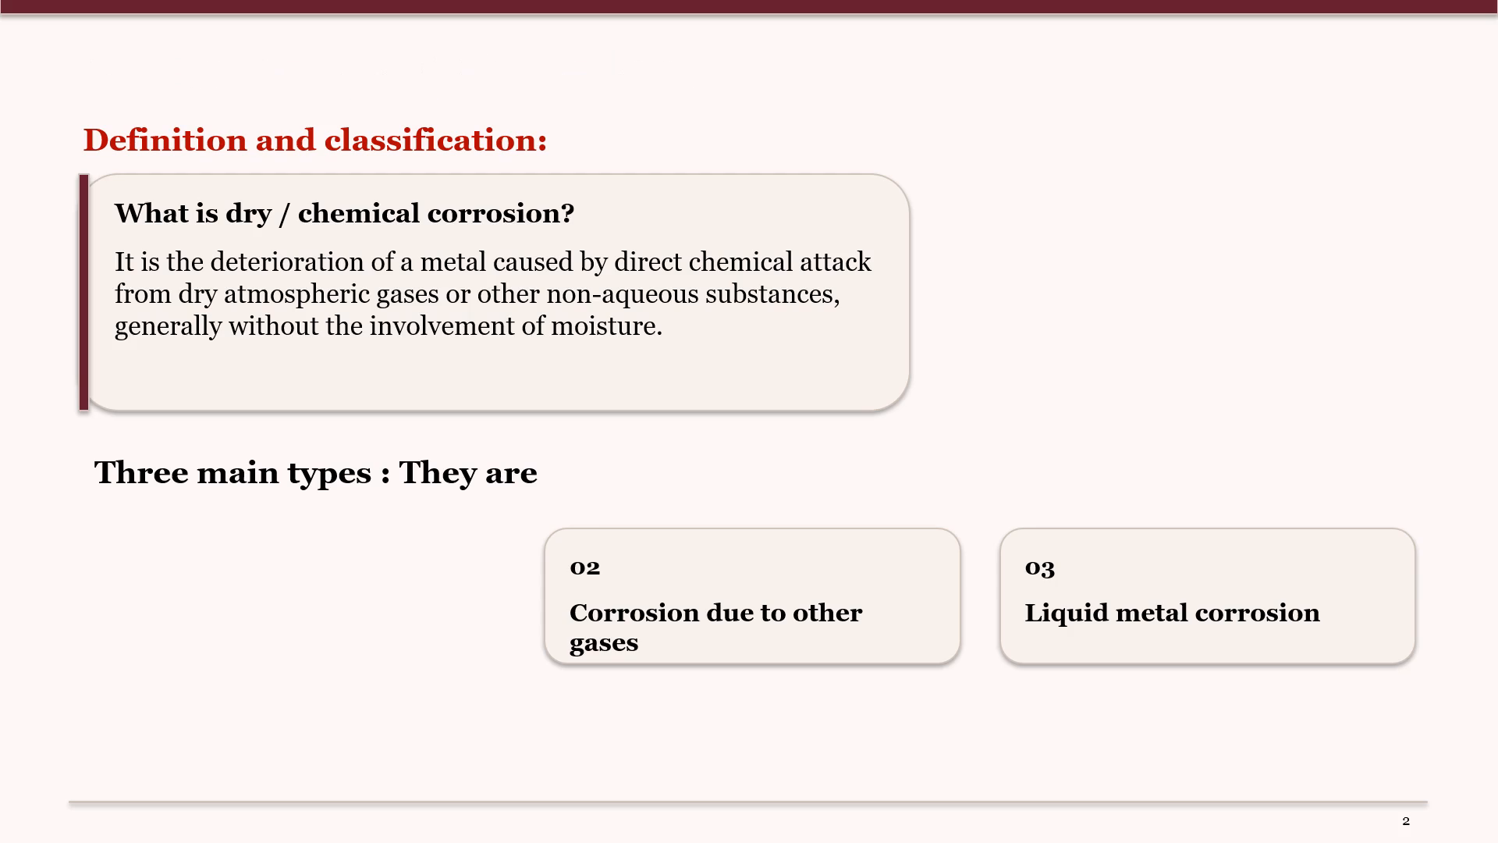
pyautogui.press('Down')
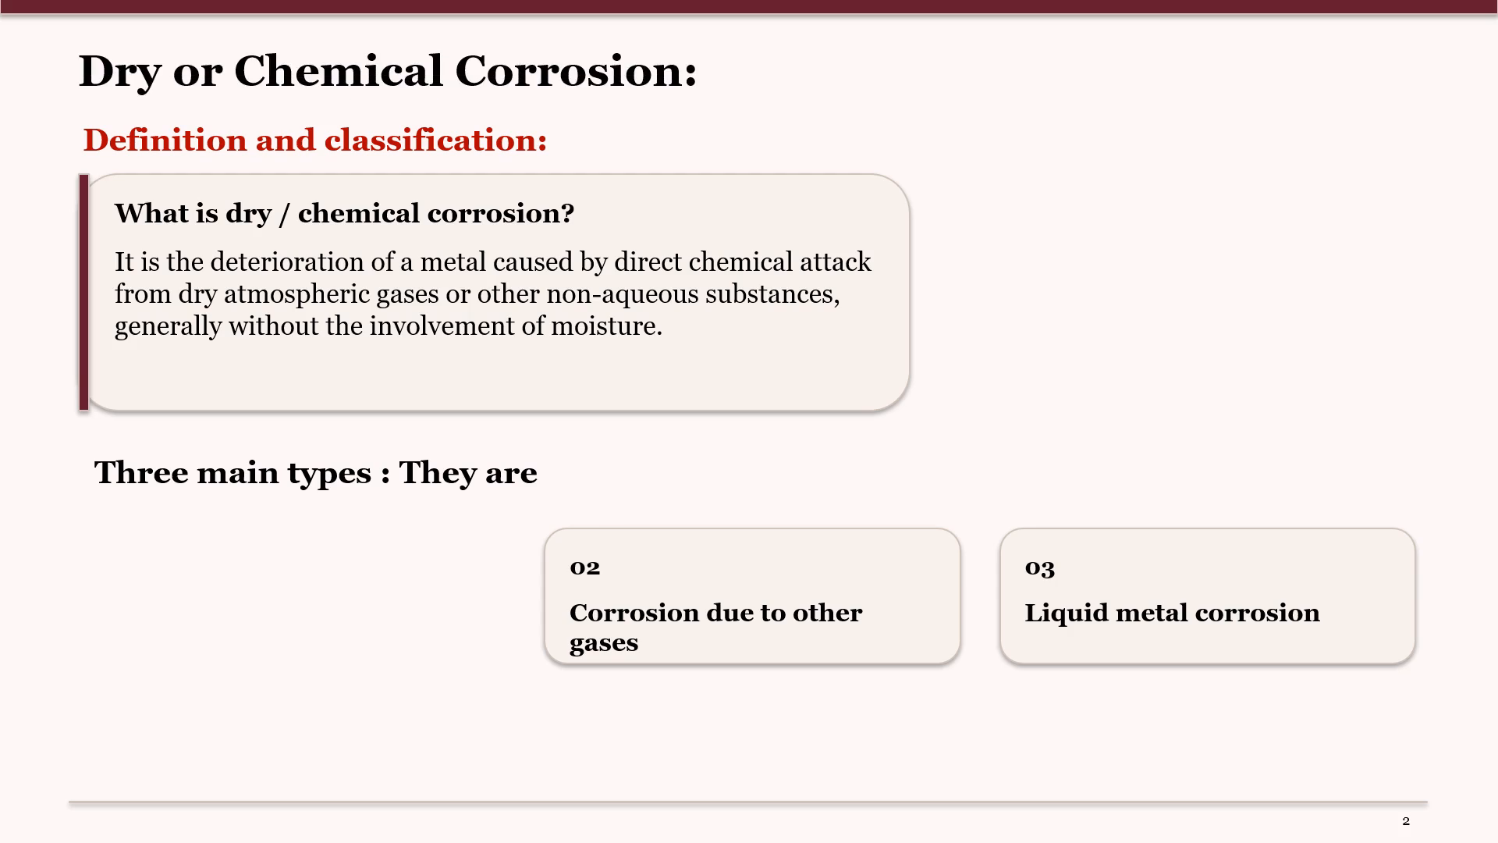
pyautogui.press('Down')
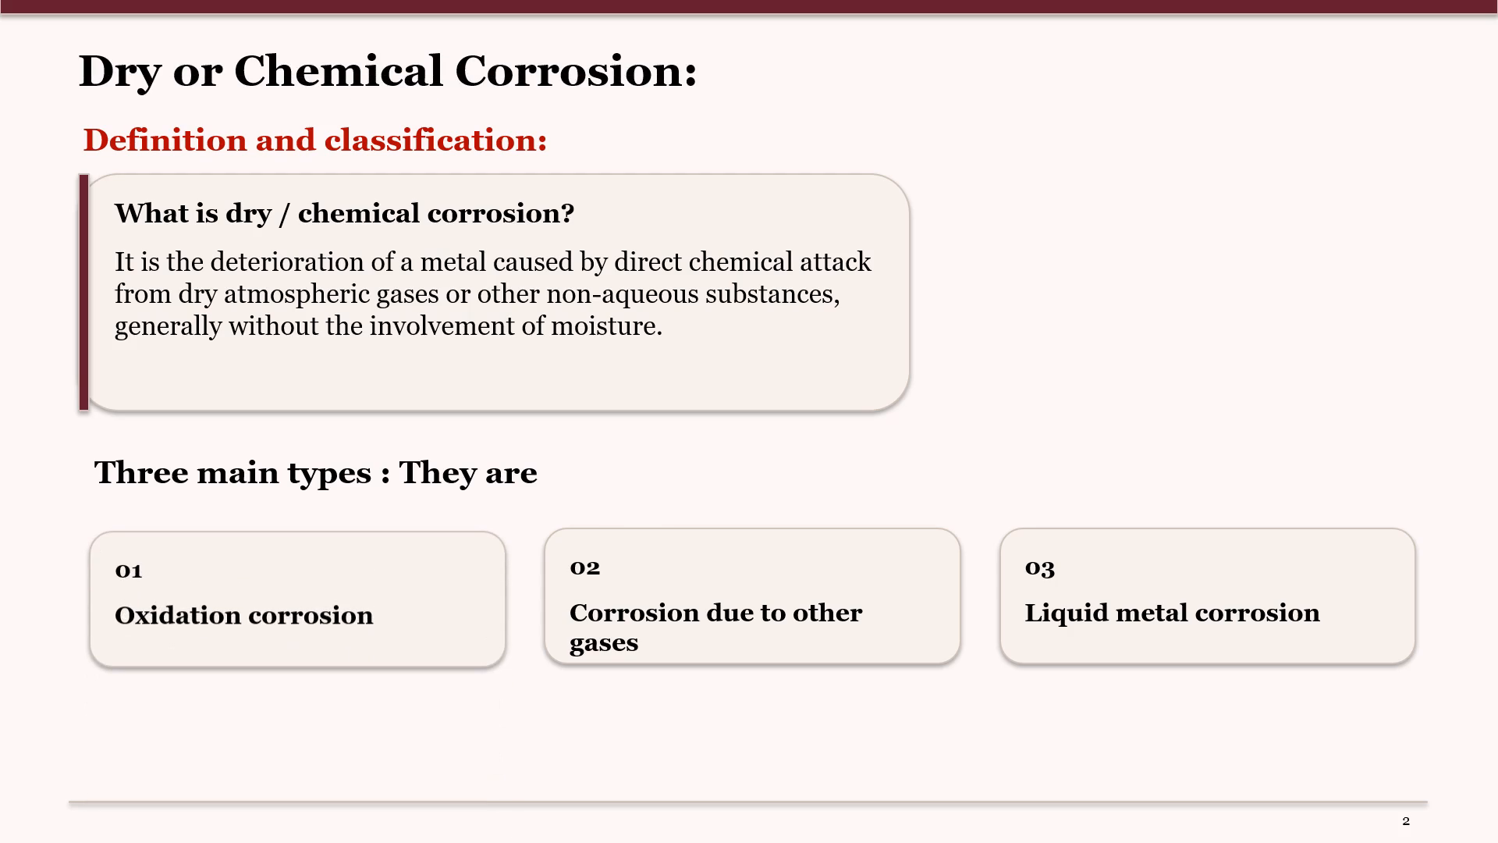
# Review the title and card entrances on the second and third Dry or Chemical Corrosion slides and exit the slide show.
pyautogui.press('Down')
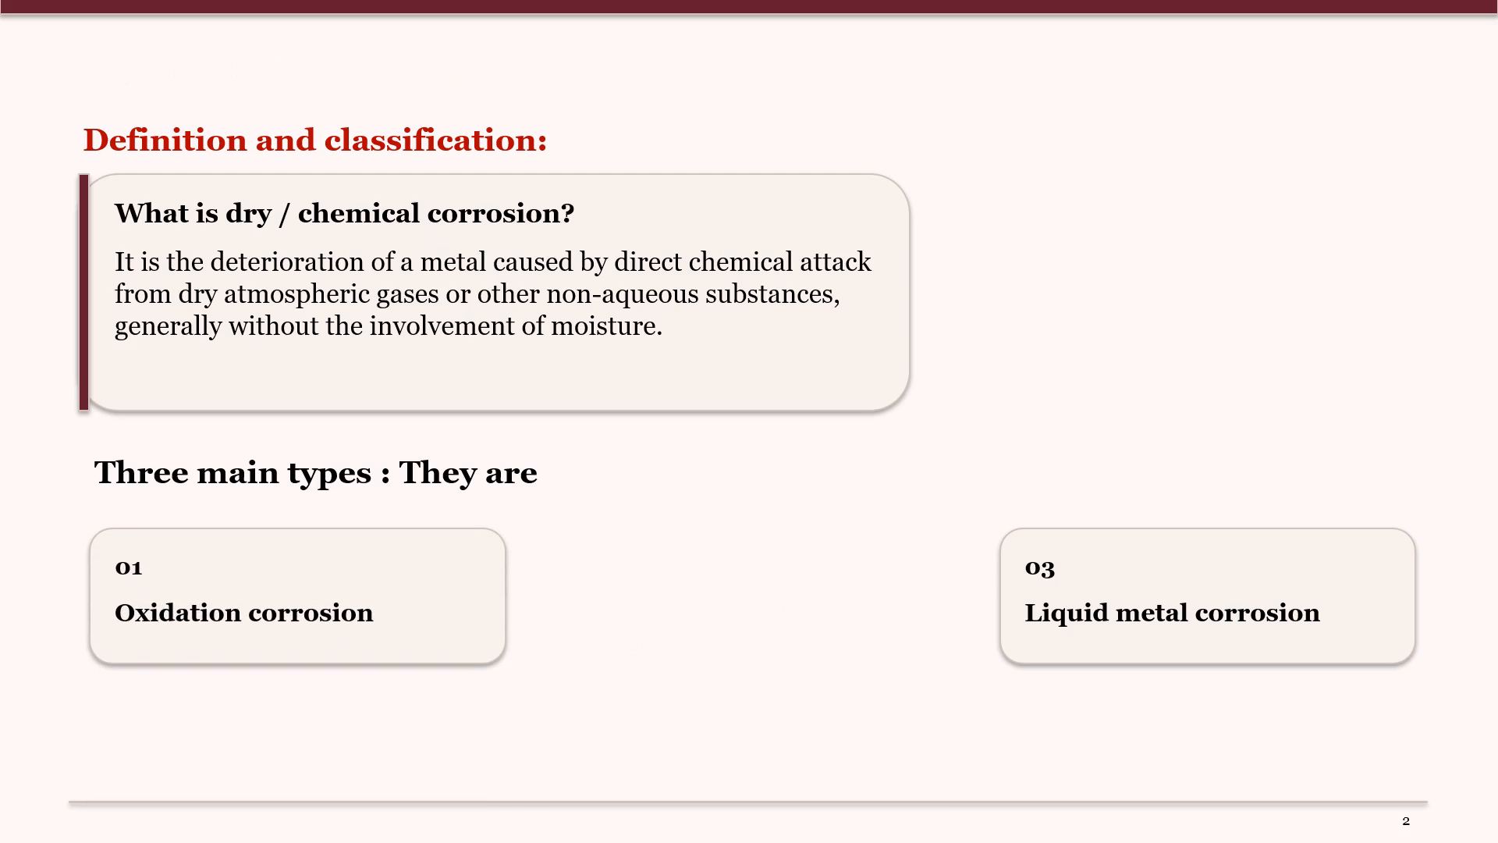
pyautogui.press('Down')
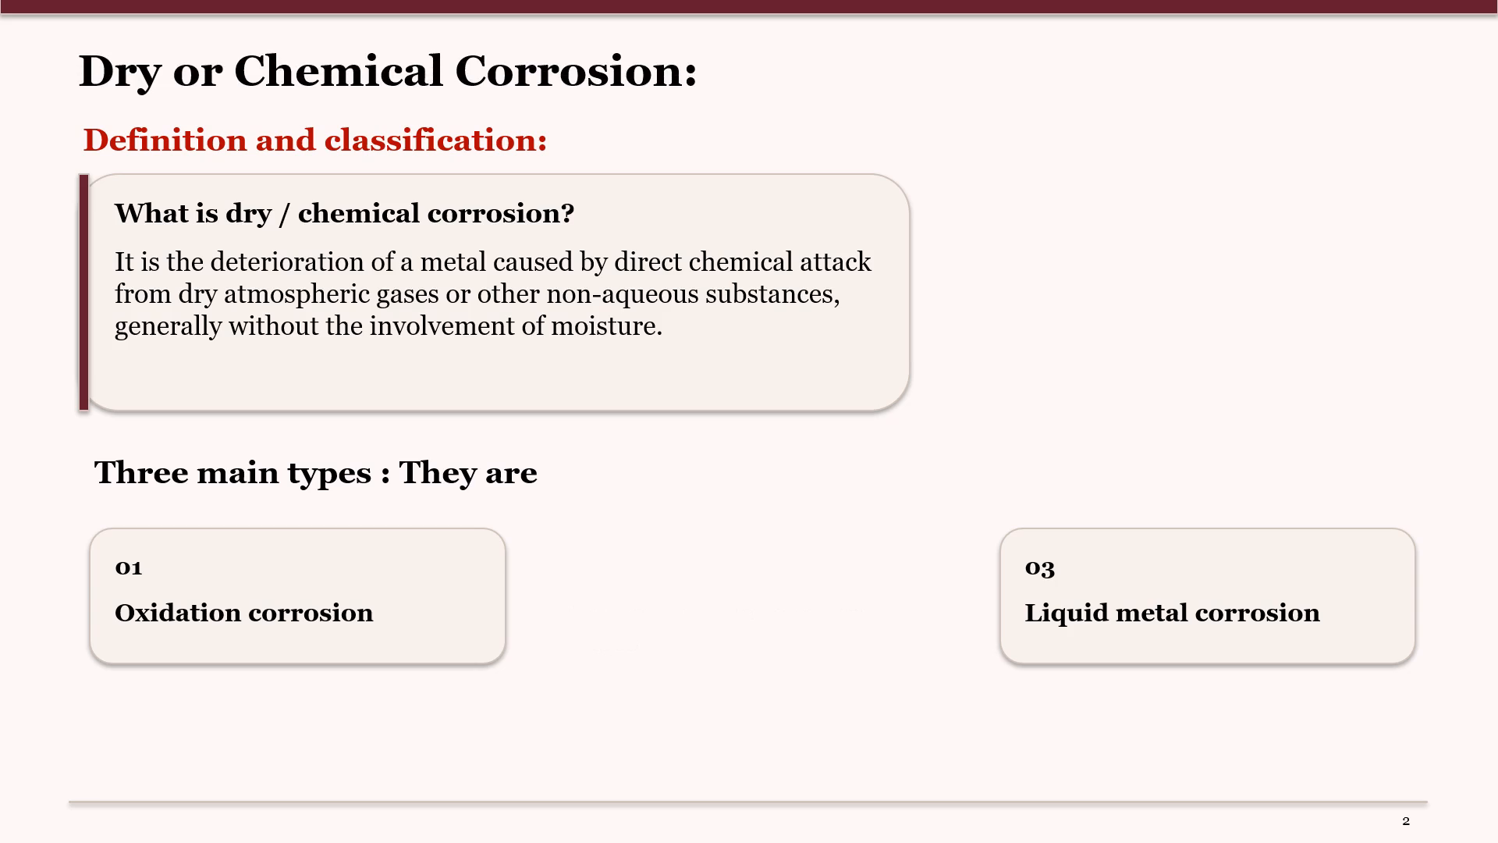
pyautogui.press('Down')
pyautogui.press('Down')
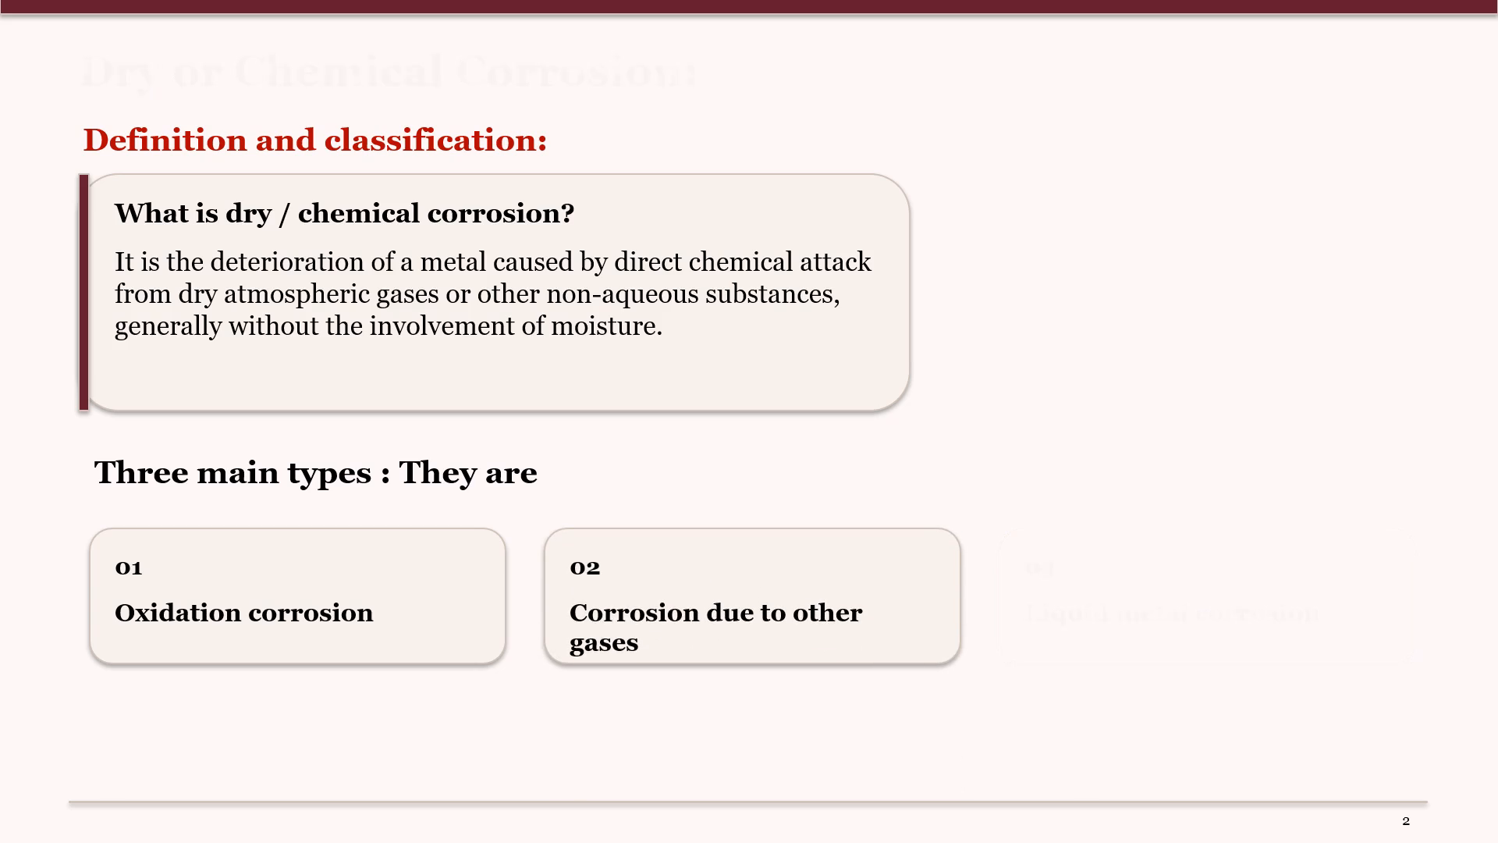
pyautogui.press('Down')
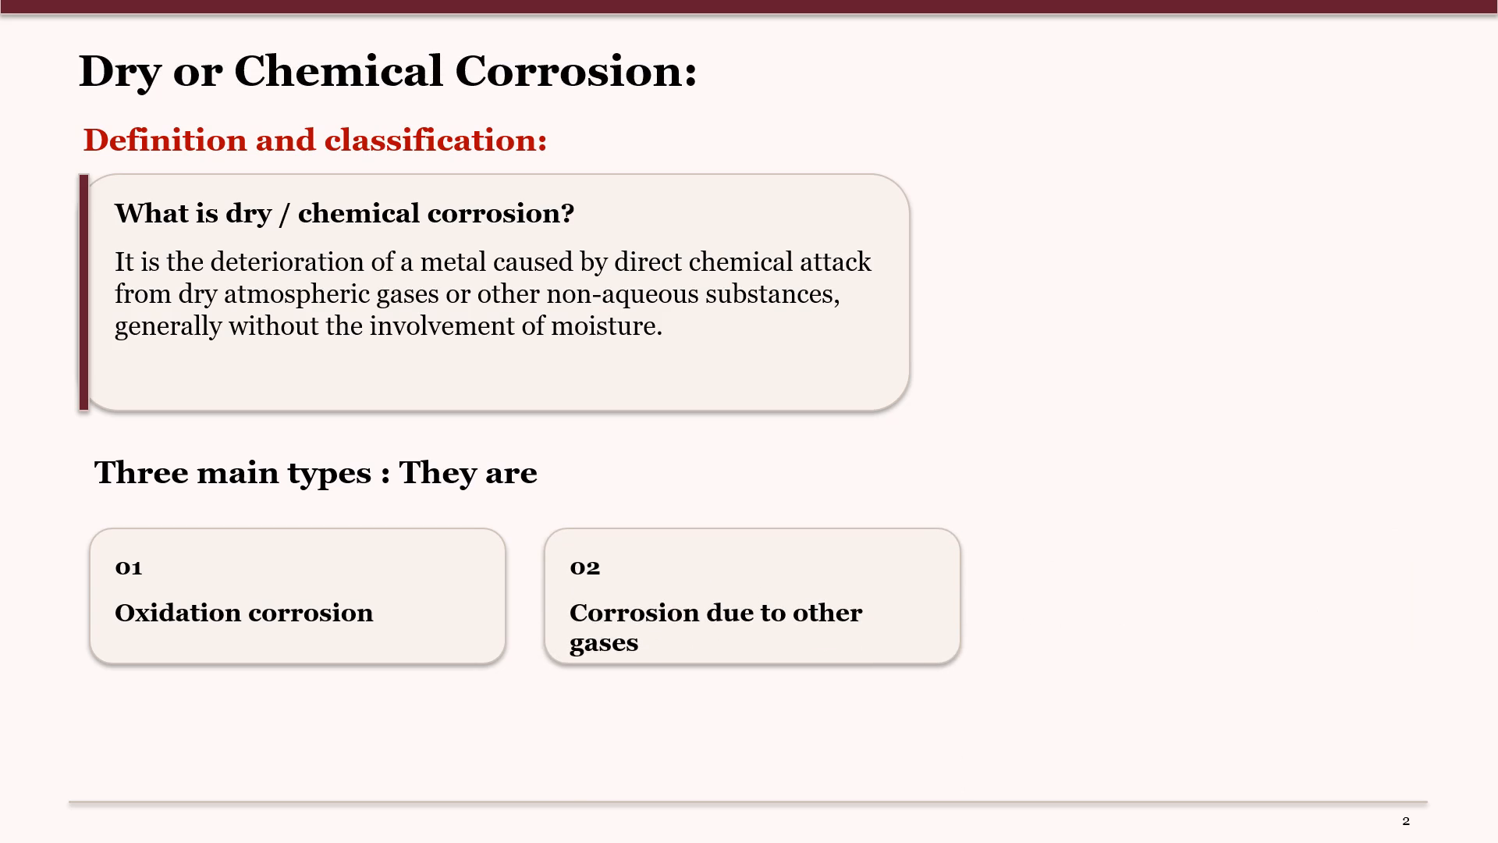
pyautogui.press('Down')
pyautogui.press('Escape')
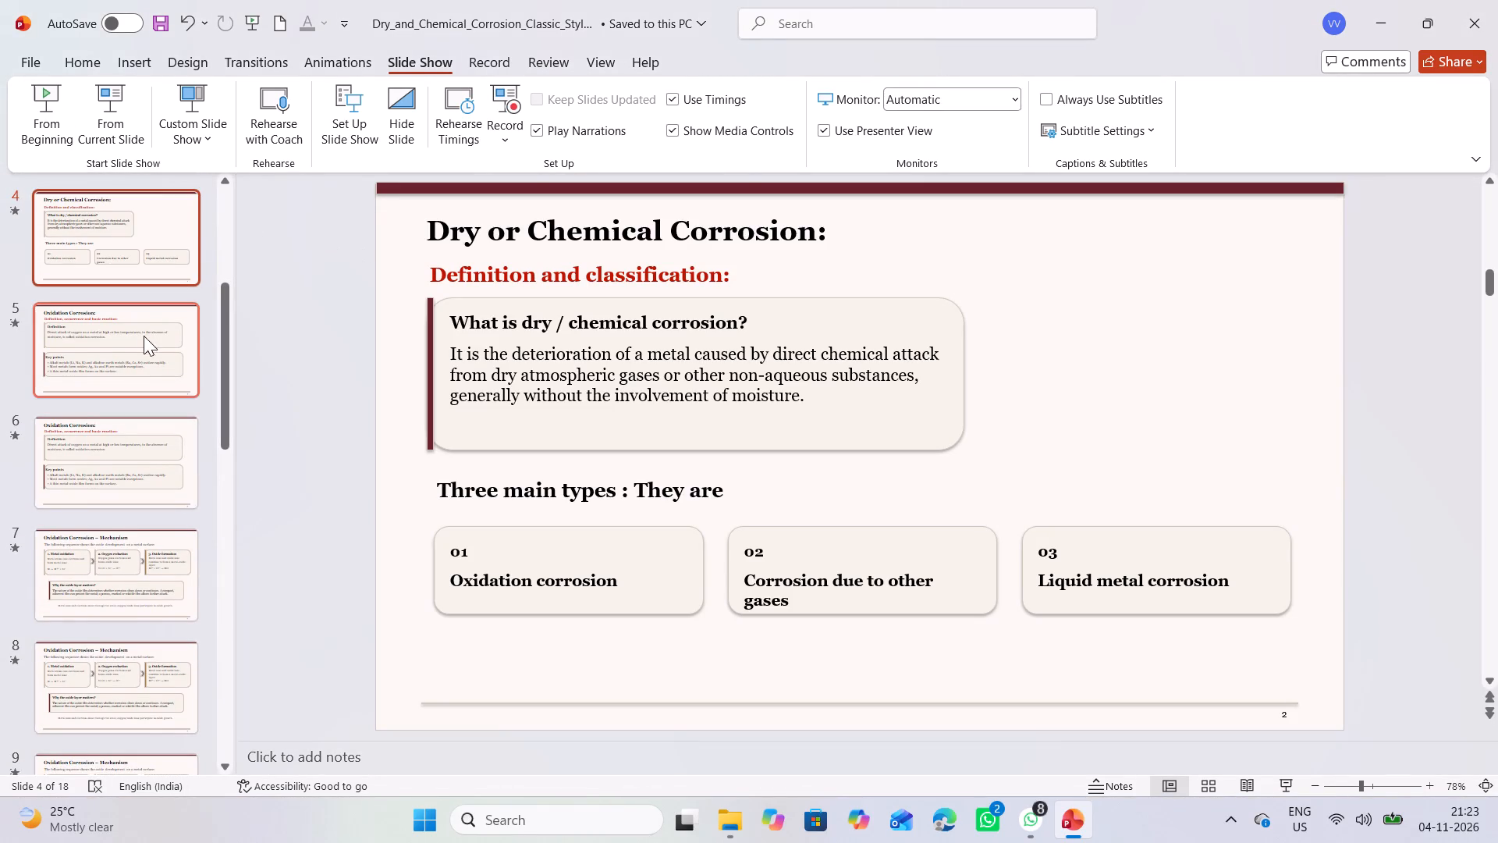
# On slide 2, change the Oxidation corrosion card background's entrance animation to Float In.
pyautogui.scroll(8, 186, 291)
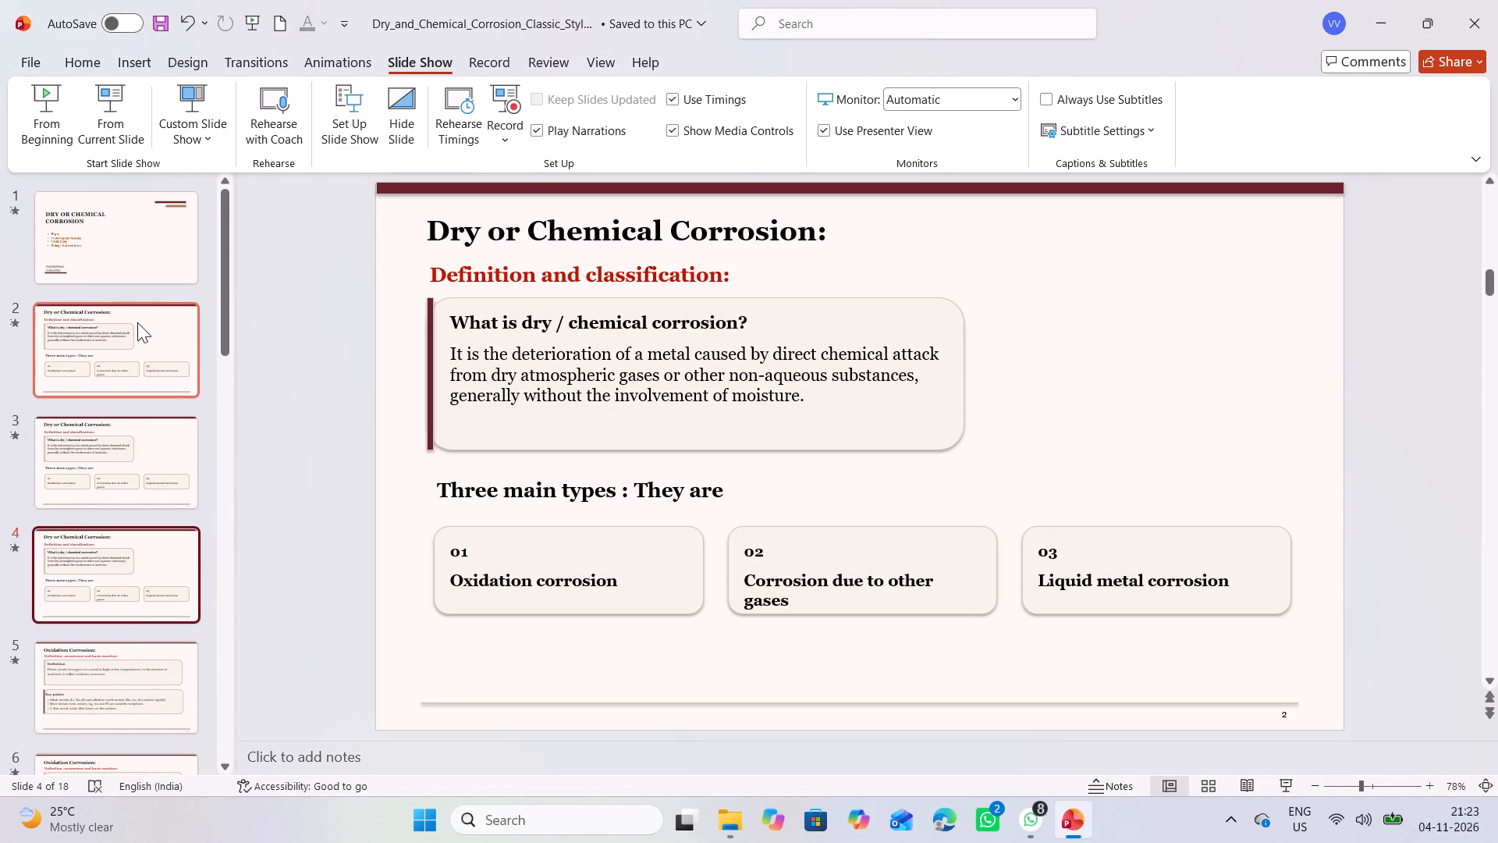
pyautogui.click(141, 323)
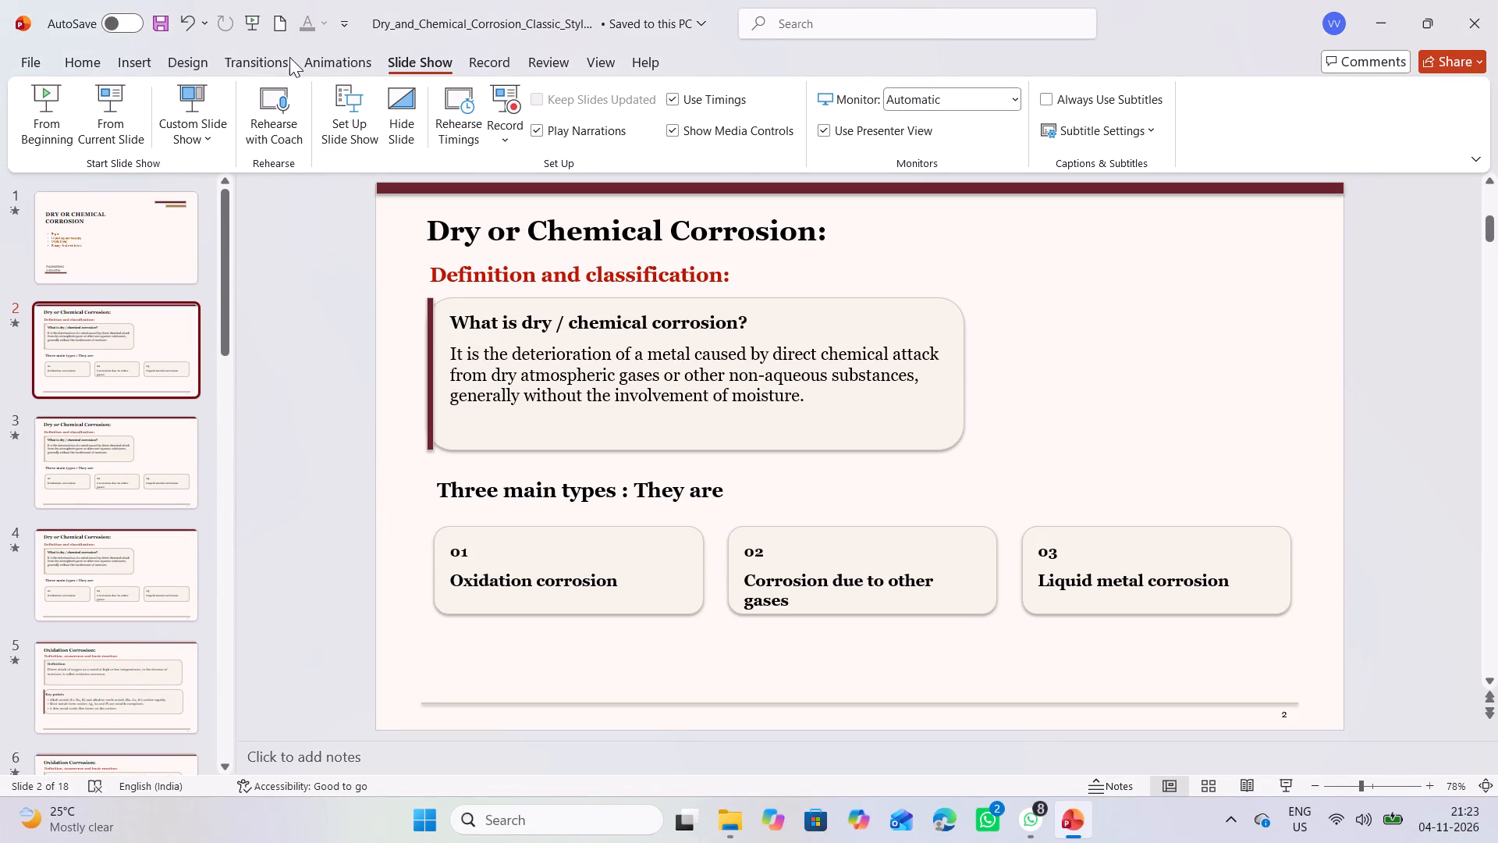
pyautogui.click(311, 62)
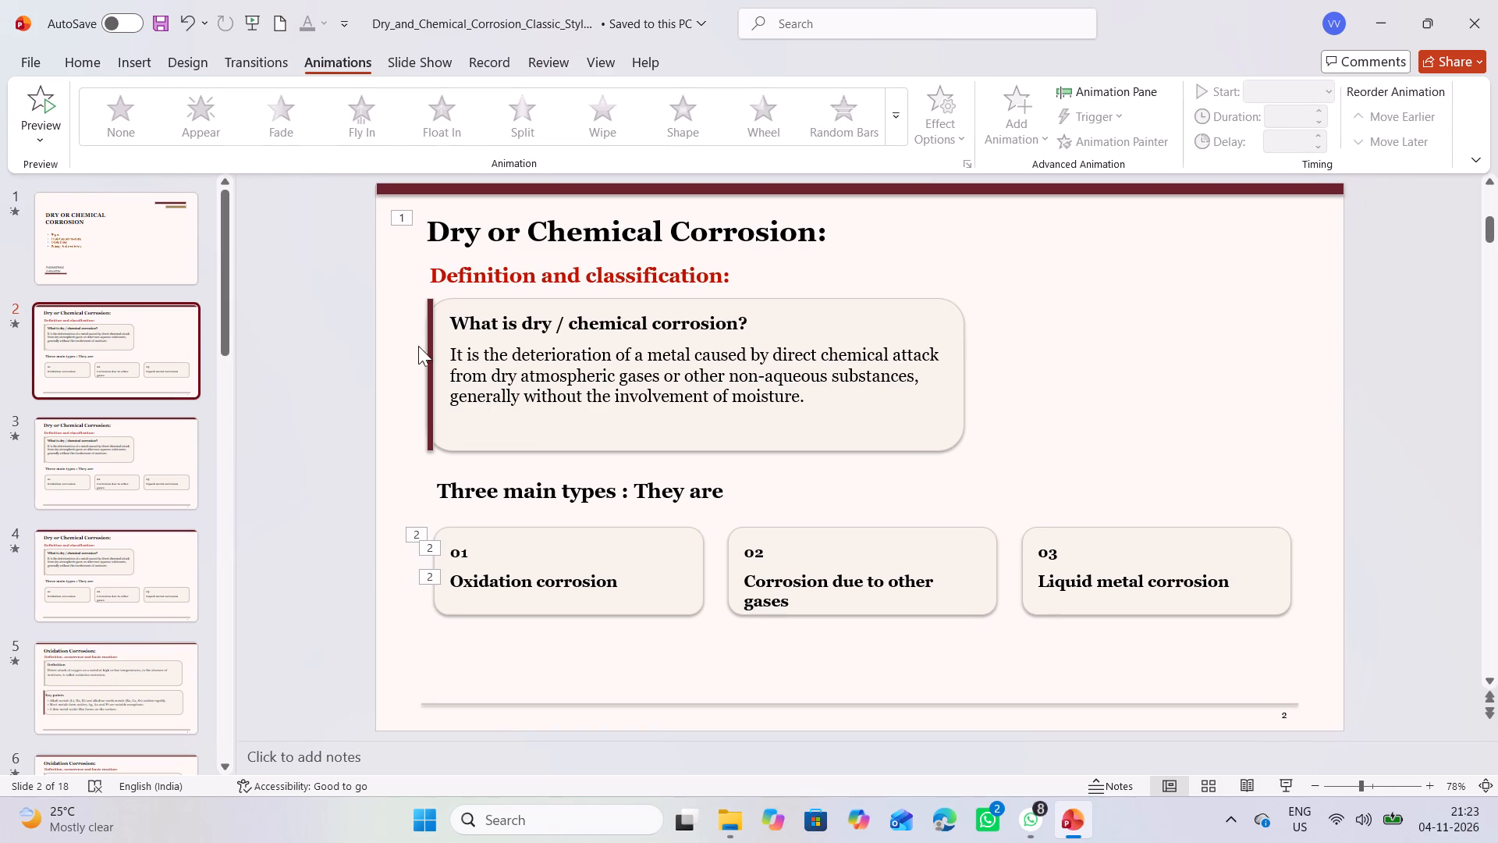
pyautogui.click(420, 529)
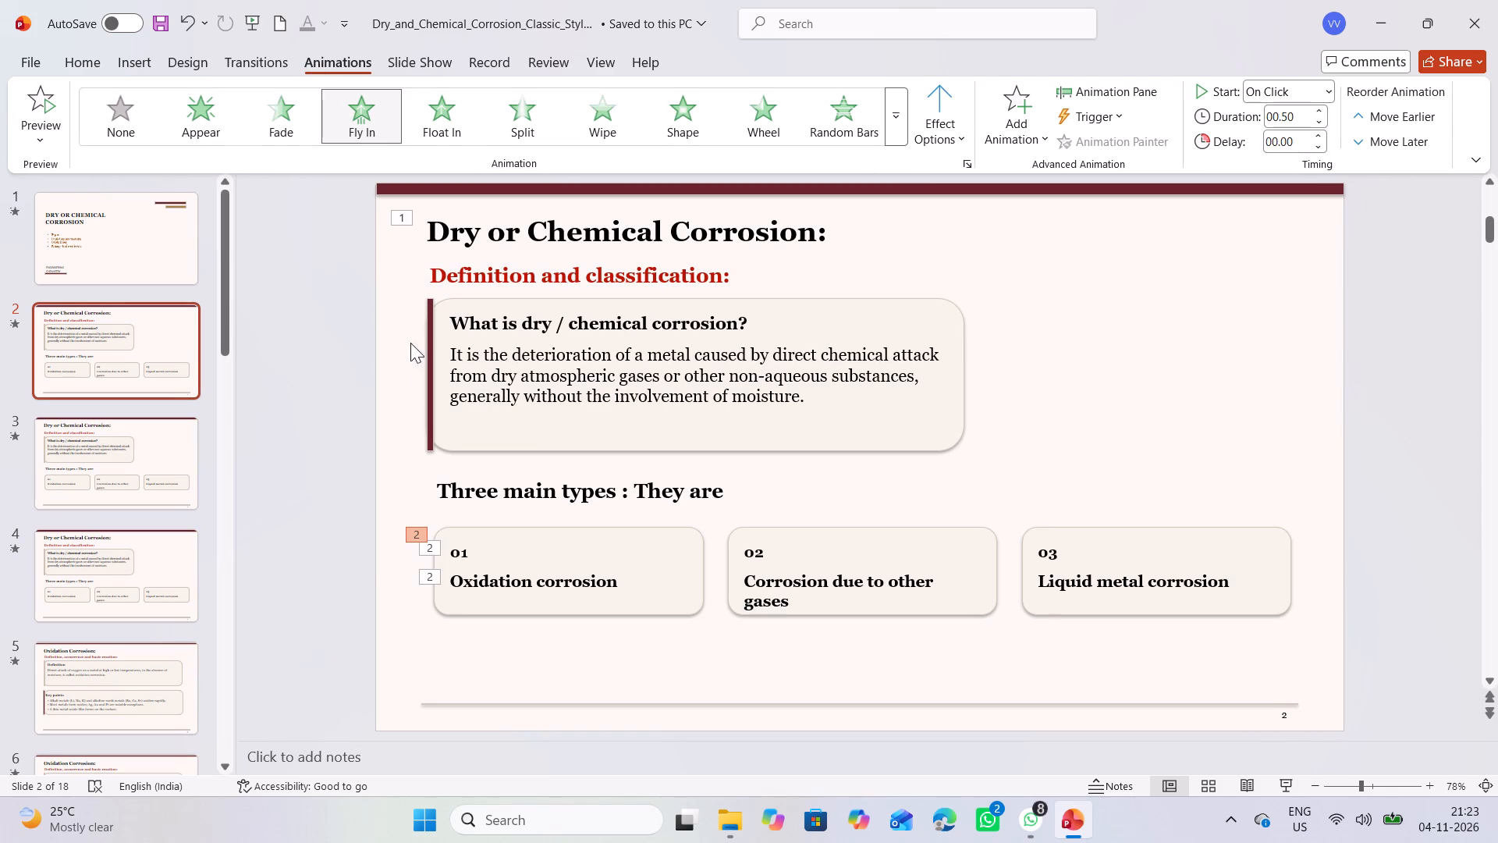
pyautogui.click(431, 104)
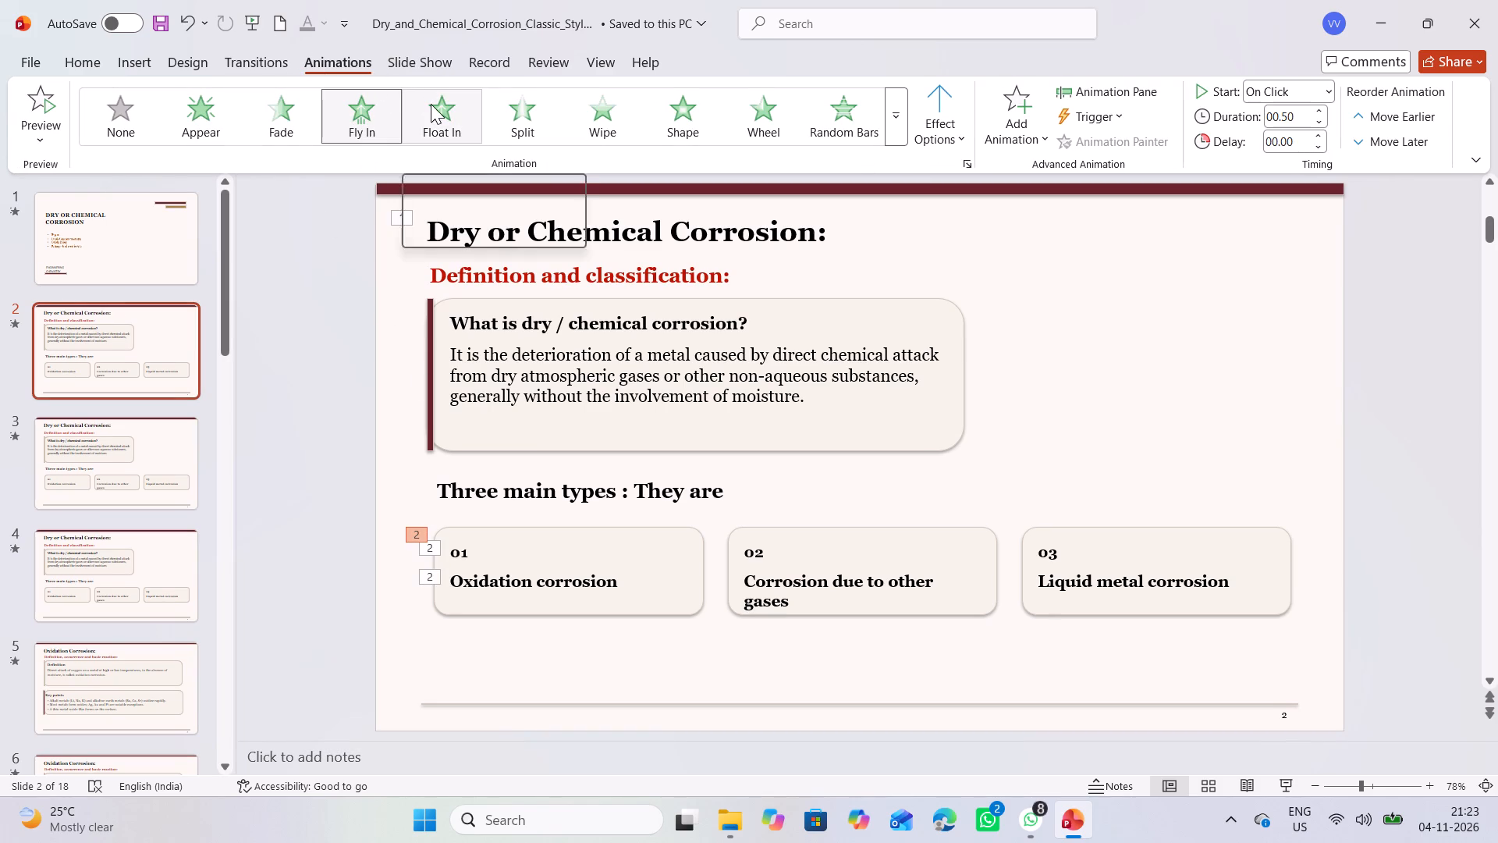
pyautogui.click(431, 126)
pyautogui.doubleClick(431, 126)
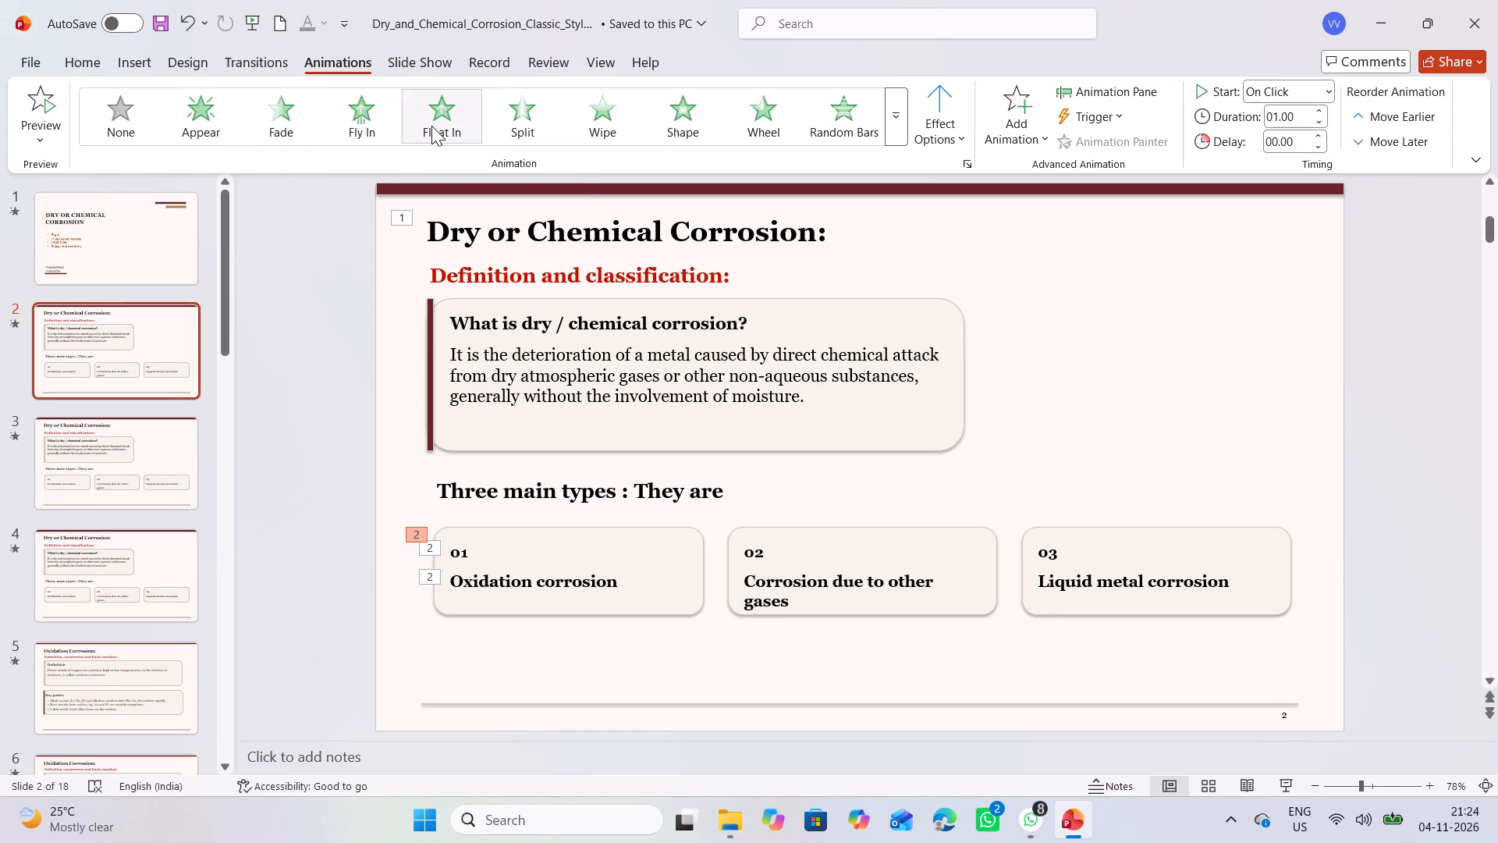
# Remove all three entrance animations from the Oxidation corrosion card on slide 2.
pyautogui.click(425, 528)
pyautogui.click(423, 532)
pyautogui.click(420, 541)
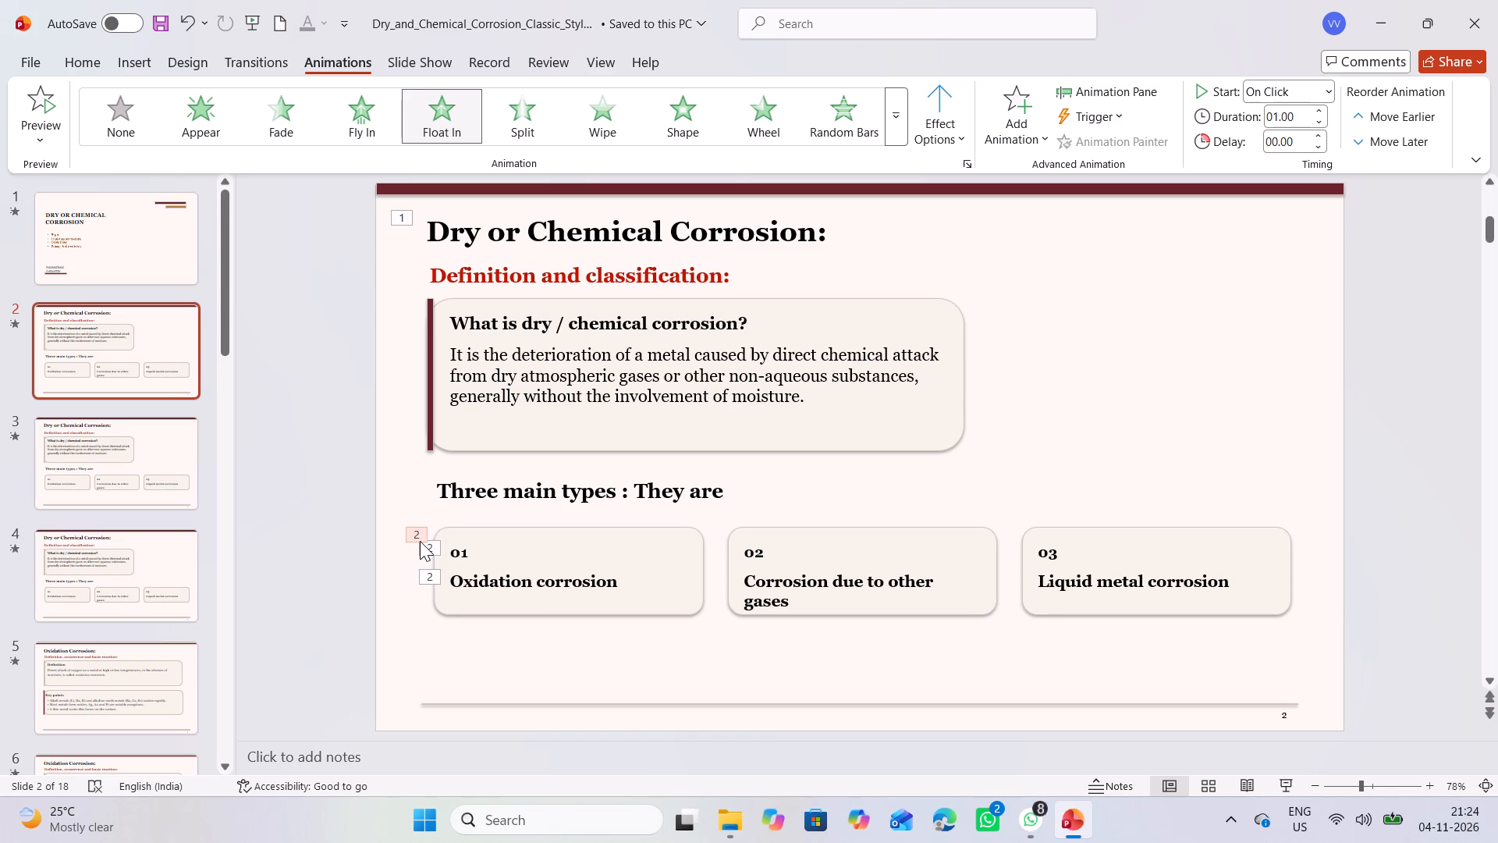
pyautogui.rightClick(417, 535)
pyautogui.press('Delete')
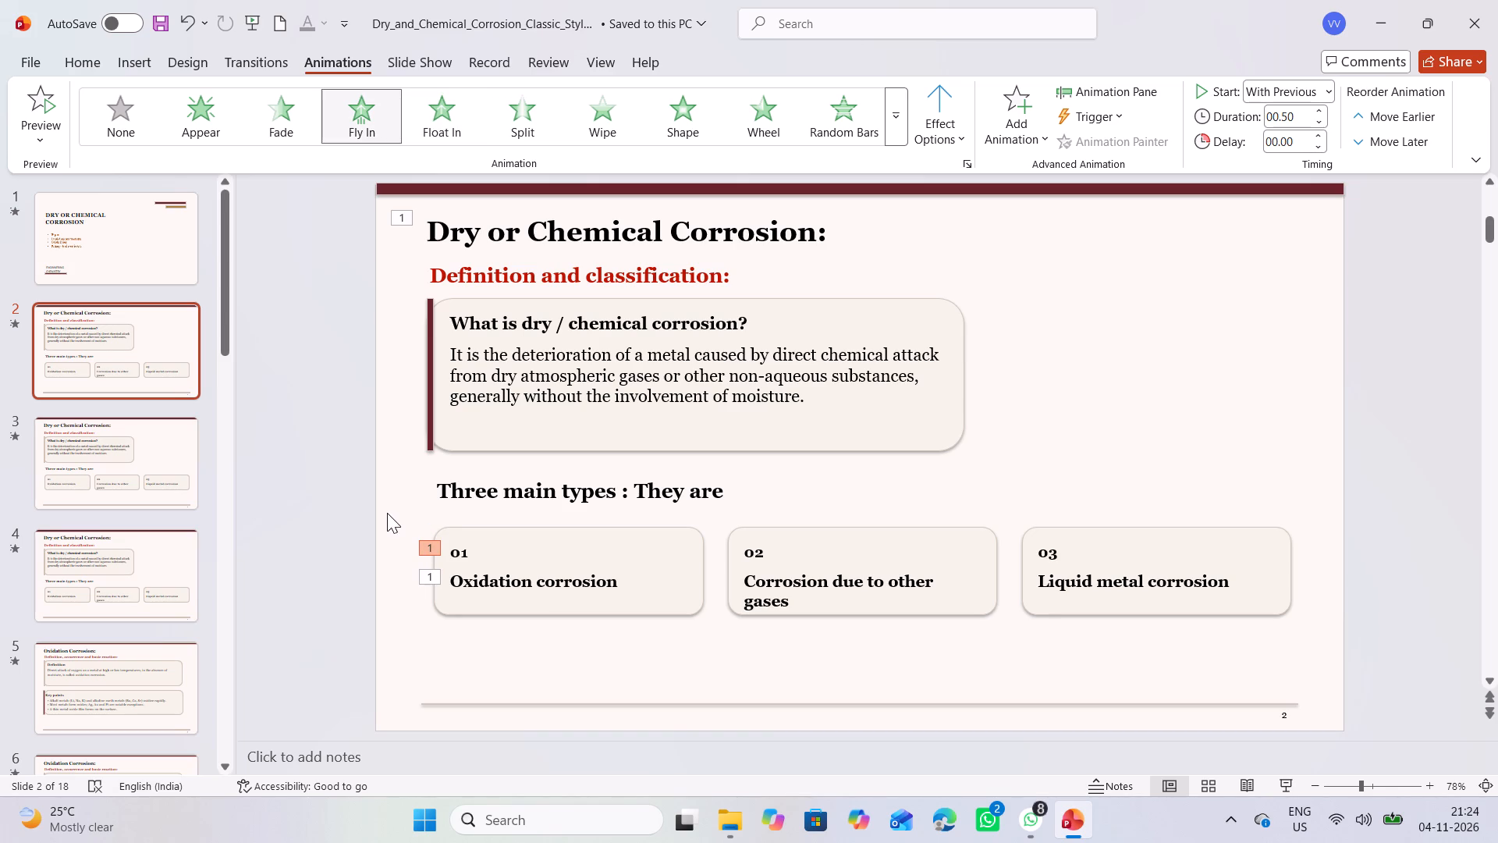
pyautogui.press('Delete')
pyautogui.press('Delete')
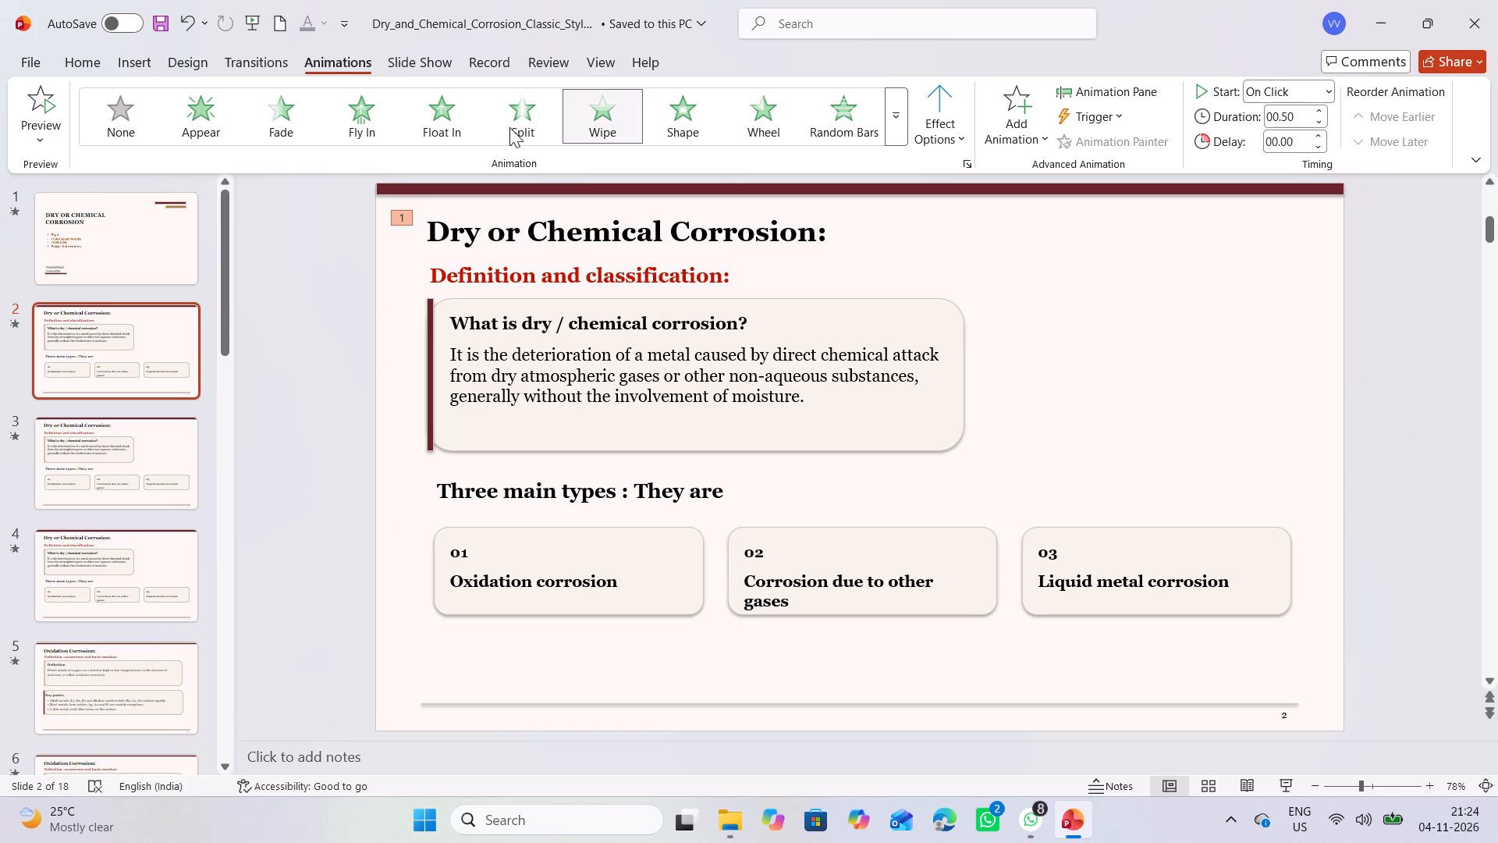
# Change the slide 2 title's entrance animation to Float In.
pyautogui.click(458, 113)
# Apply a Float In entrance to the Oxidation corrosion card's background, number and label together on slide 2.
pyautogui.moveTo(423, 517); pyautogui.dragTo(719, 650)
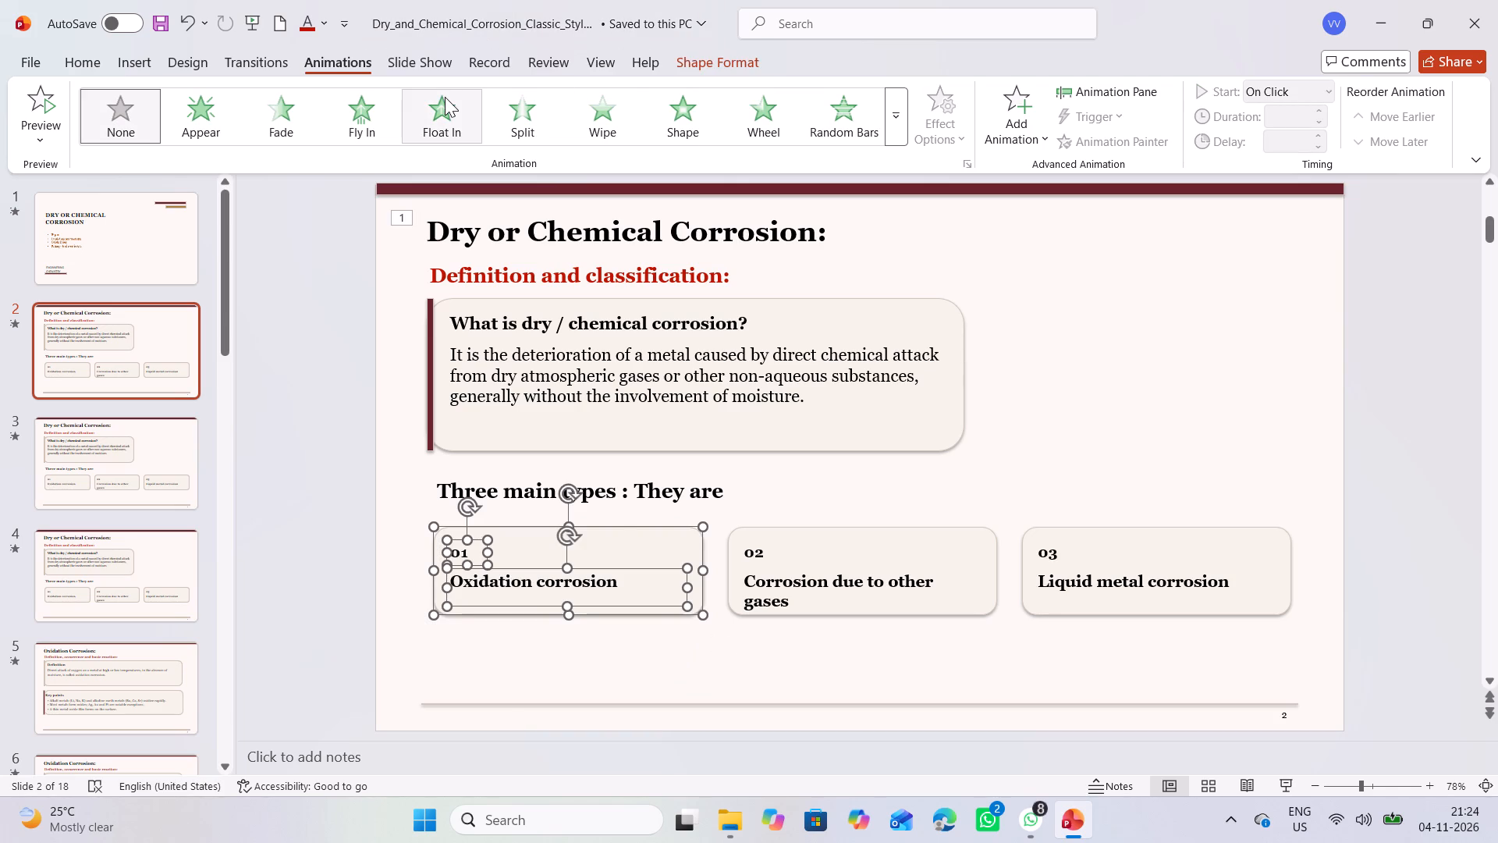
pyautogui.click(445, 97)
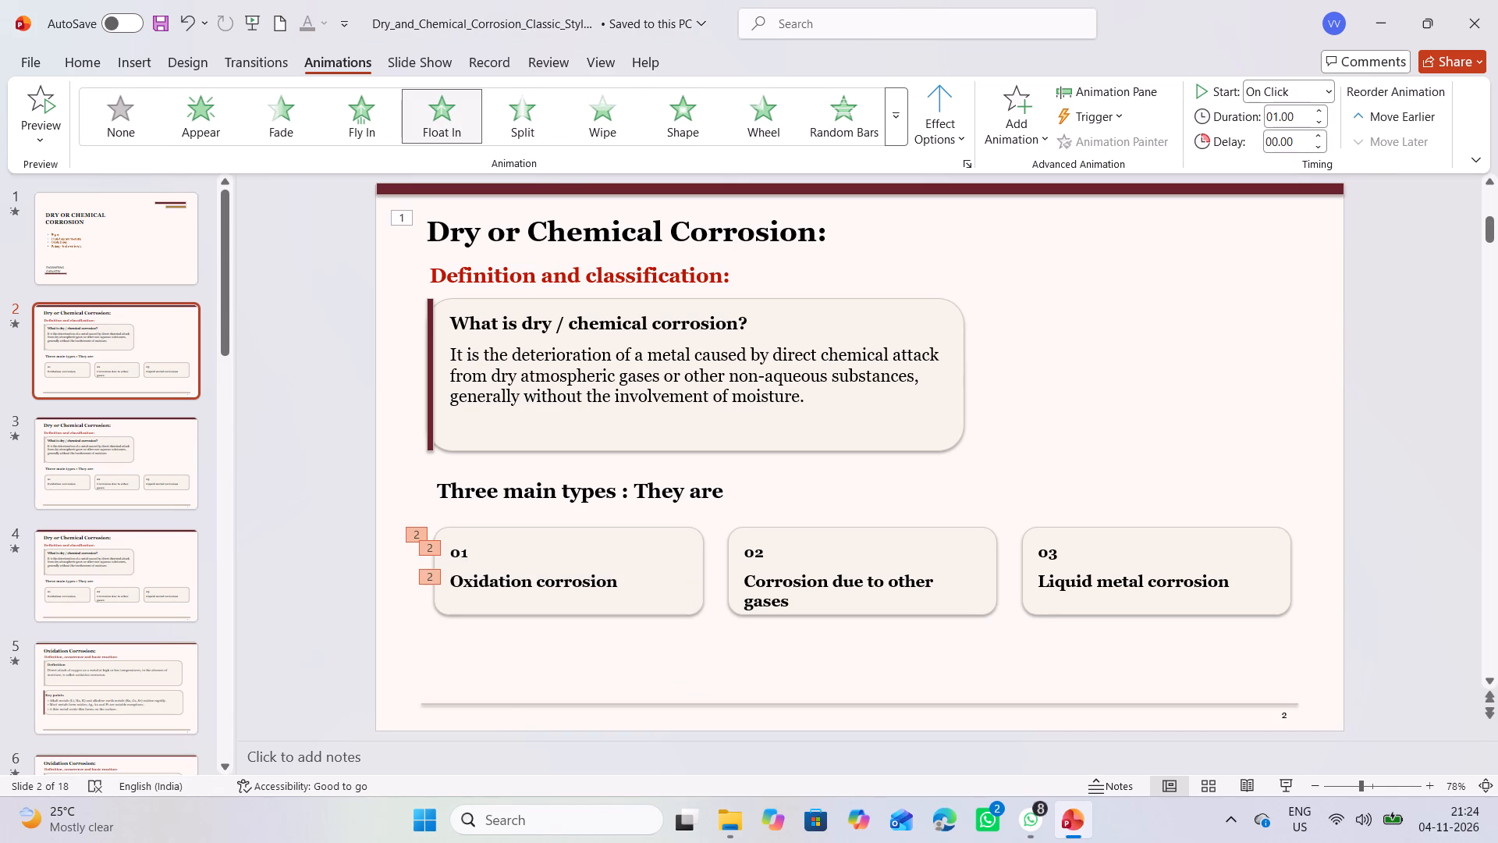
pyautogui.click(720, 518)
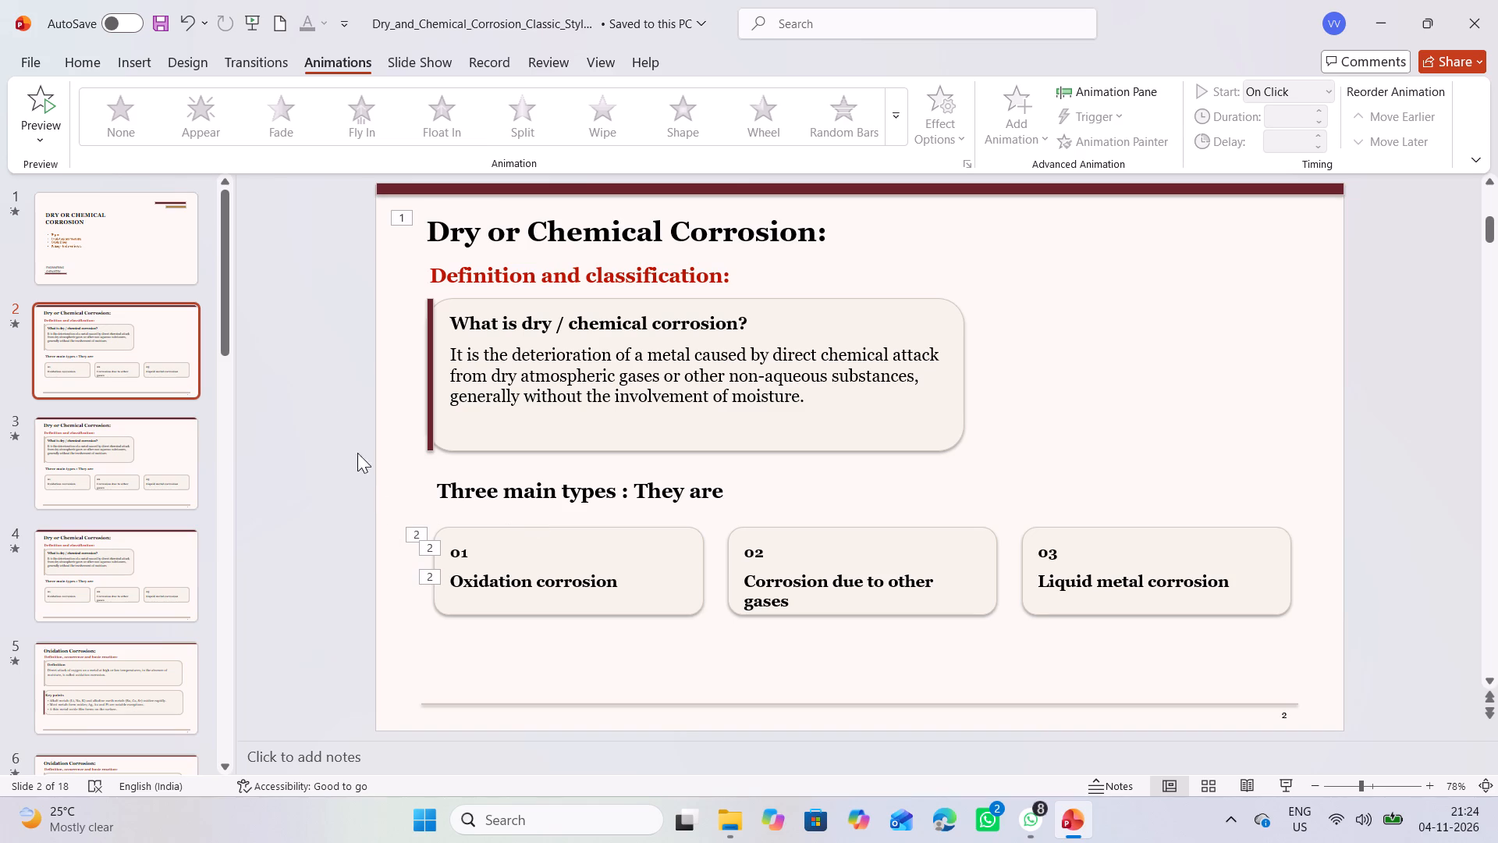
# Remove the title's Wipe animation from slide 3, keeping the Corrosion due to other gases card's animations.
pyautogui.click(154, 468)
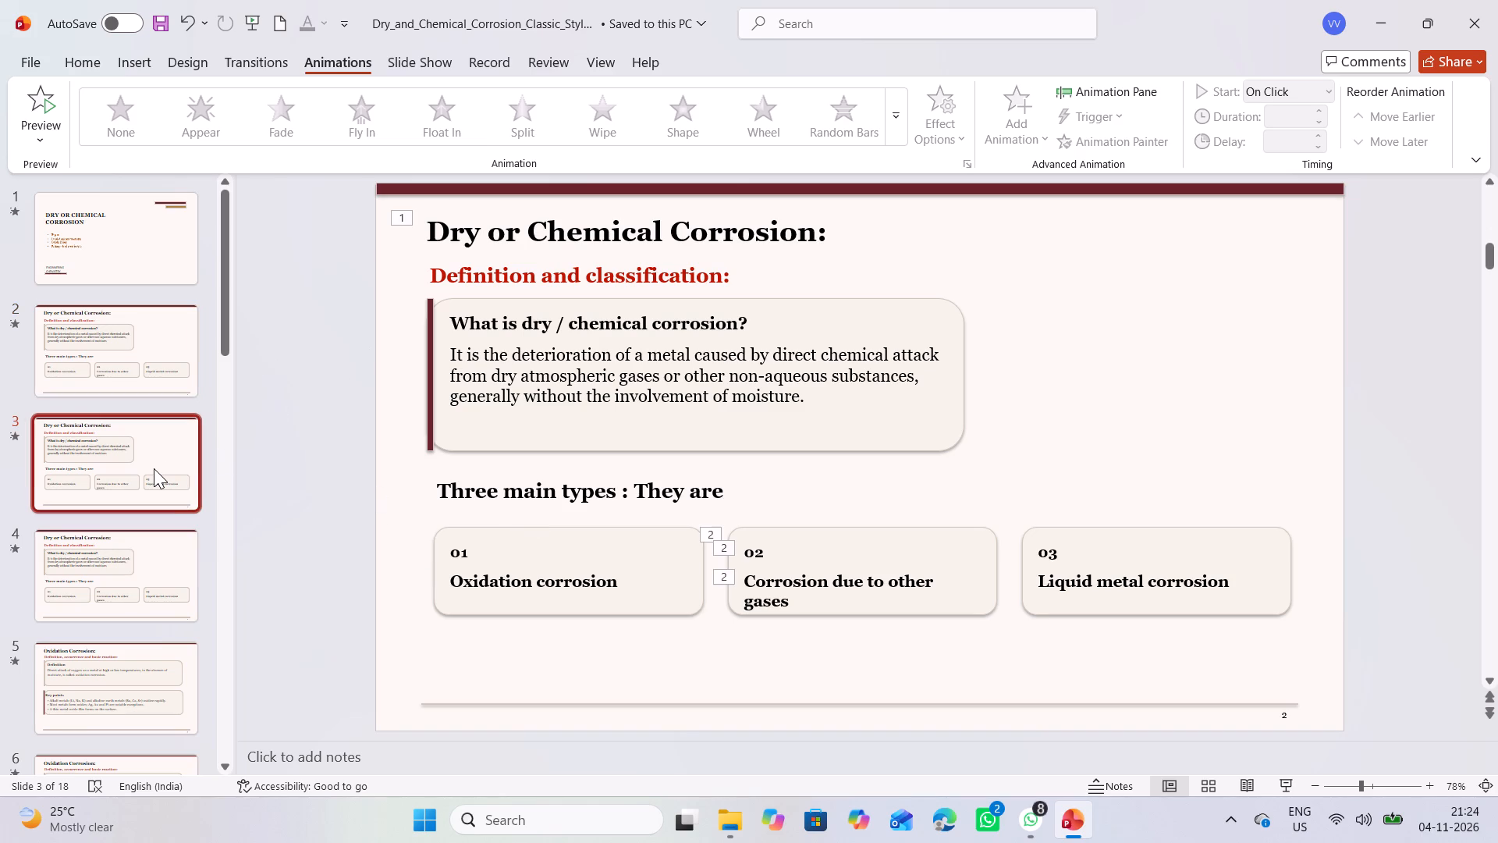
pyautogui.click(410, 215)
pyautogui.press('BackSpace')
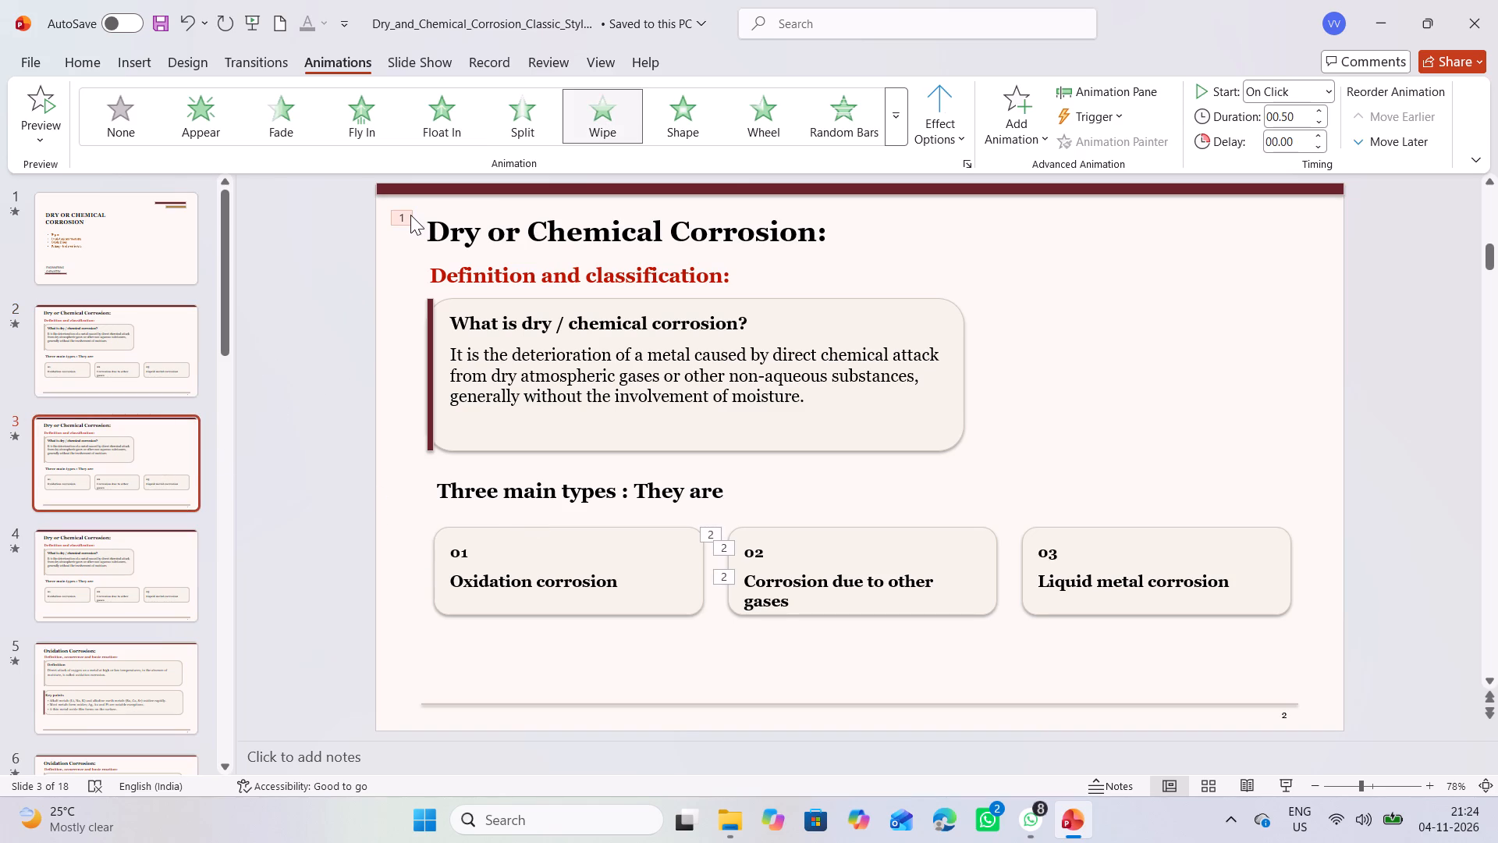
pyautogui.press('BackSpace')
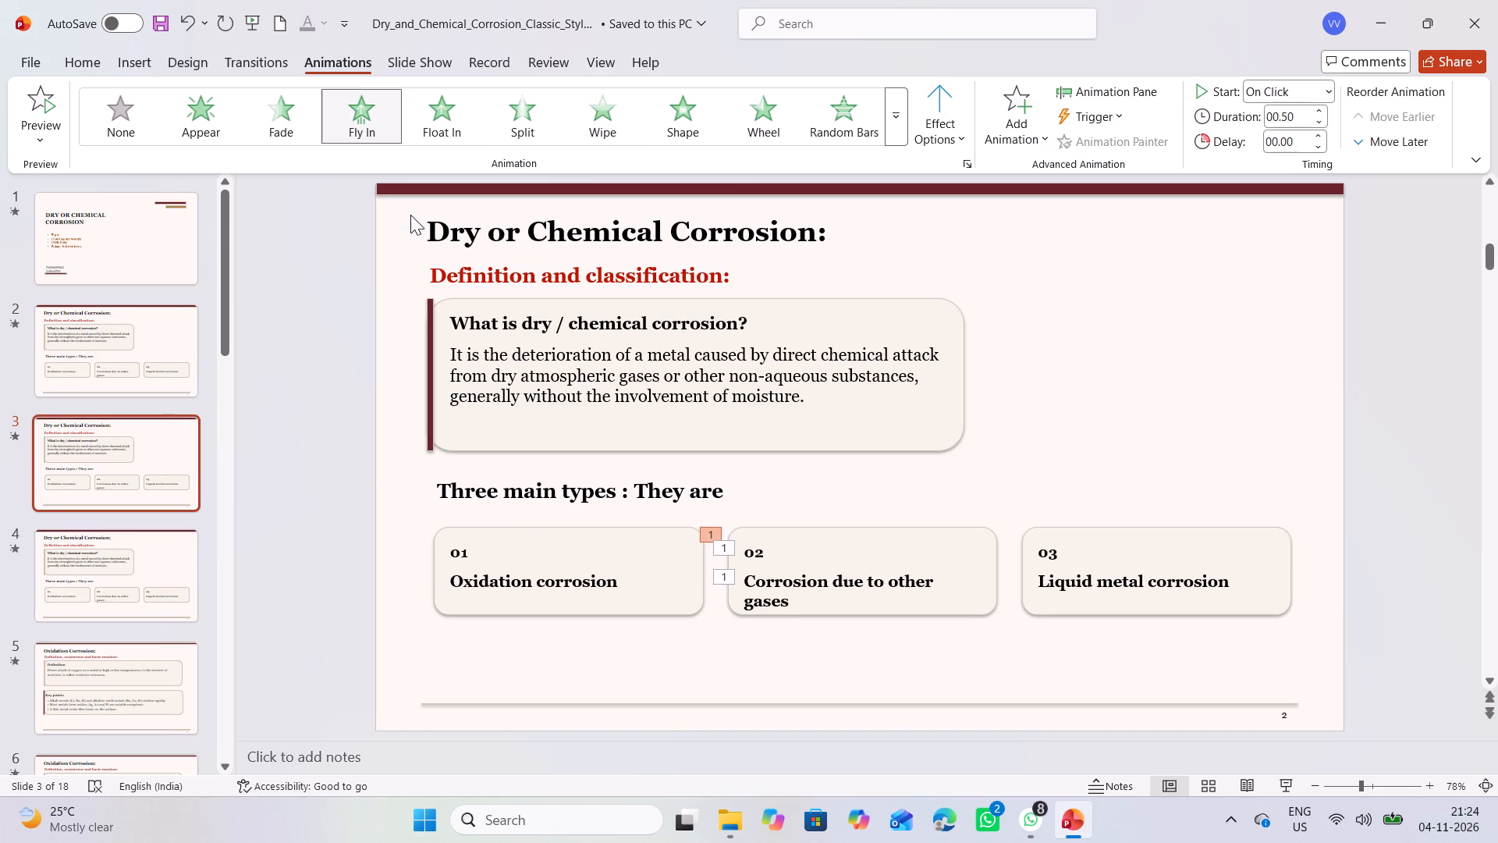
pyautogui.click(1056, 449)
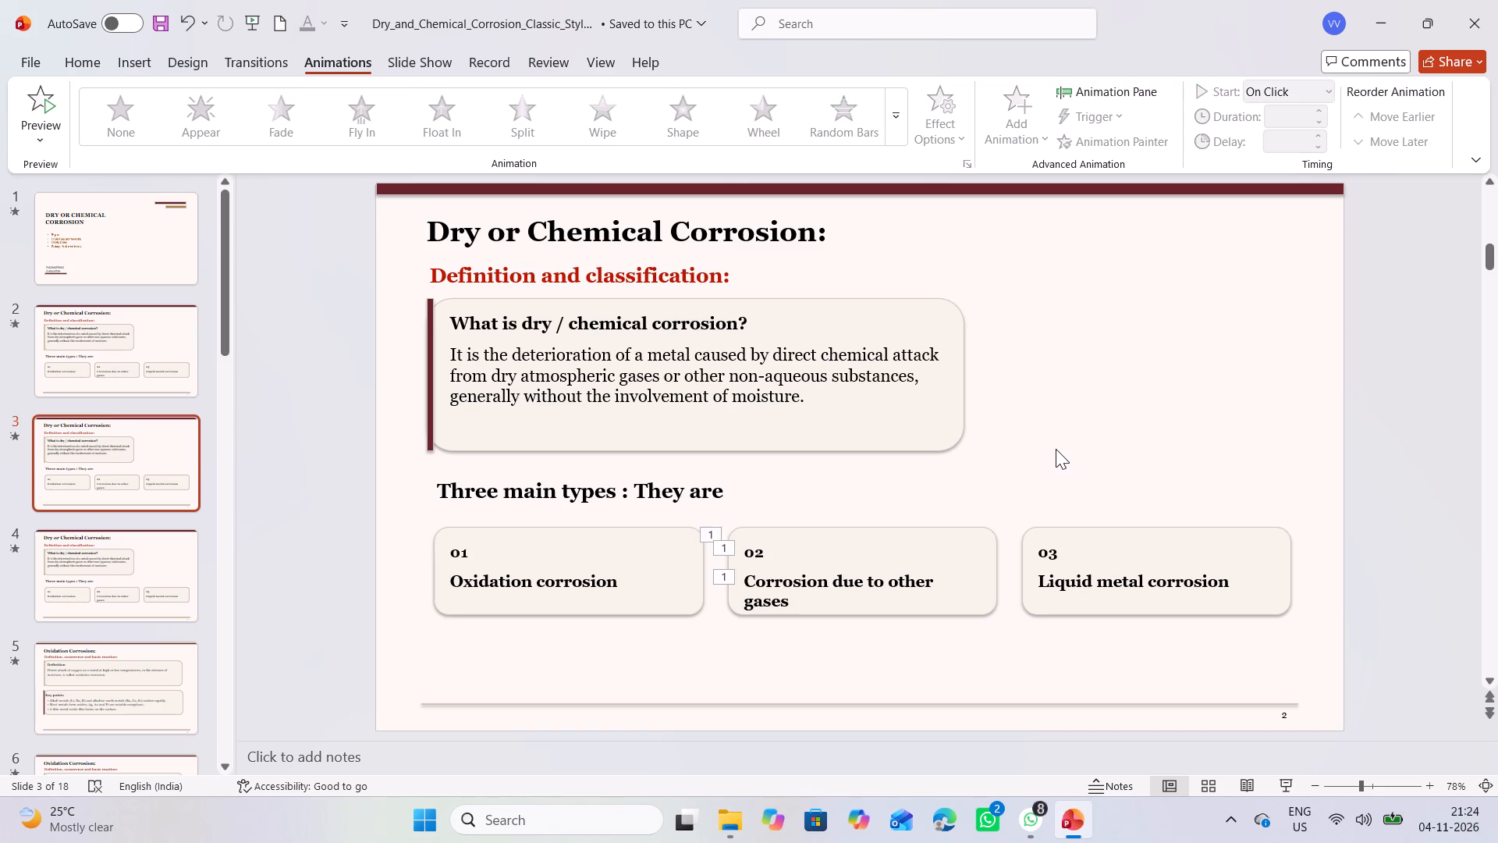
# Remove the title's Wipe animation from slide 4, keeping the Liquid metal corrosion card's animations.
pyautogui.scroll(2, 1056, 449)
pyautogui.scroll(-1, 1056, 449)
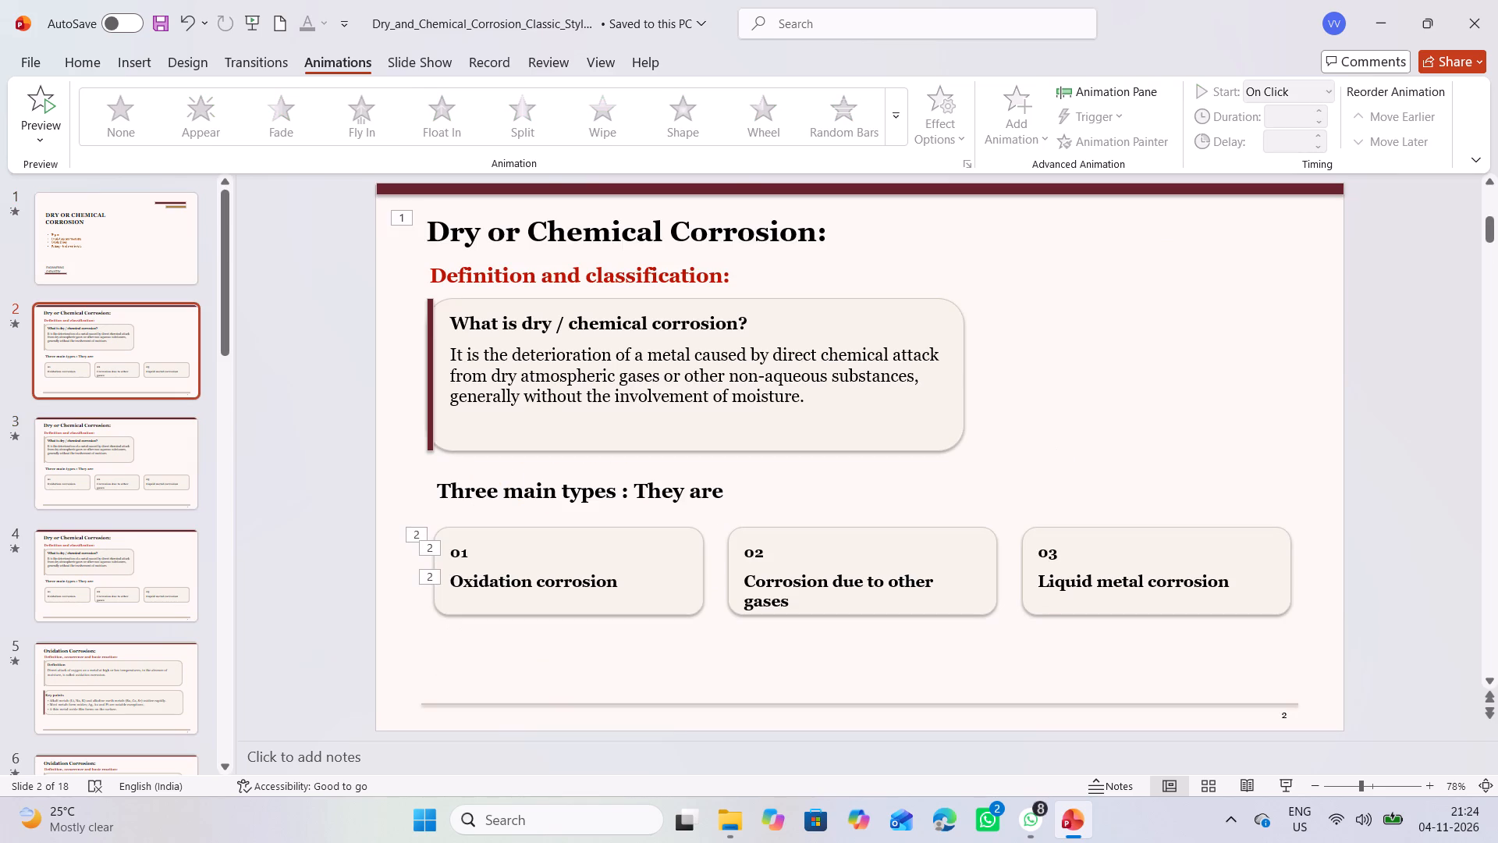
pyautogui.scroll(-1, 1056, 449)
pyautogui.scroll(2, 1056, 449)
pyautogui.scroll(-2, 1056, 449)
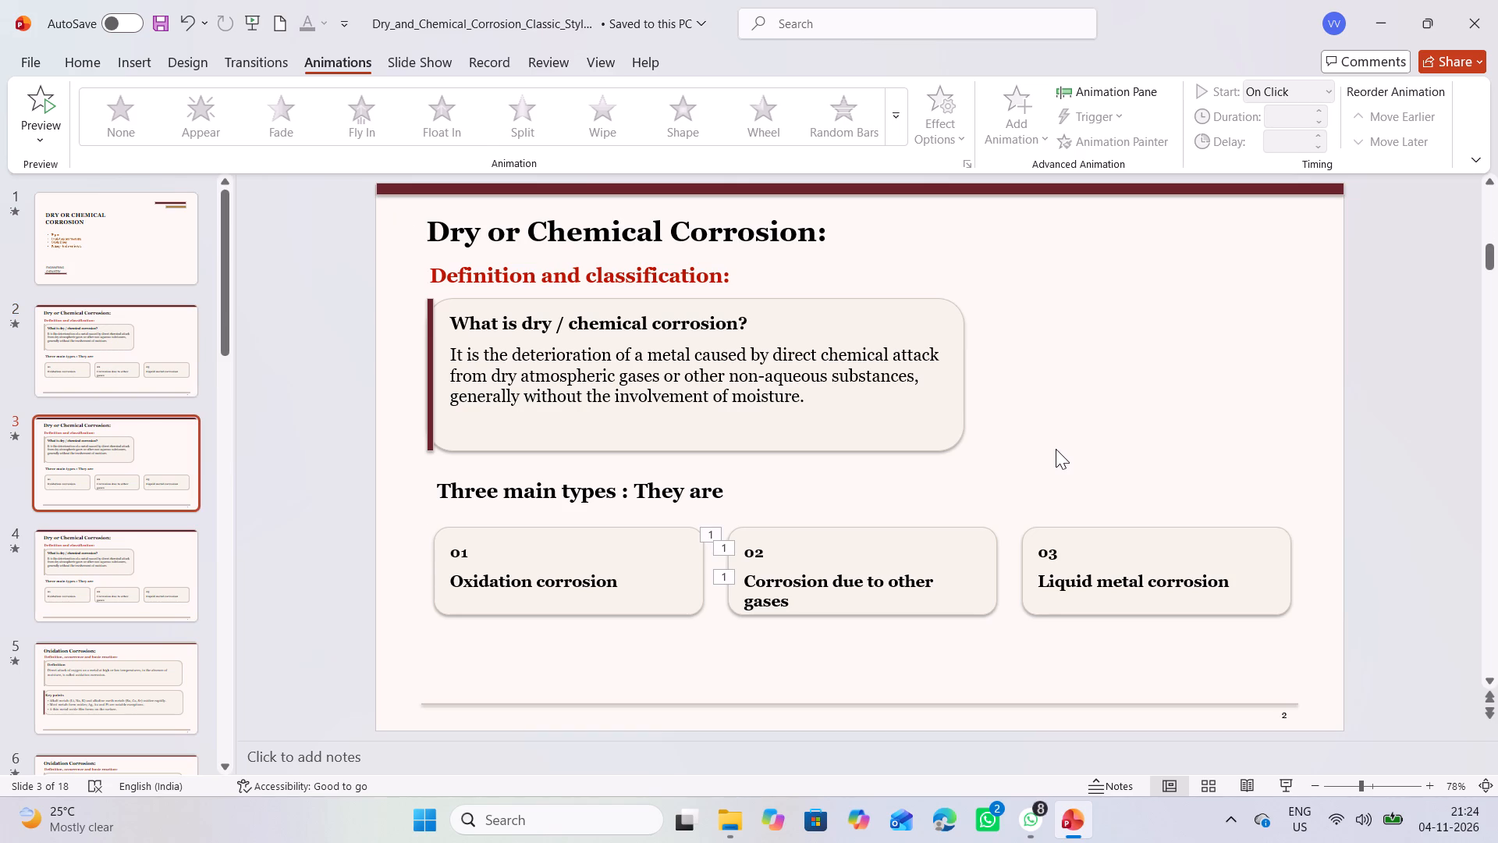
pyautogui.scroll(-1, 1056, 449)
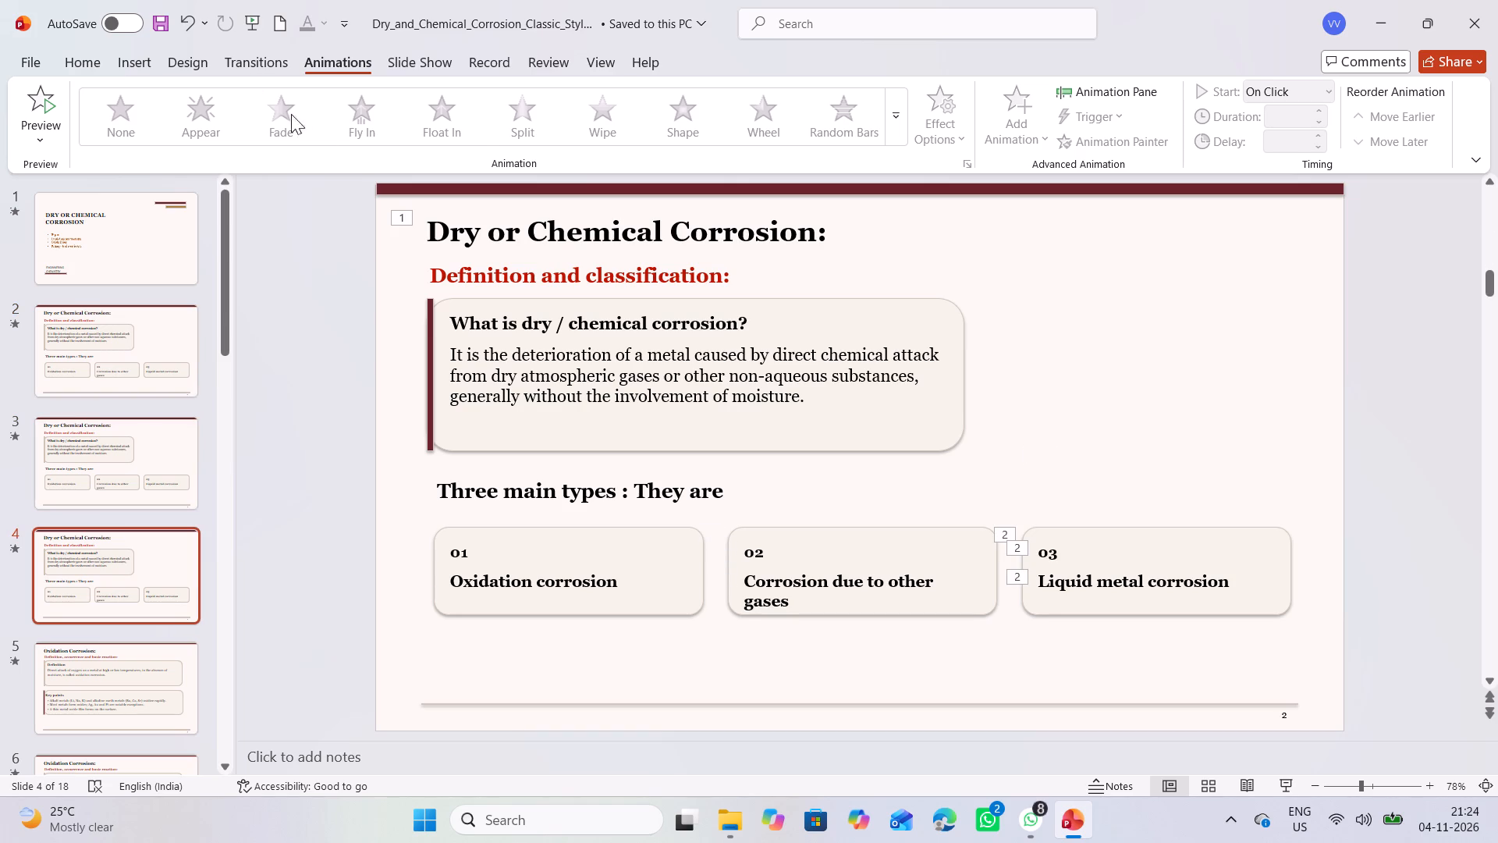
pyautogui.click(412, 215)
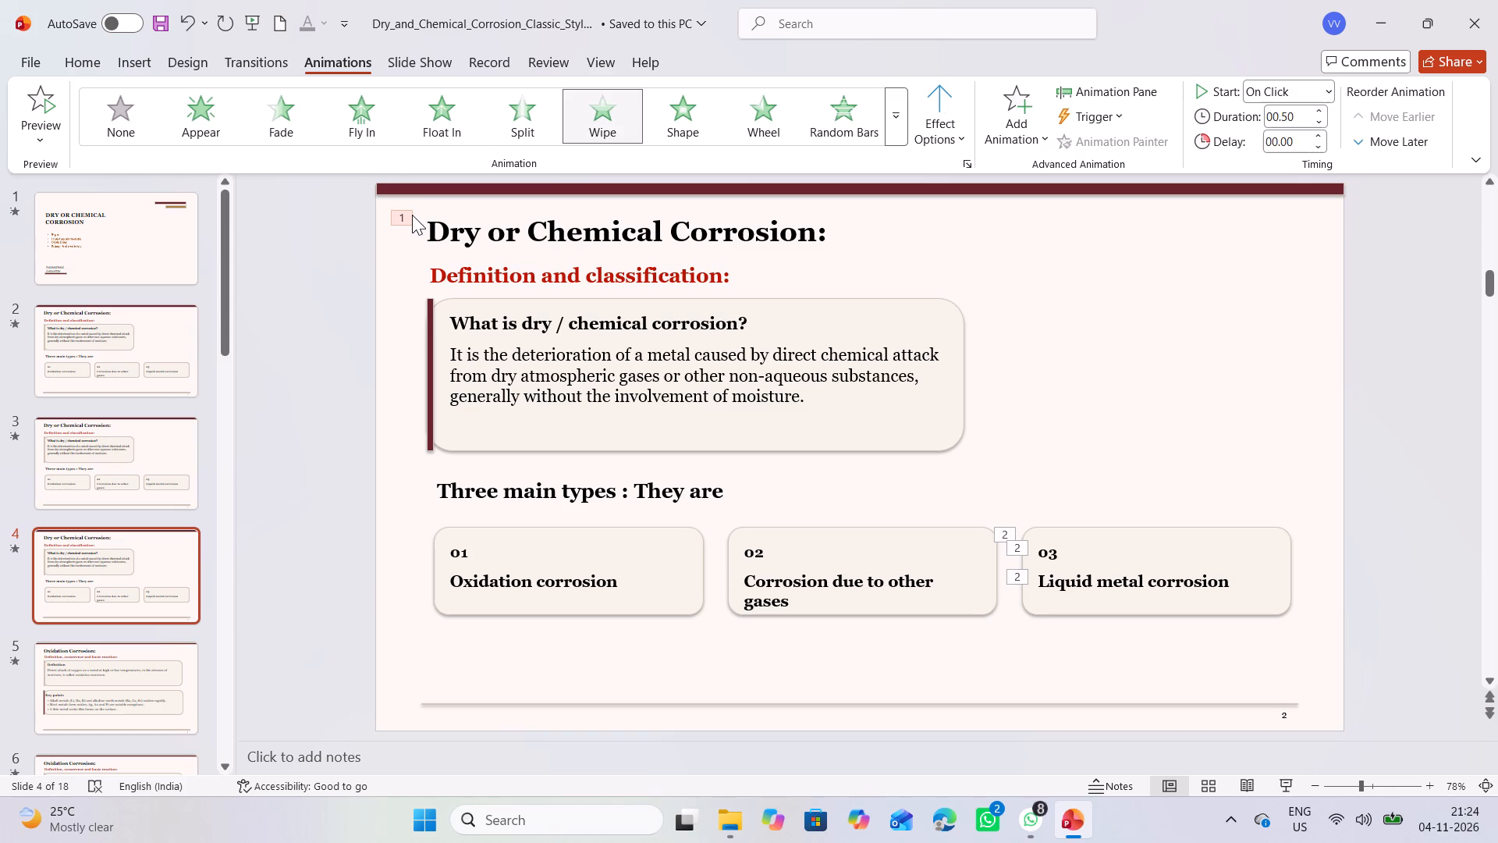
pyautogui.press('BackSpace')
pyautogui.press('BackSpace')
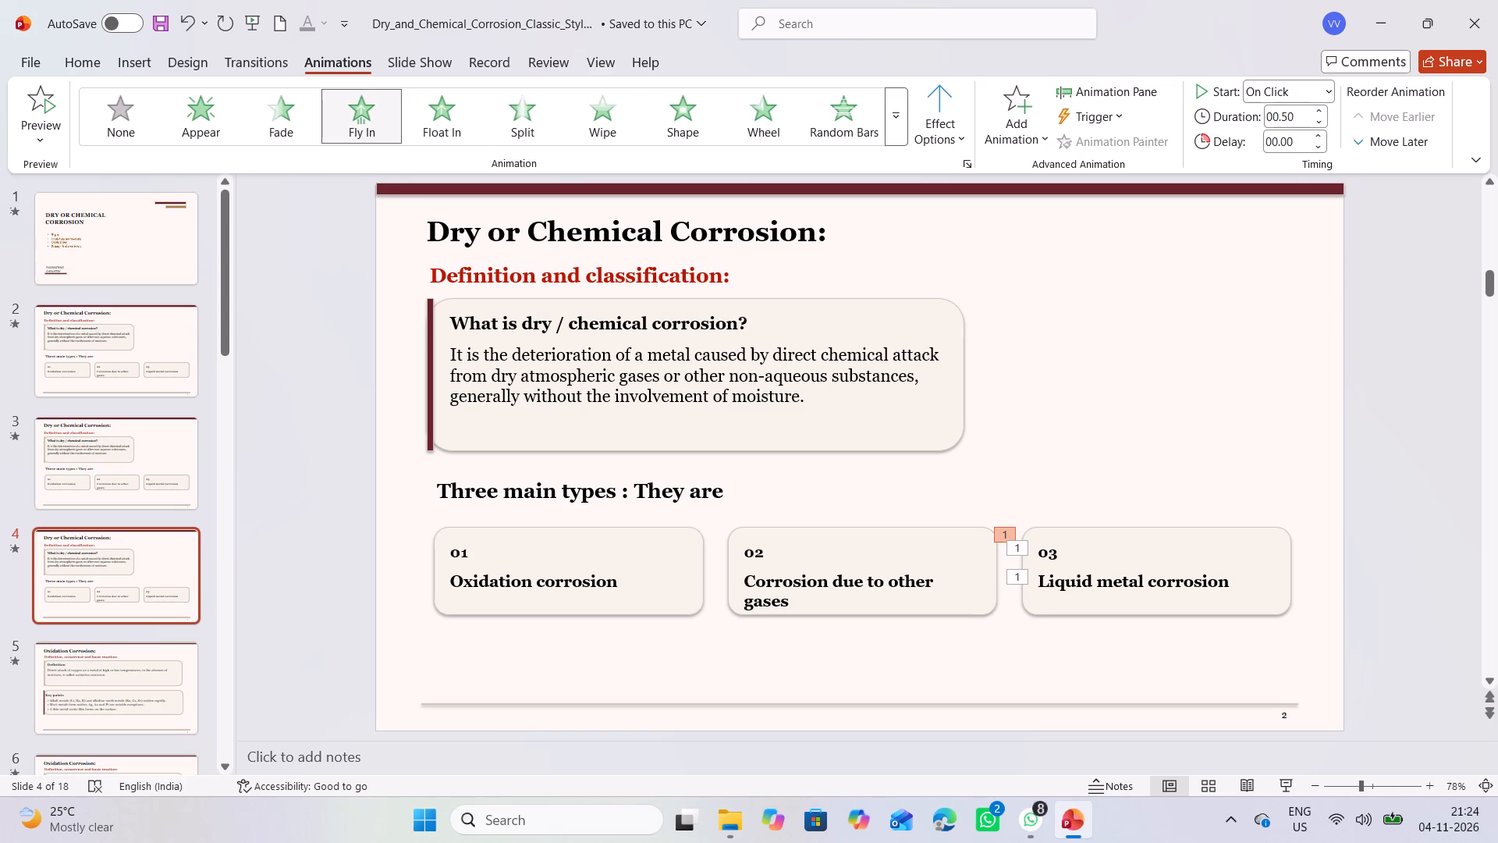
# Review slides 4 through 18 in order, checking the animation markers on each card and on the closing text.
pyautogui.click(1095, 406)
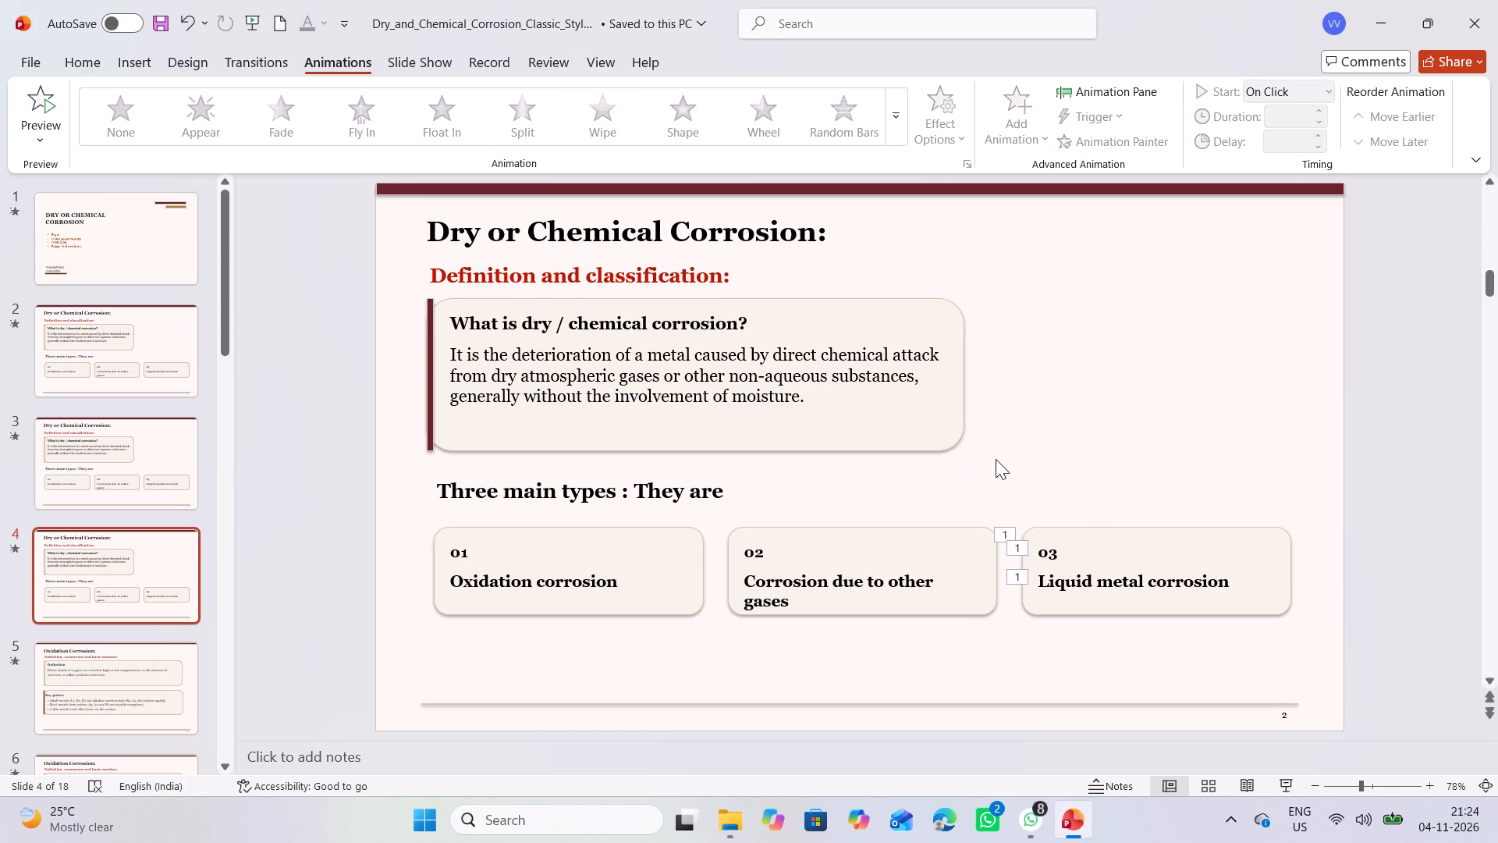
pyautogui.scroll(-2, 996, 459)
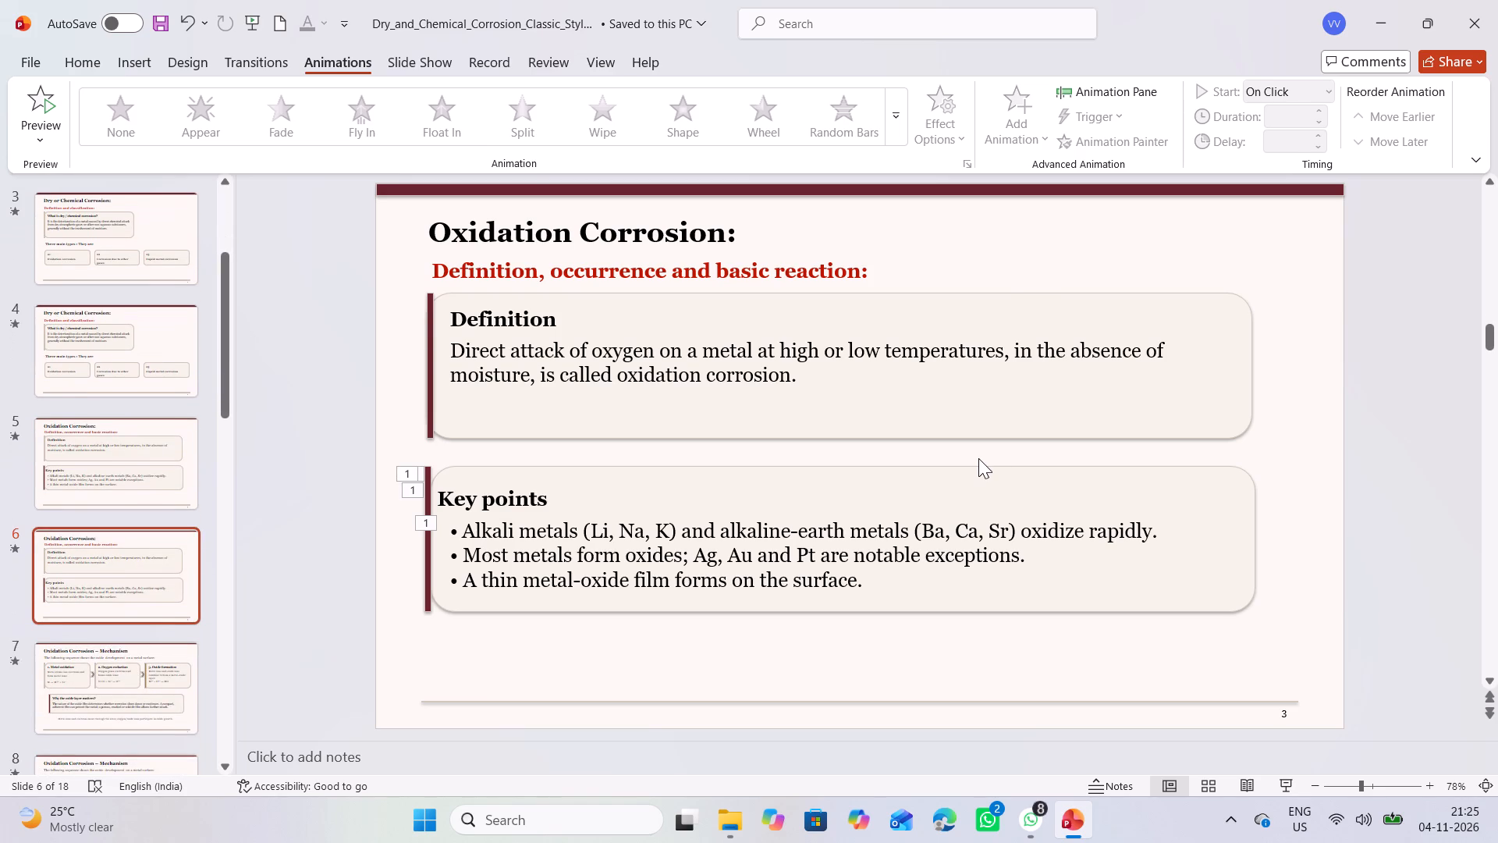
pyautogui.scroll(-1, 978, 458)
pyautogui.scroll(2, 978, 458)
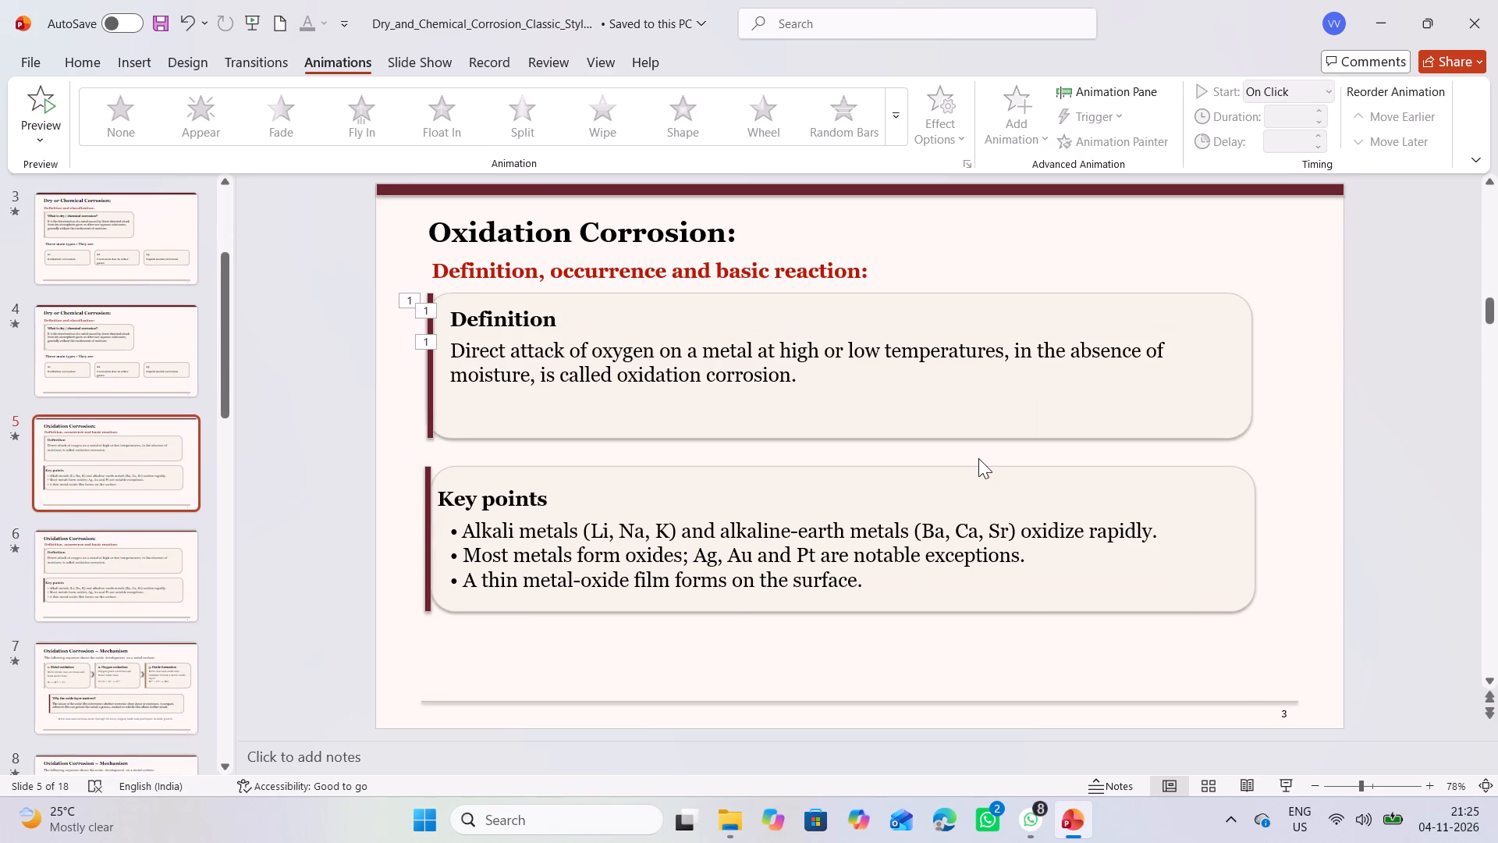
pyautogui.scroll(1, 978, 458)
pyautogui.scroll(-1, 978, 458)
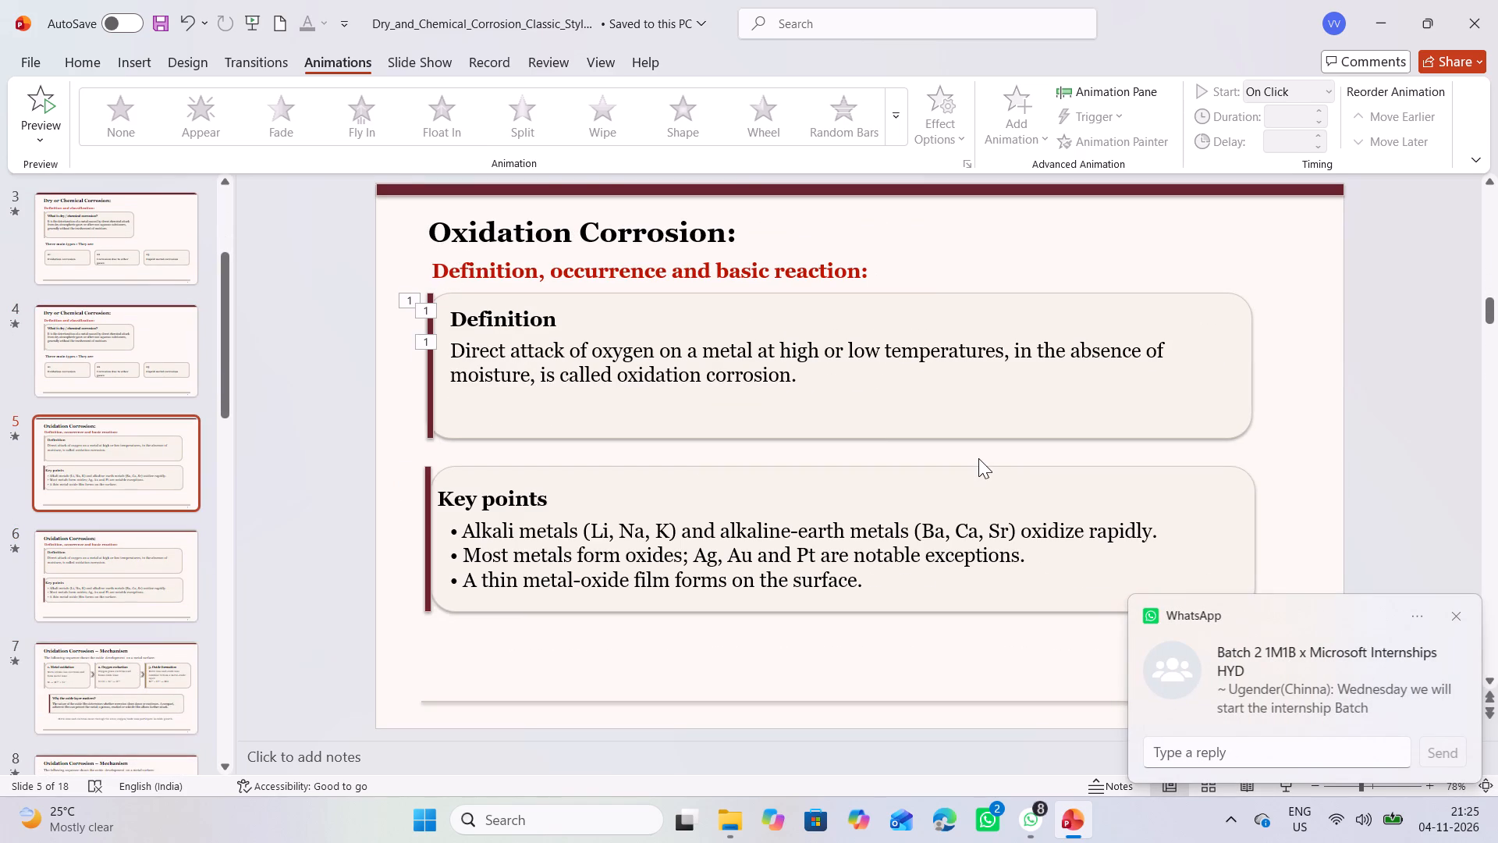
pyautogui.scroll(-1, 978, 458)
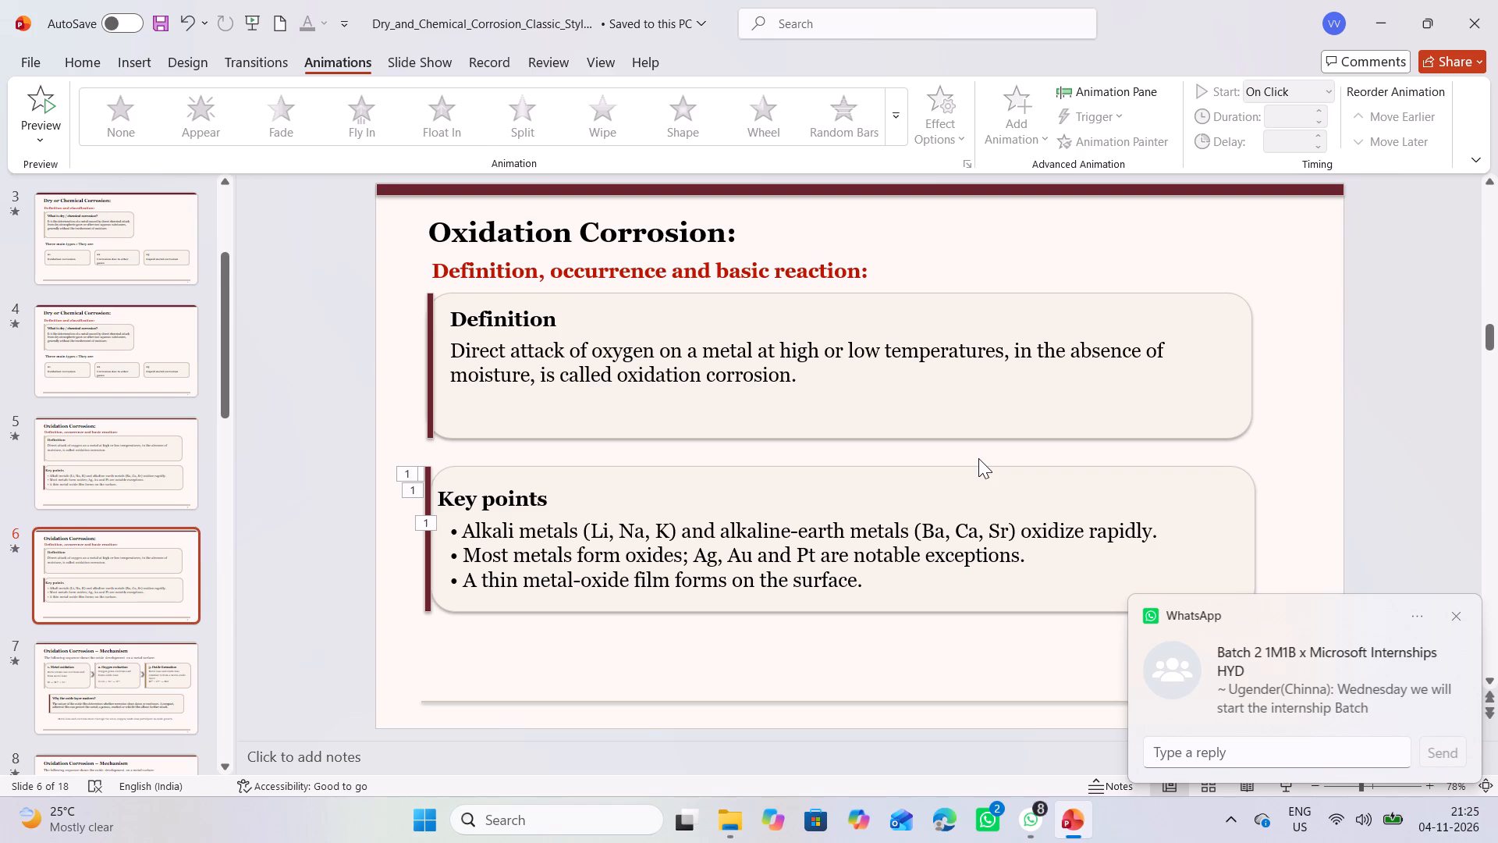
pyautogui.scroll(1, 978, 458)
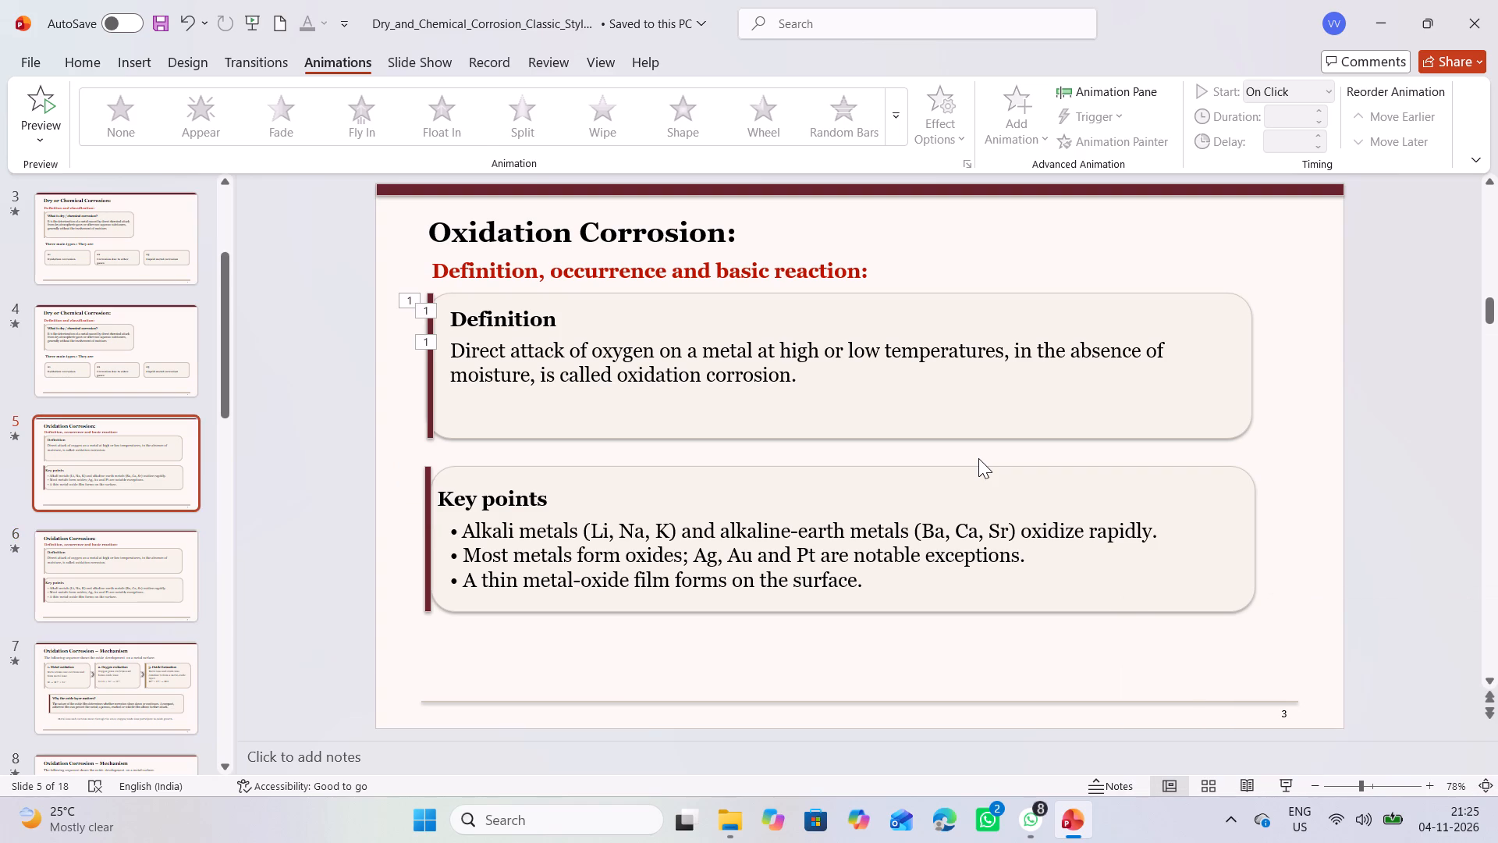
pyautogui.scroll(-1, 978, 458)
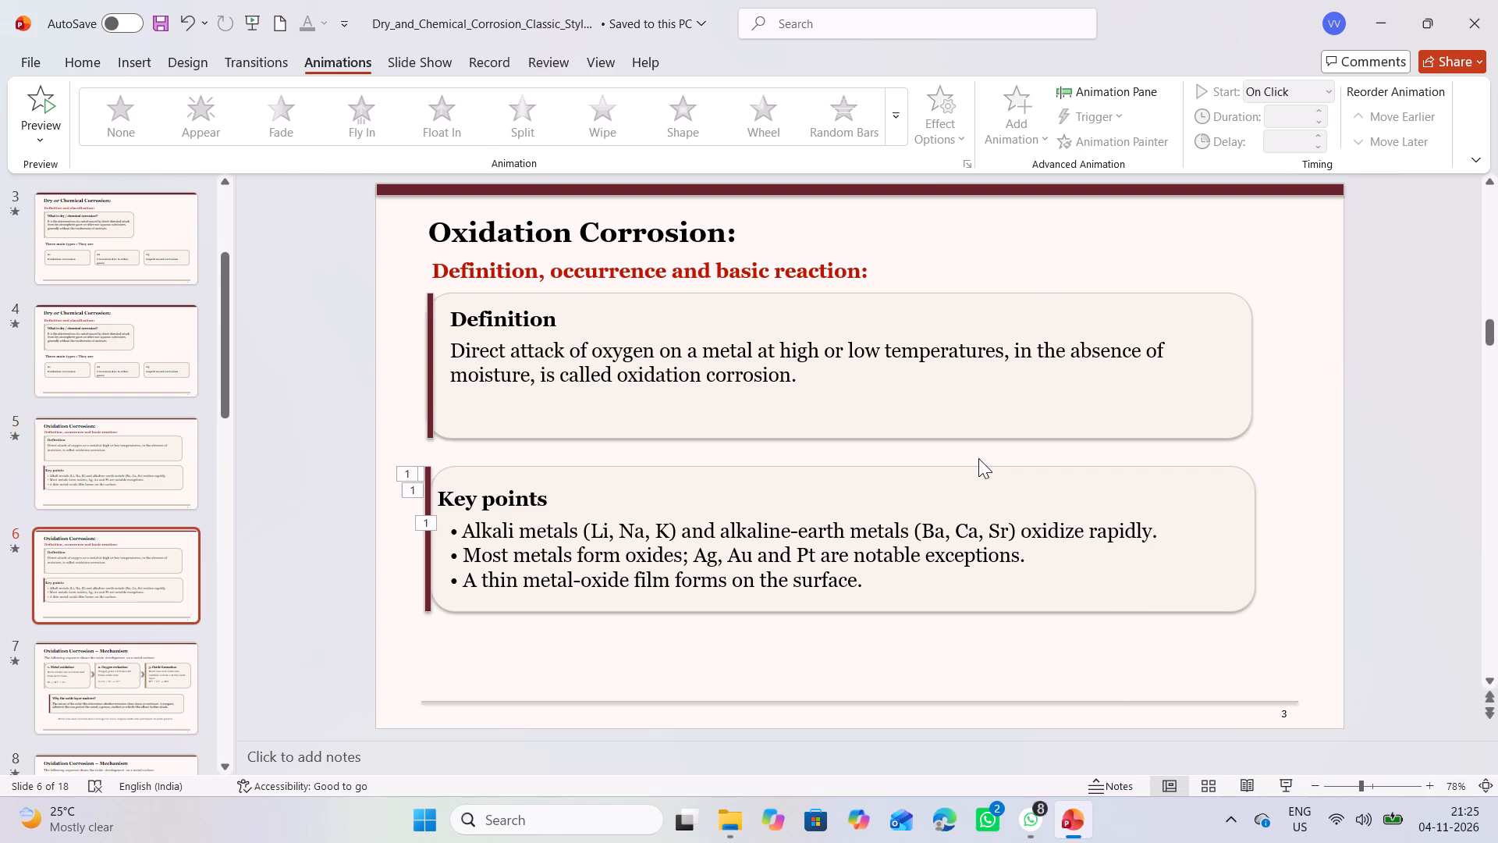
pyautogui.scroll(-5, 978, 458)
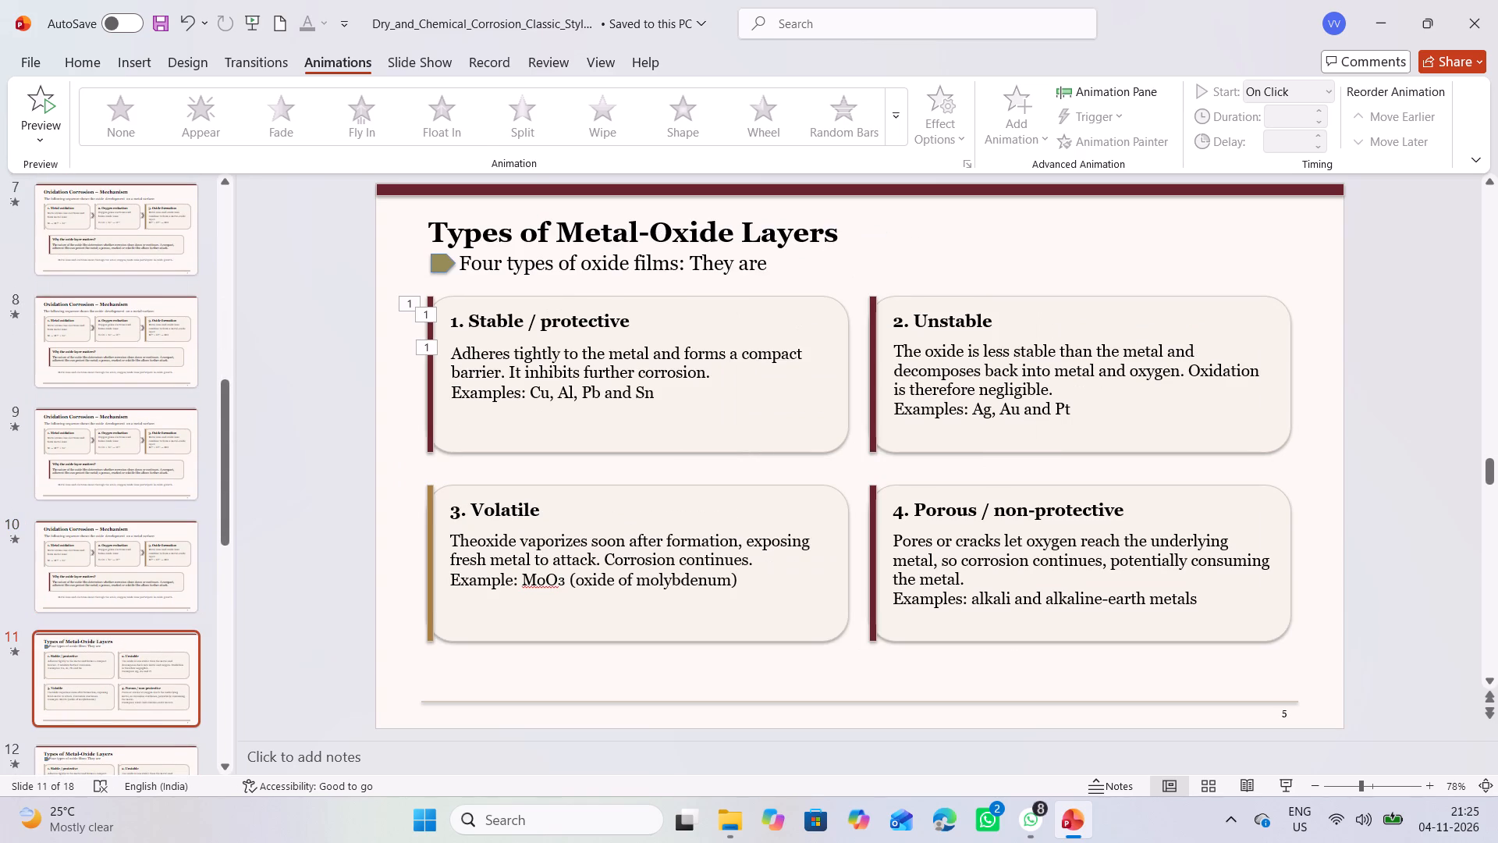
pyautogui.scroll(-5, 978, 458)
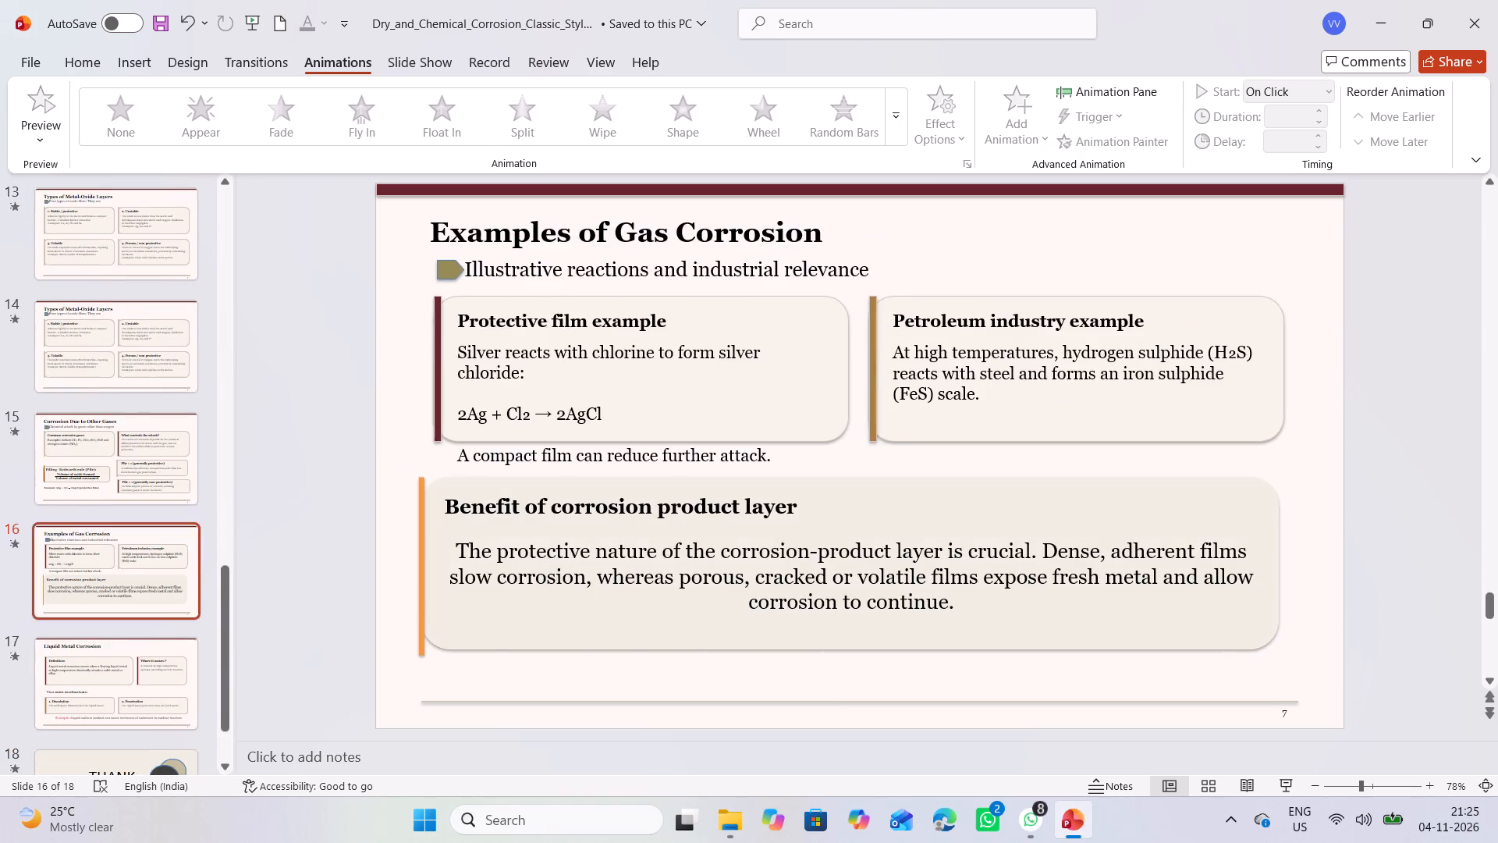
pyautogui.scroll(-3, 978, 458)
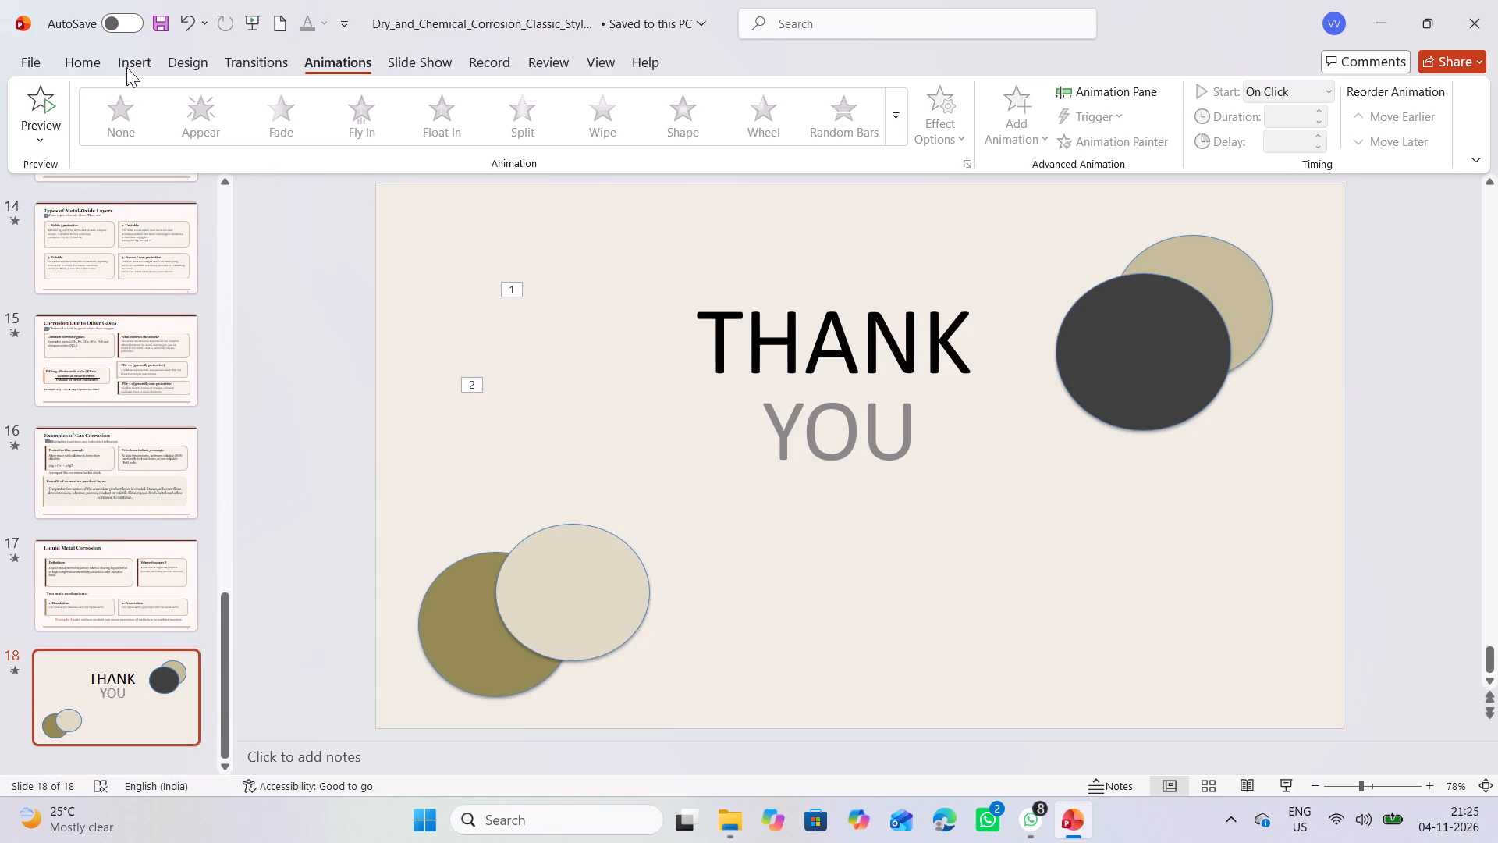
# Play the slide show from the first slide to check the animations.
pyautogui.click(424, 54)
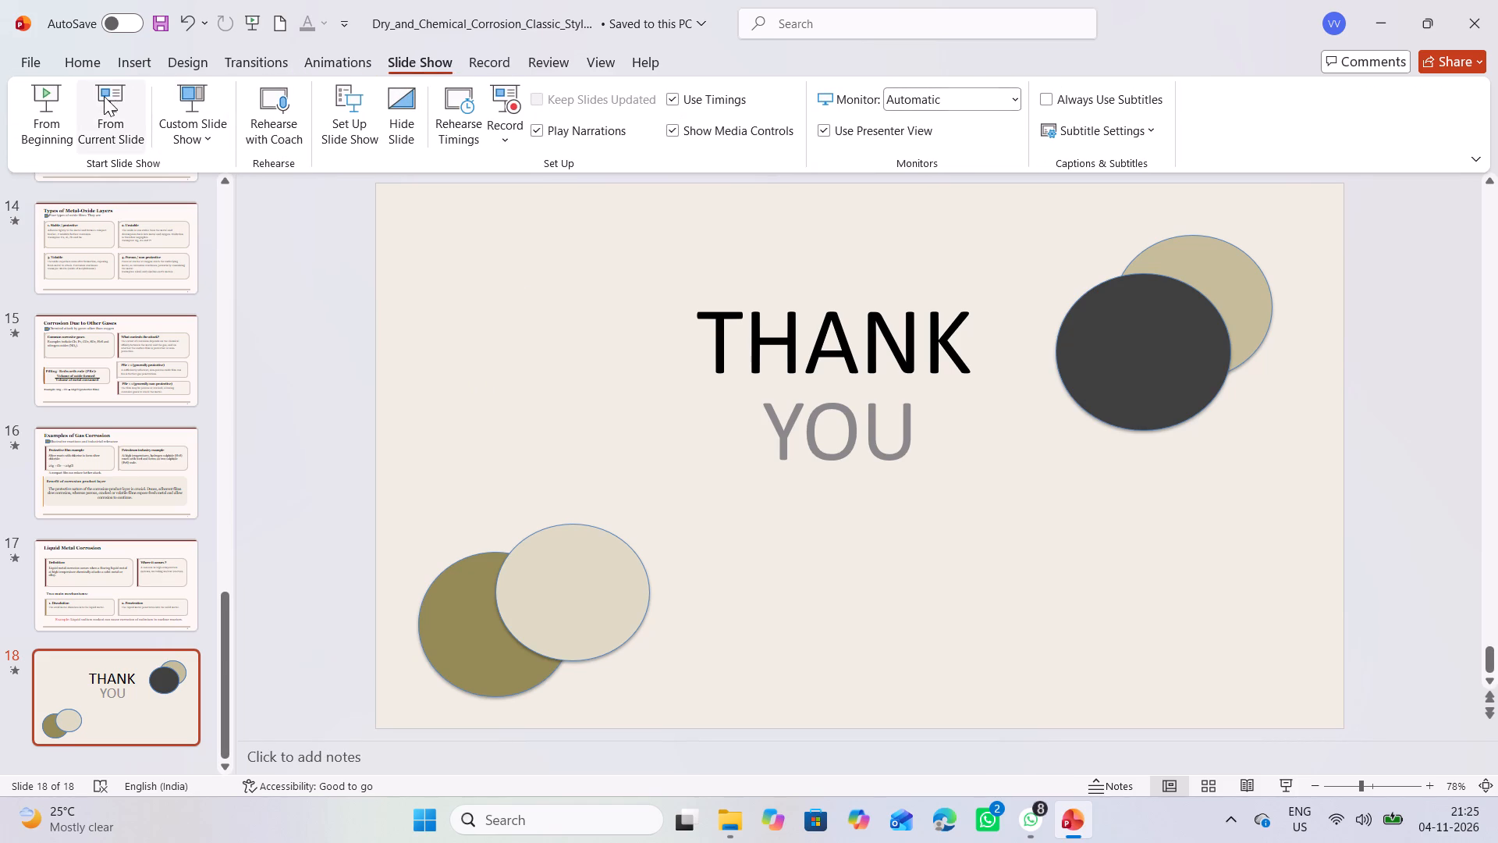
pyautogui.click(41, 111)
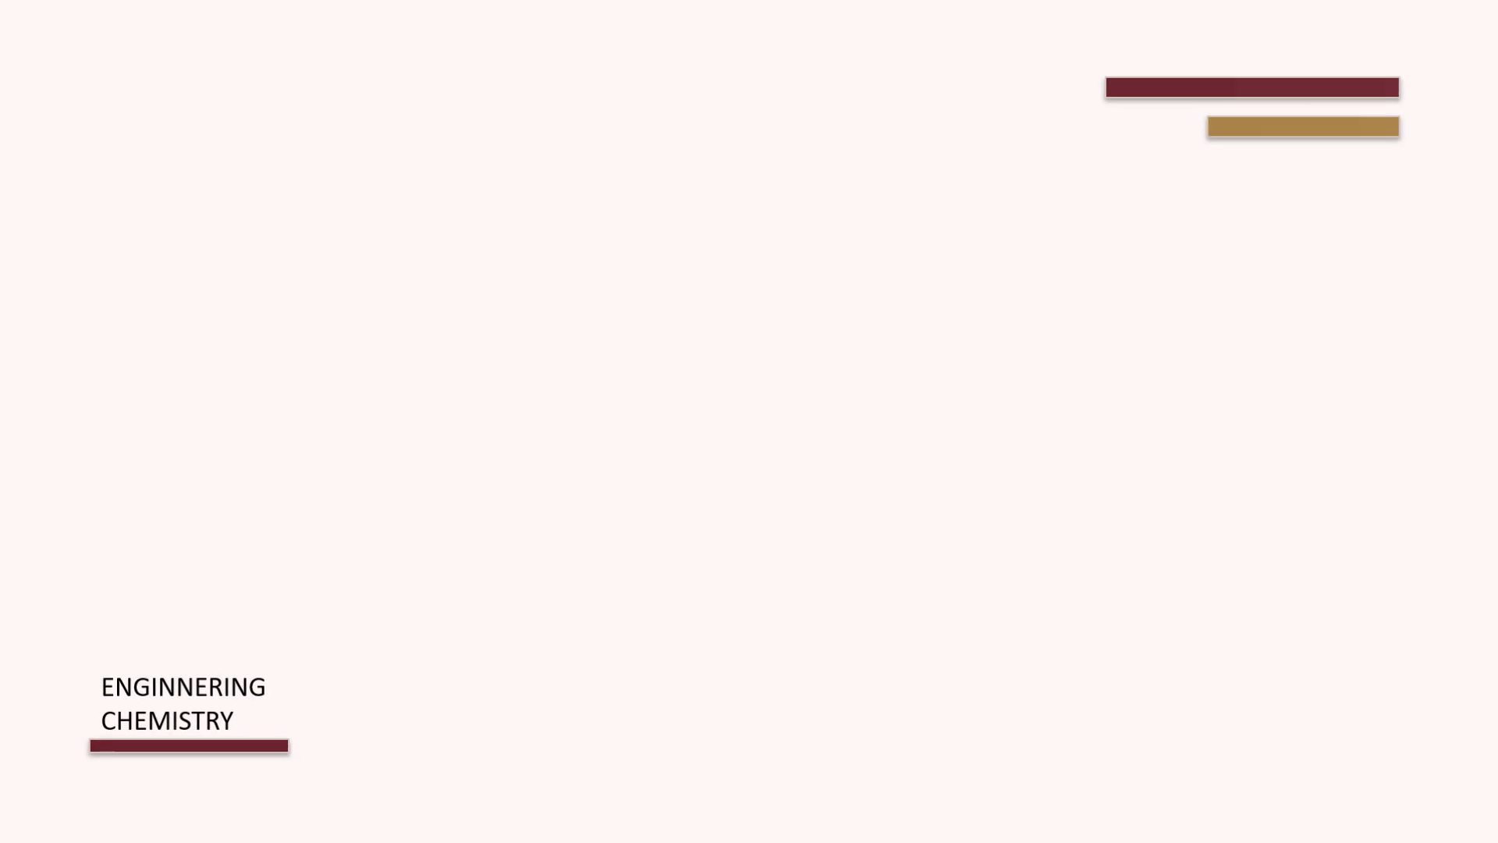
# Play the slide show from the title slide through the Dry or Chemical Corrosion slides, checking the title and card entrances.
pyautogui.press('Down')
pyautogui.press('Down')
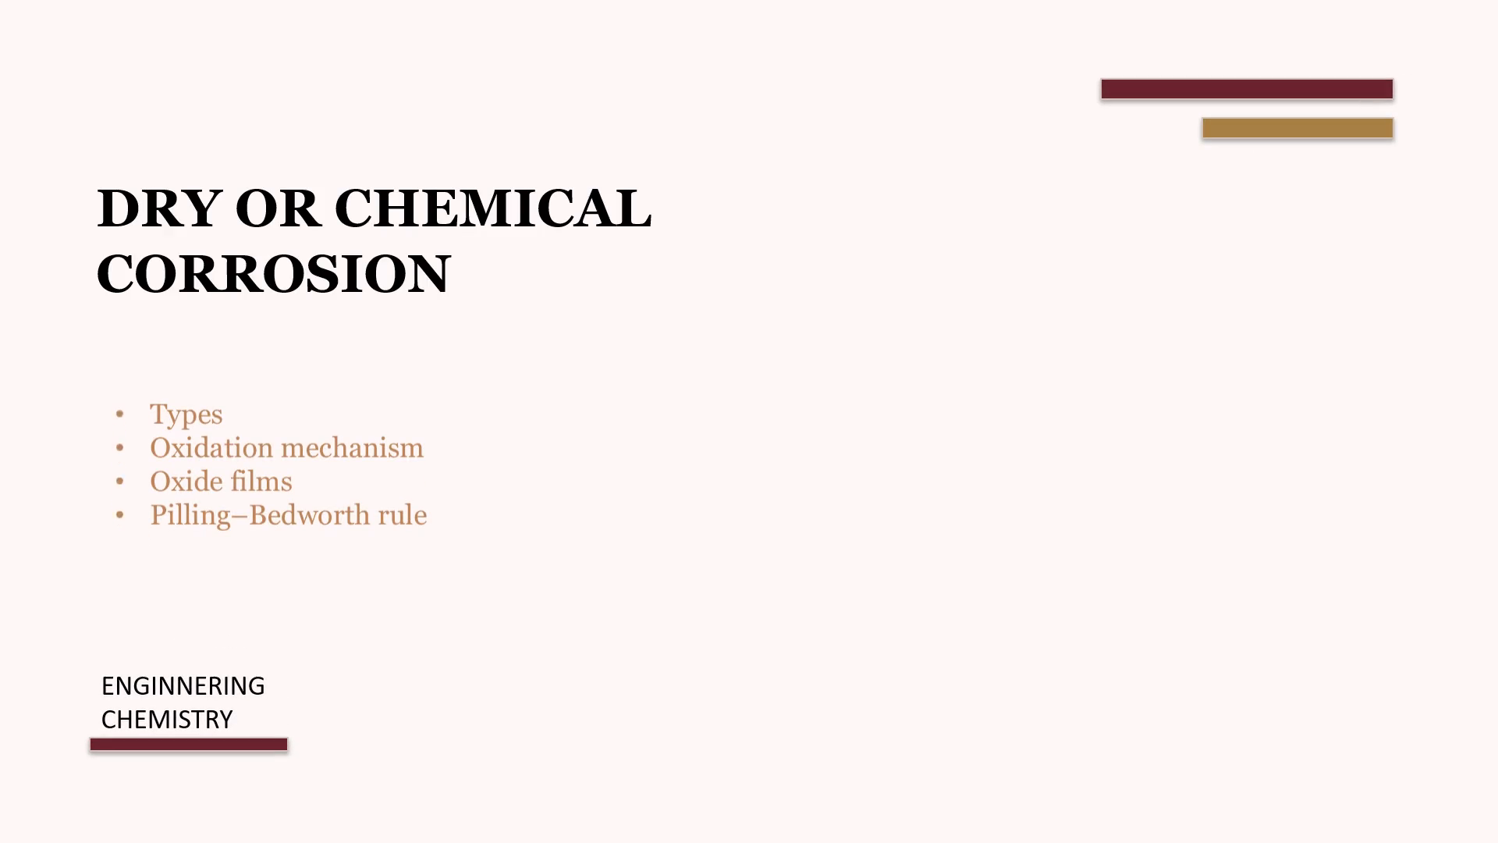
pyautogui.press('Down')
pyautogui.press('Down')
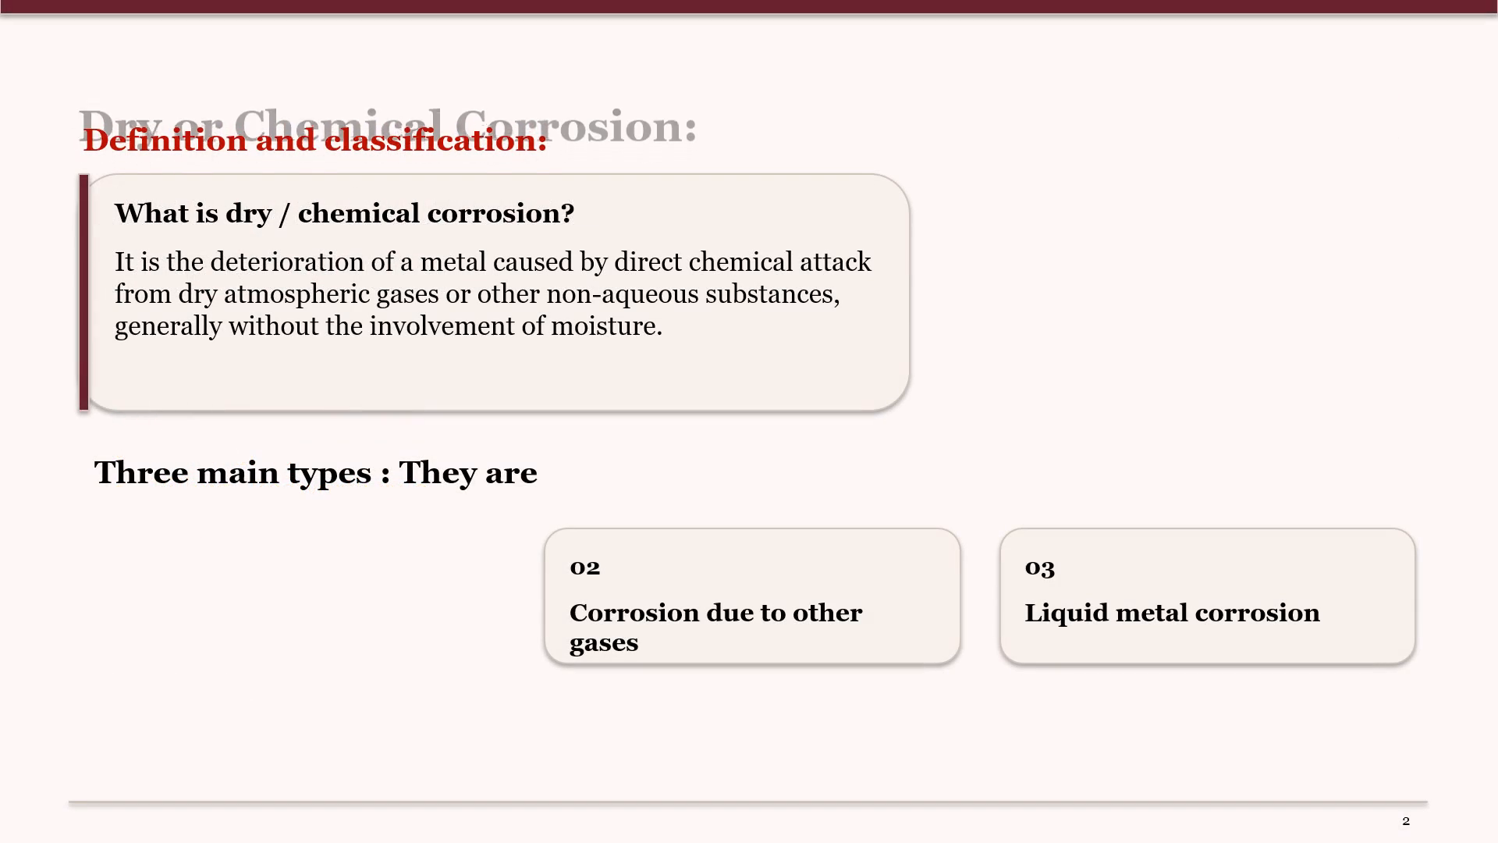
pyautogui.press('Up')
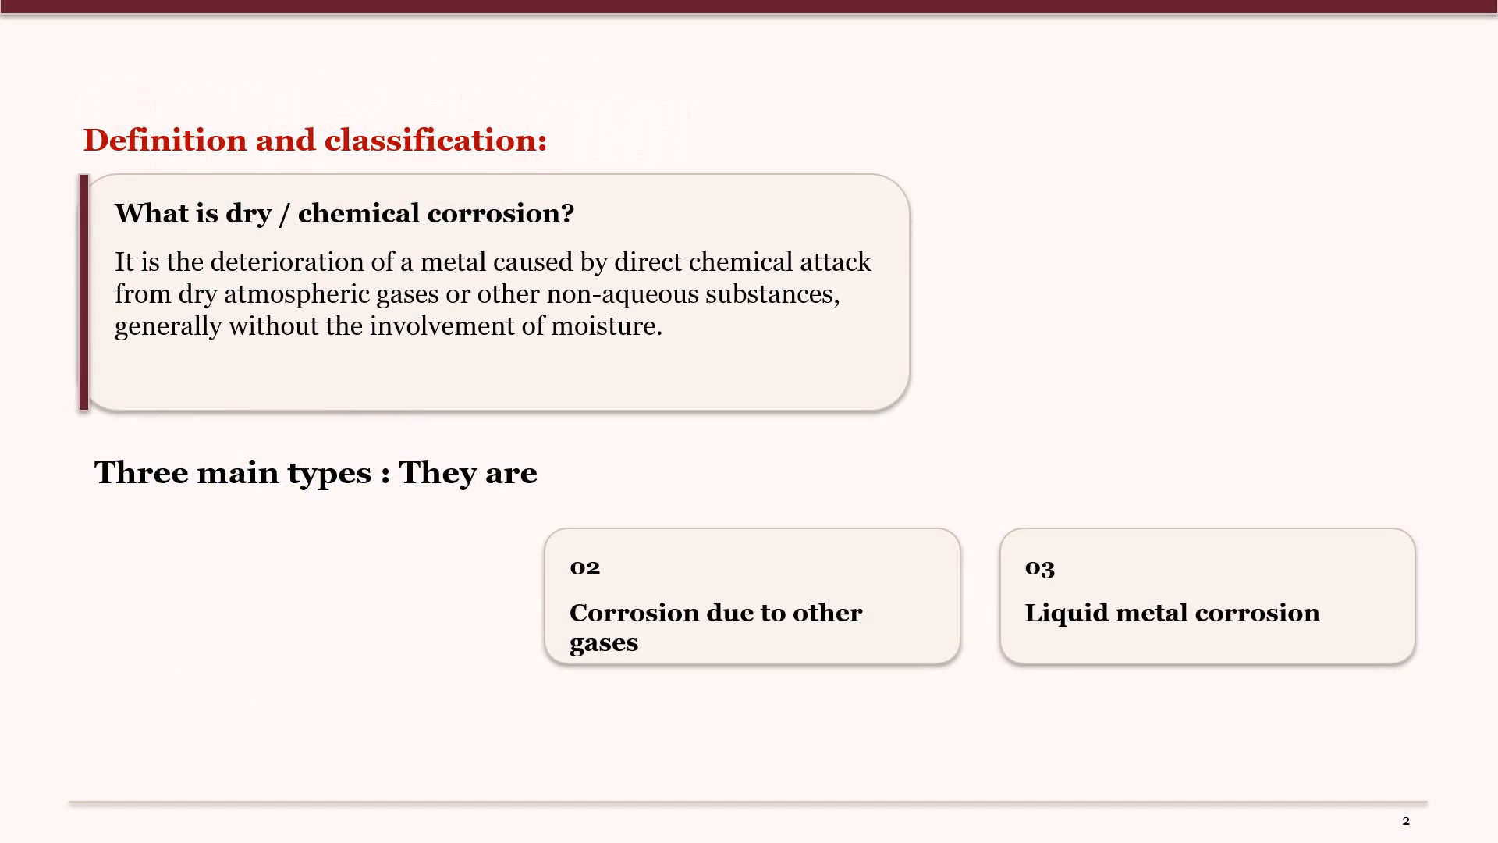
pyautogui.press('Down')
pyautogui.press('Down')
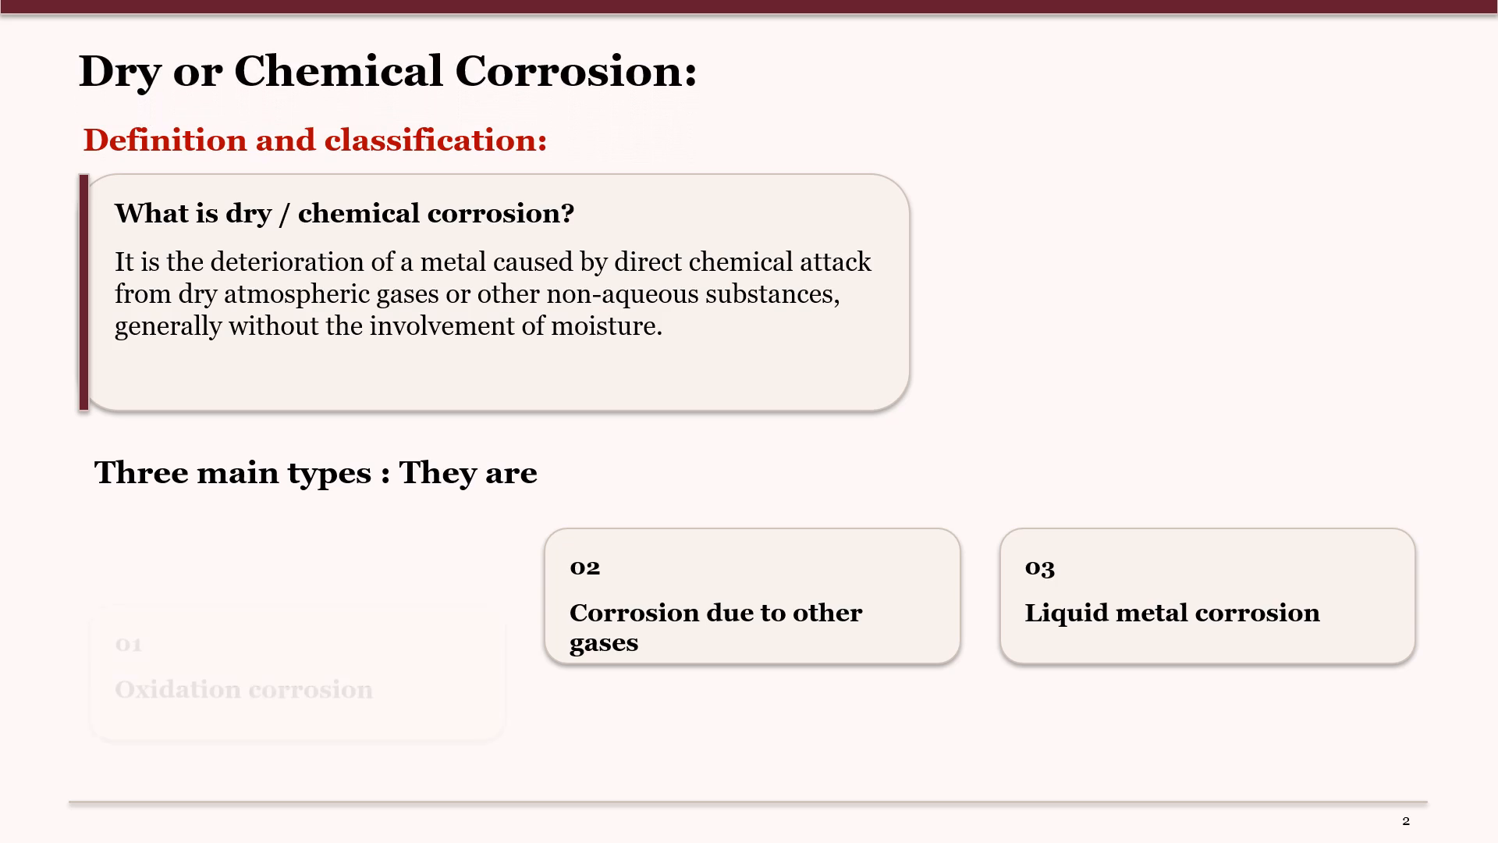
pyautogui.press('Down')
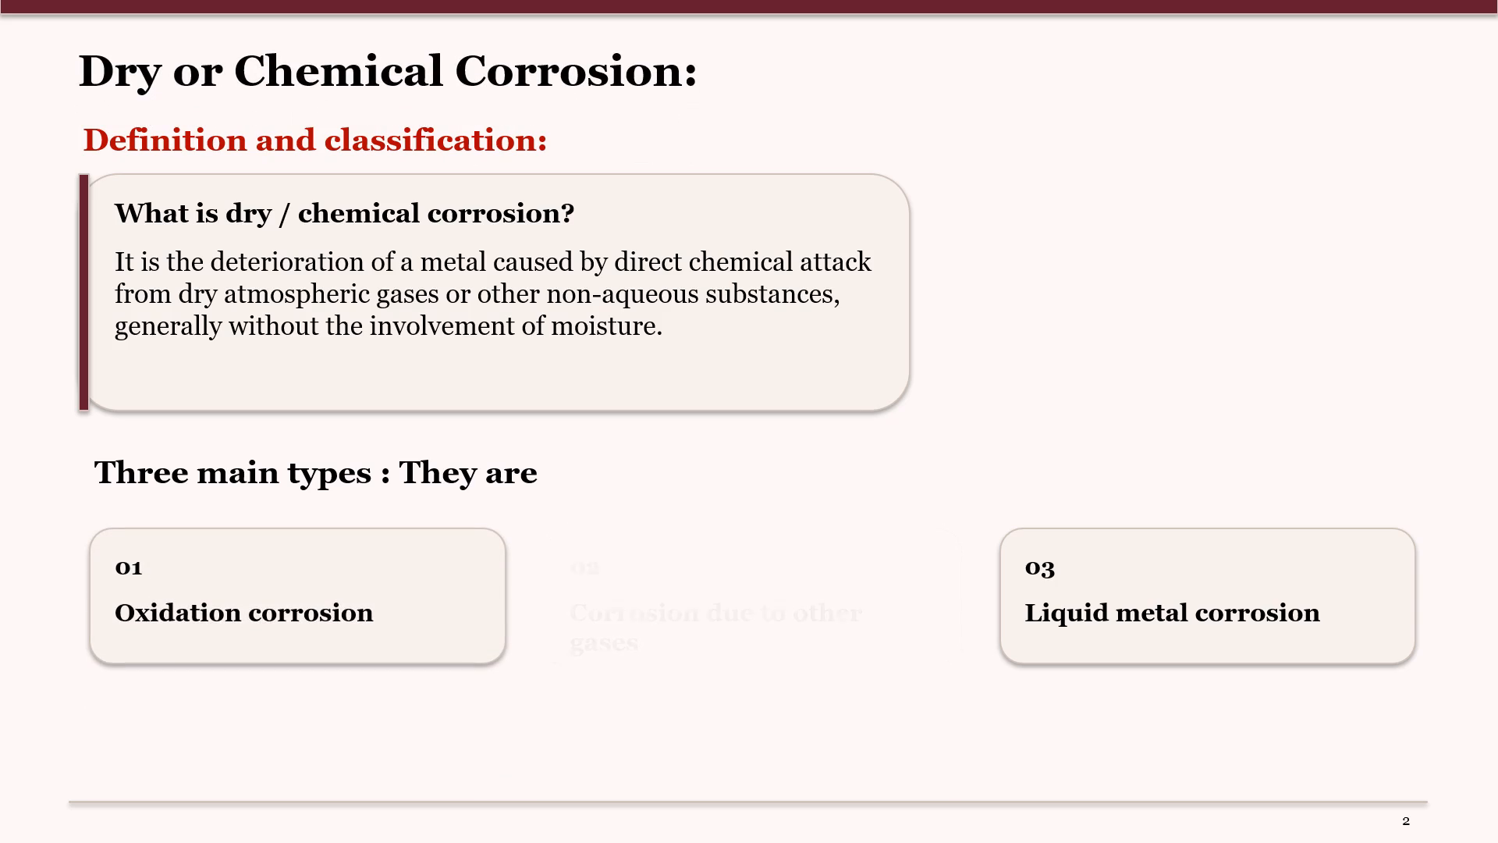
pyautogui.press('Down')
pyautogui.press('Down')
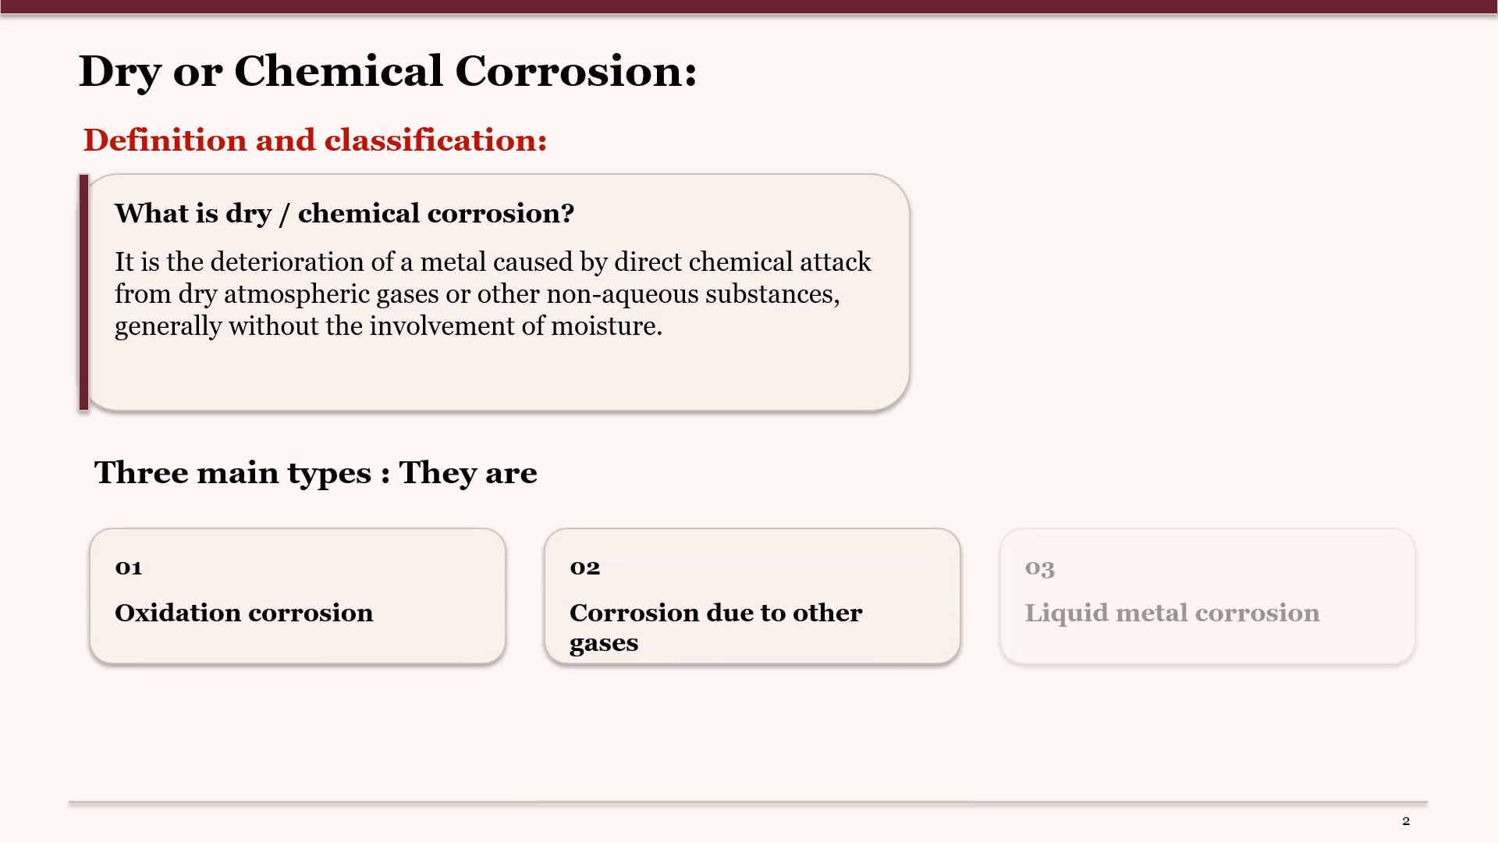
pyautogui.press('Down')
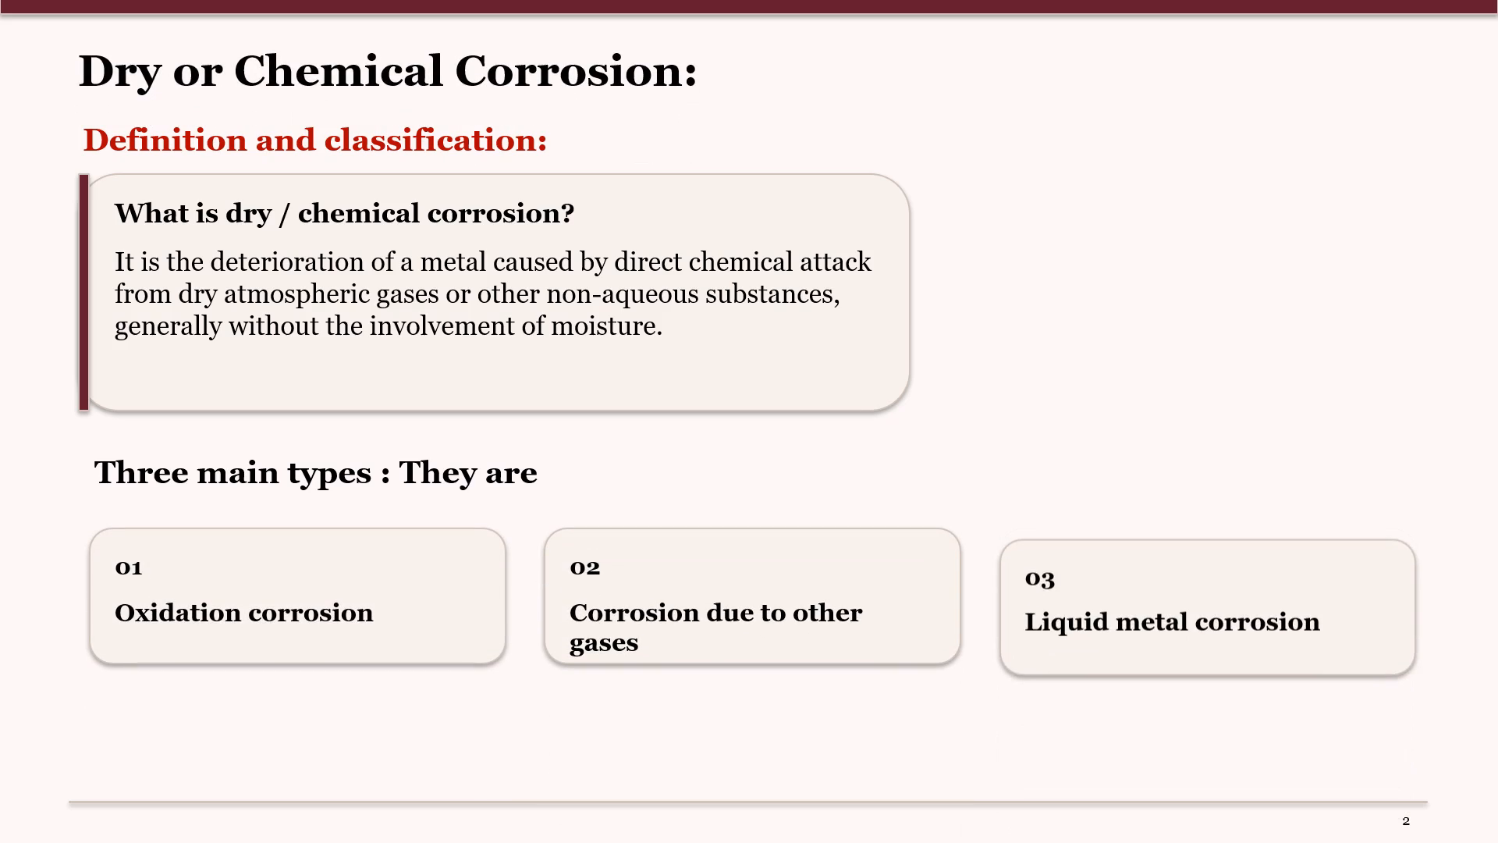
# Continue the slide show through the Oxidation Corrosion and Mechanism slides to check their animations, and end the show.
pyautogui.press('Down')
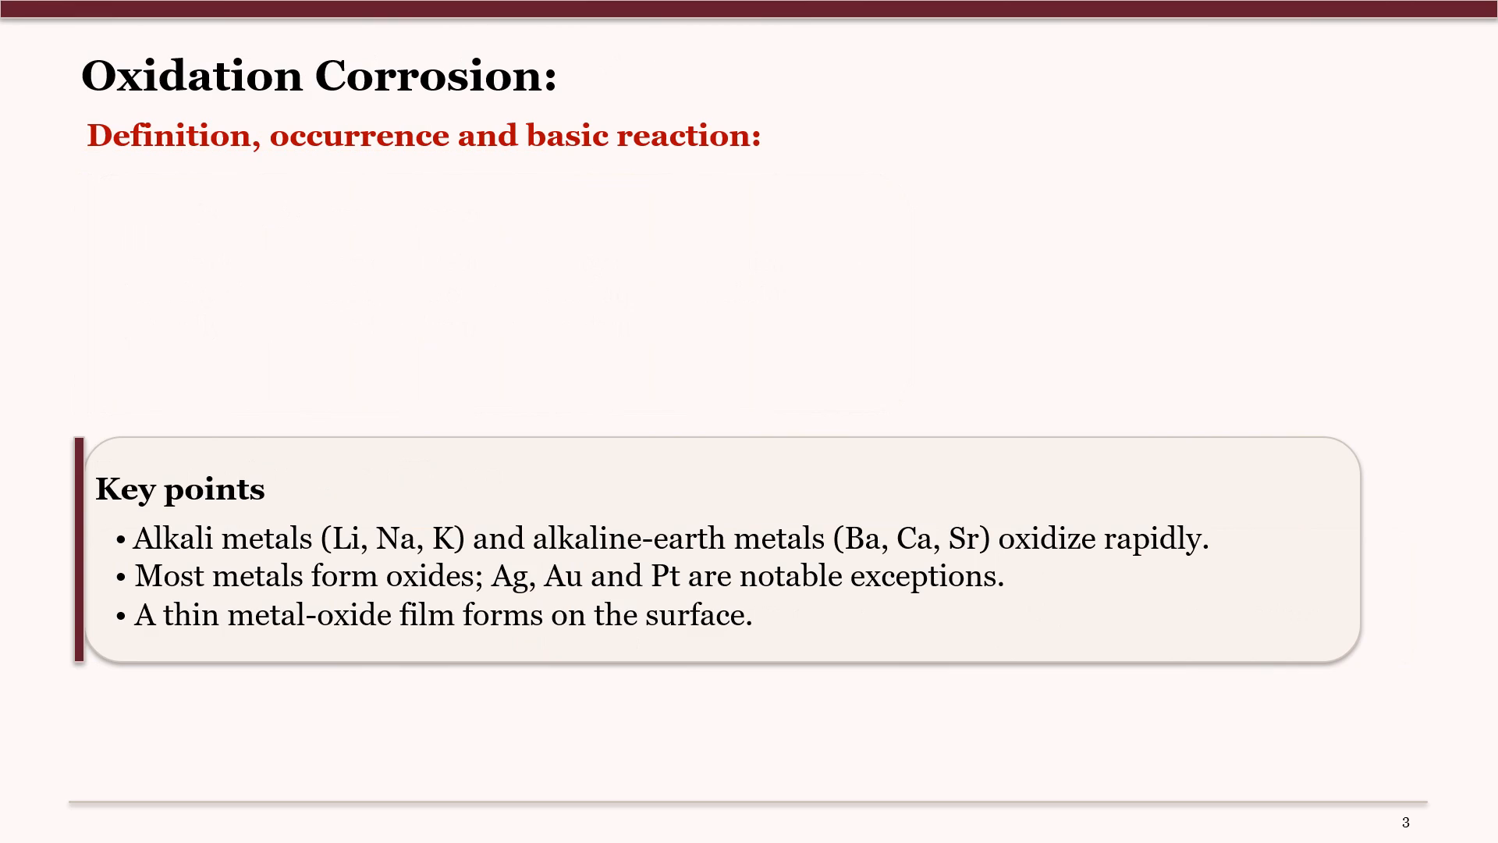
pyautogui.press('Down')
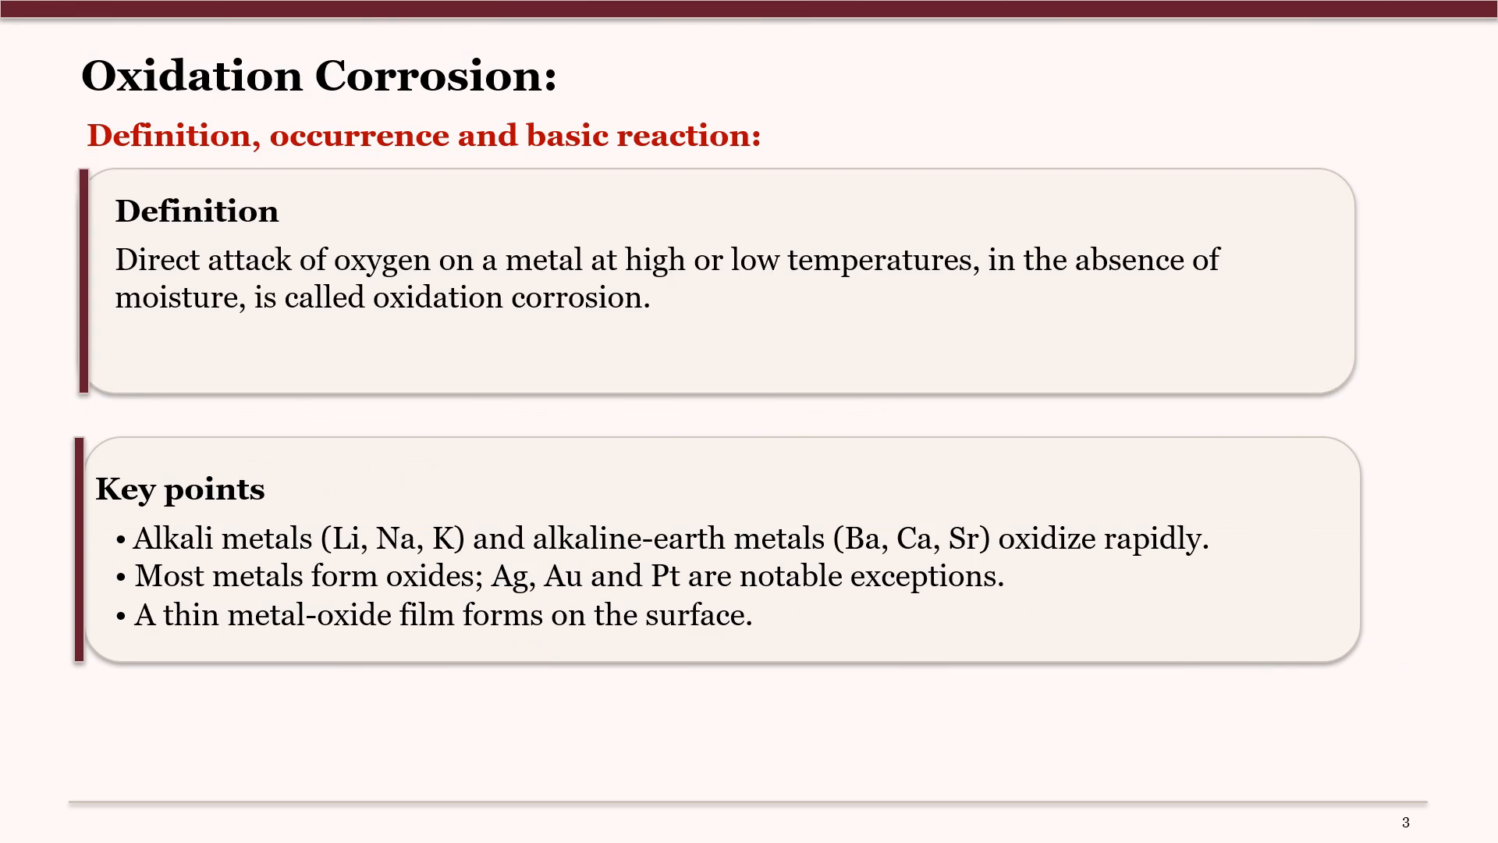
pyautogui.press('Down')
pyautogui.press('Down')
pyautogui.press('Down')
pyautogui.press('Down')
pyautogui.press('Down')
pyautogui.press('Down')
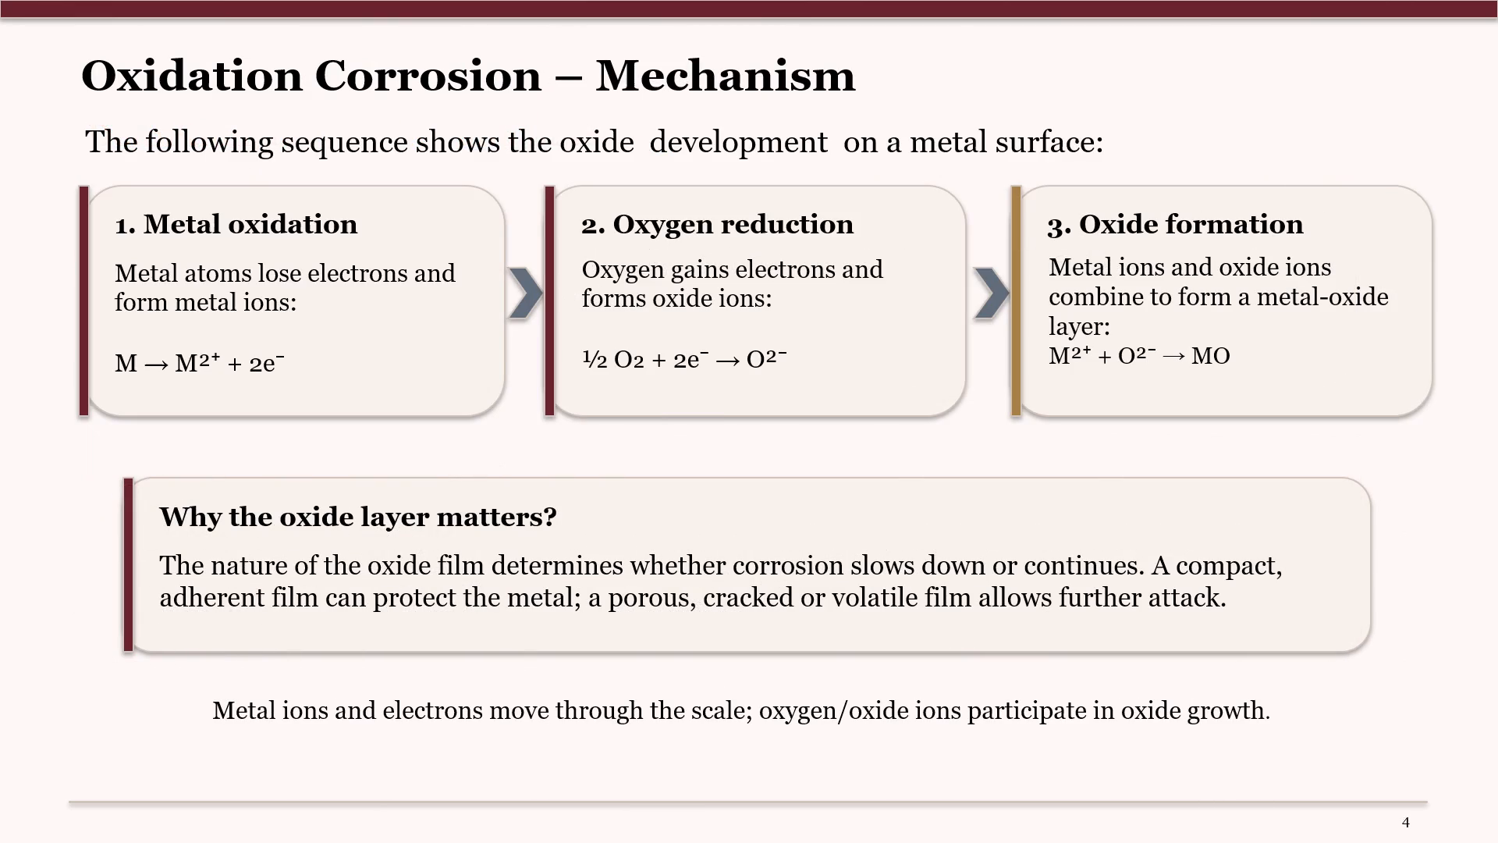
pyautogui.press('Down')
pyautogui.press('Down')
pyautogui.press('Down')
pyautogui.press('Down')
pyautogui.press('Down')
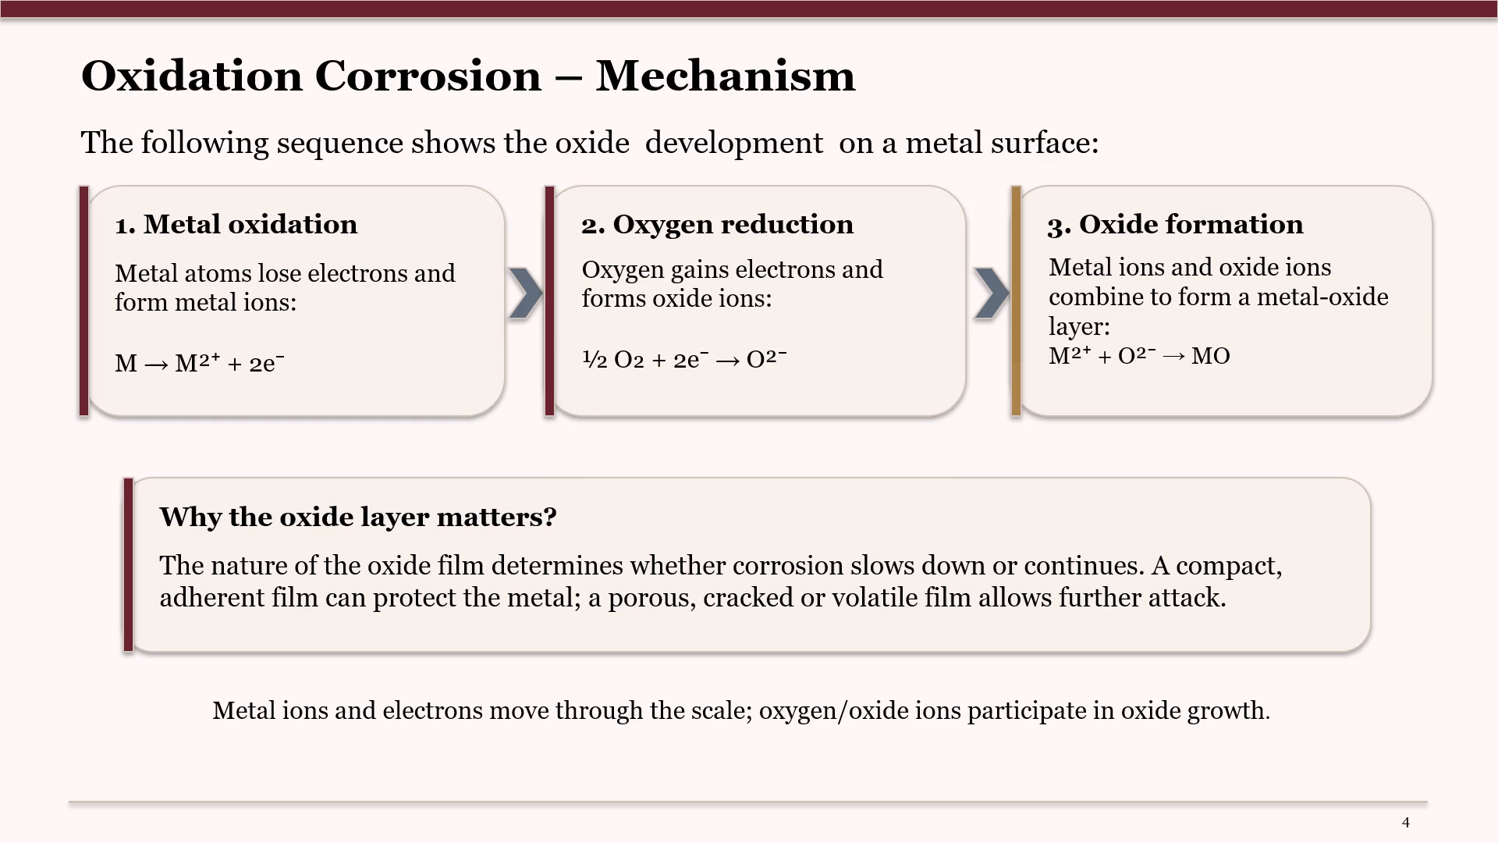
pyautogui.press('Escape')
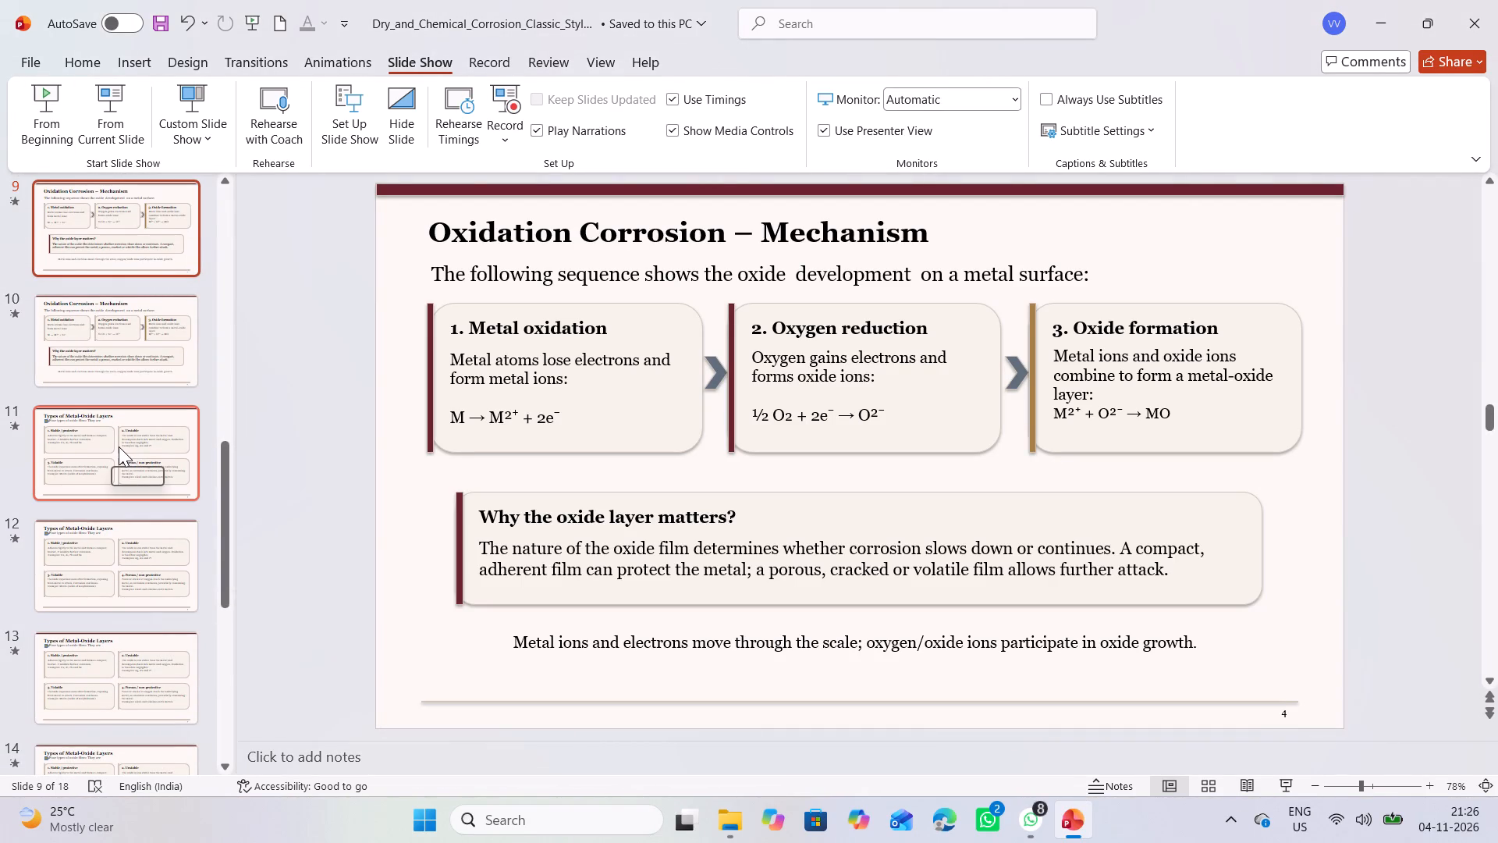
# Remove the three Float In animations from the Oxidation corrosion card's background, number and label on slide 2.
pyautogui.scroll(19, 119, 446)
pyautogui.scroll(5, 119, 446)
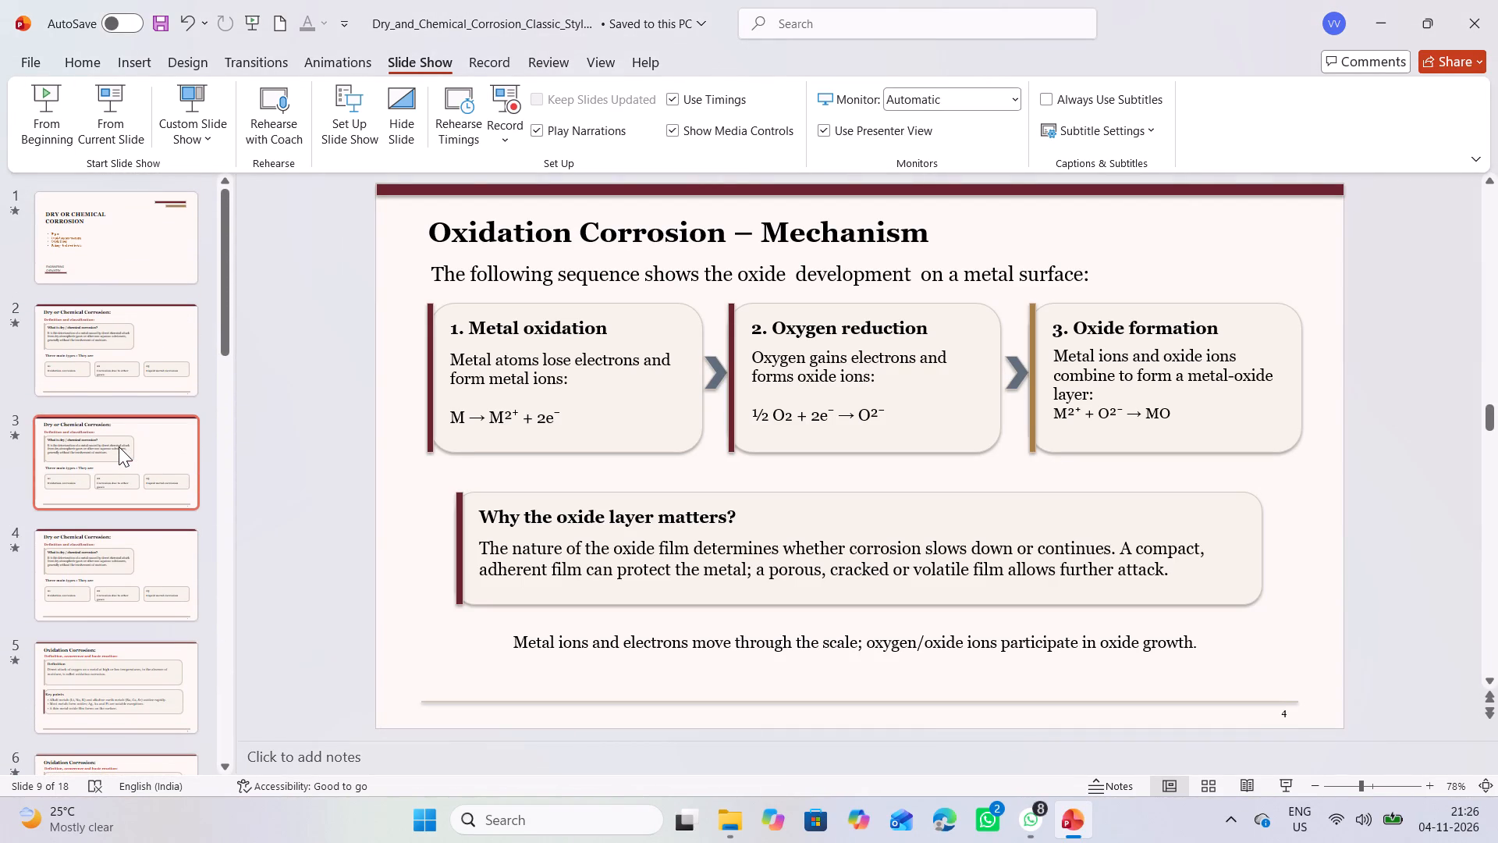
pyautogui.click(130, 373)
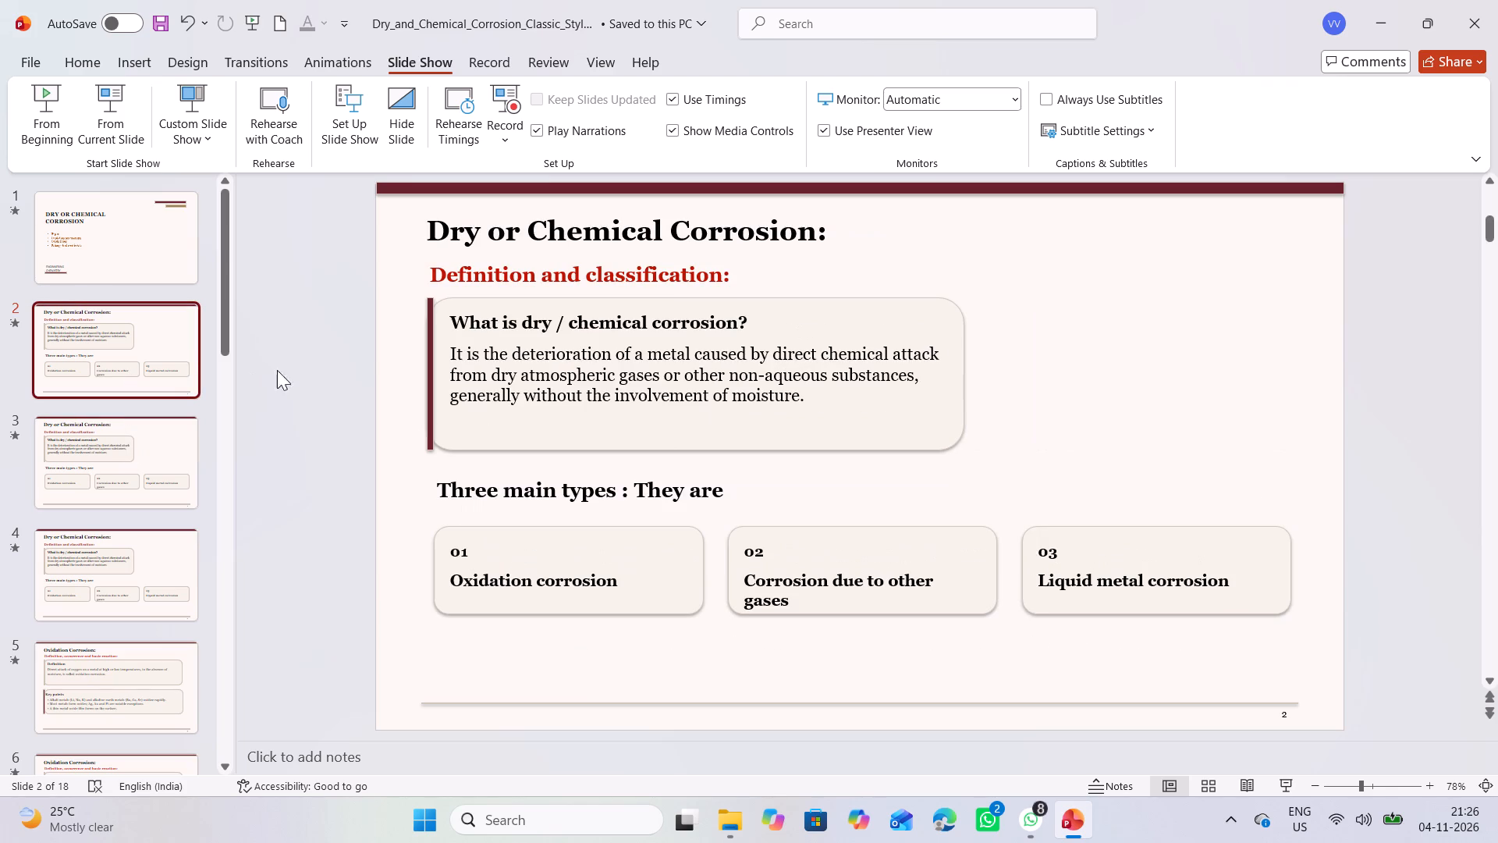
pyautogui.click(172, 457)
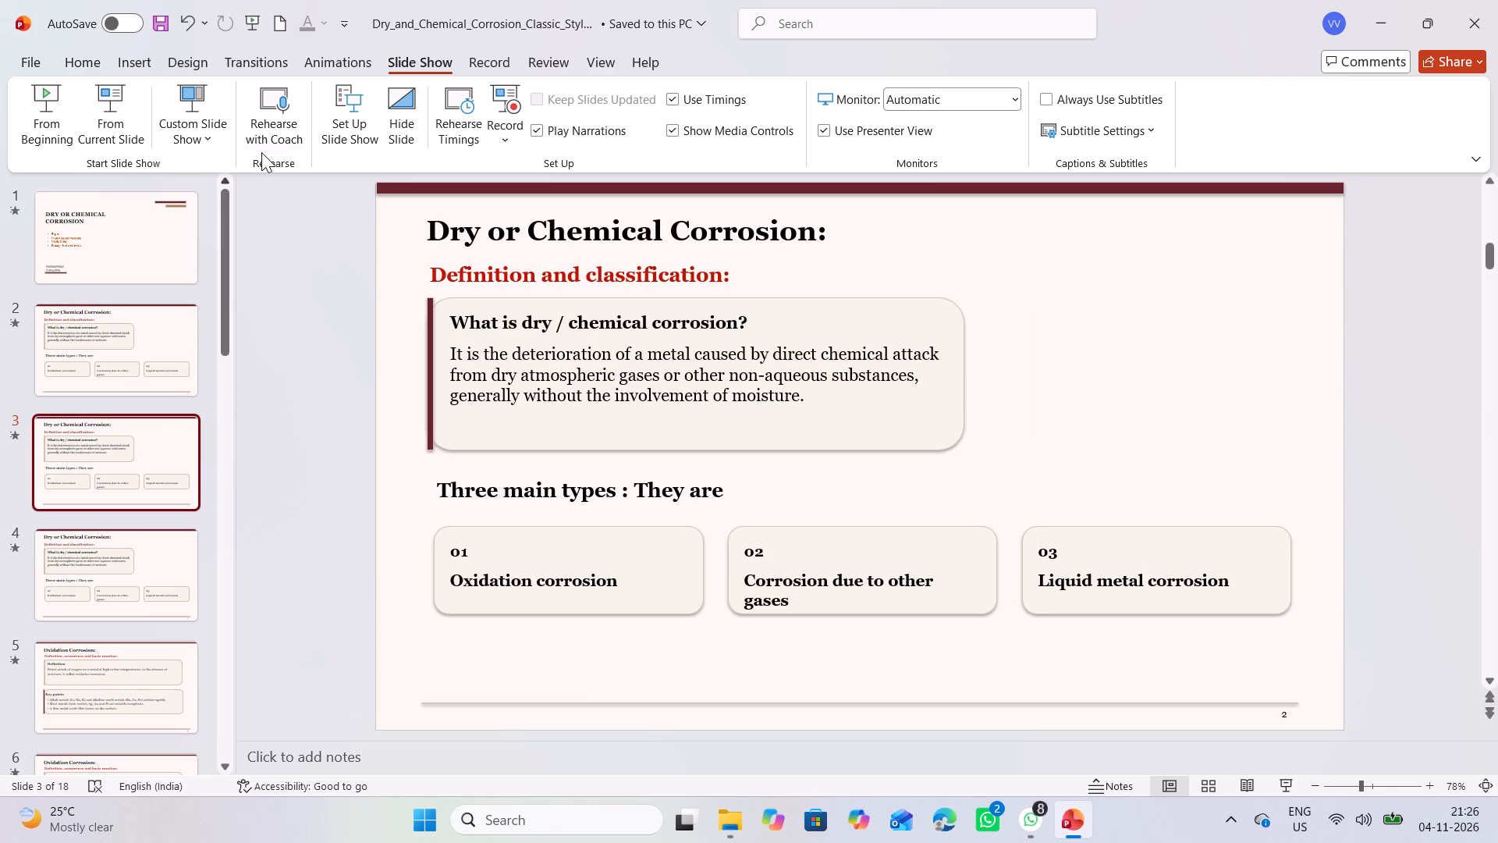
pyautogui.click(342, 62)
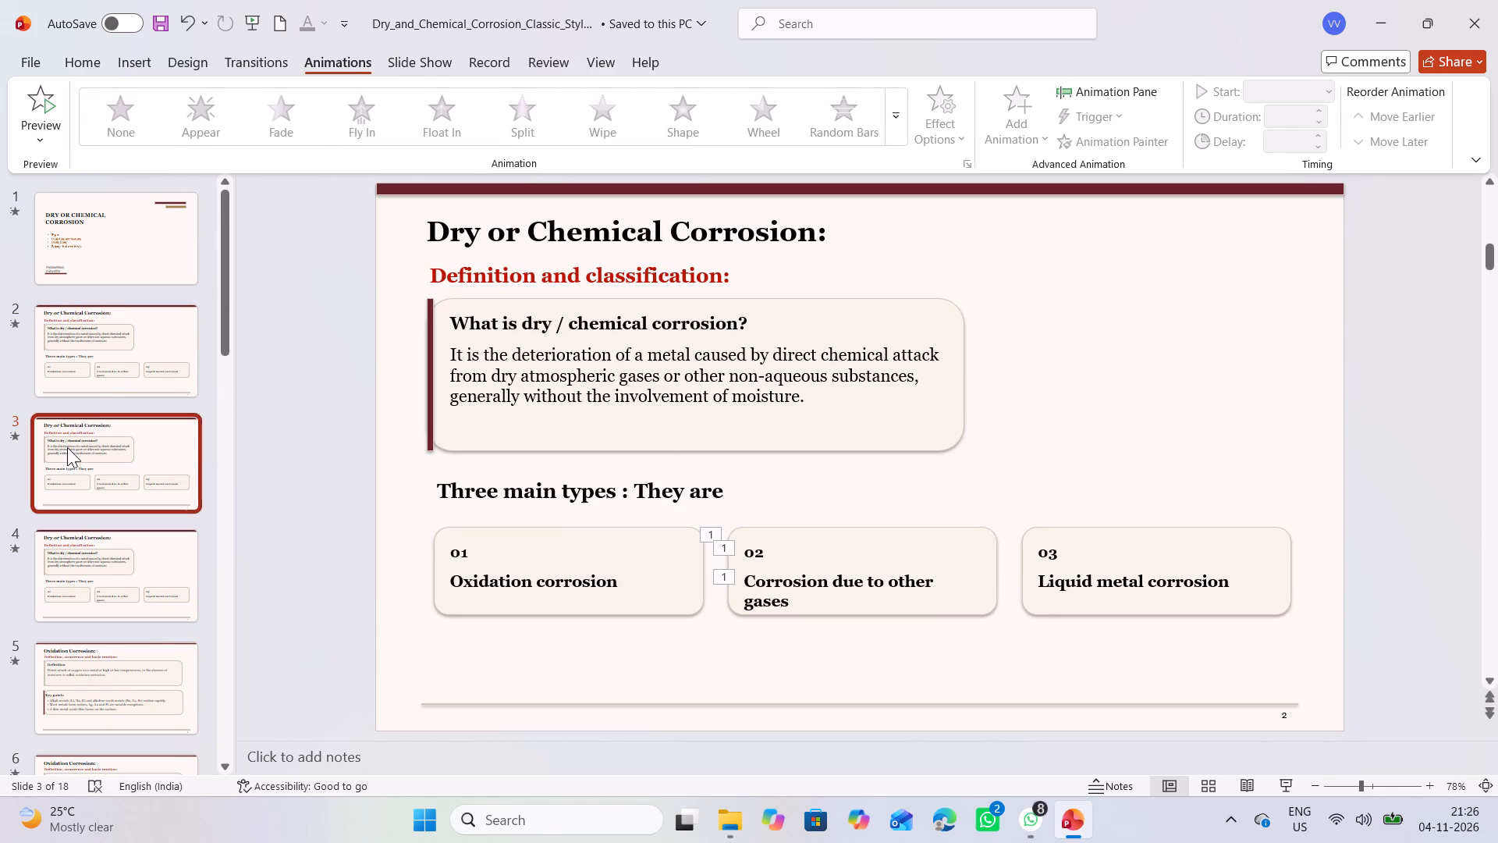
pyautogui.click(147, 356)
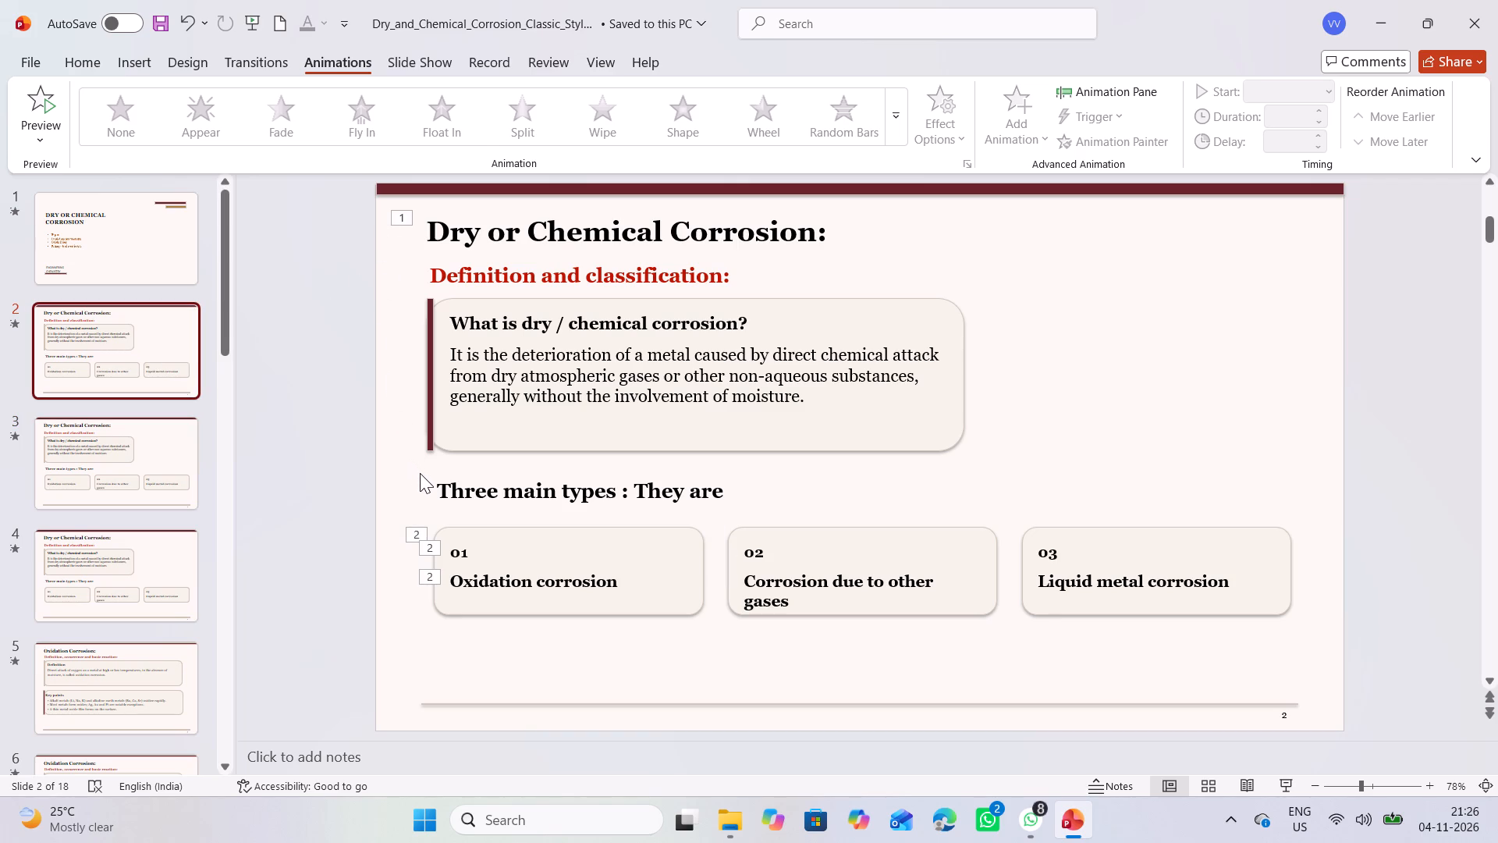
pyautogui.click(417, 534)
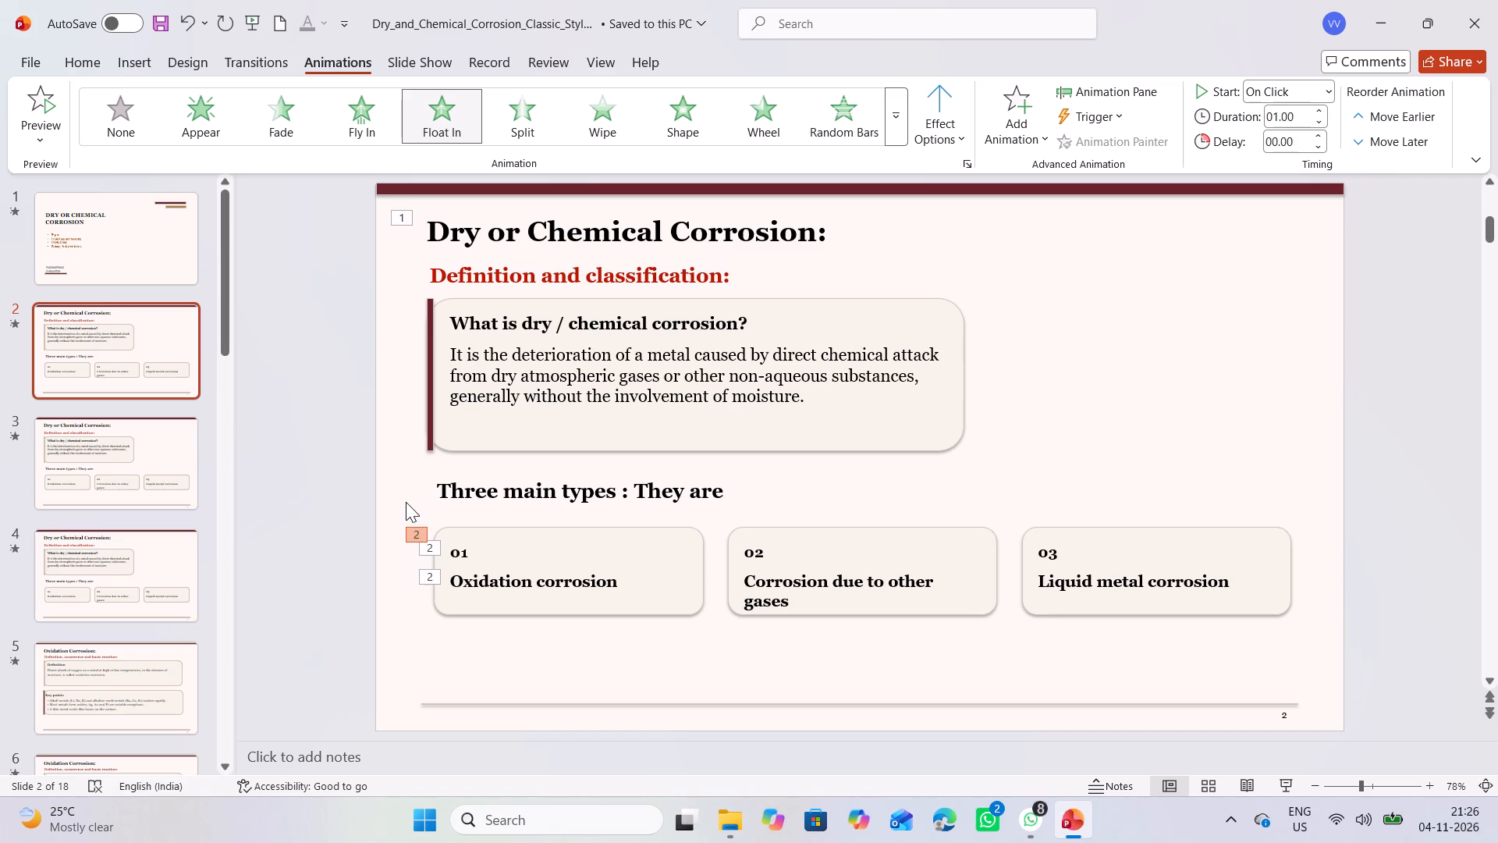
pyautogui.press('Delete')
pyautogui.press('Delete')
pyautogui.press('Delete')
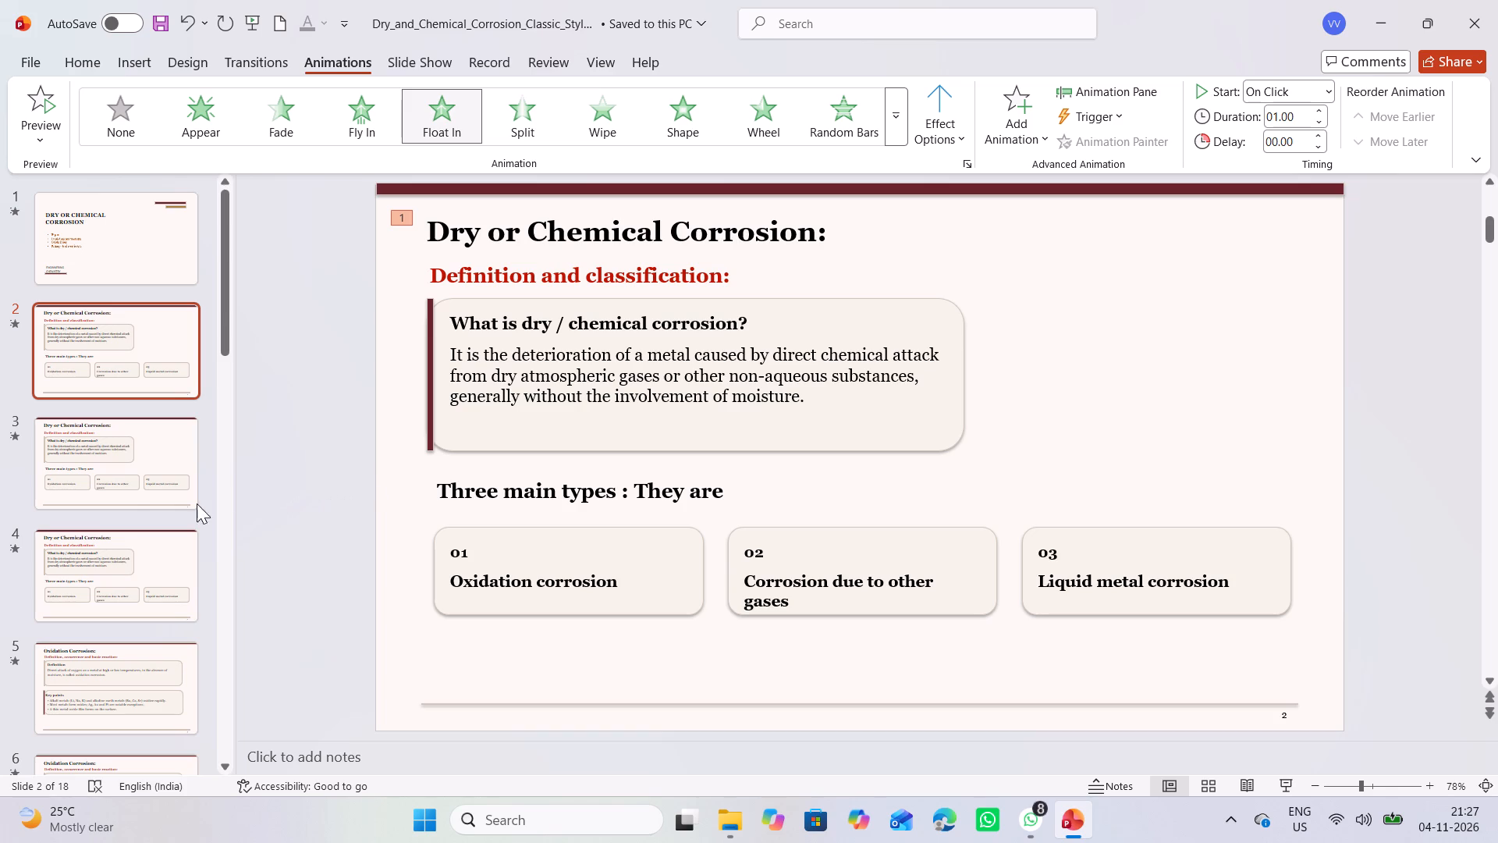
# Duplicate slide 2, which keeps only the title's entrance animation.
pyautogui.click(126, 472)
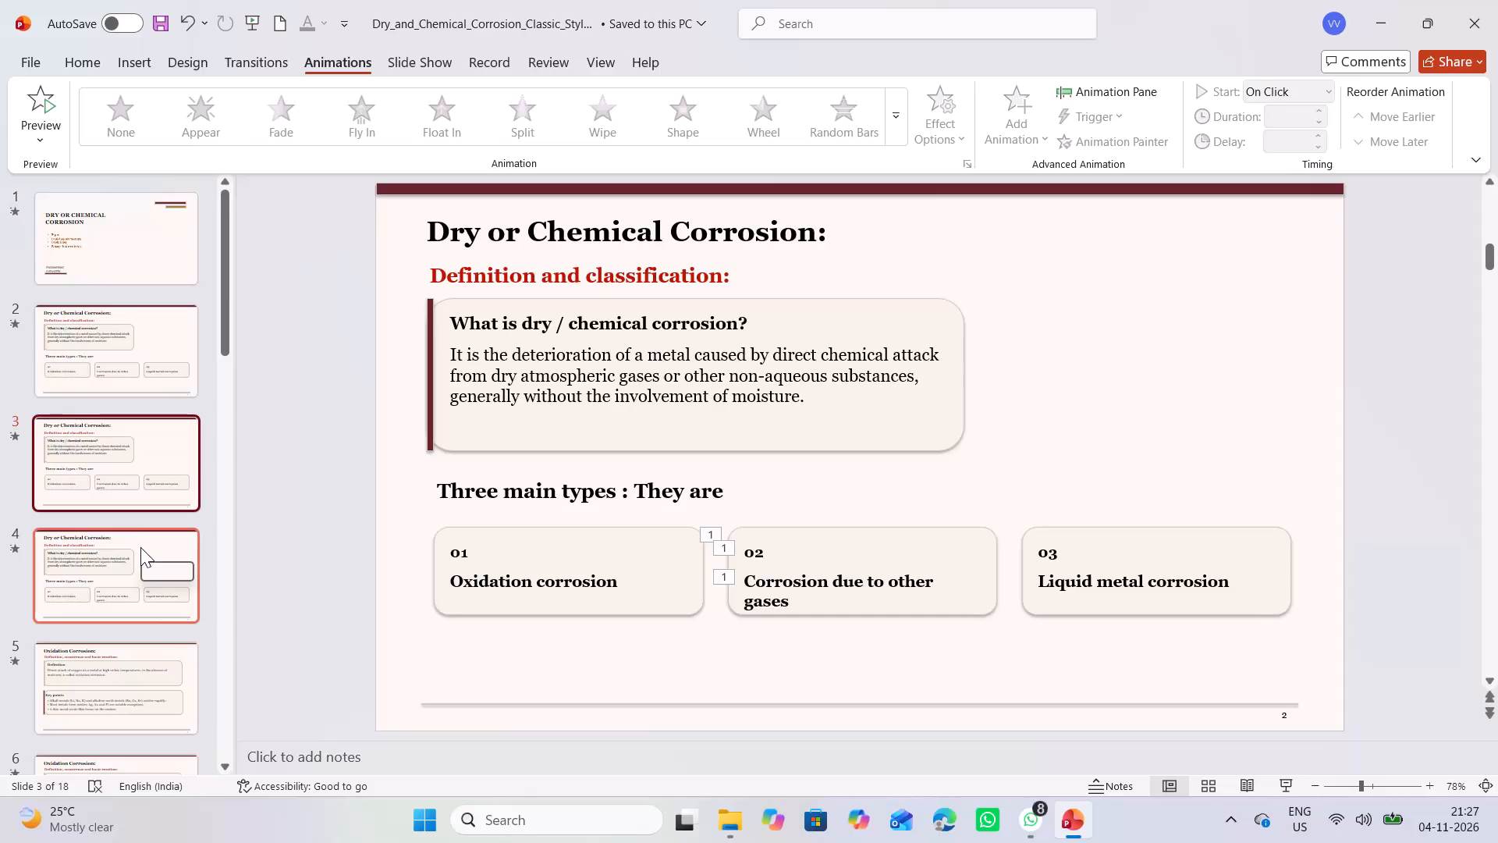
pyautogui.click(146, 373)
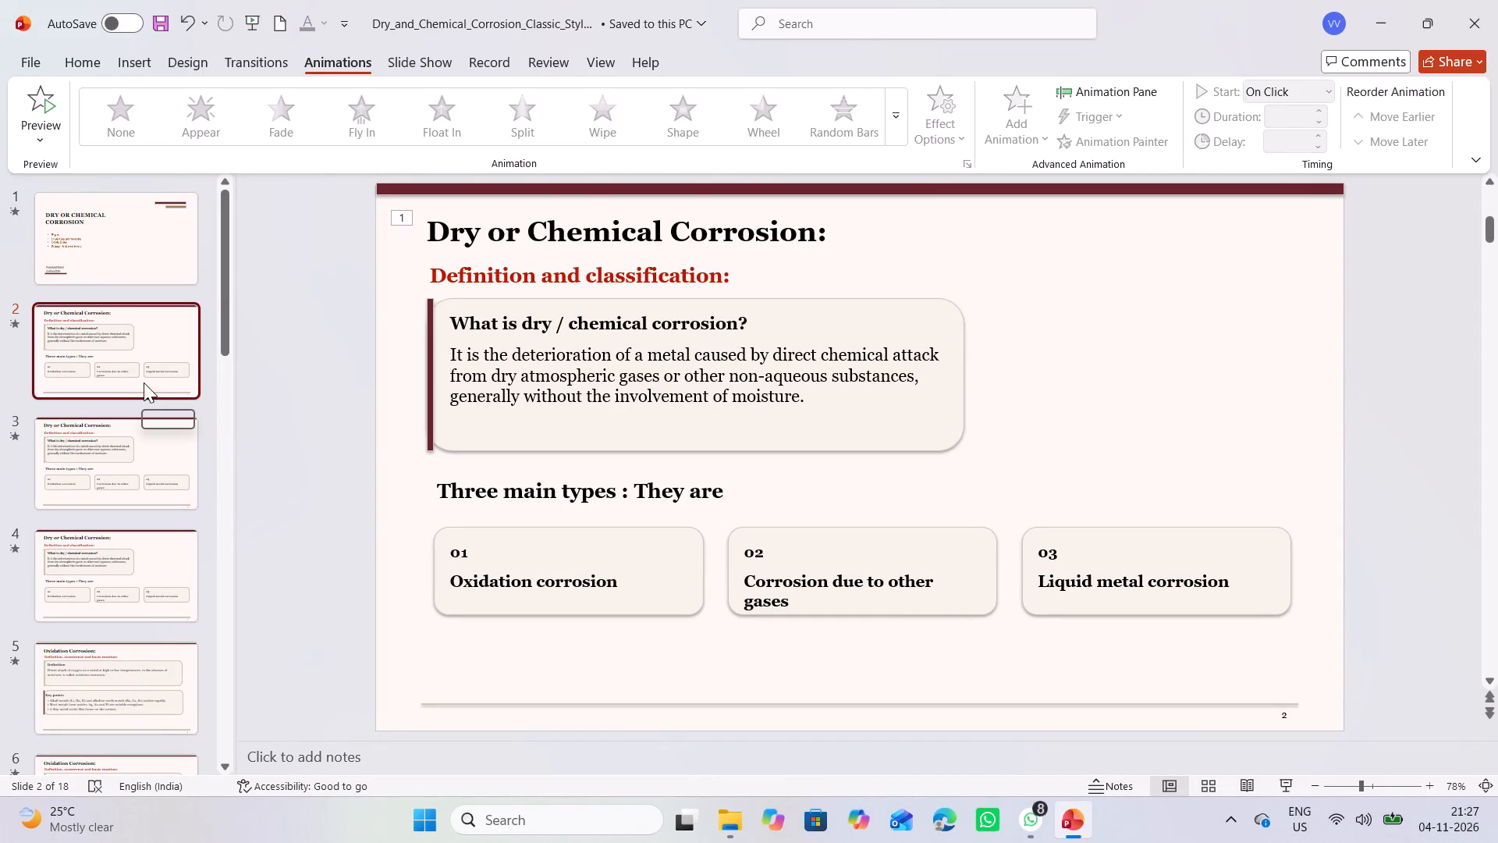
pyautogui.click(147, 369)
pyautogui.rightClick(147, 369)
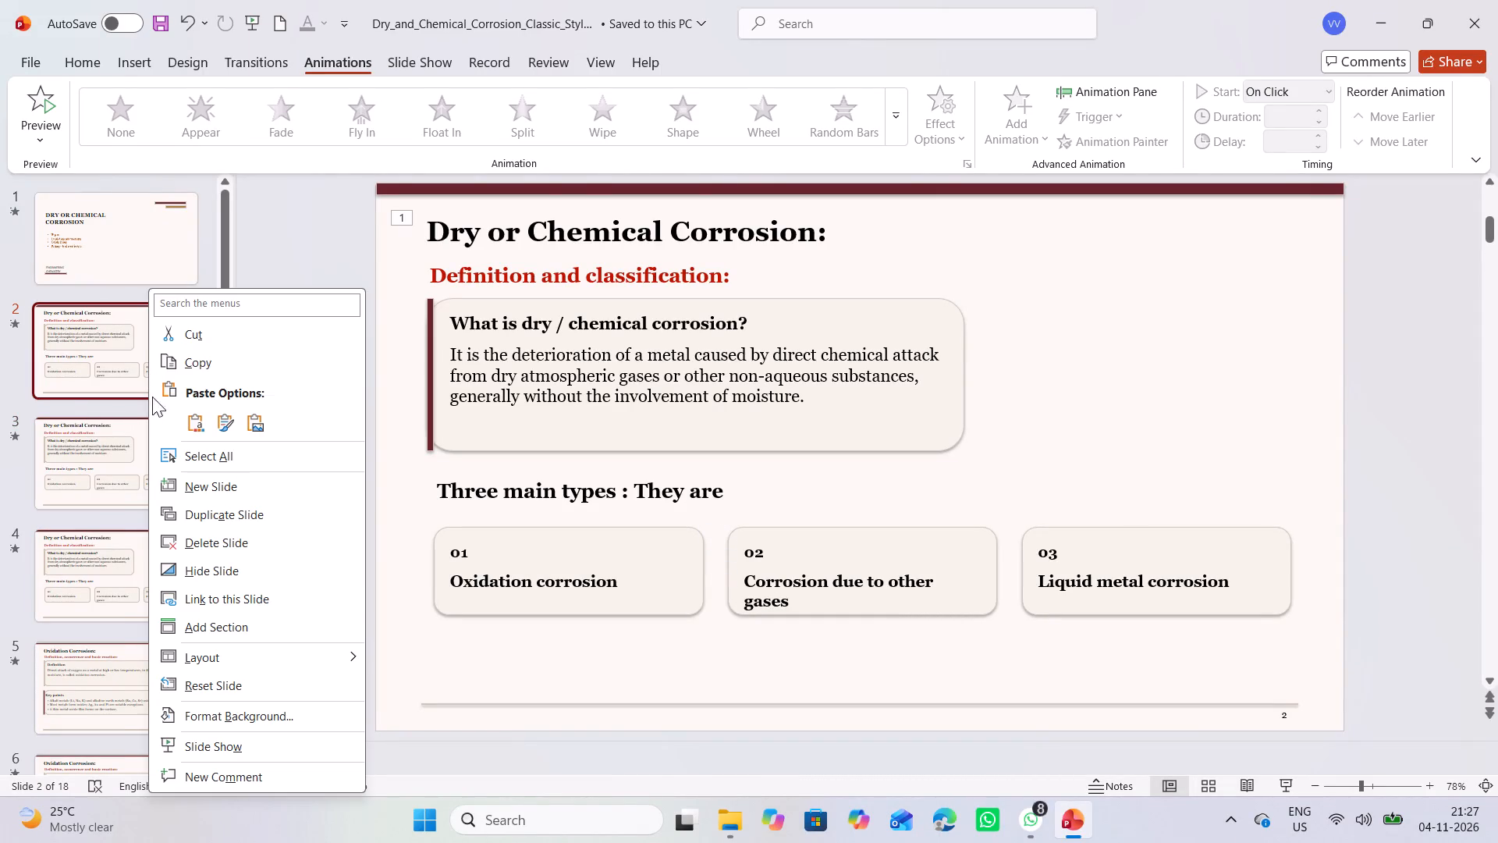
pyautogui.click(191, 526)
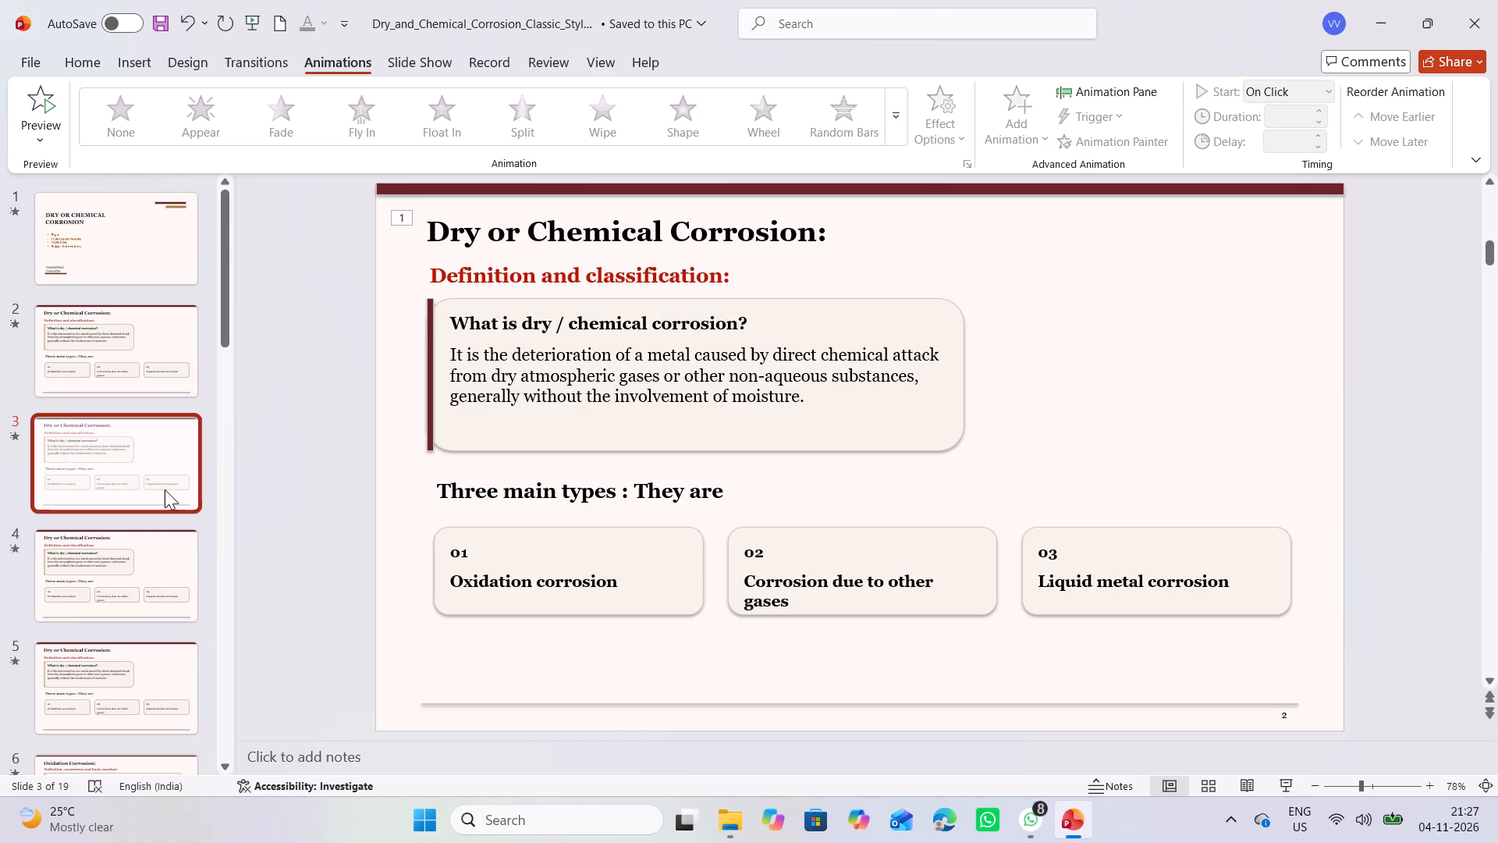
# Remove the title's Float In animation from the duplicated slide 3.
pyautogui.click(136, 461)
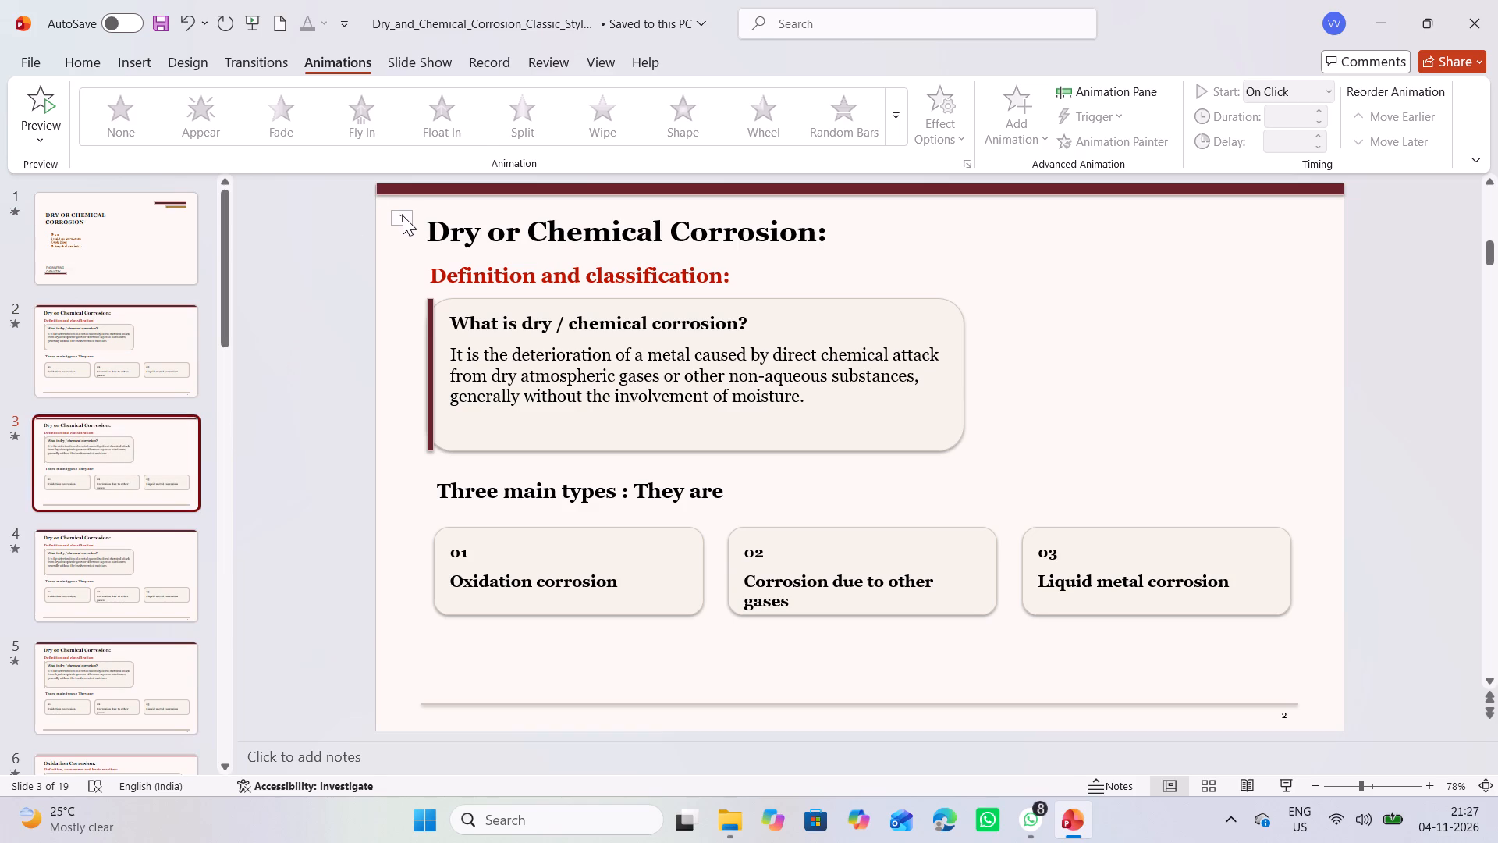
pyautogui.click(403, 215)
pyautogui.press('BackSpace')
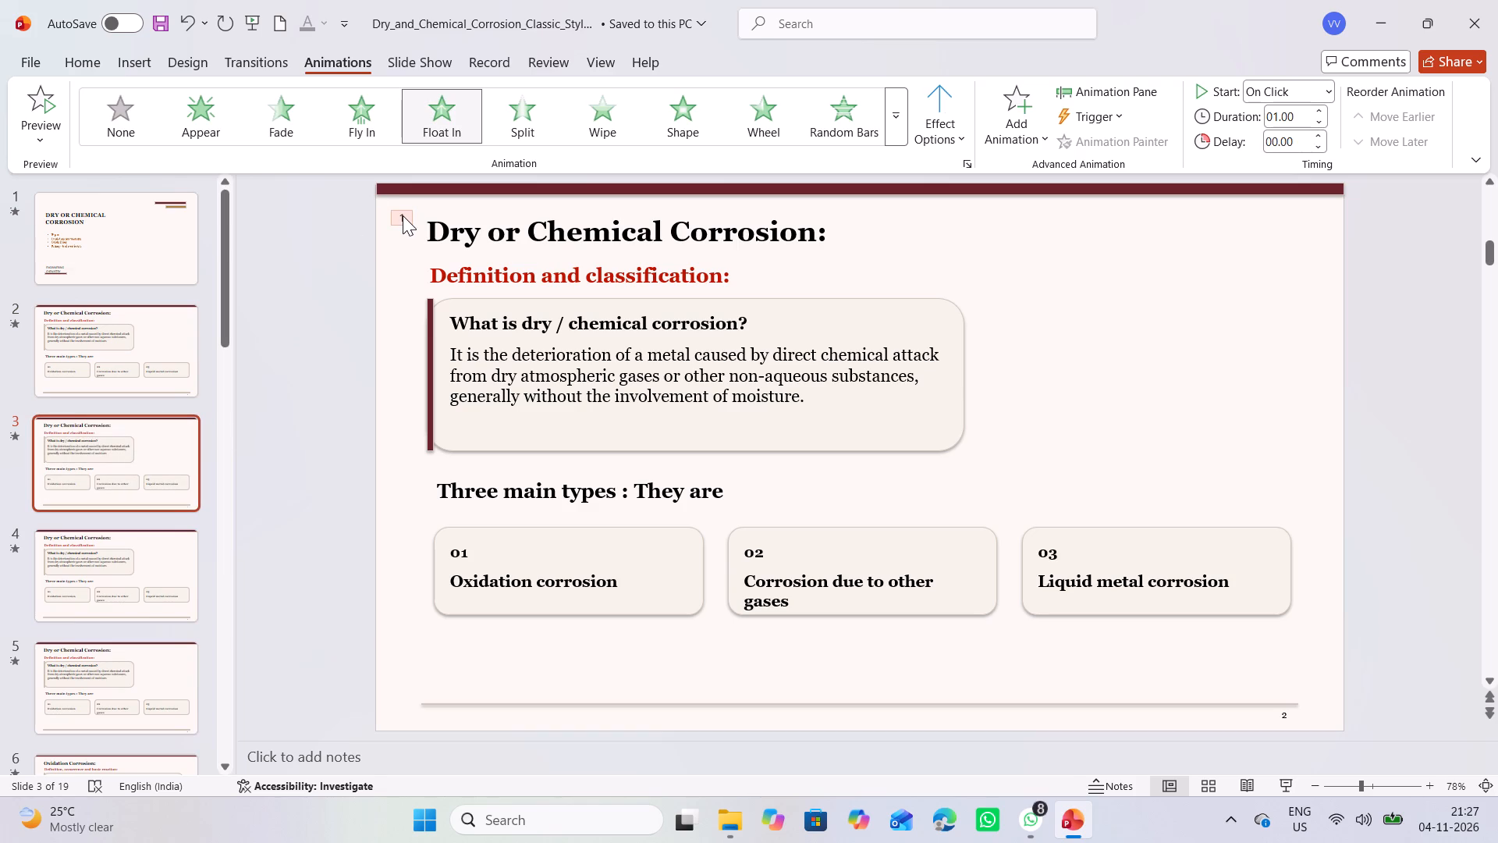
pyautogui.press('BackSpace')
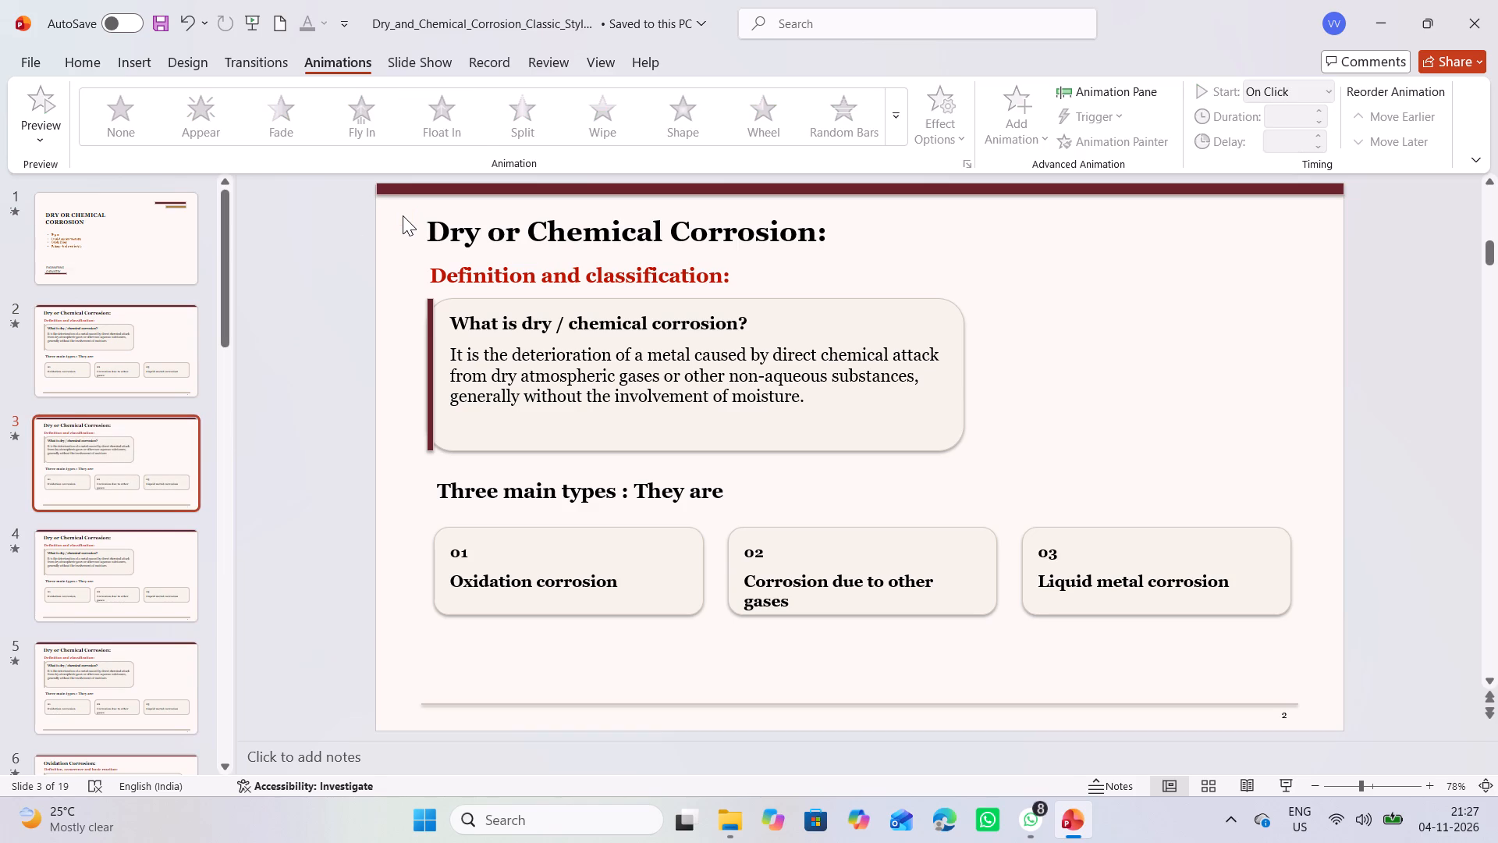
# Apply the Appear entrance animation to the Oxidation corrosion card's background, number and label on slide 3.
pyautogui.moveTo(418, 511); pyautogui.dragTo(438, 529)
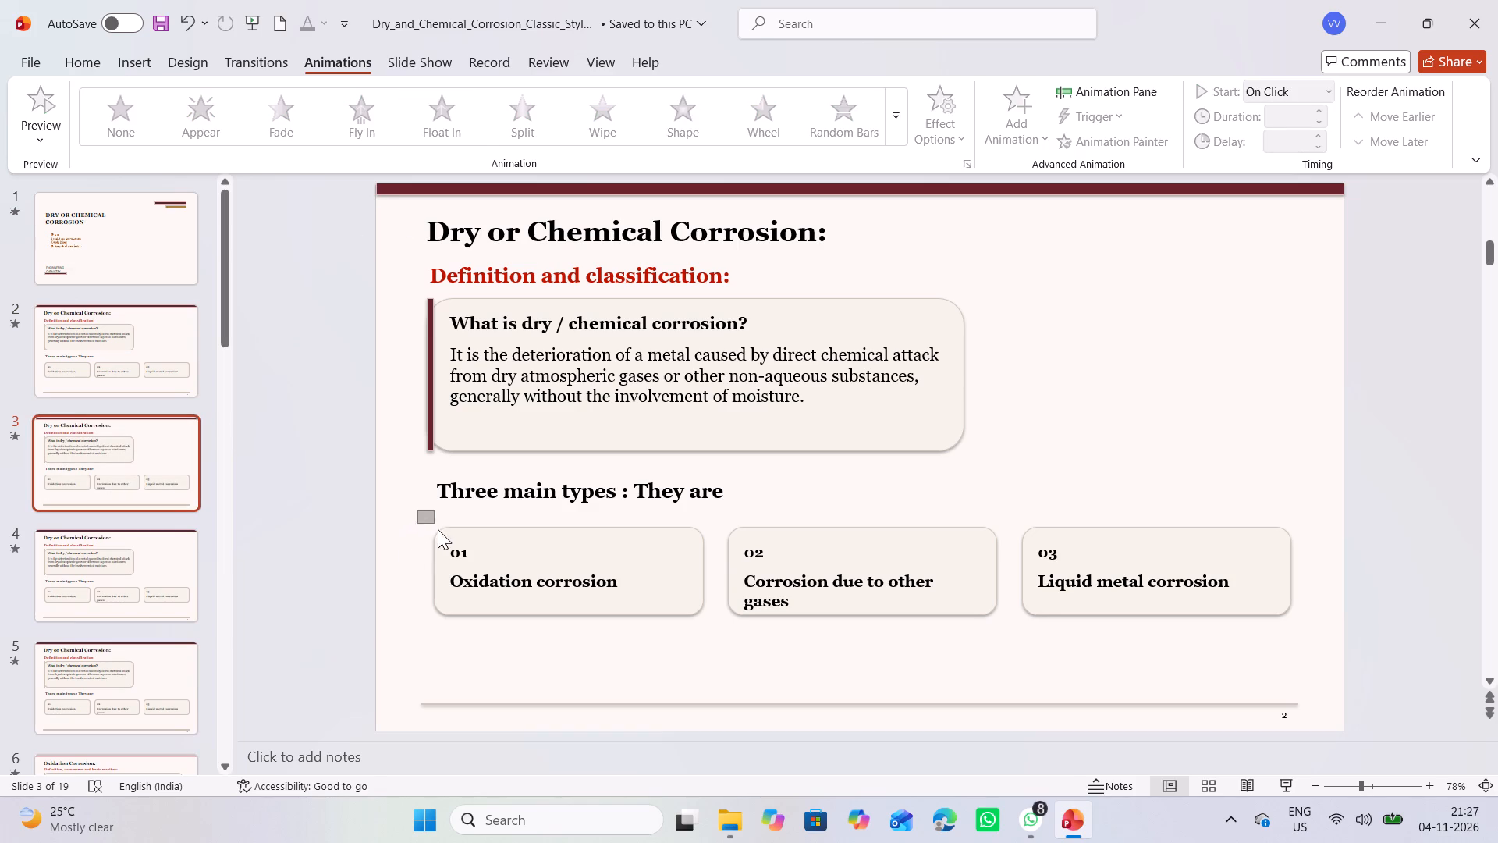
pyautogui.moveTo(438, 529); pyautogui.dragTo(732, 642)
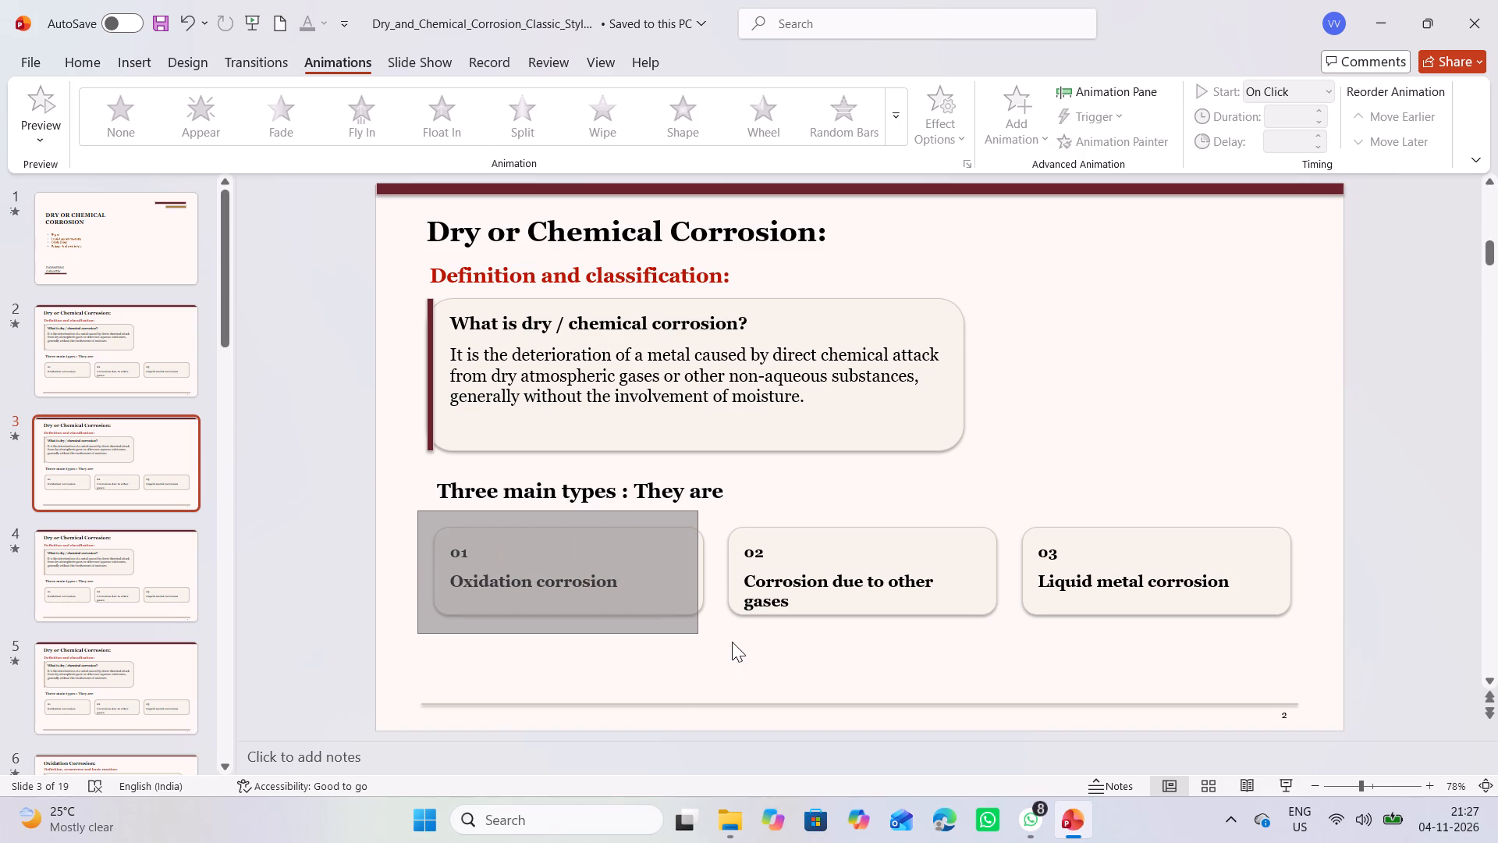
pyautogui.moveTo(732, 642); pyautogui.dragTo(719, 646)
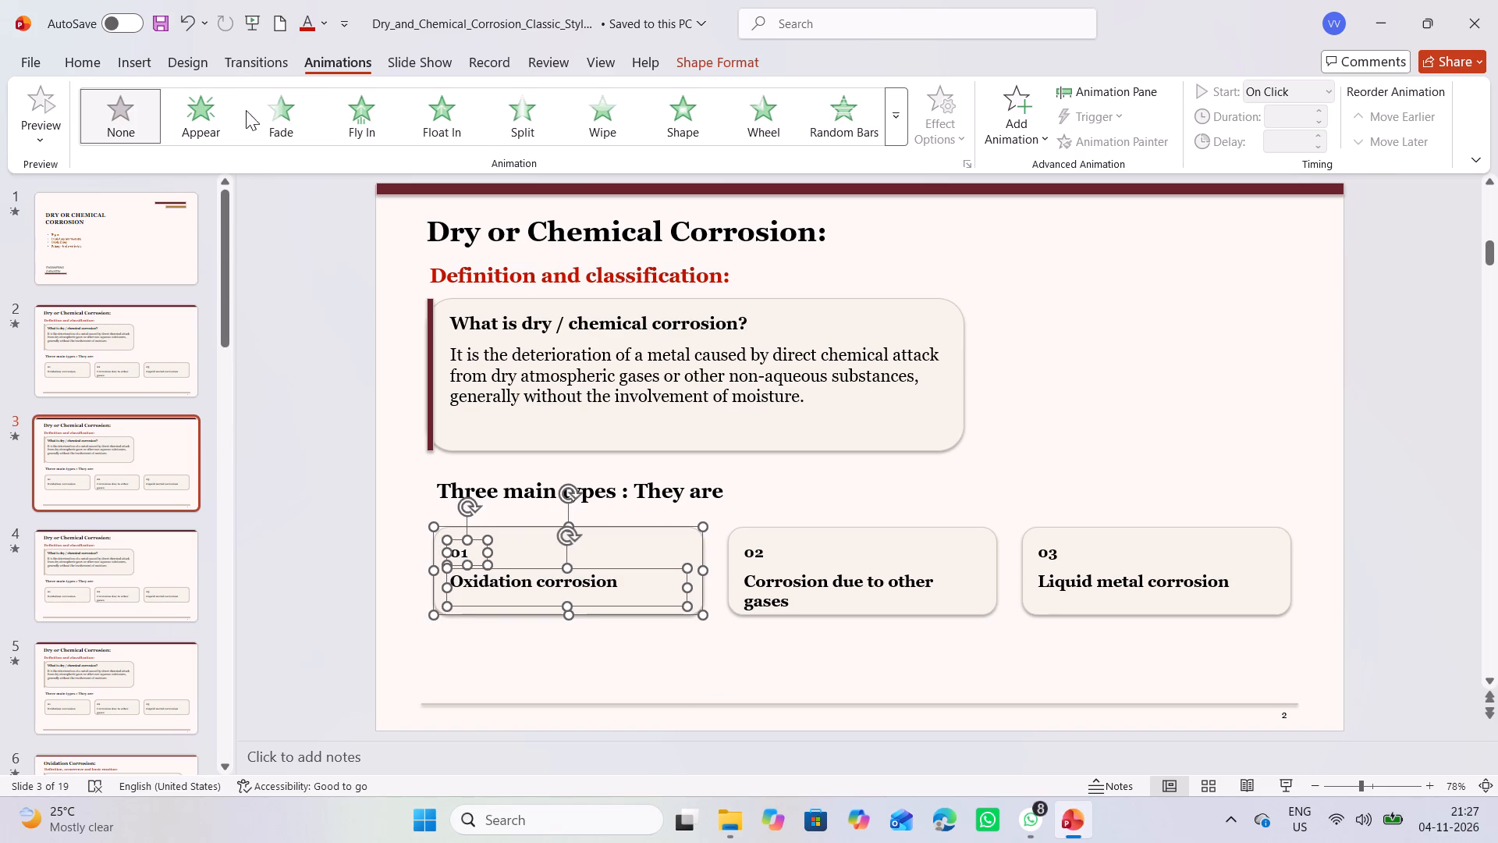
pyautogui.click(212, 110)
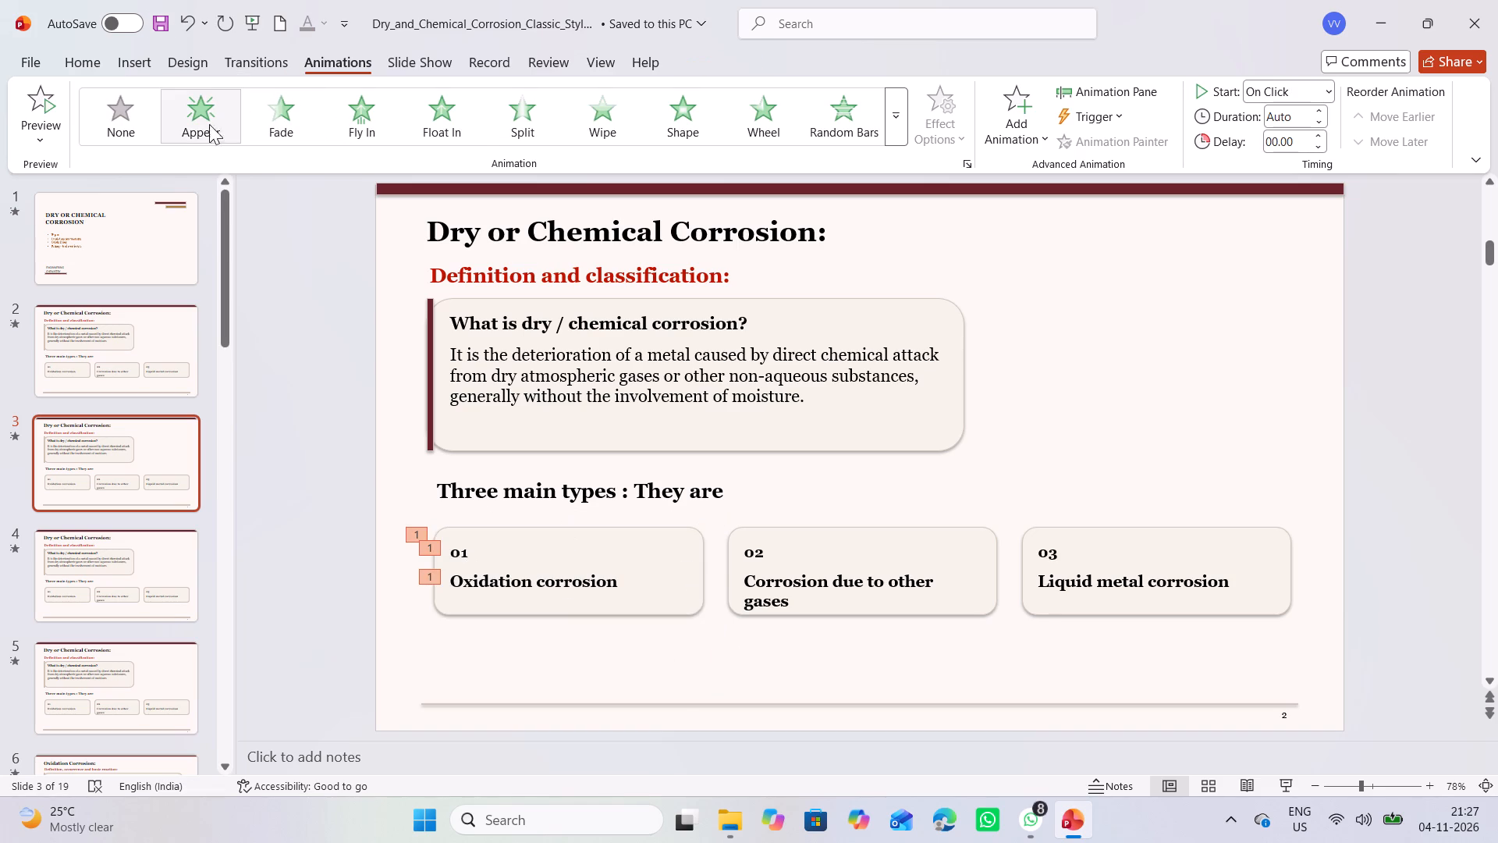
# Compare the entrance animations of the title on slide 2 and of the three type cards on slides 3 to 5.
pyautogui.click(178, 336)
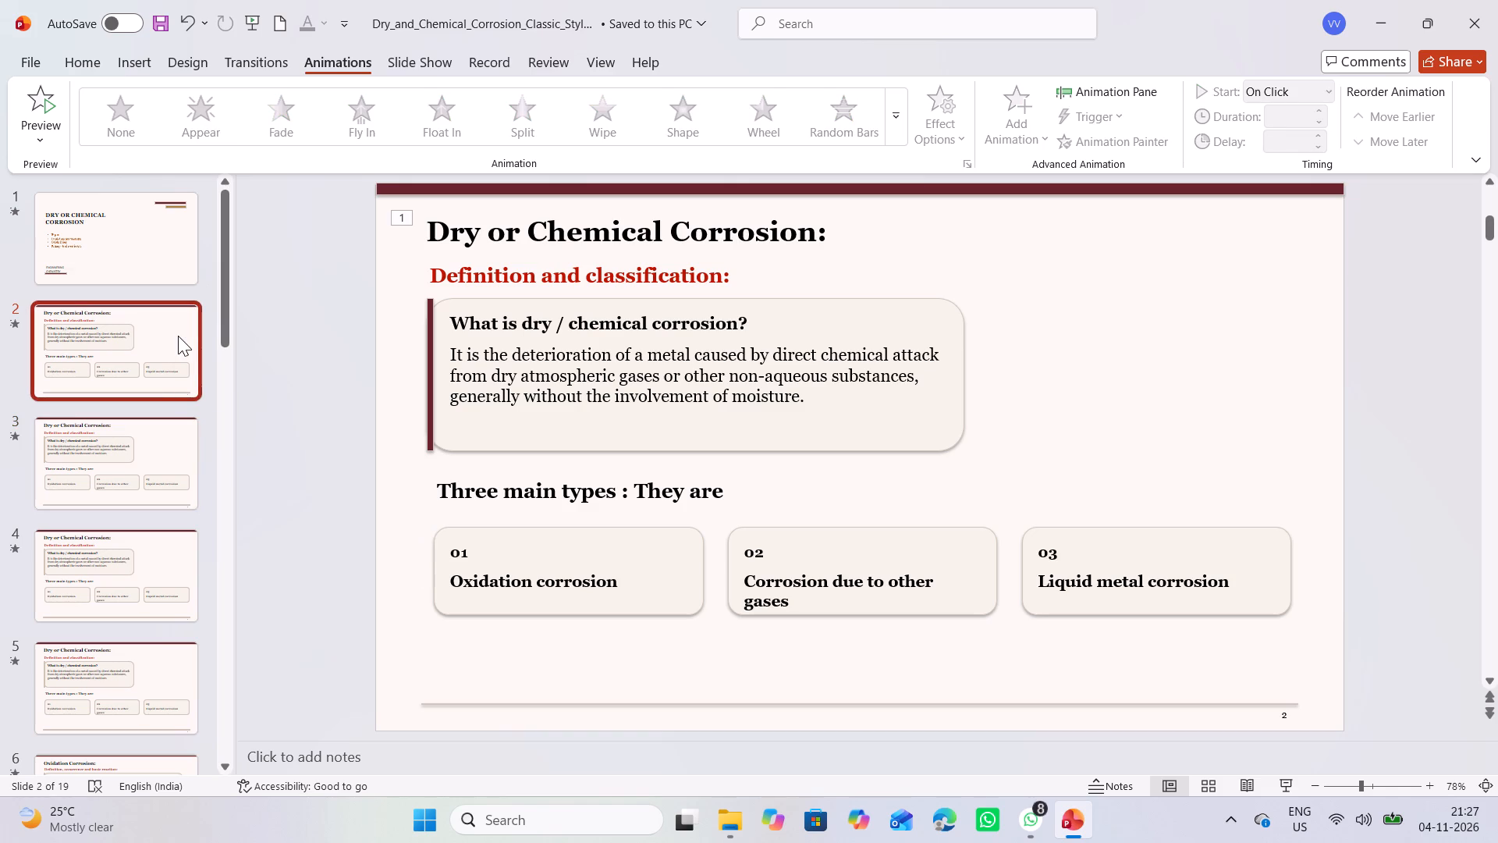
pyautogui.click(153, 426)
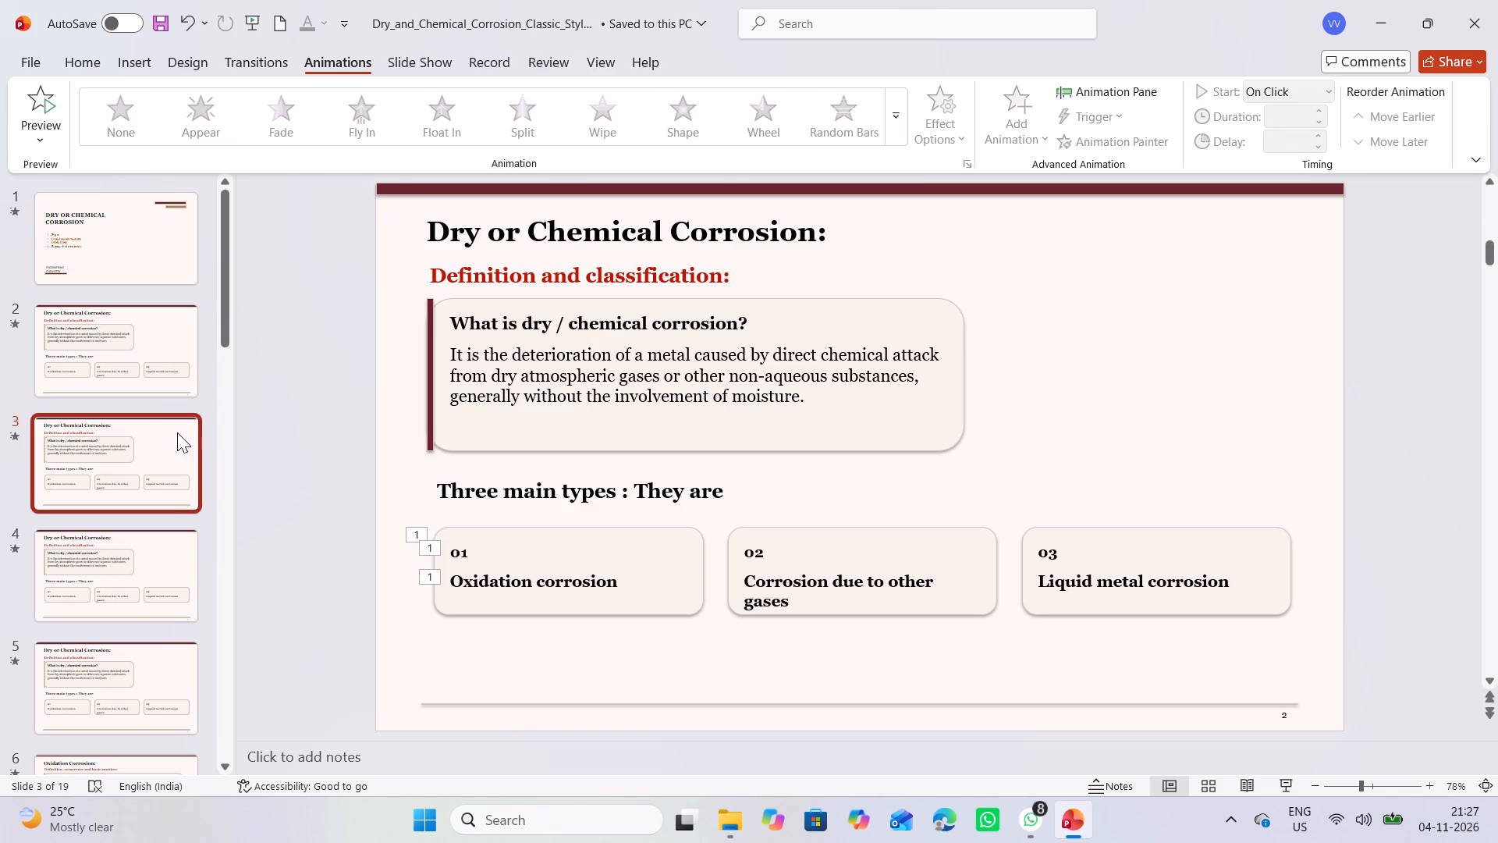
pyautogui.click(158, 345)
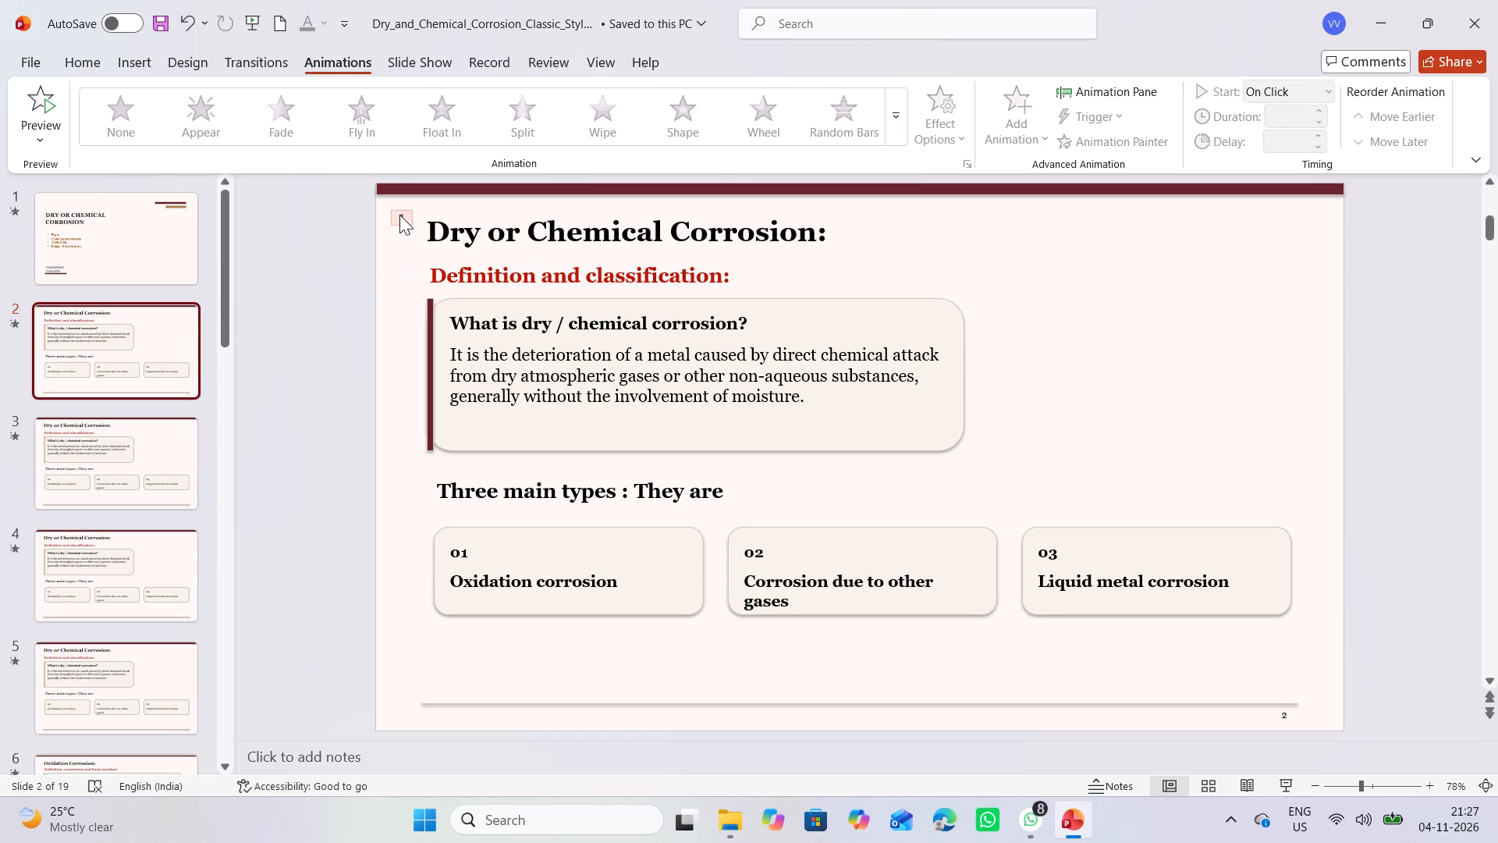
pyautogui.click(399, 215)
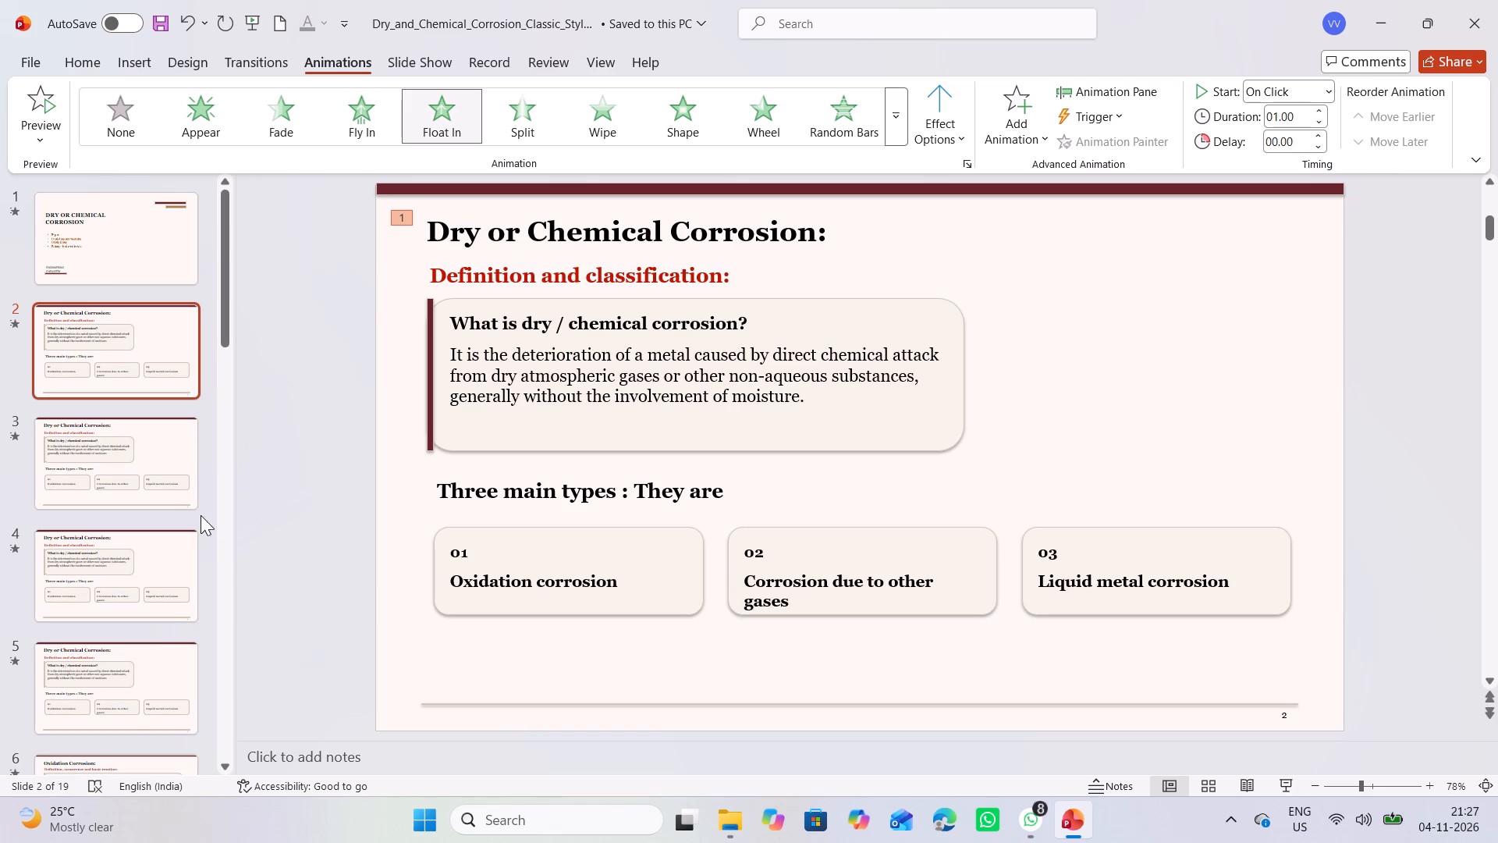
pyautogui.click(186, 535)
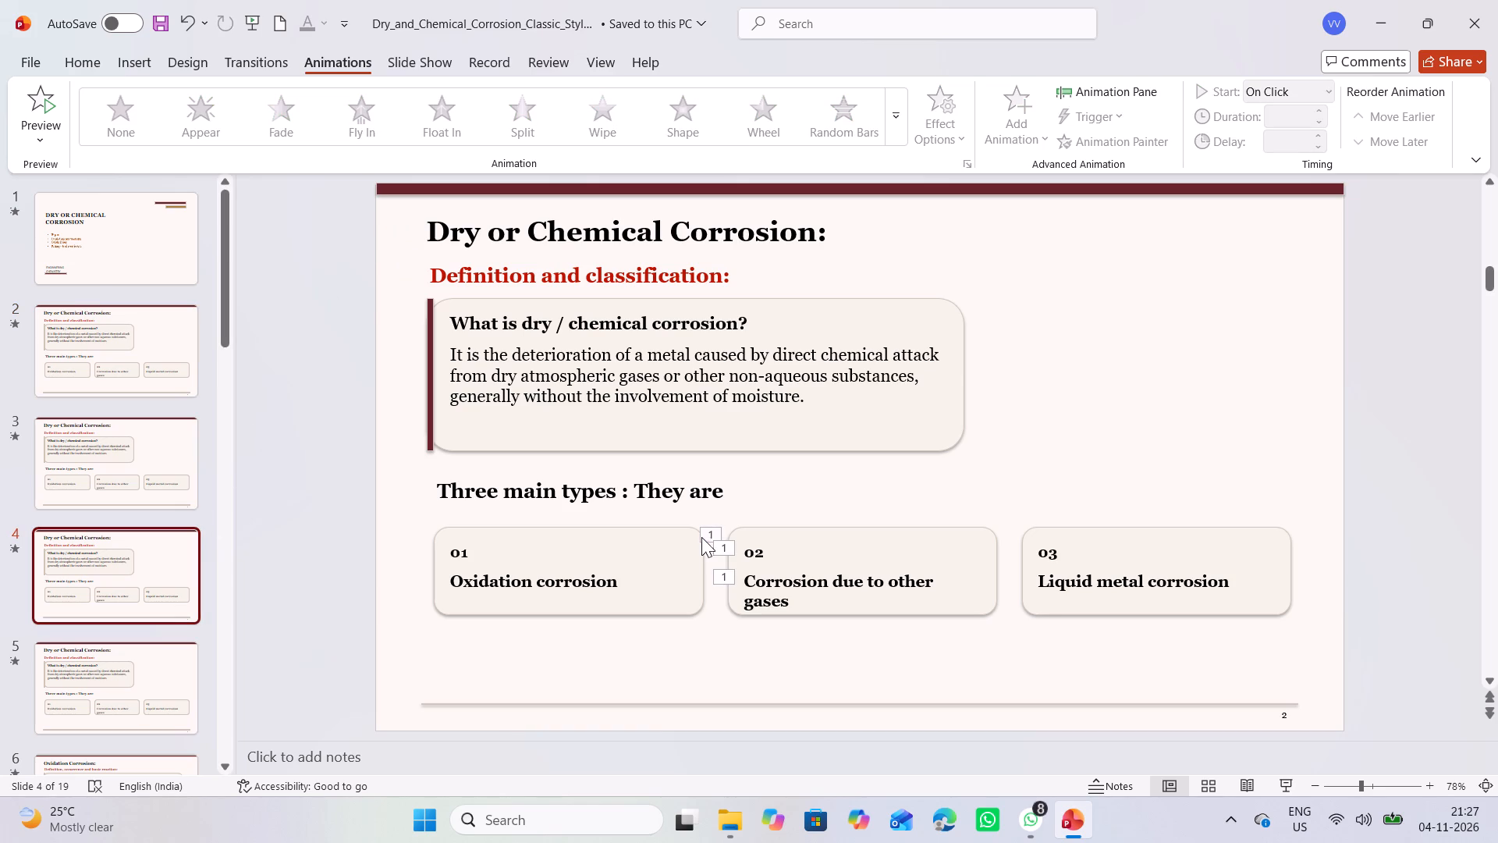
pyautogui.click(709, 536)
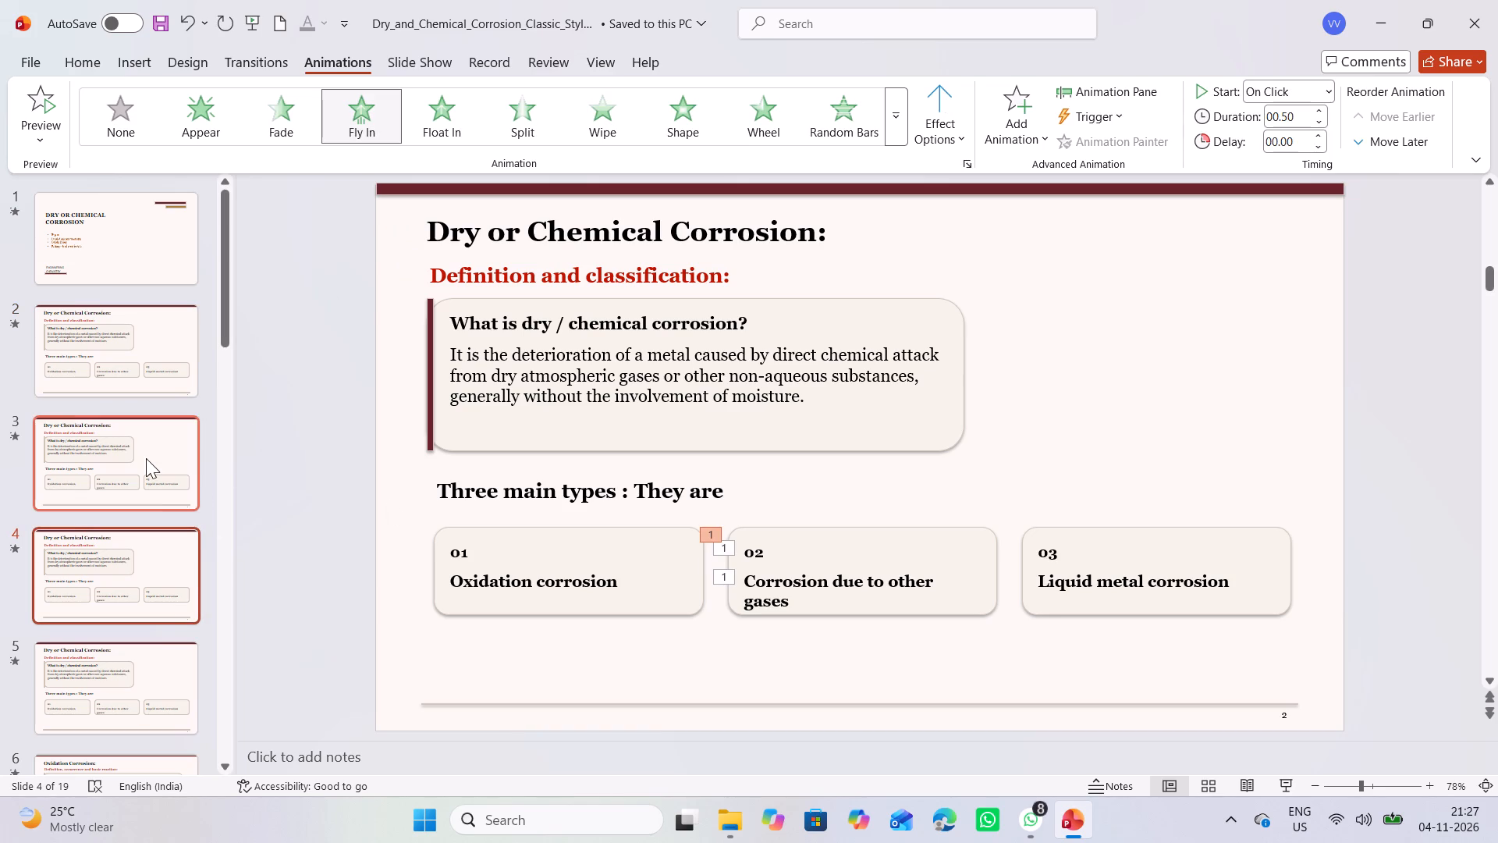
pyautogui.click(151, 665)
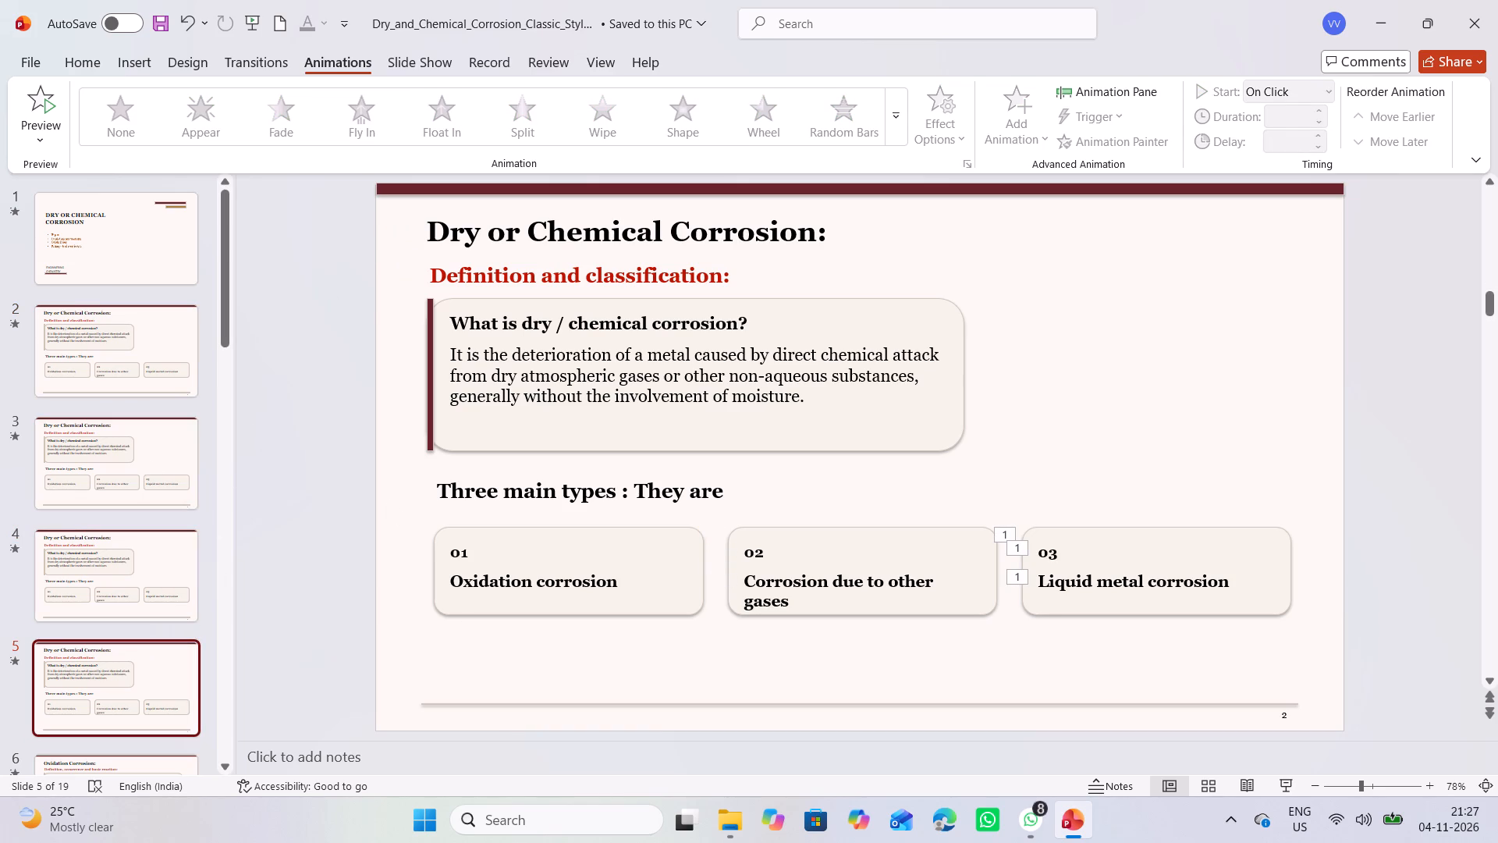
pyautogui.click(1007, 535)
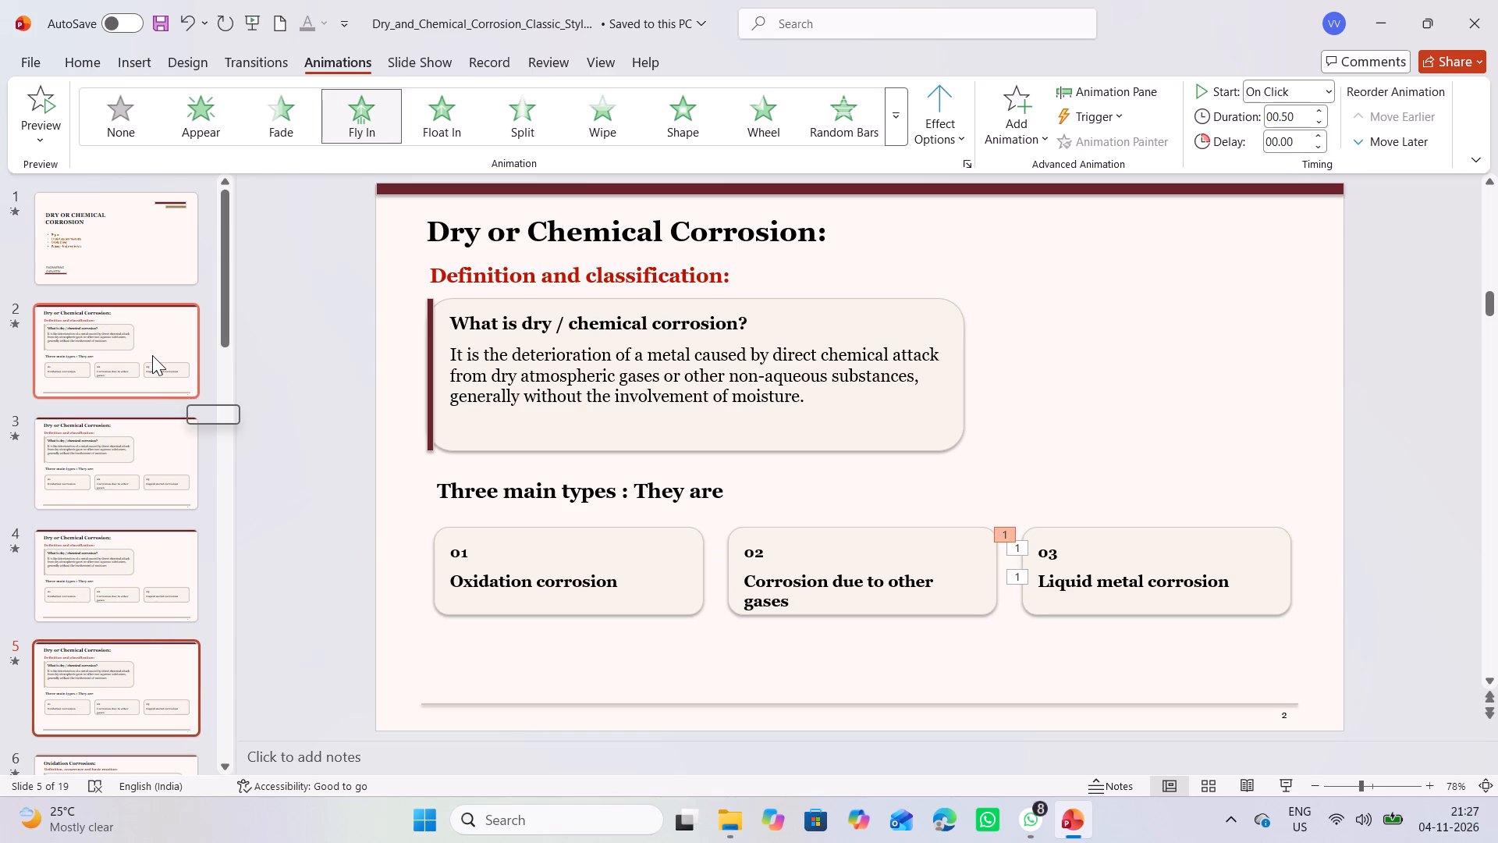
# Change the entrance animations of the Oxidation corrosion card's background, number and label on slide 3 to Fly In.
pyautogui.click(149, 429)
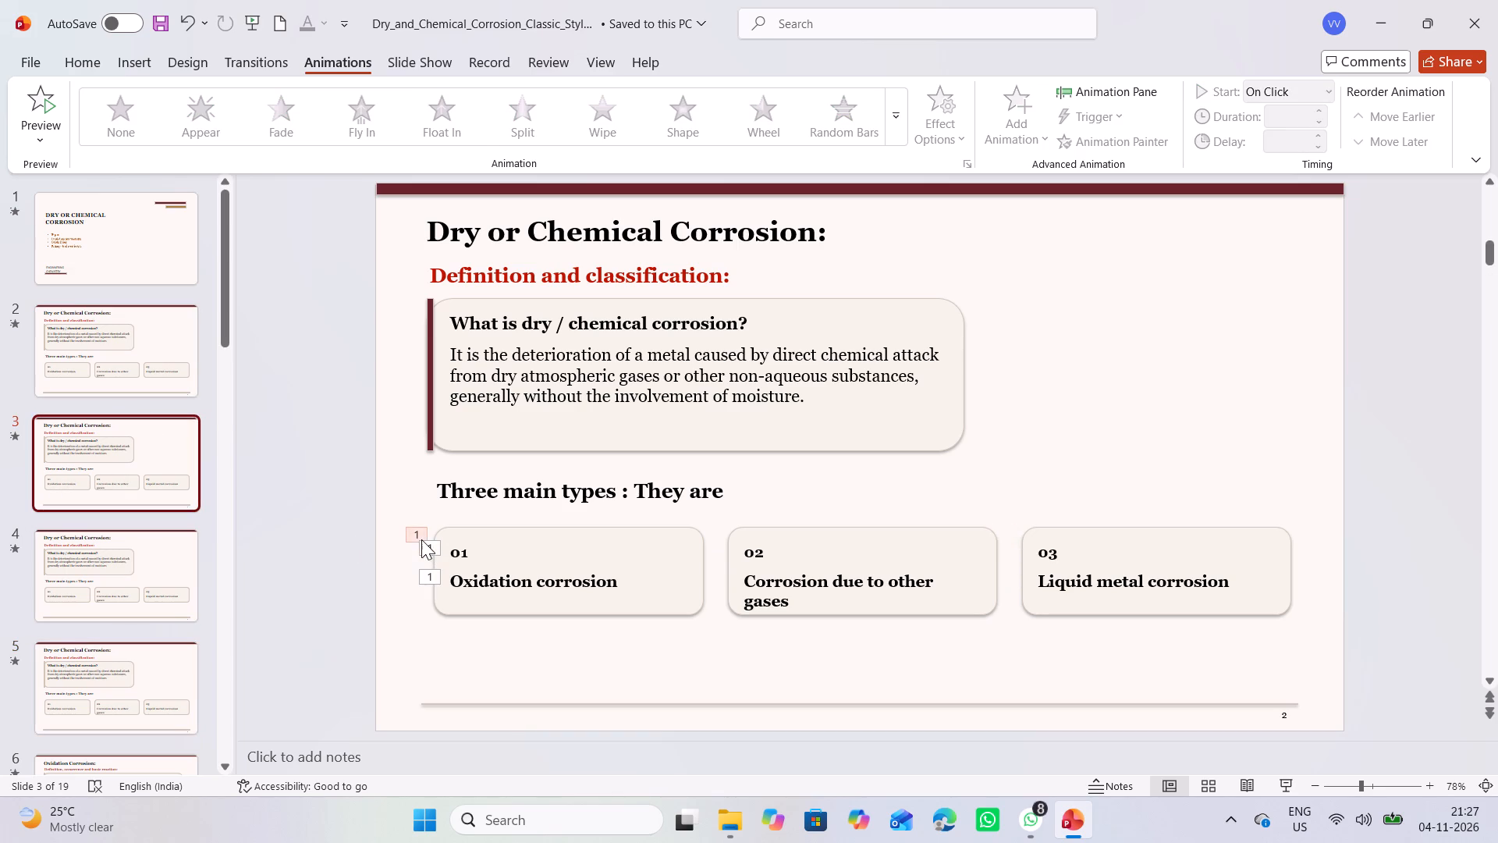
pyautogui.click(415, 534)
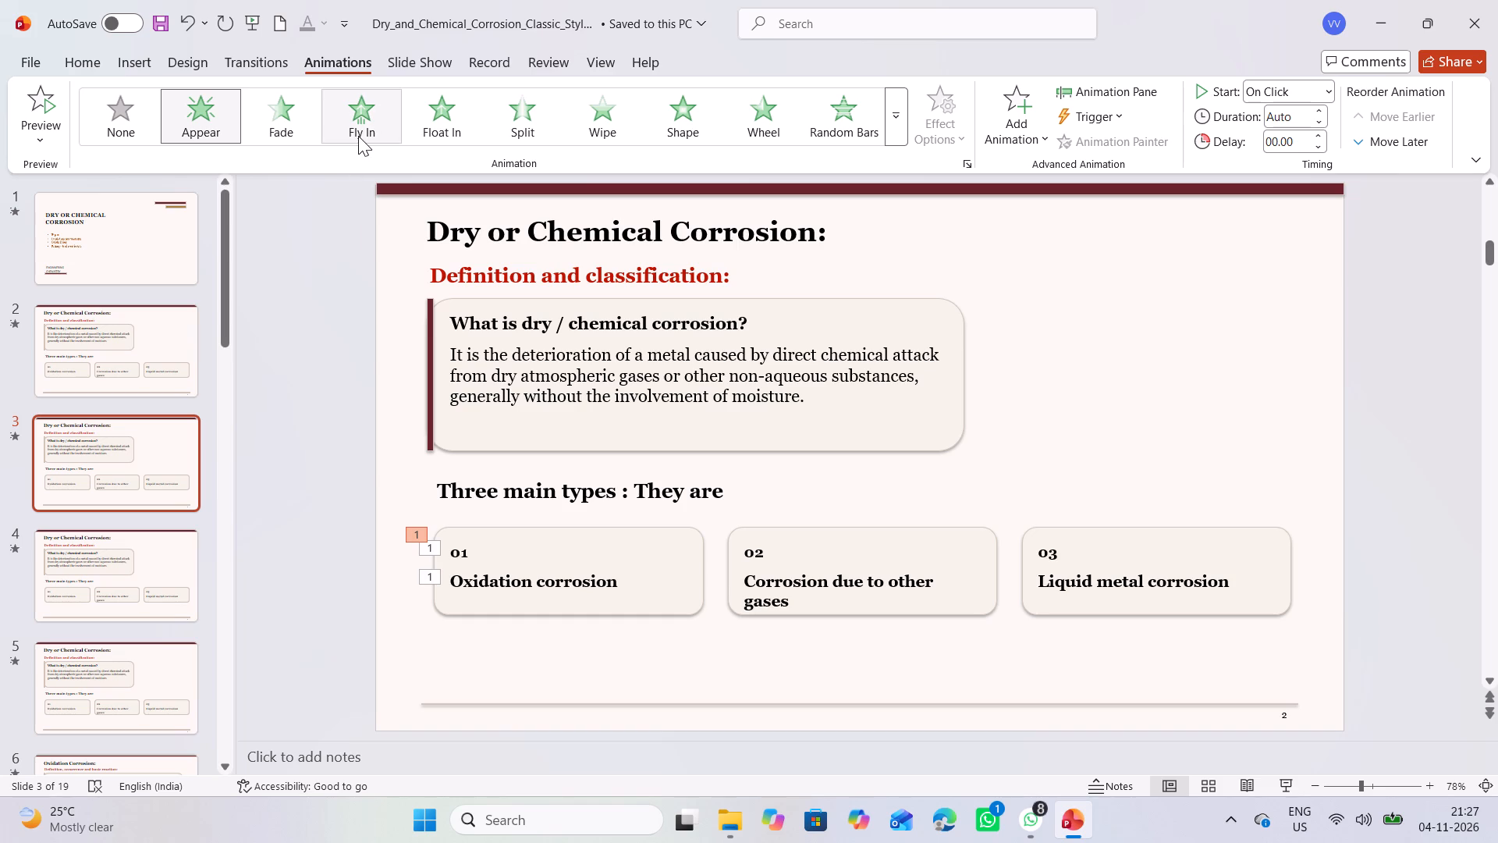
pyautogui.click(358, 136)
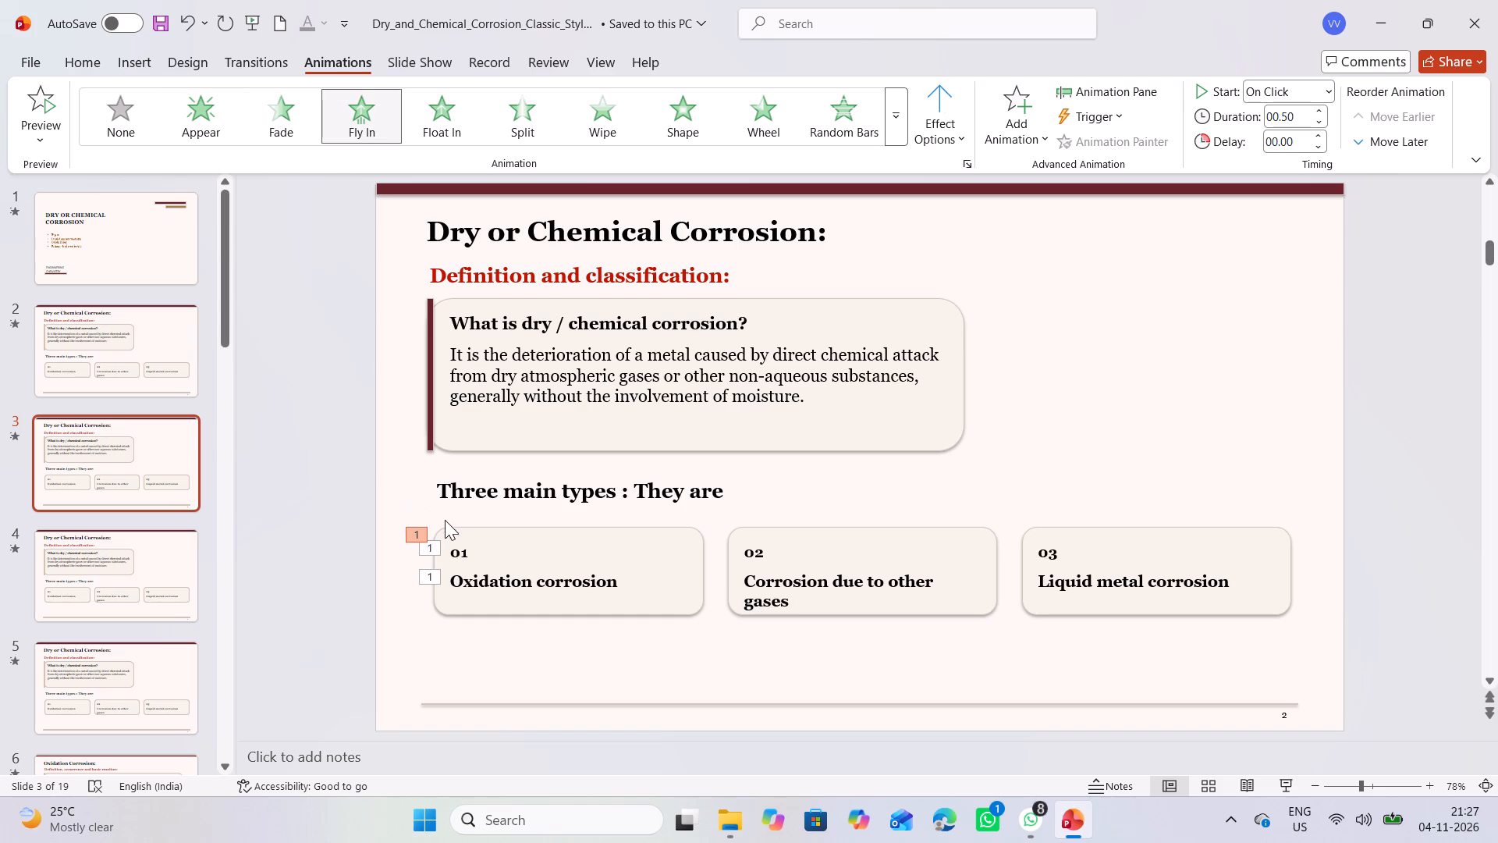
pyautogui.click(433, 546)
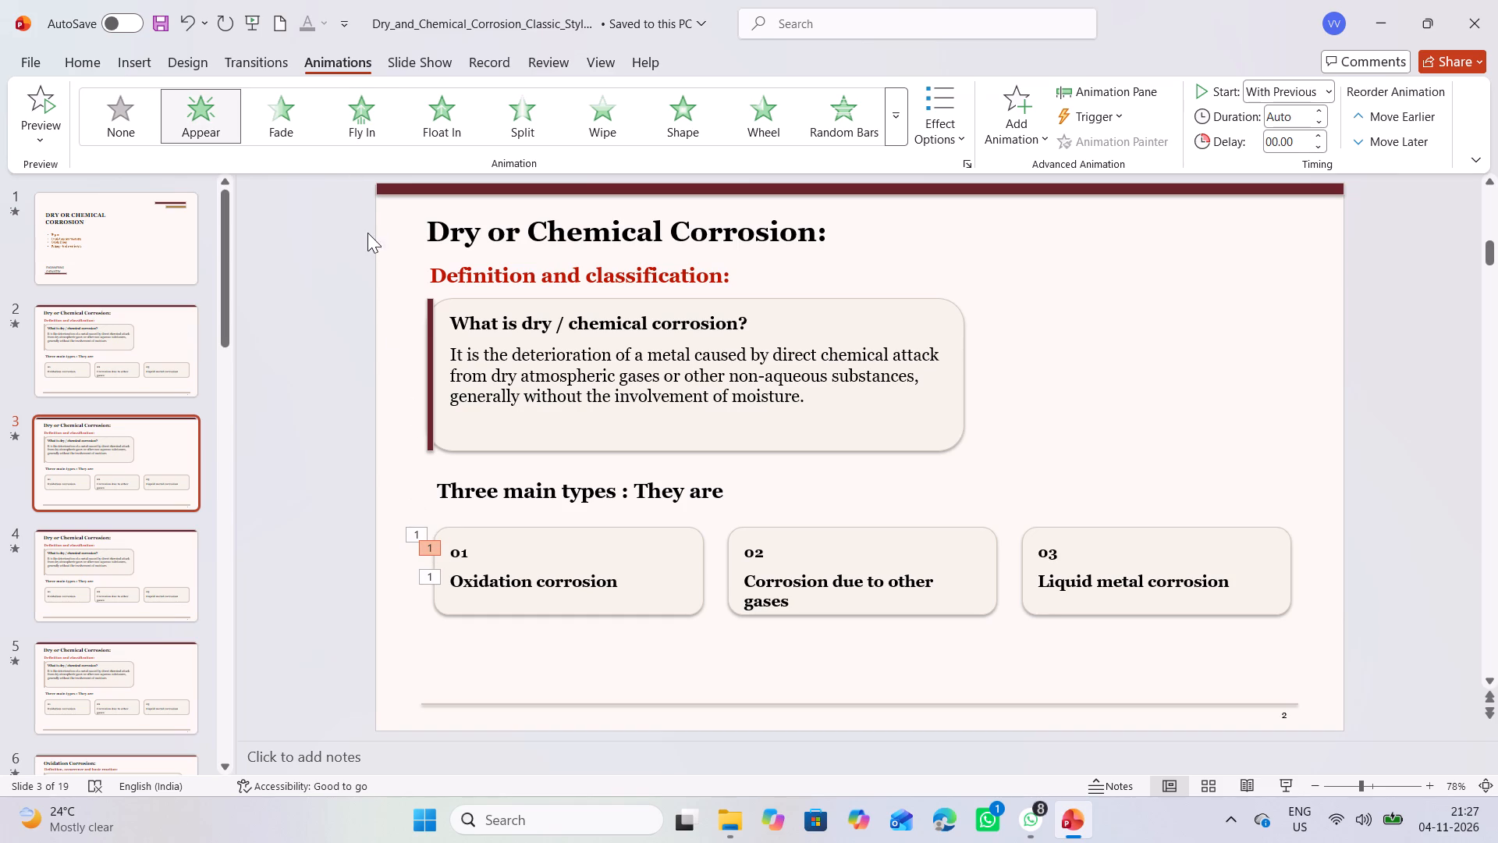
pyautogui.click(360, 140)
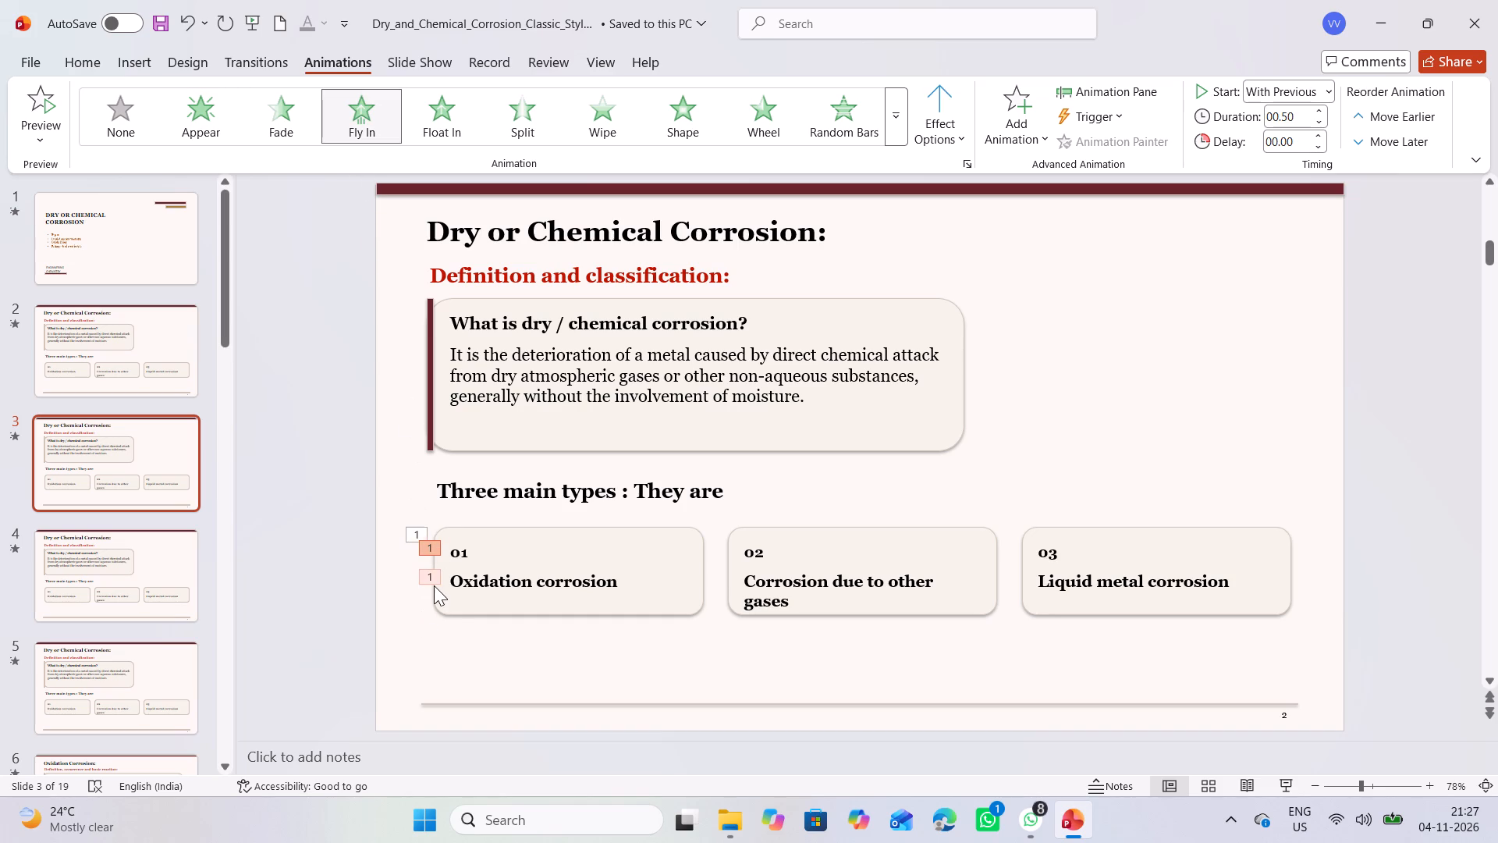
pyautogui.click(434, 585)
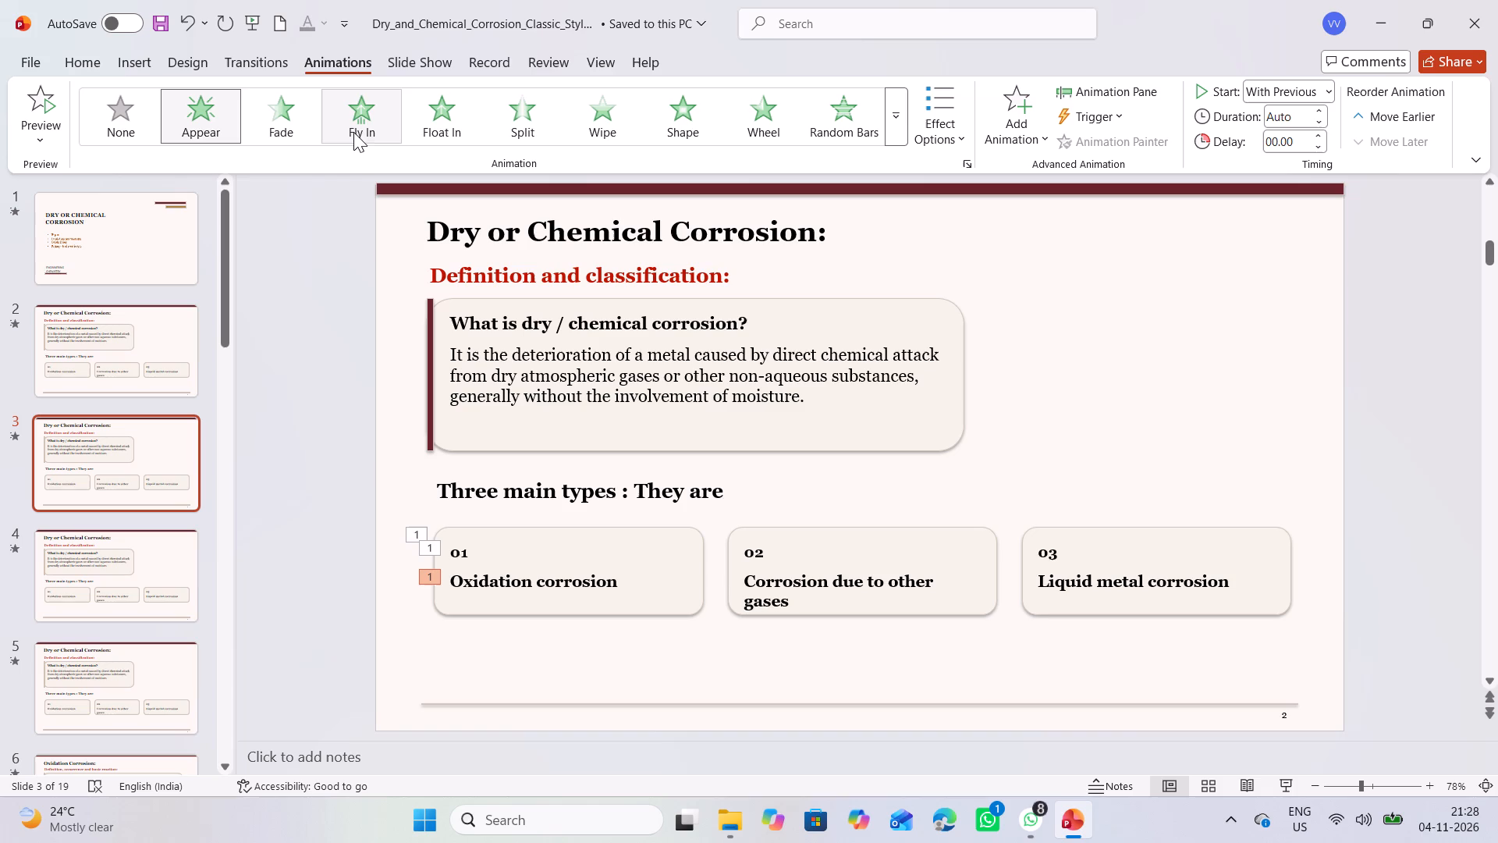
pyautogui.click(354, 126)
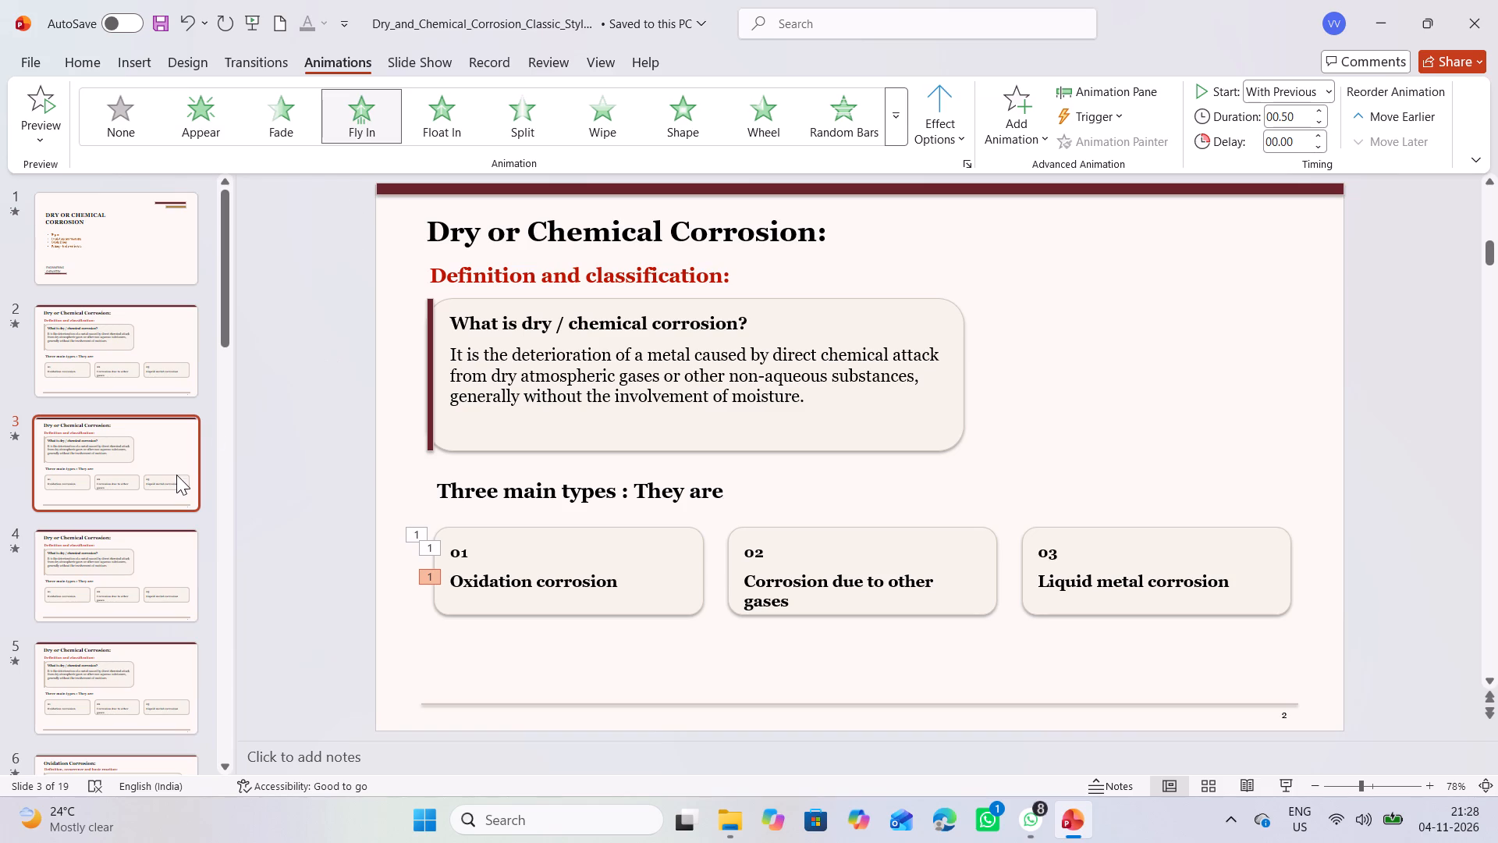
# Set the animation of the Corrosion due to other gases card's background, number and label on slide 3 to None.
pyautogui.scroll(-2, 173, 475)
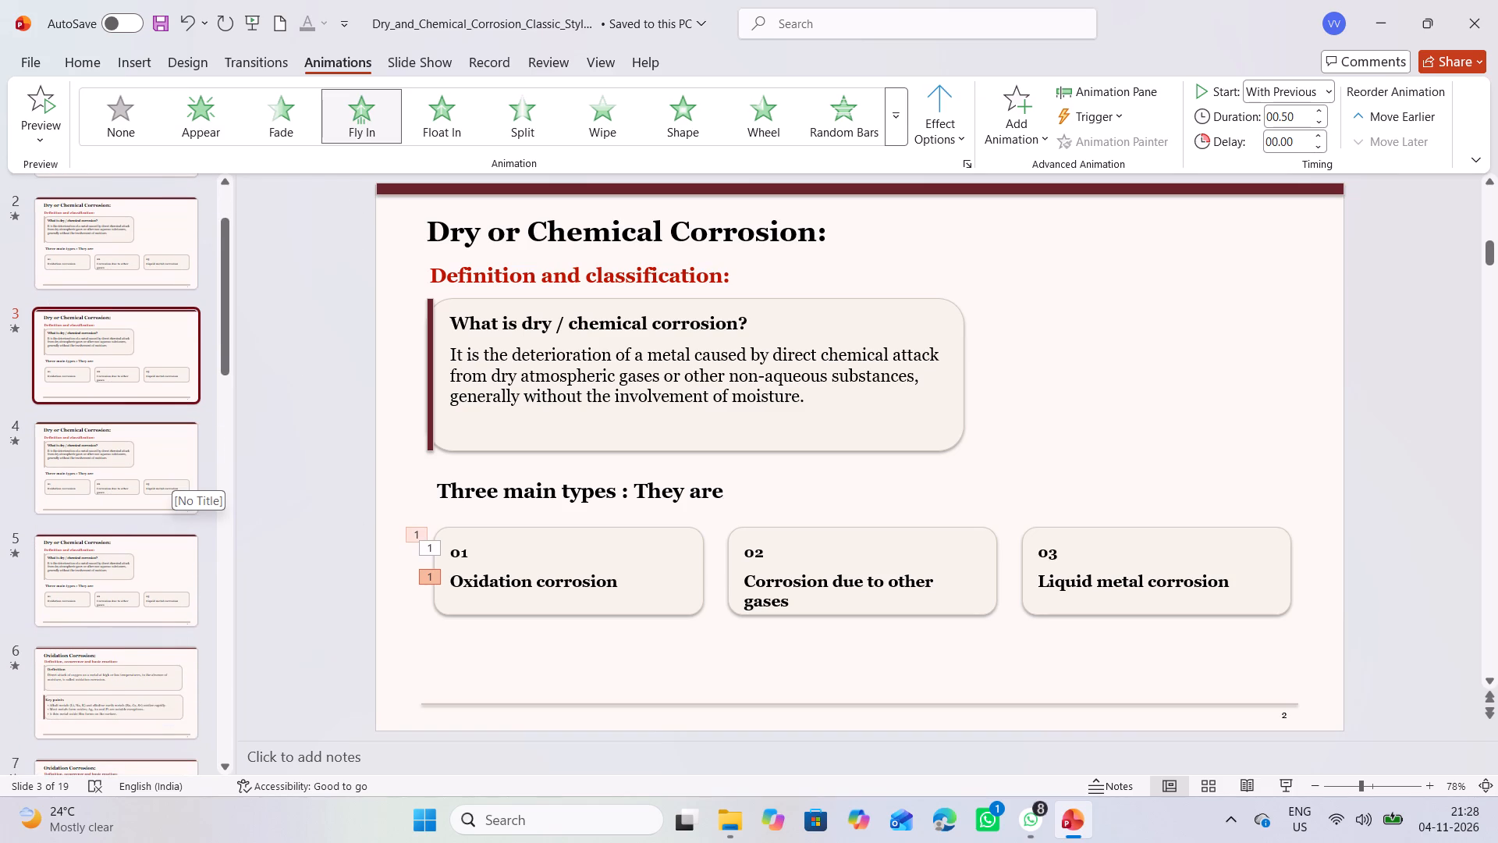
pyautogui.click(712, 521)
pyautogui.moveTo(720, 521); pyautogui.dragTo(768, 588)
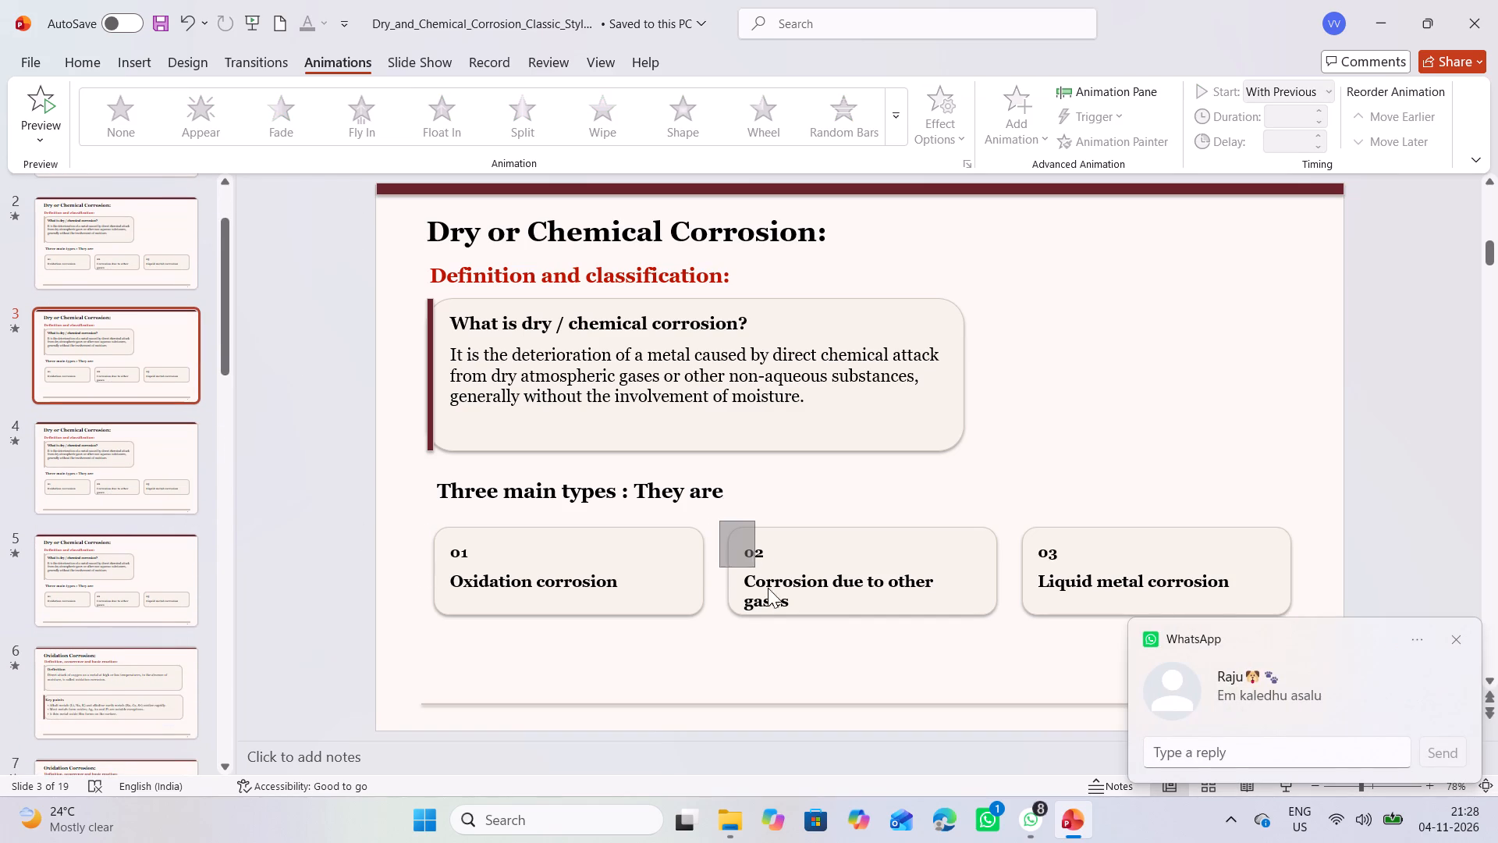
pyautogui.moveTo(768, 588); pyautogui.dragTo(1028, 631)
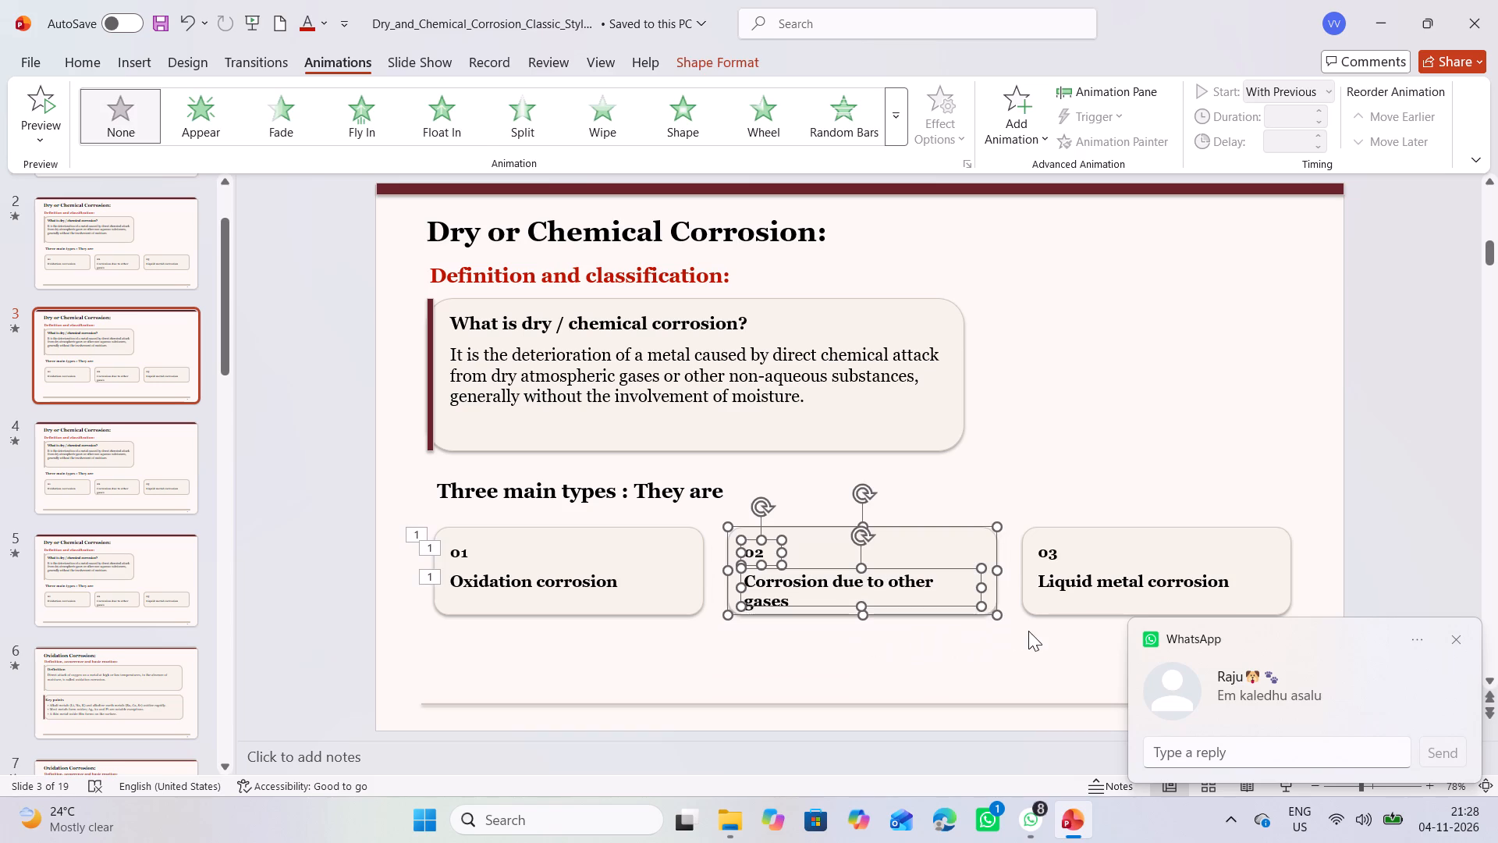
pyautogui.click(128, 118)
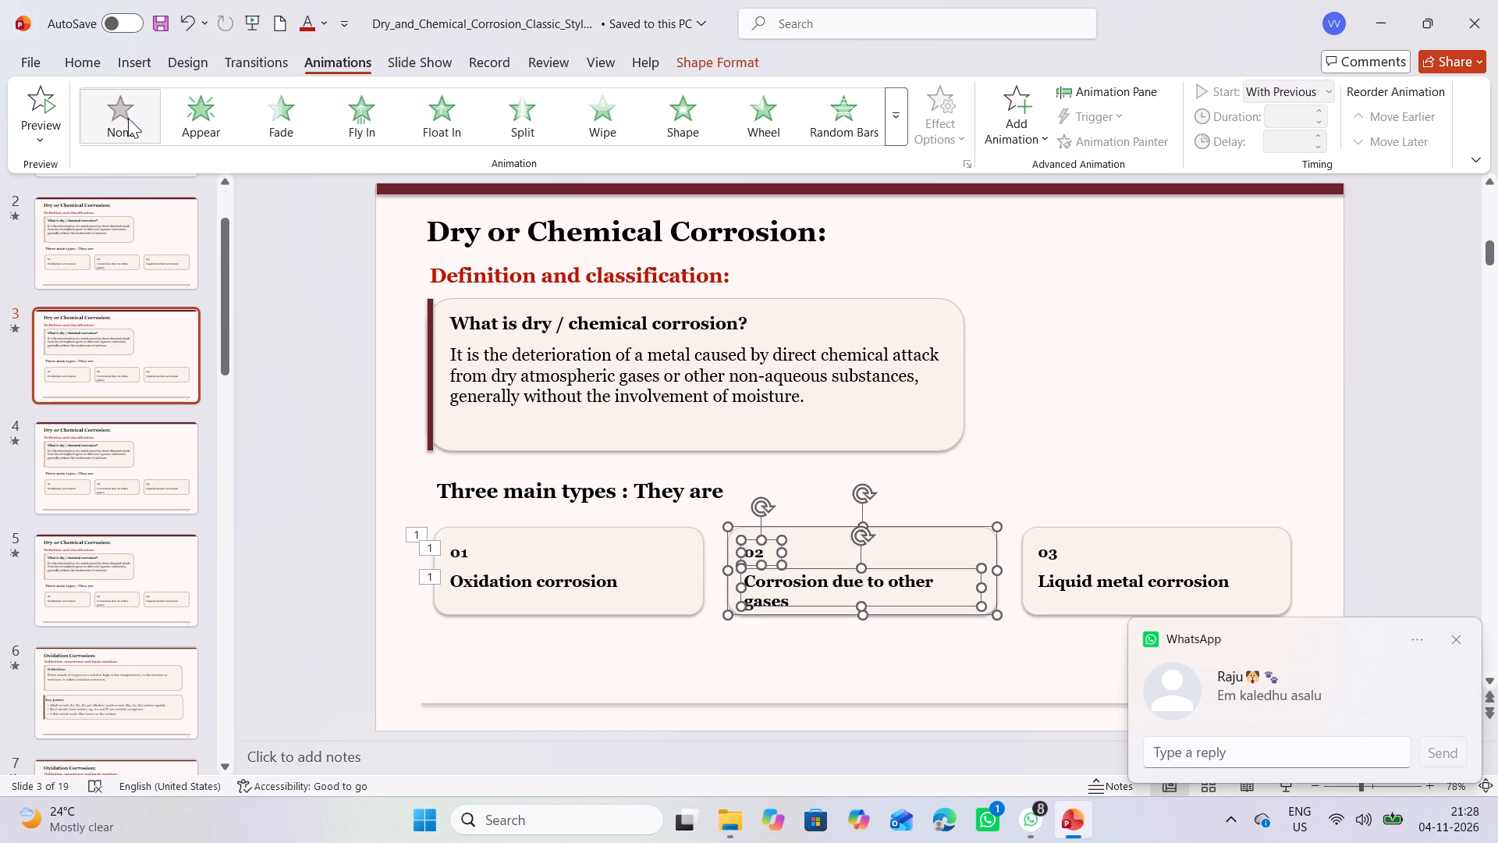
pyautogui.tripleClick(128, 118)
pyautogui.click(128, 118)
# Turn on automatic preview of animations and play a preview of slide 3's animations.
pyautogui.click(34, 139)
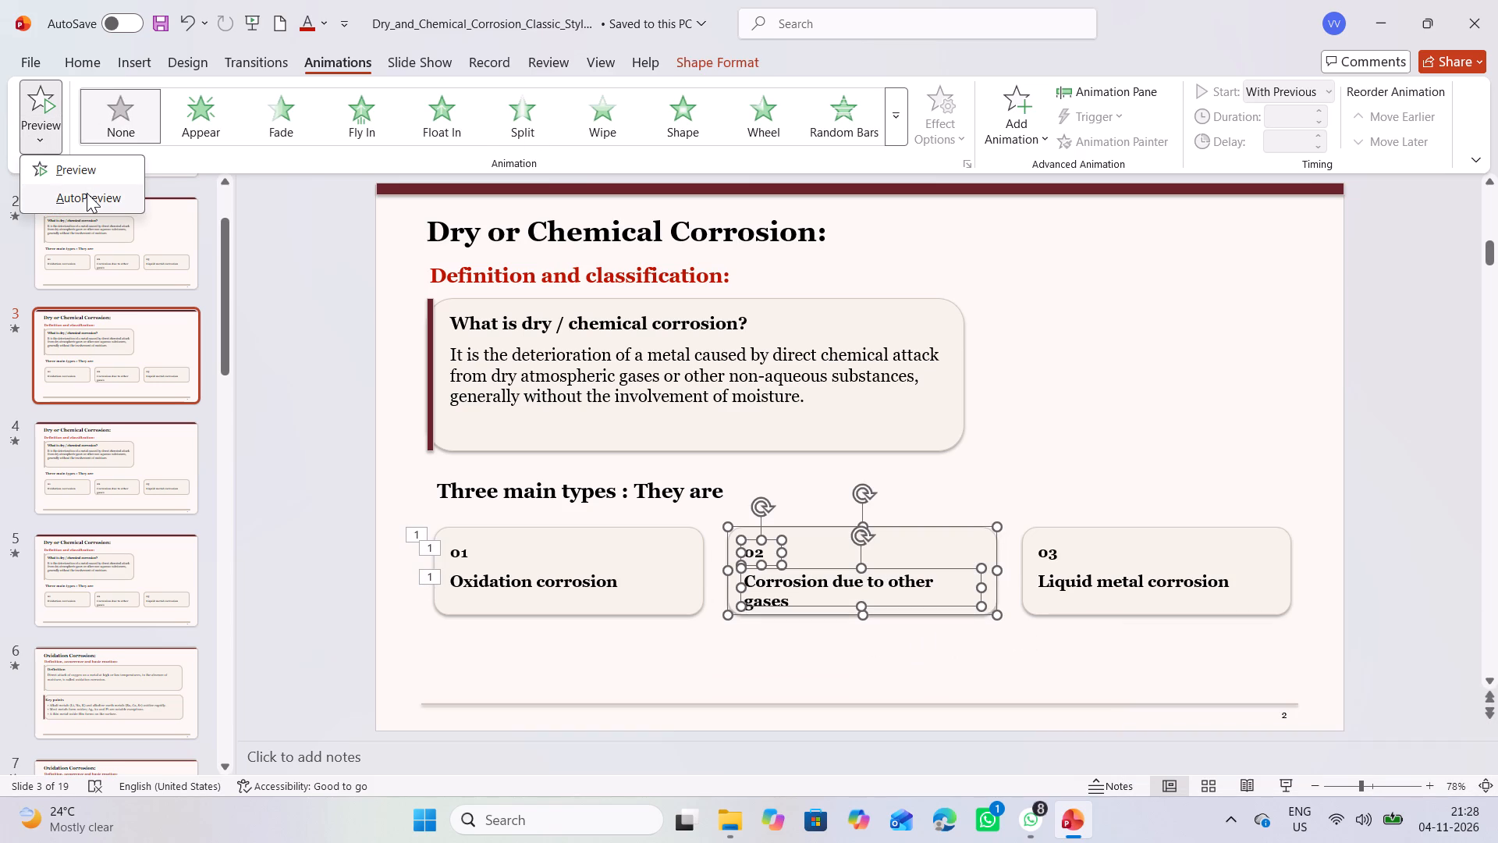
pyautogui.click(87, 193)
pyautogui.click(52, 132)
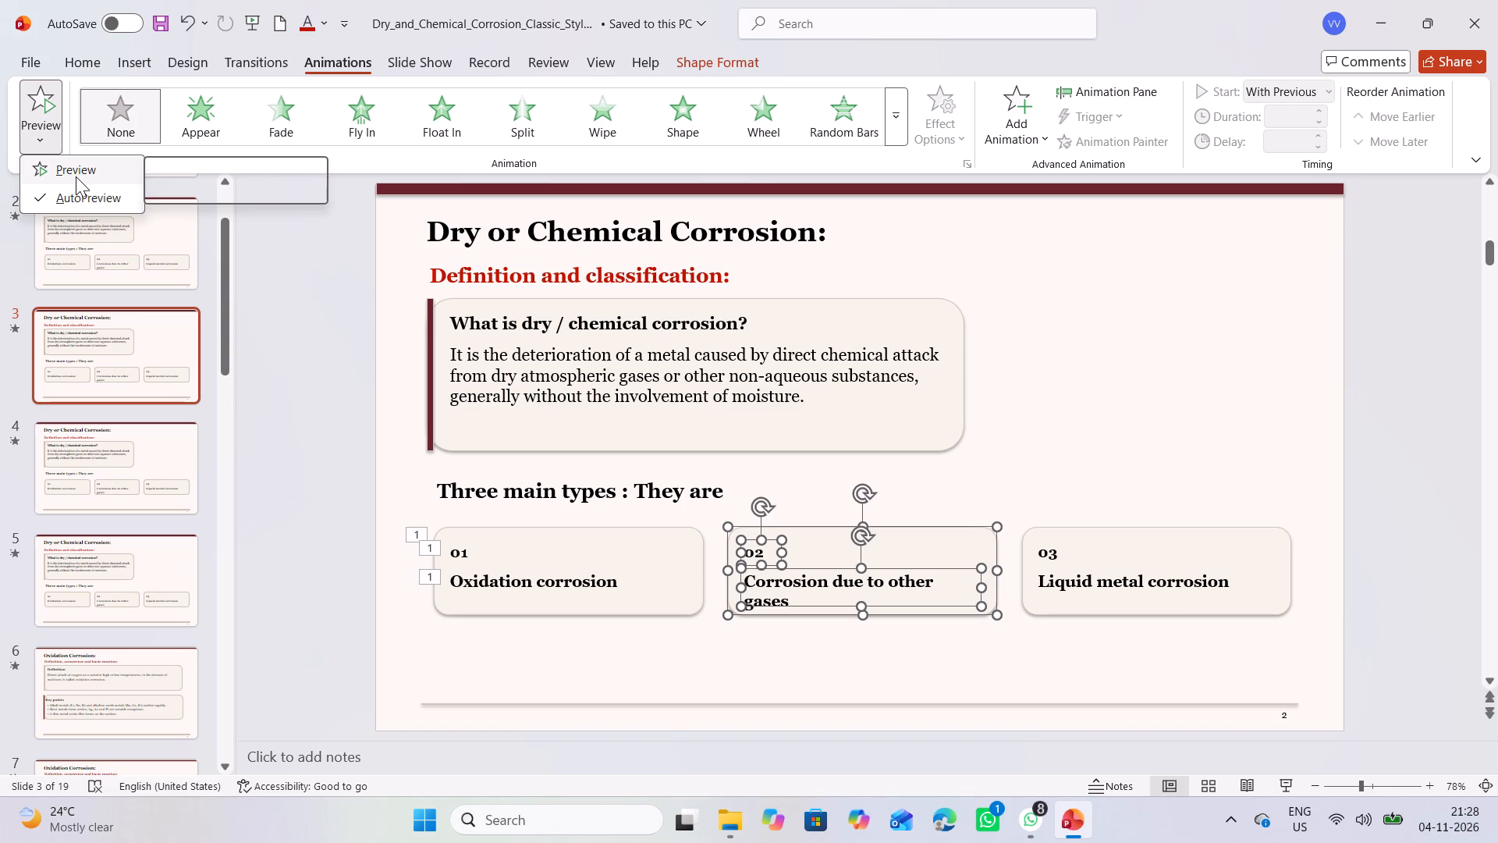
pyautogui.click(73, 176)
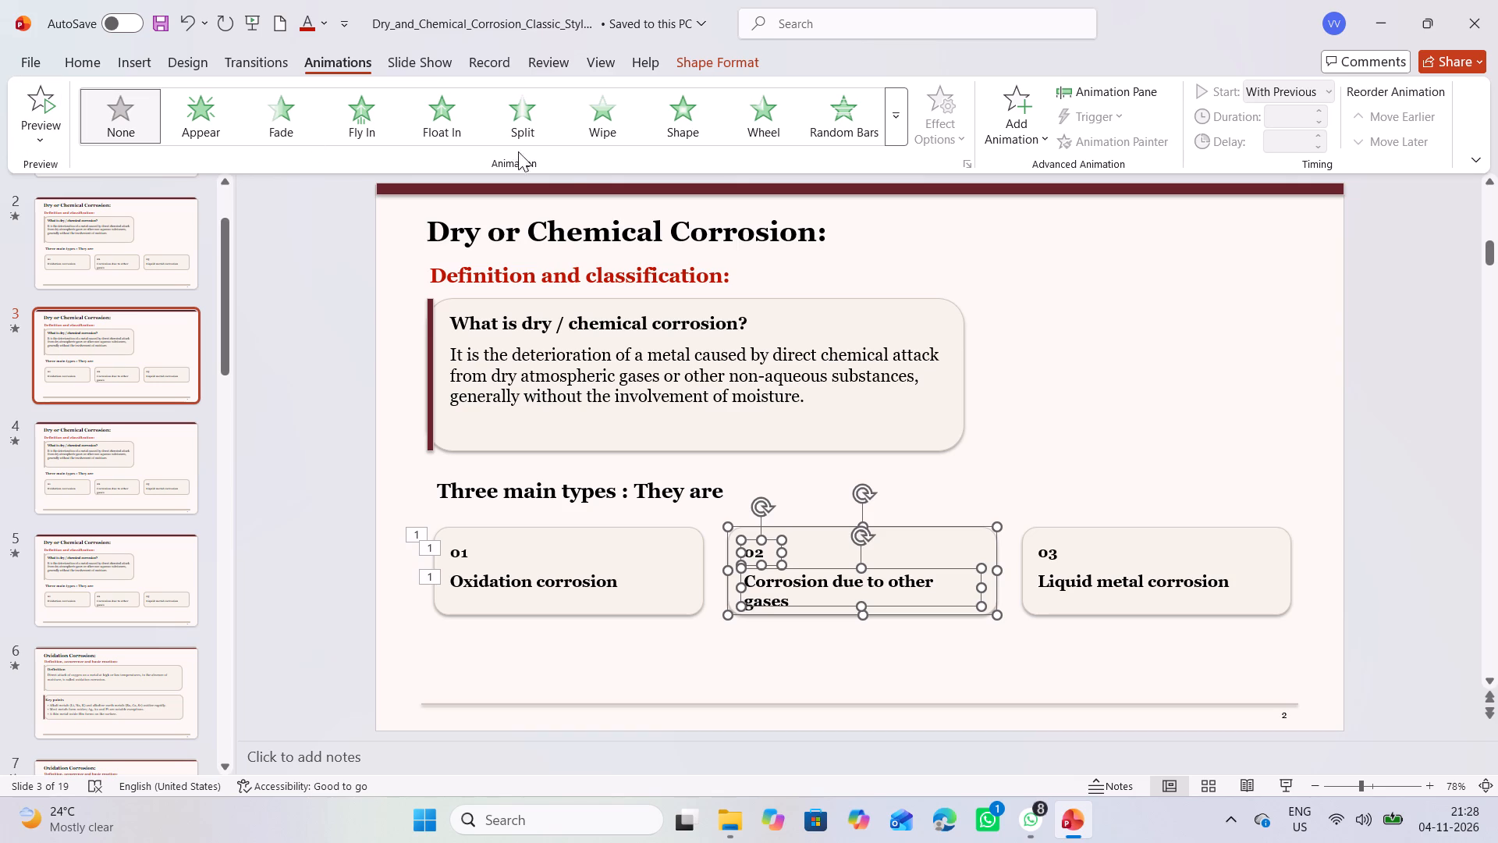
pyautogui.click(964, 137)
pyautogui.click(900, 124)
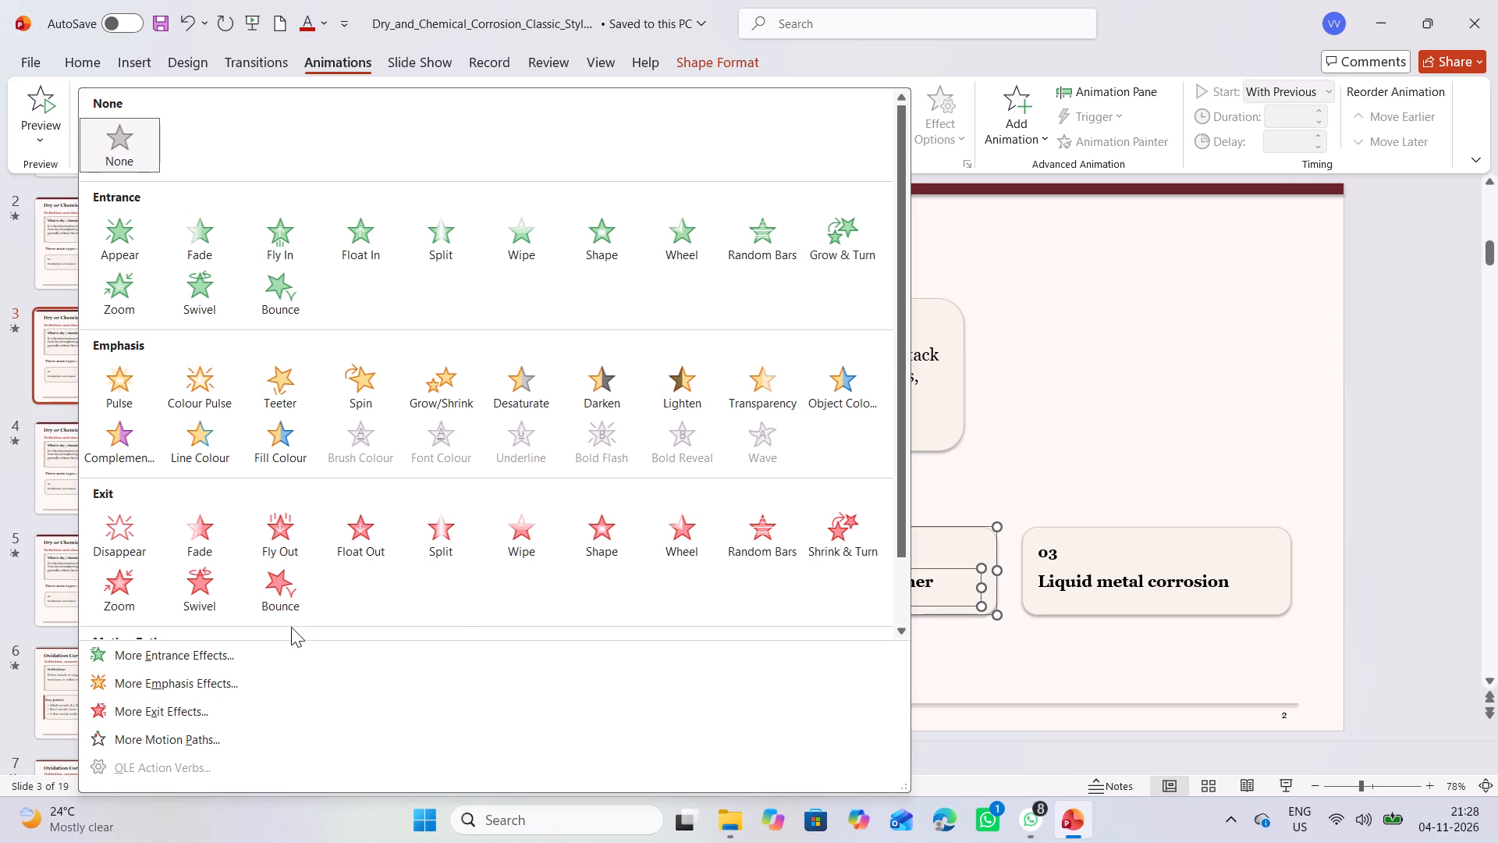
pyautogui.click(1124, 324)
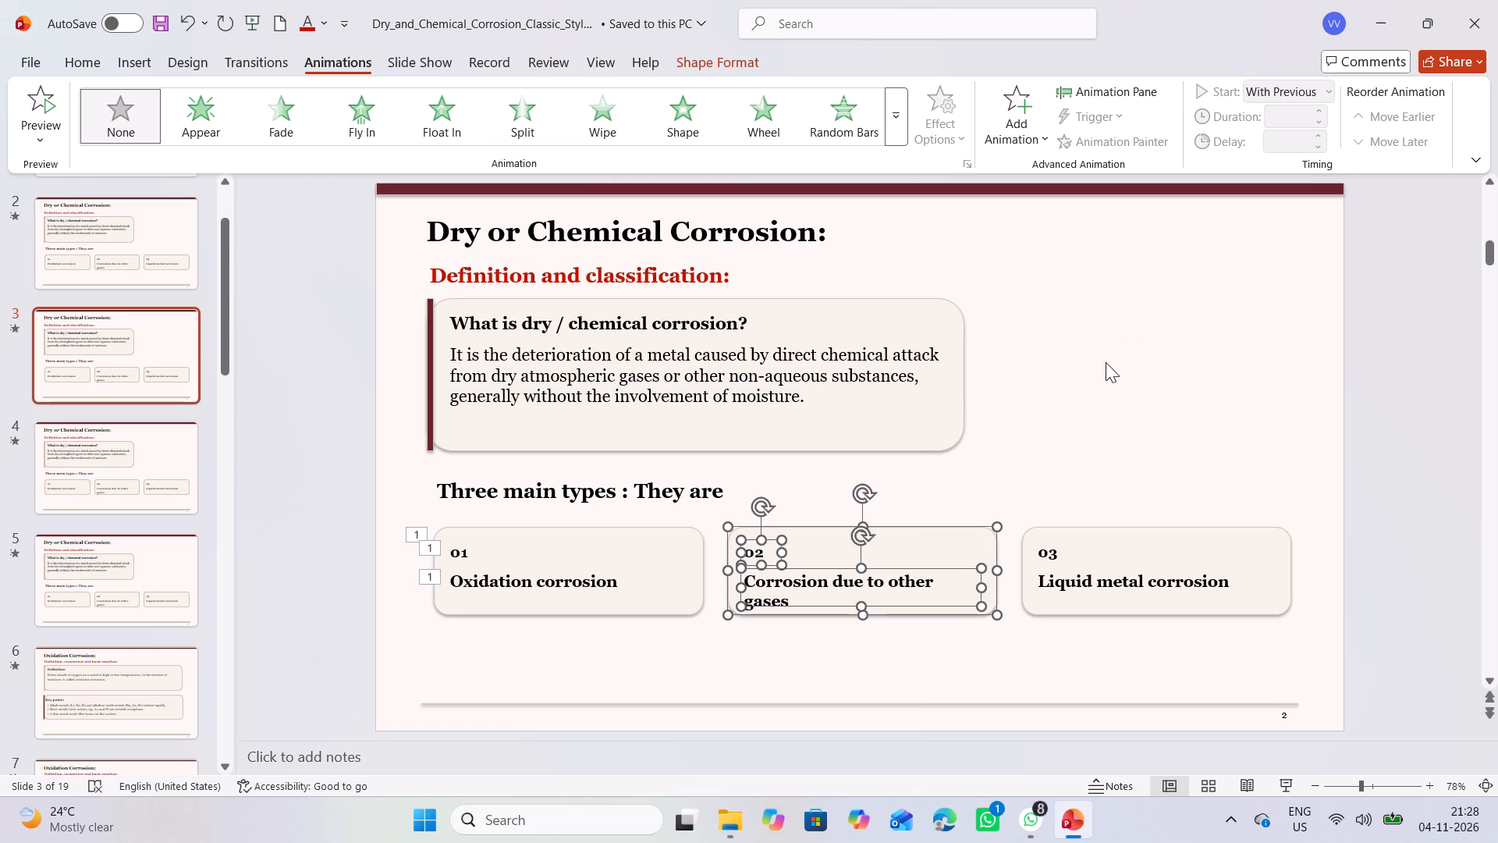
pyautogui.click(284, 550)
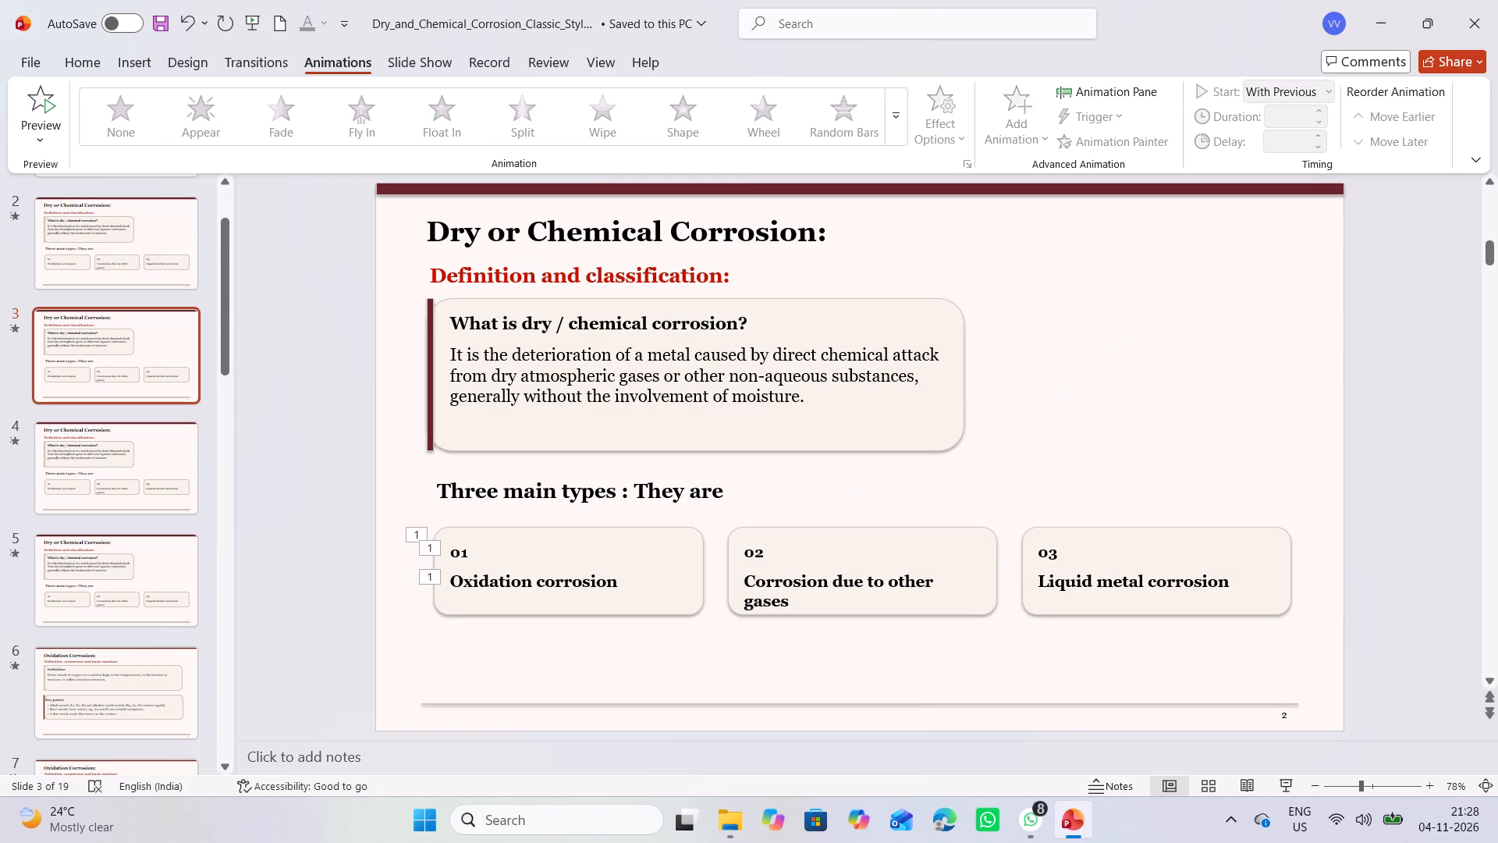
# Look through the slides from slide 3 to the closing THANK YOU slide to examine their animation markers.
pyautogui.scroll(-2, 425, 456)
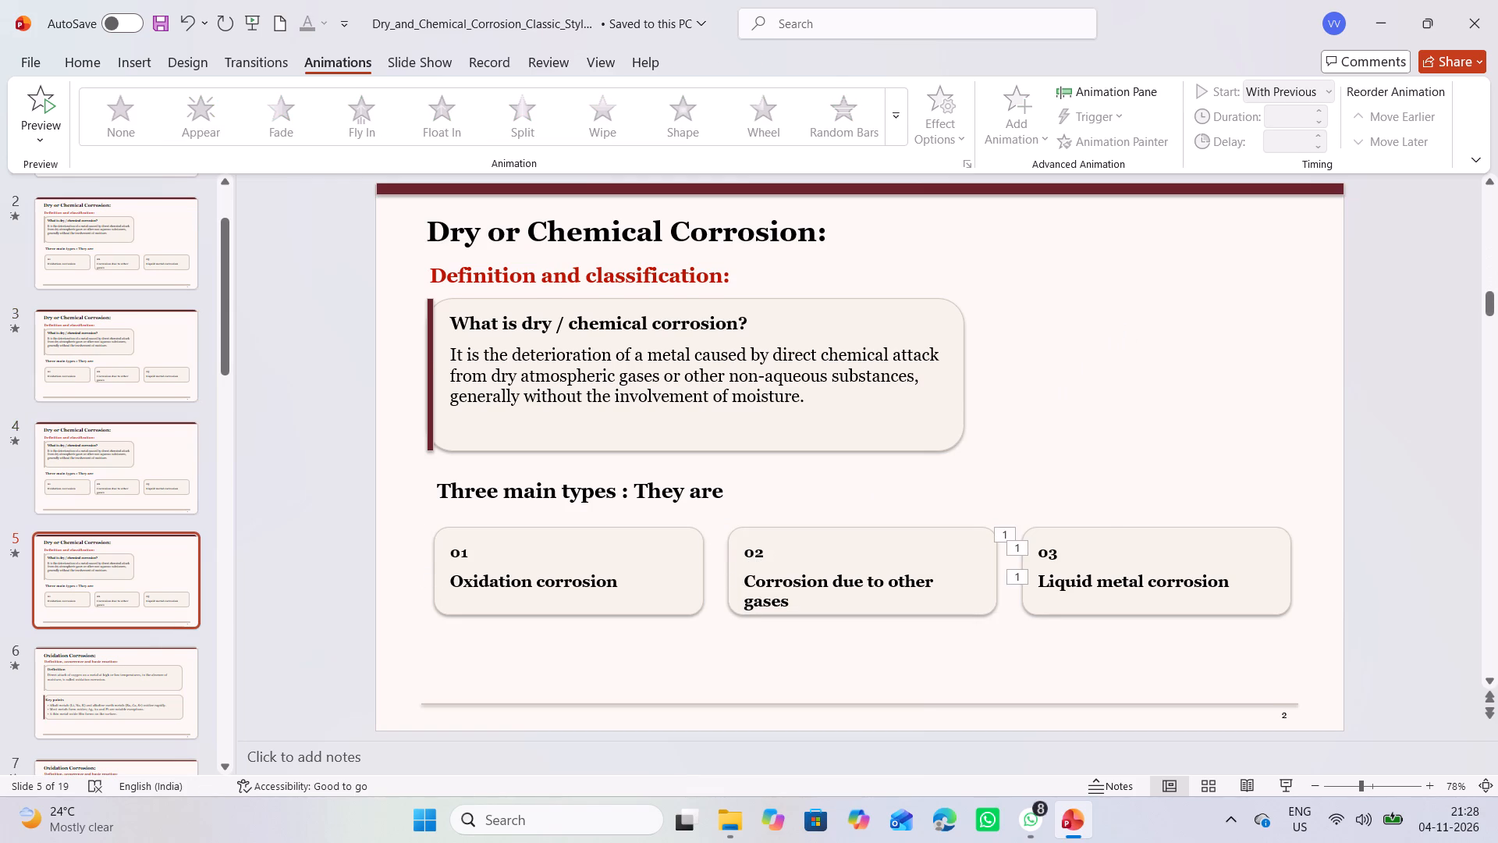
pyautogui.scroll(-2, 425, 456)
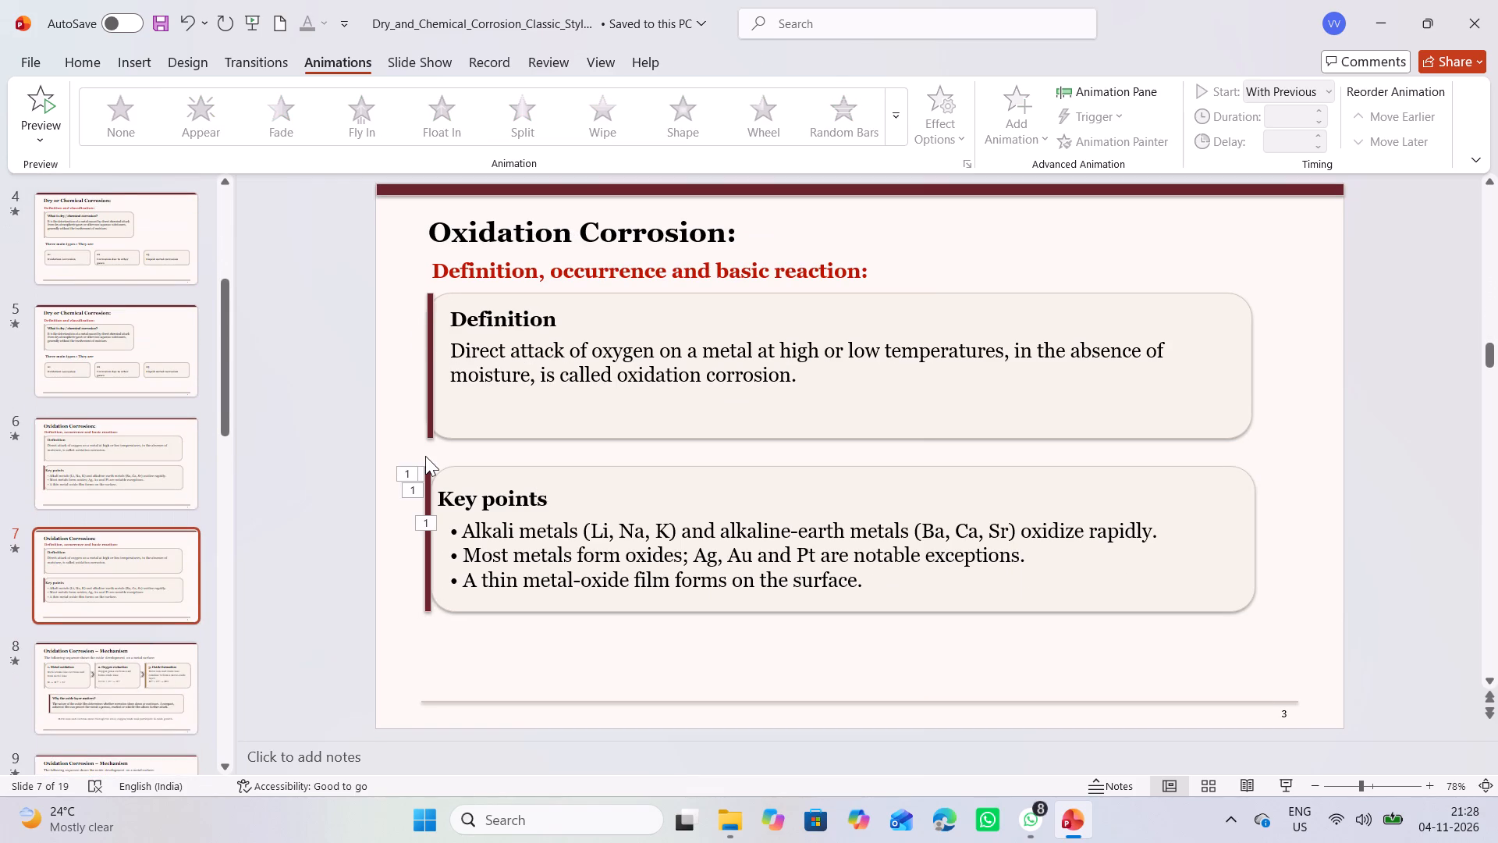
pyautogui.scroll(1, 425, 456)
pyautogui.scroll(-2, 425, 456)
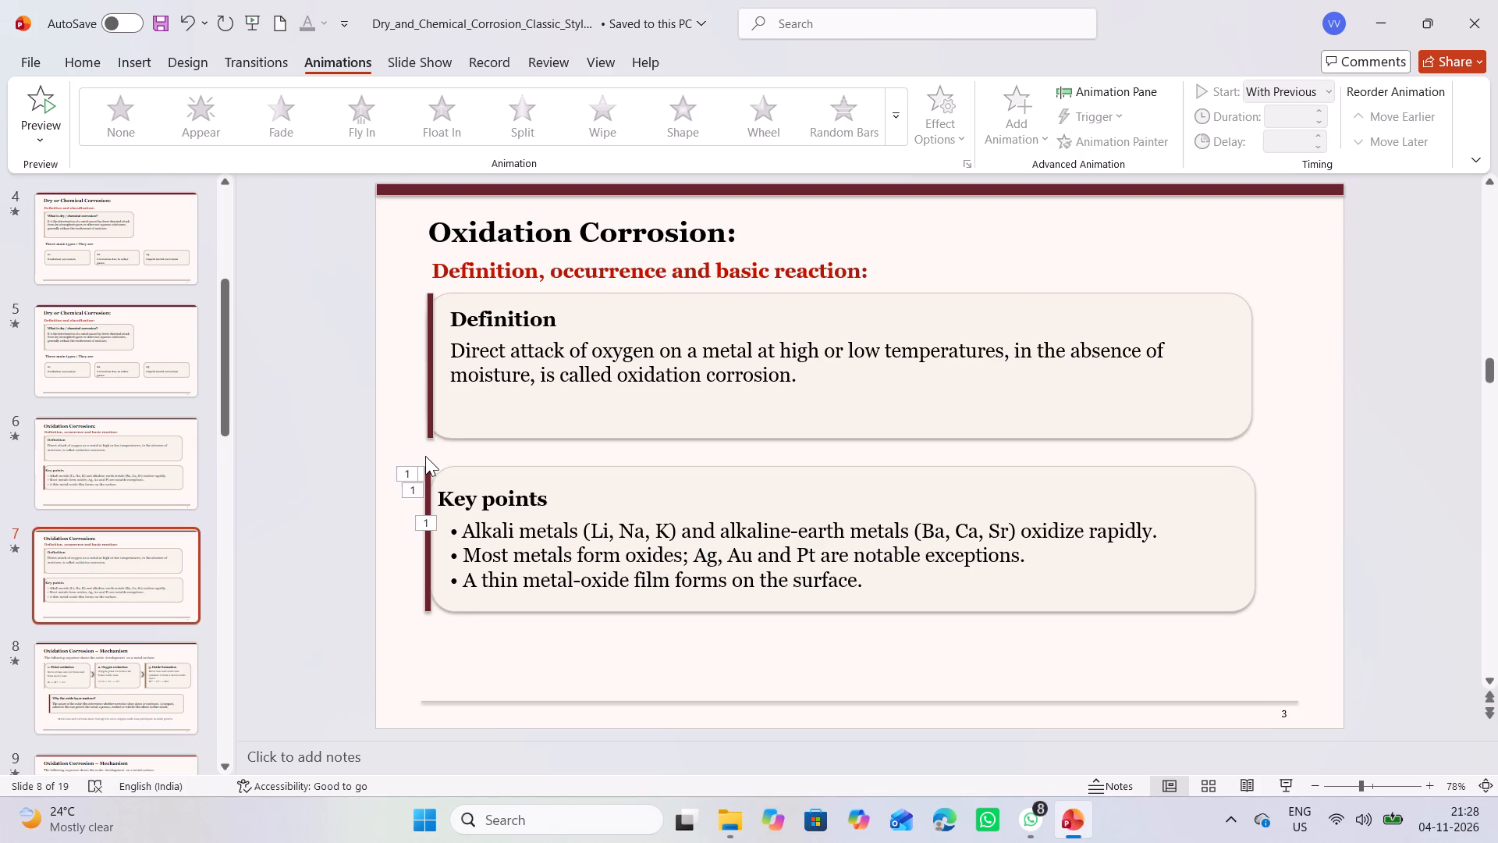
pyautogui.scroll(-3, 425, 456)
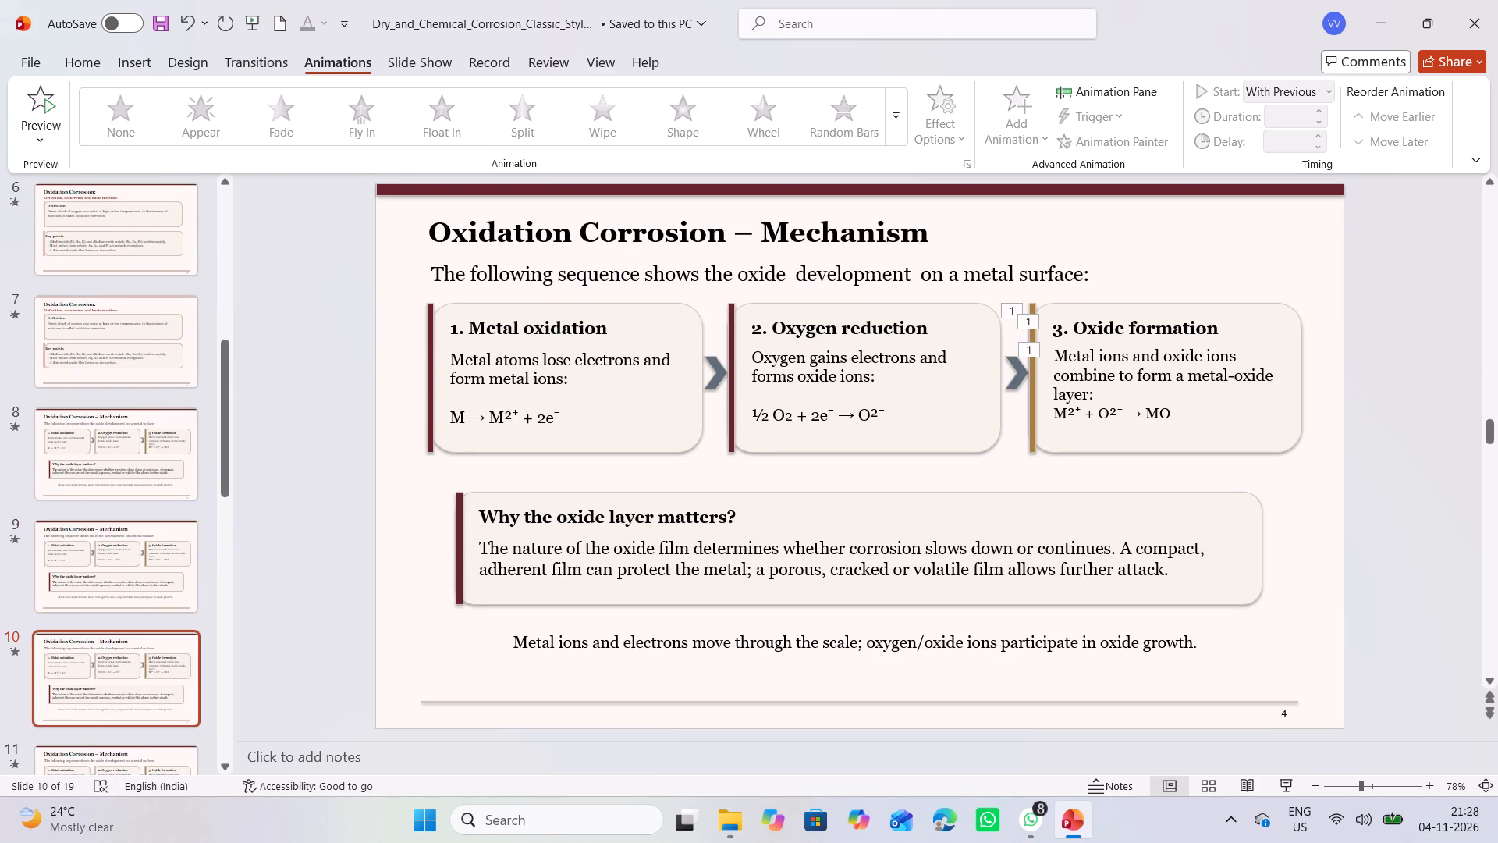
pyautogui.scroll(-3, 425, 456)
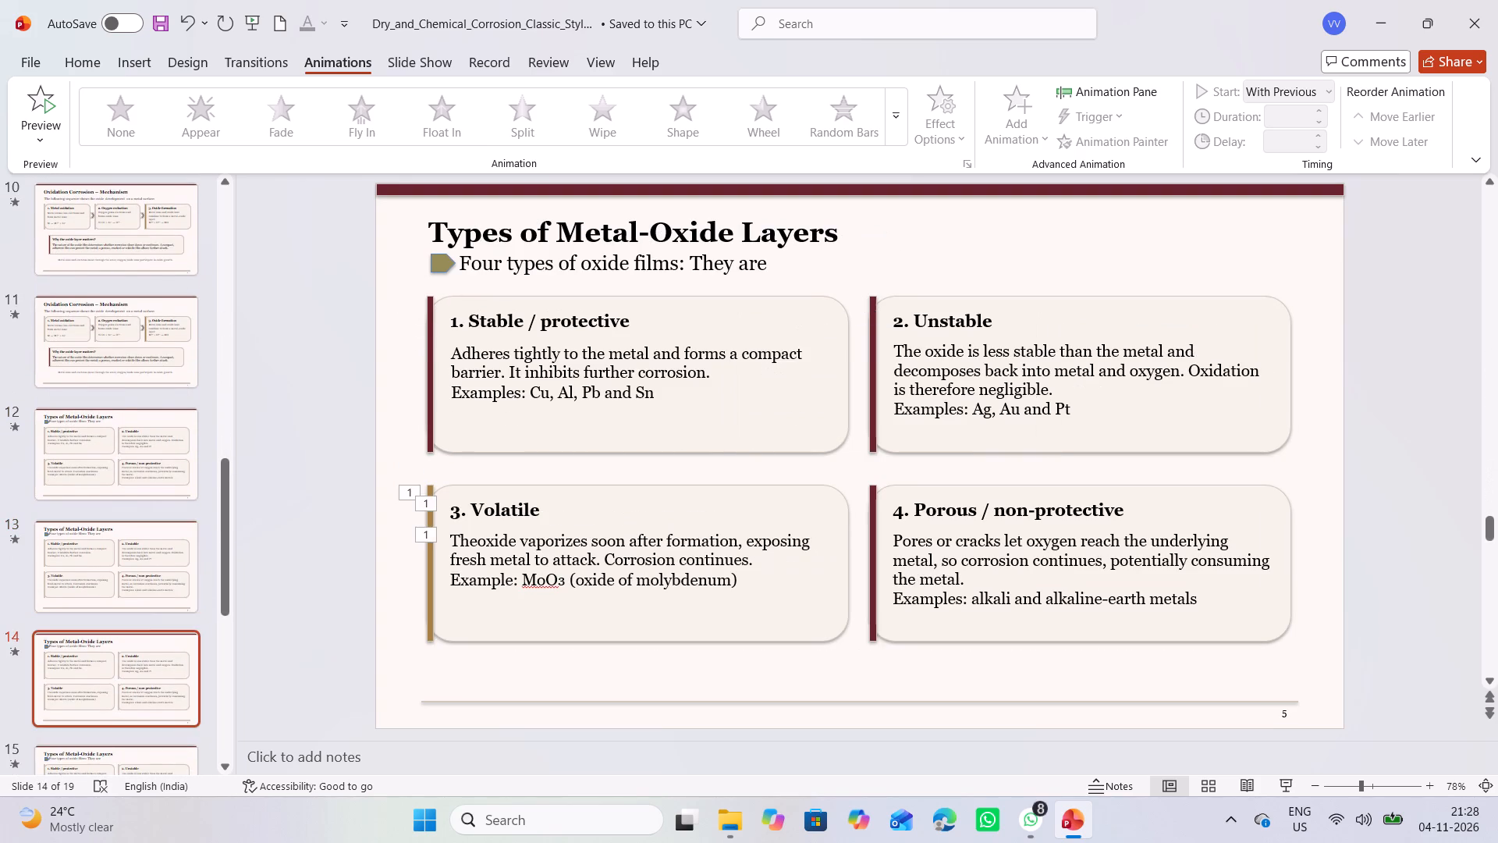
pyautogui.scroll(-3, 425, 456)
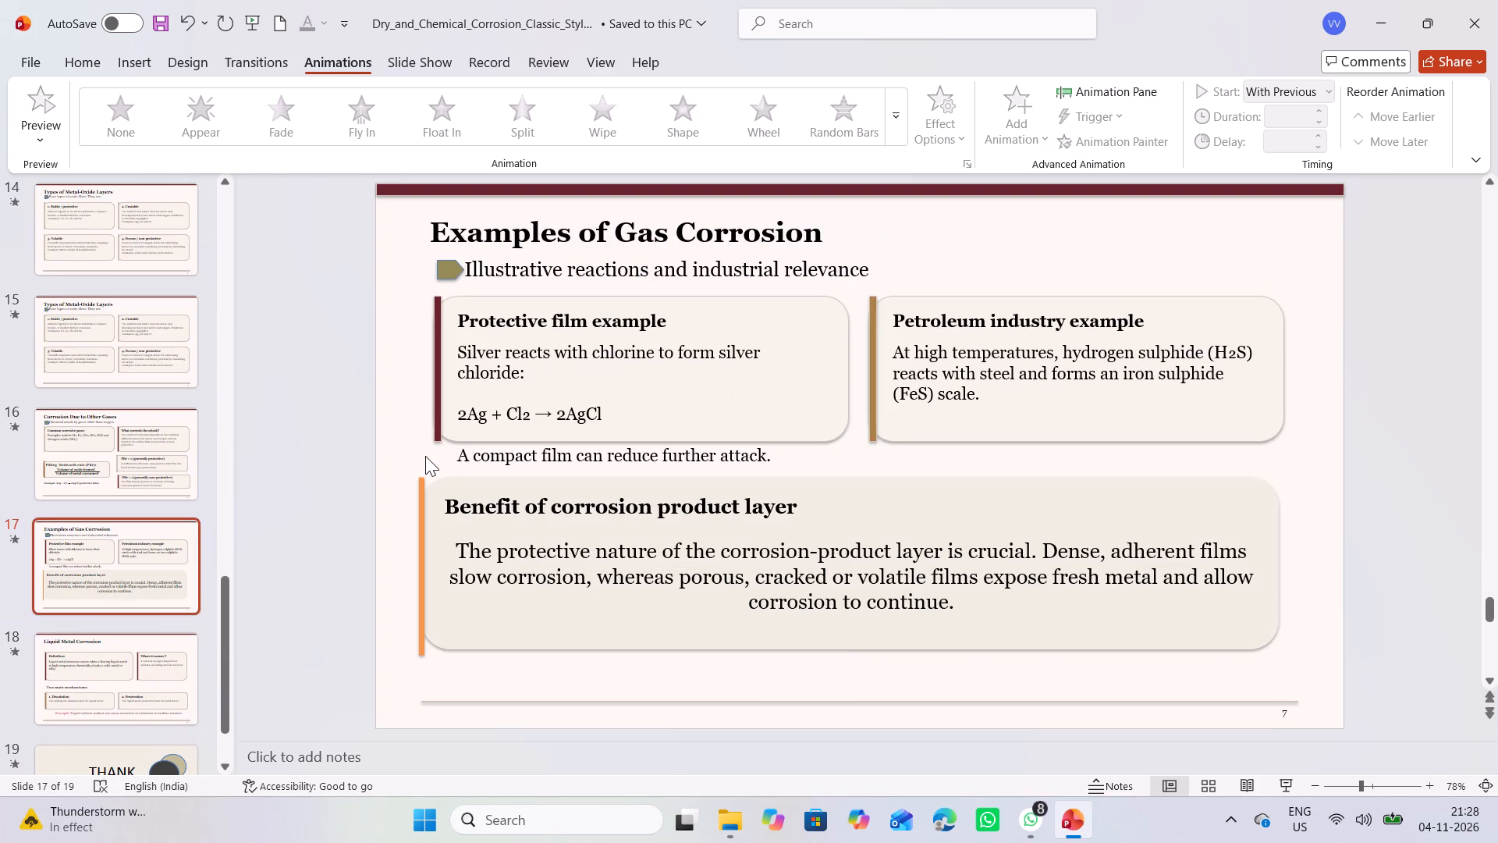
pyautogui.scroll(-2, 425, 456)
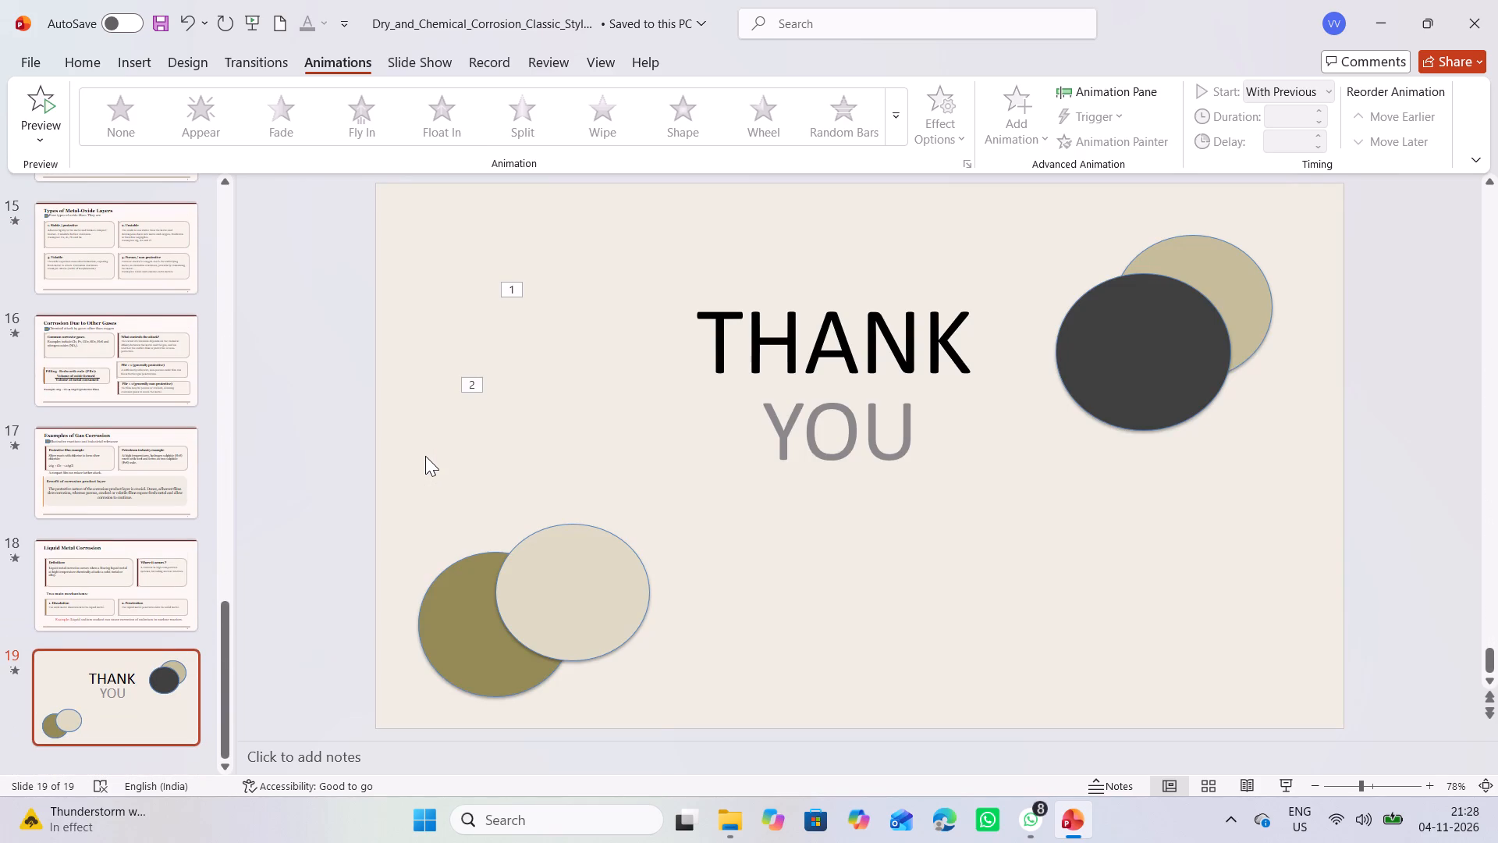
pyautogui.scroll(8, 425, 456)
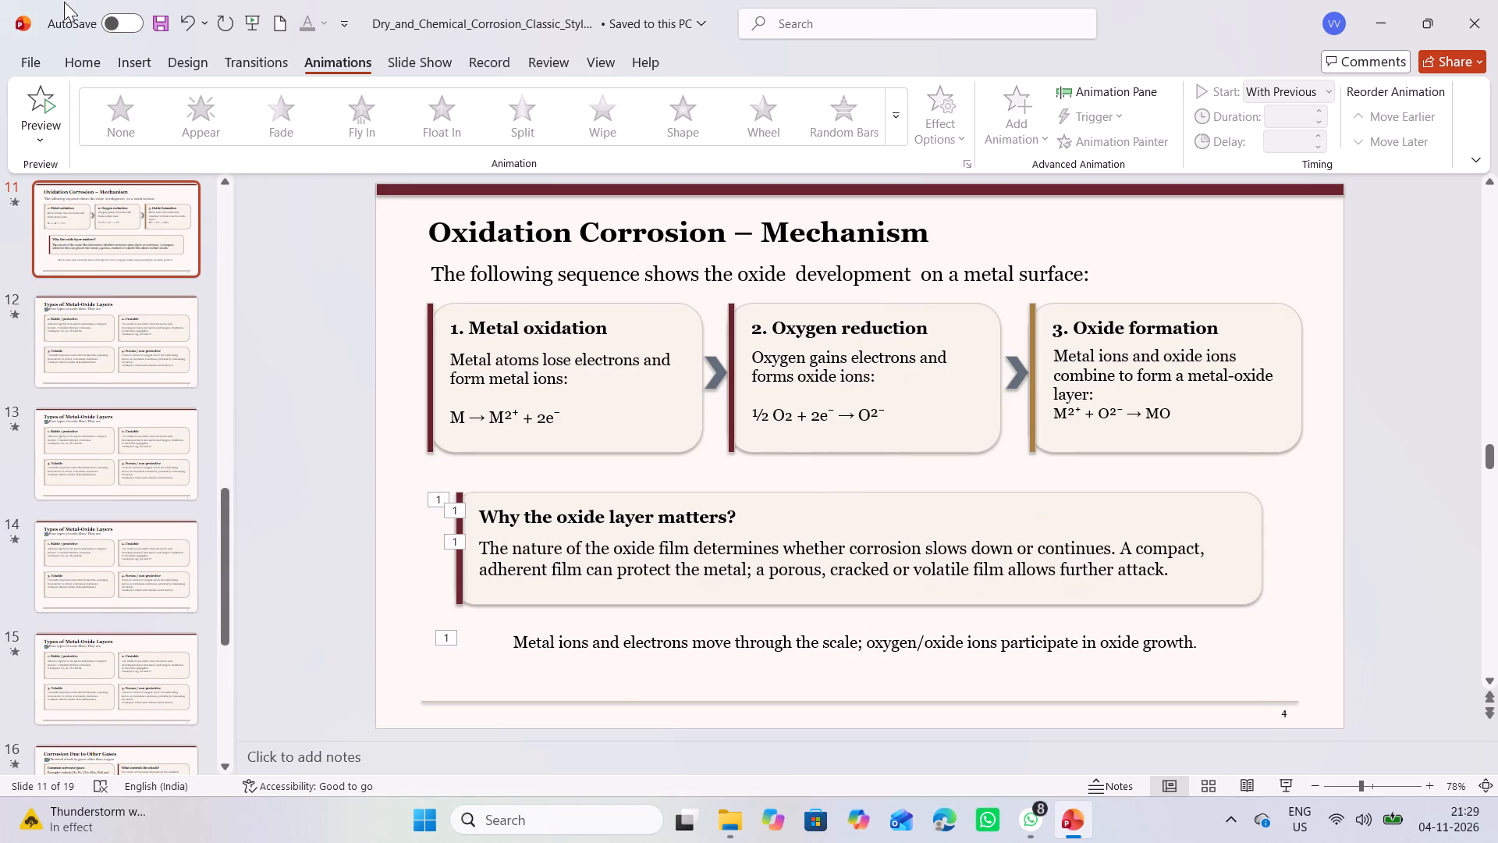
# Play the slide show from the beginning and check the animations on the title slide and the three corrosion type cards.
pyautogui.click(417, 55)
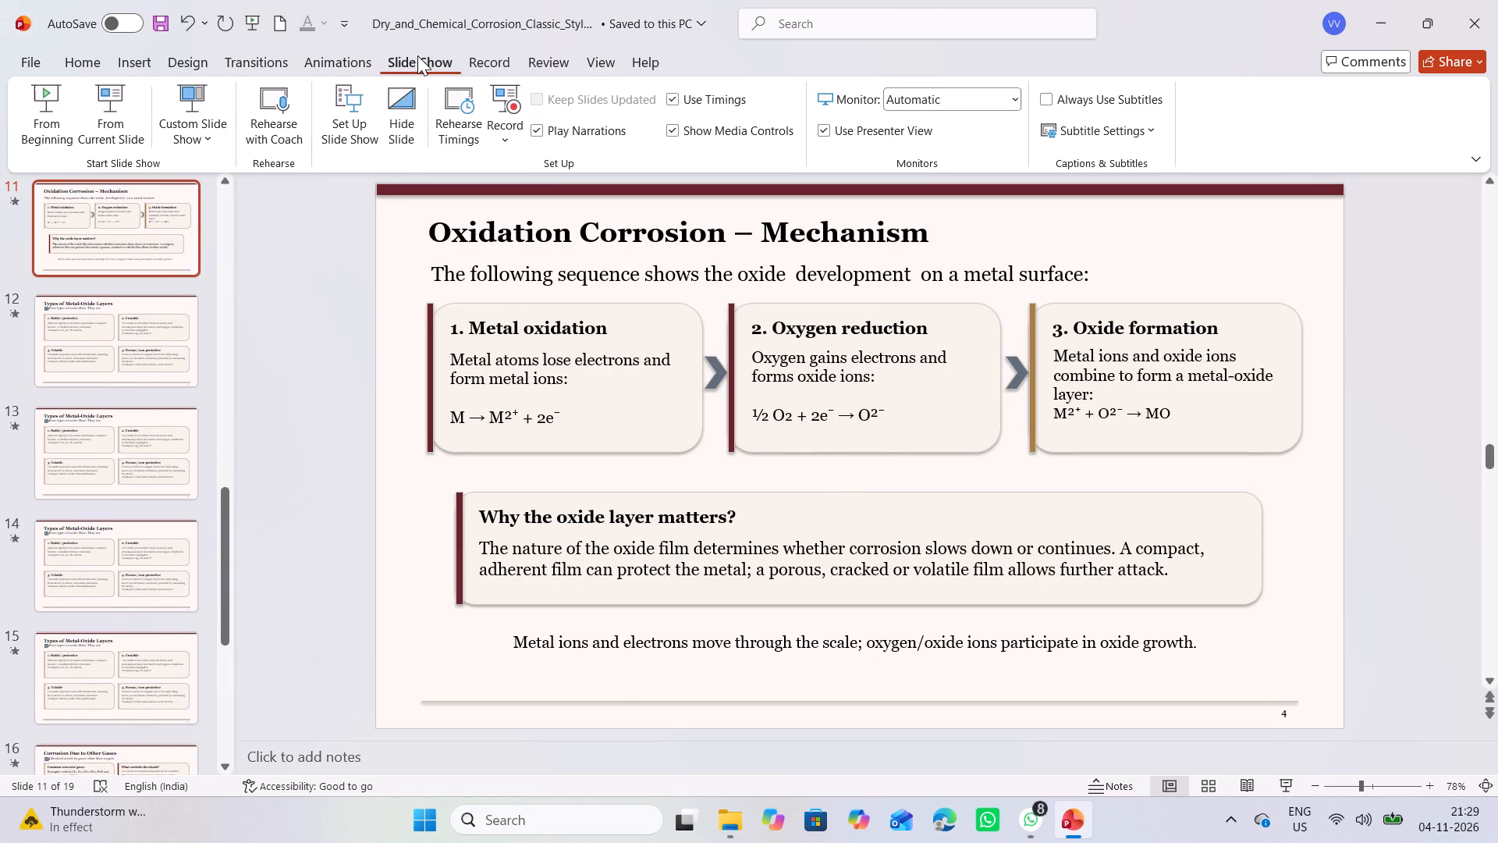
pyautogui.click(38, 117)
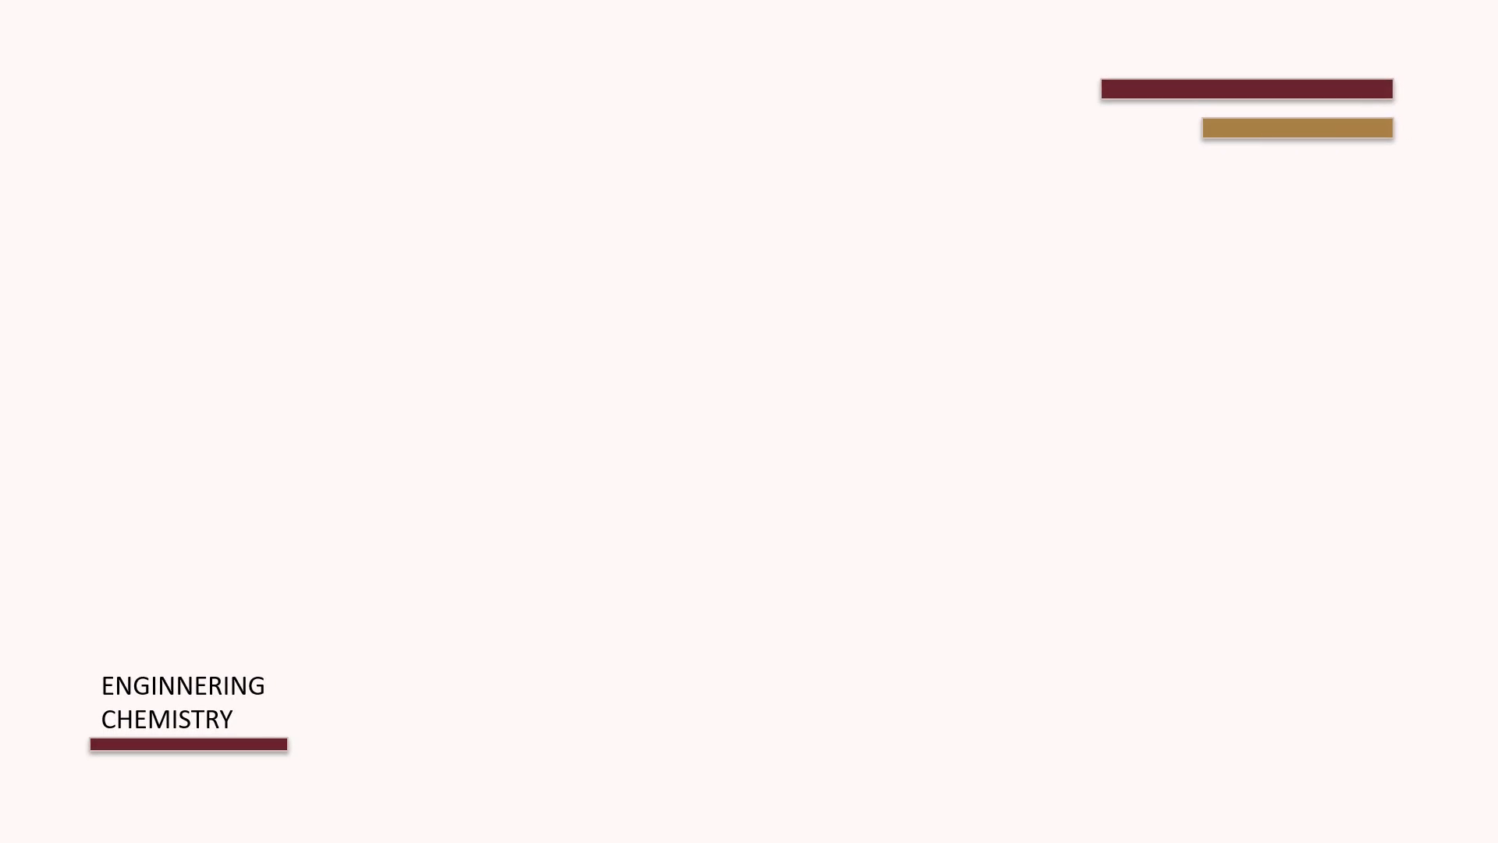
pyautogui.press('Return')
pyautogui.press('Return')
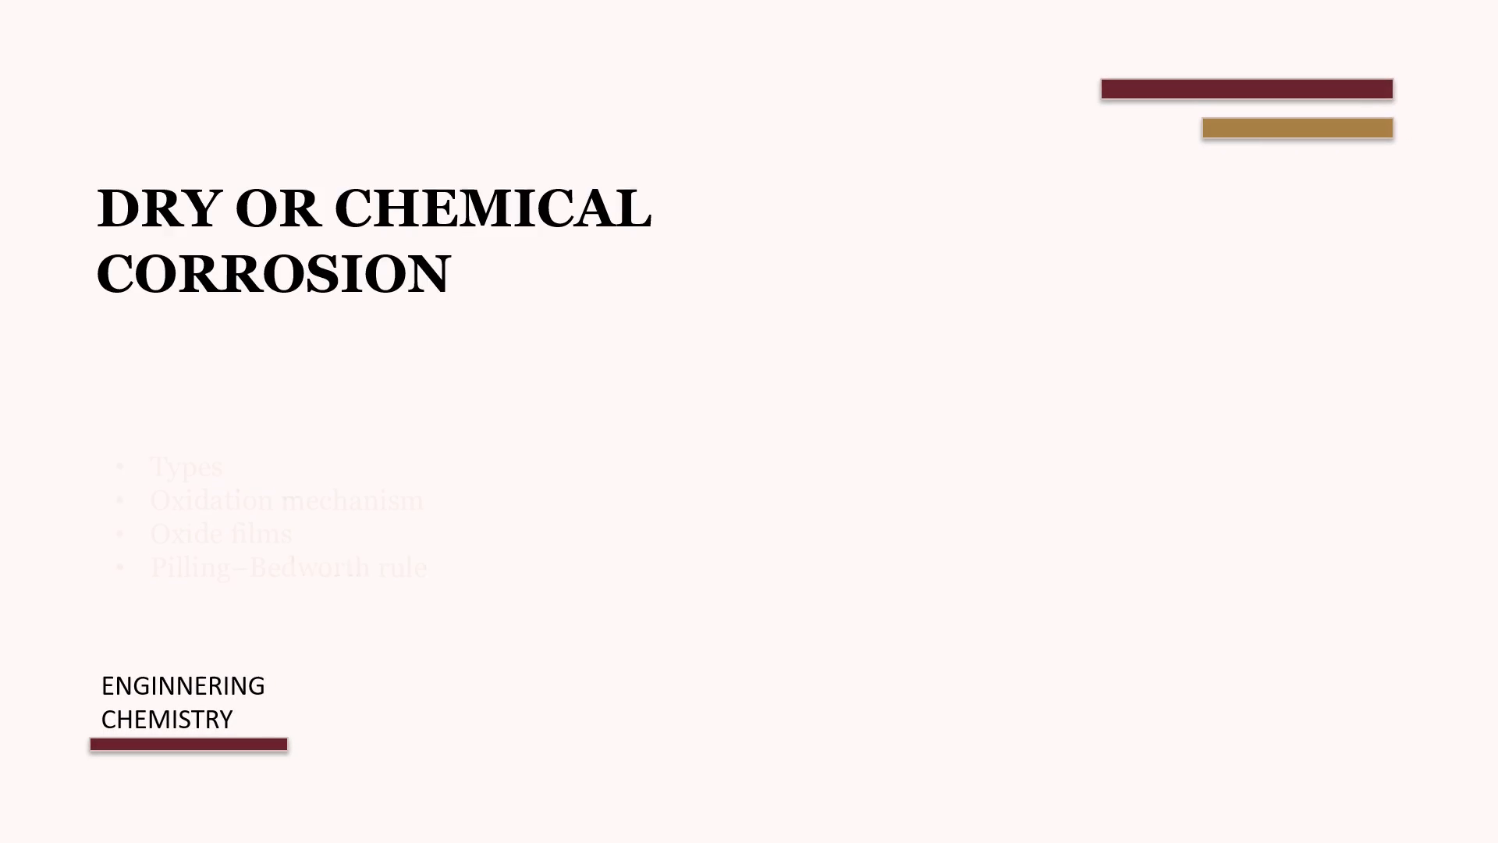
pyautogui.press('Return')
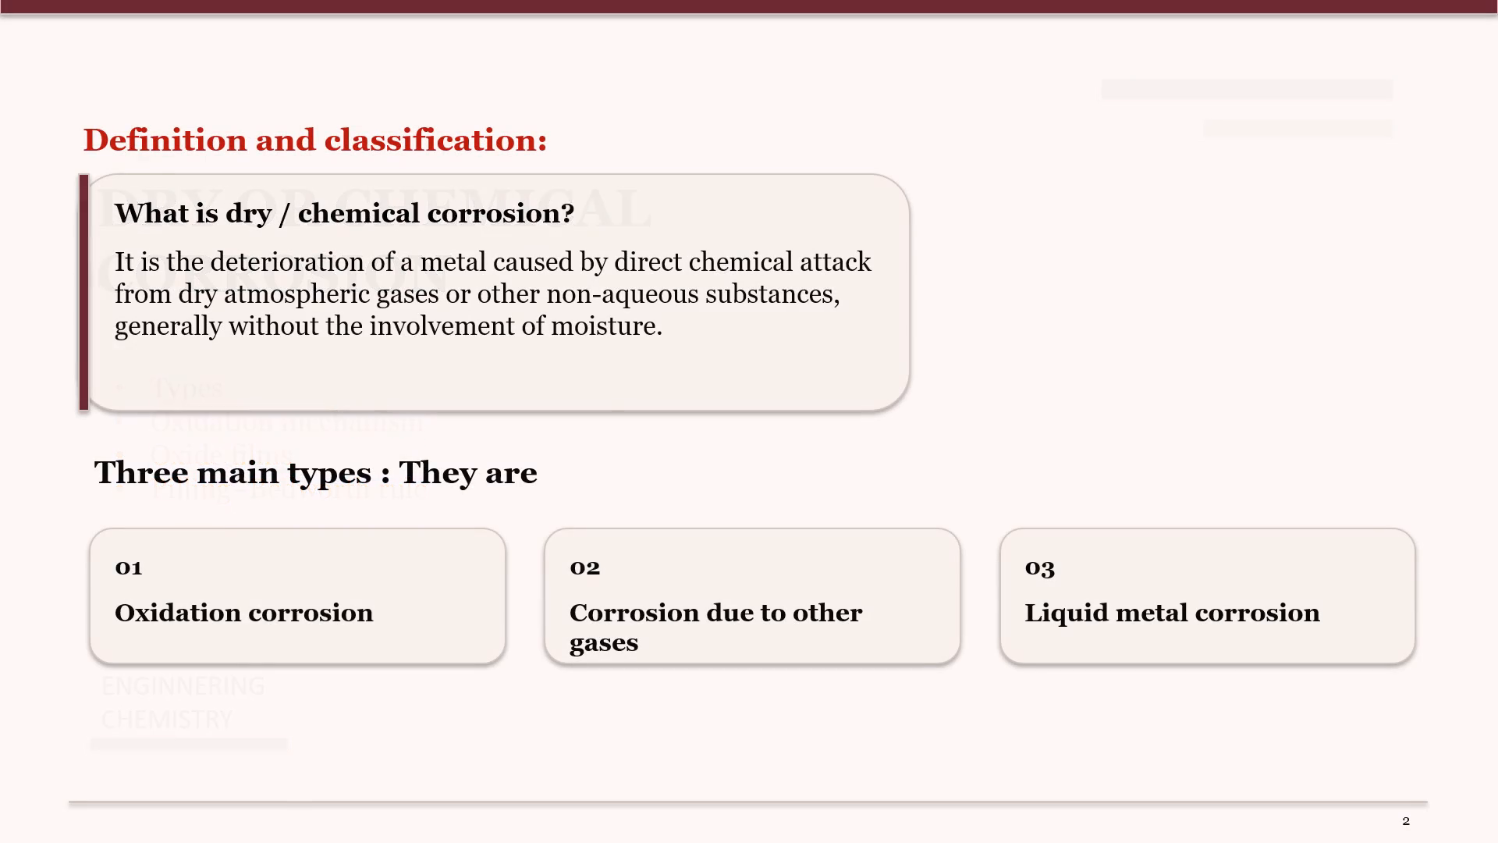
pyautogui.press('Return')
pyautogui.press('Return')
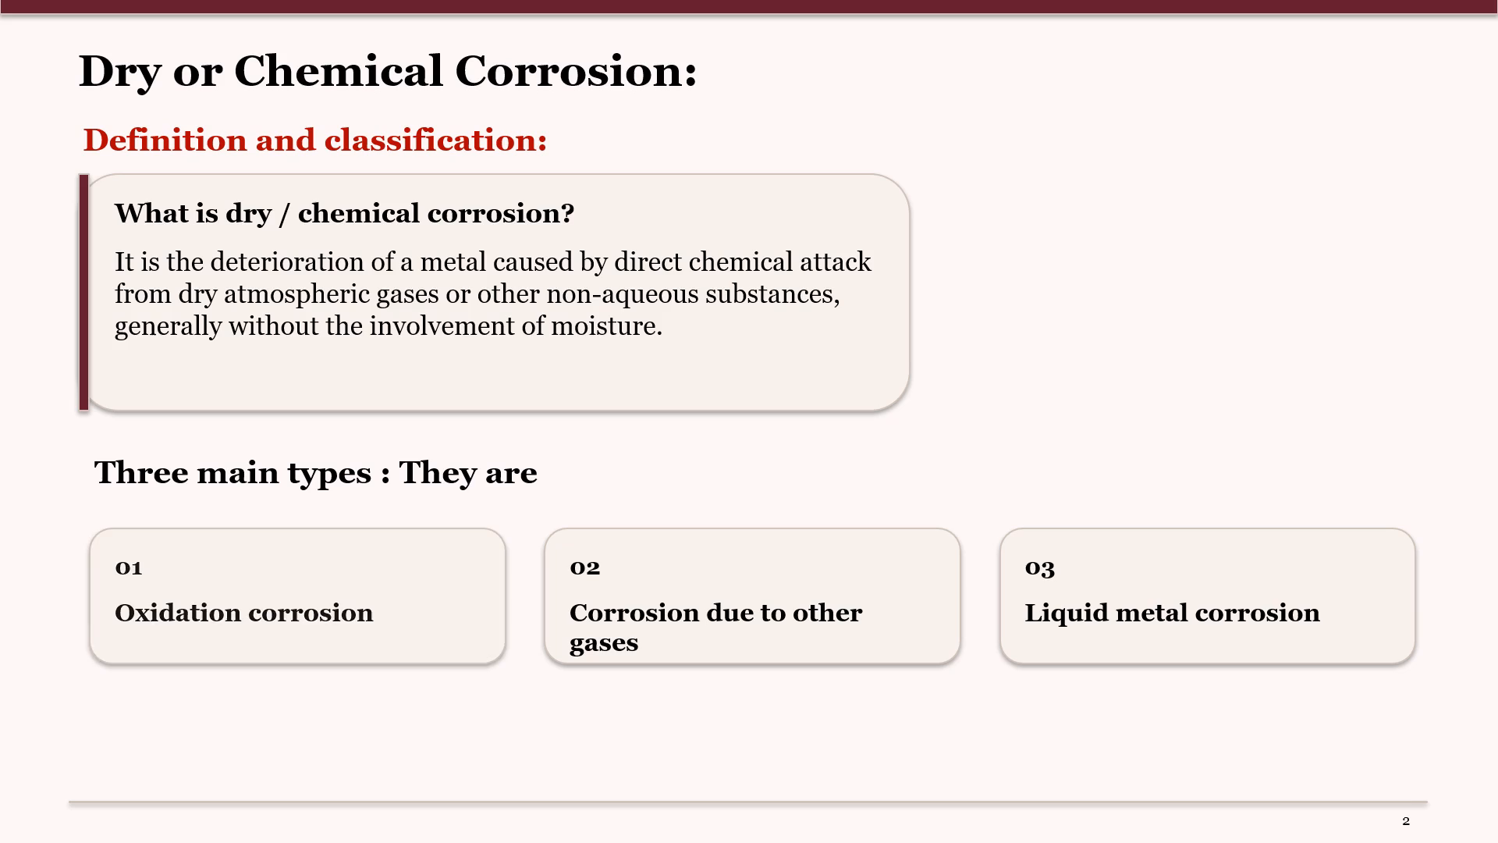
pyautogui.press('Return')
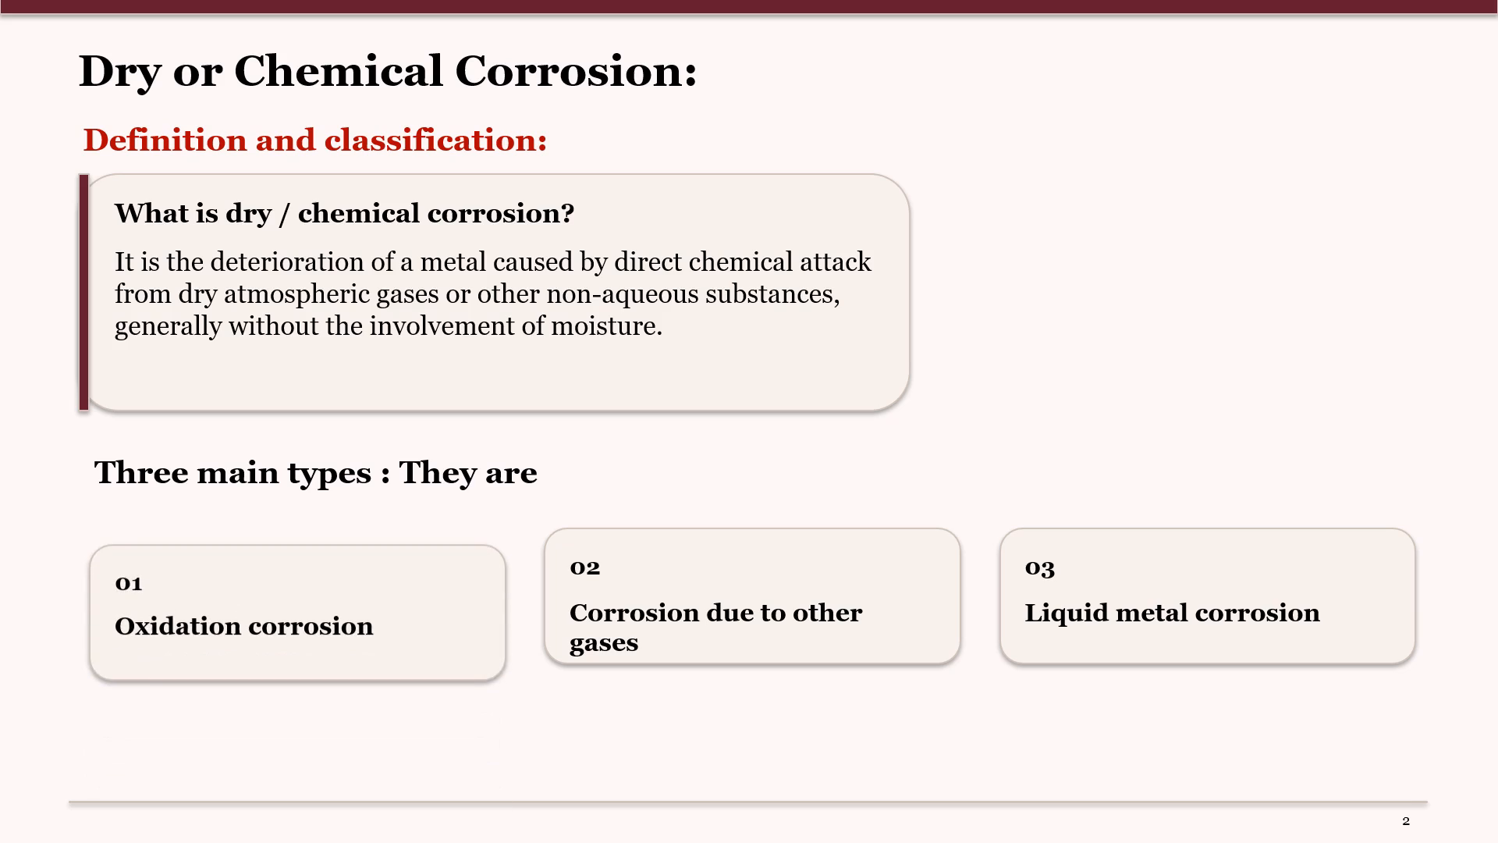
pyautogui.press('Return')
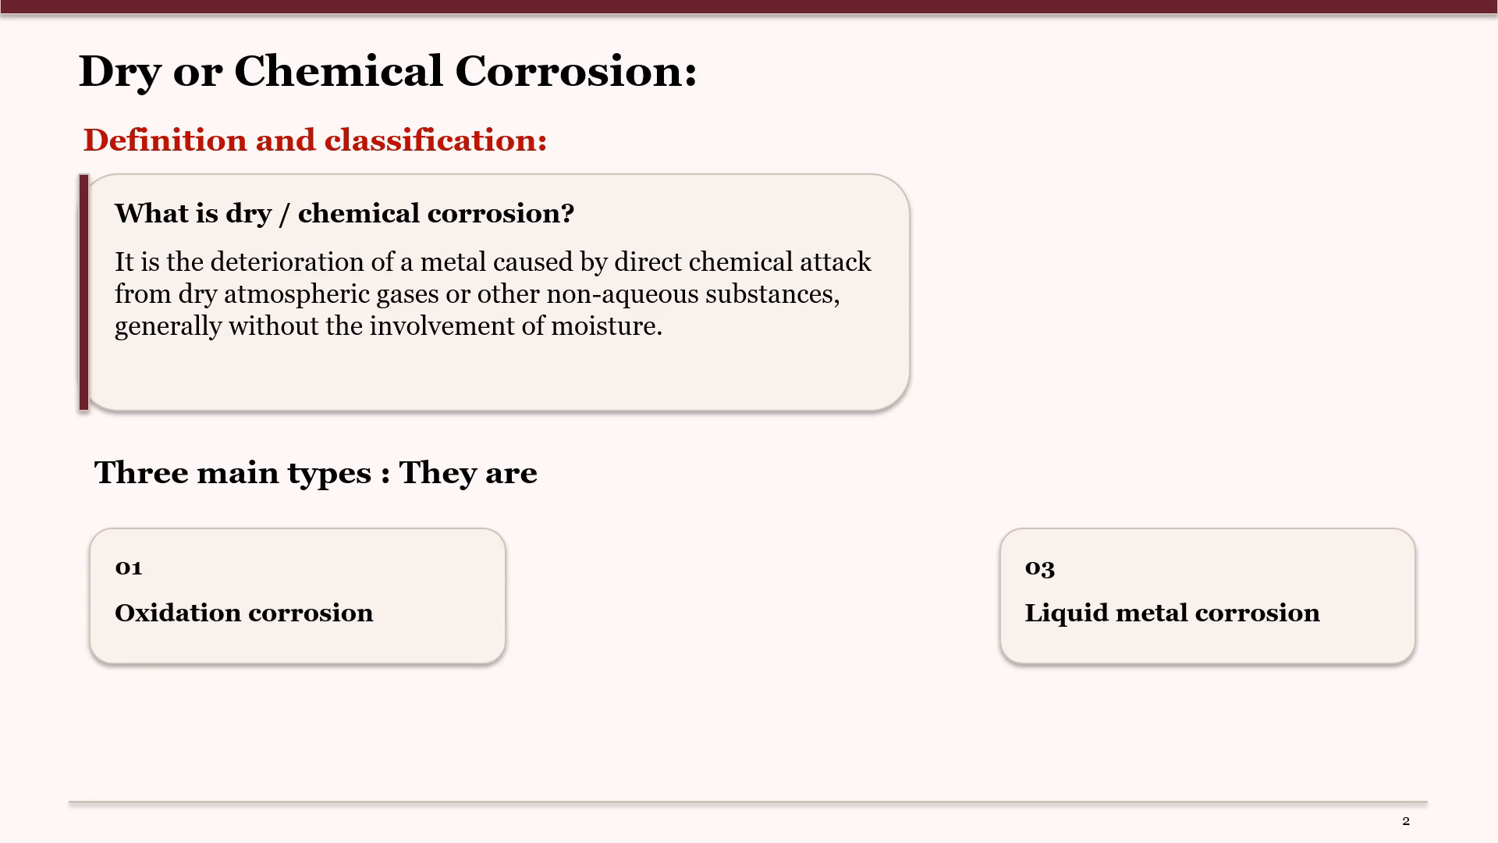
pyautogui.press('Return')
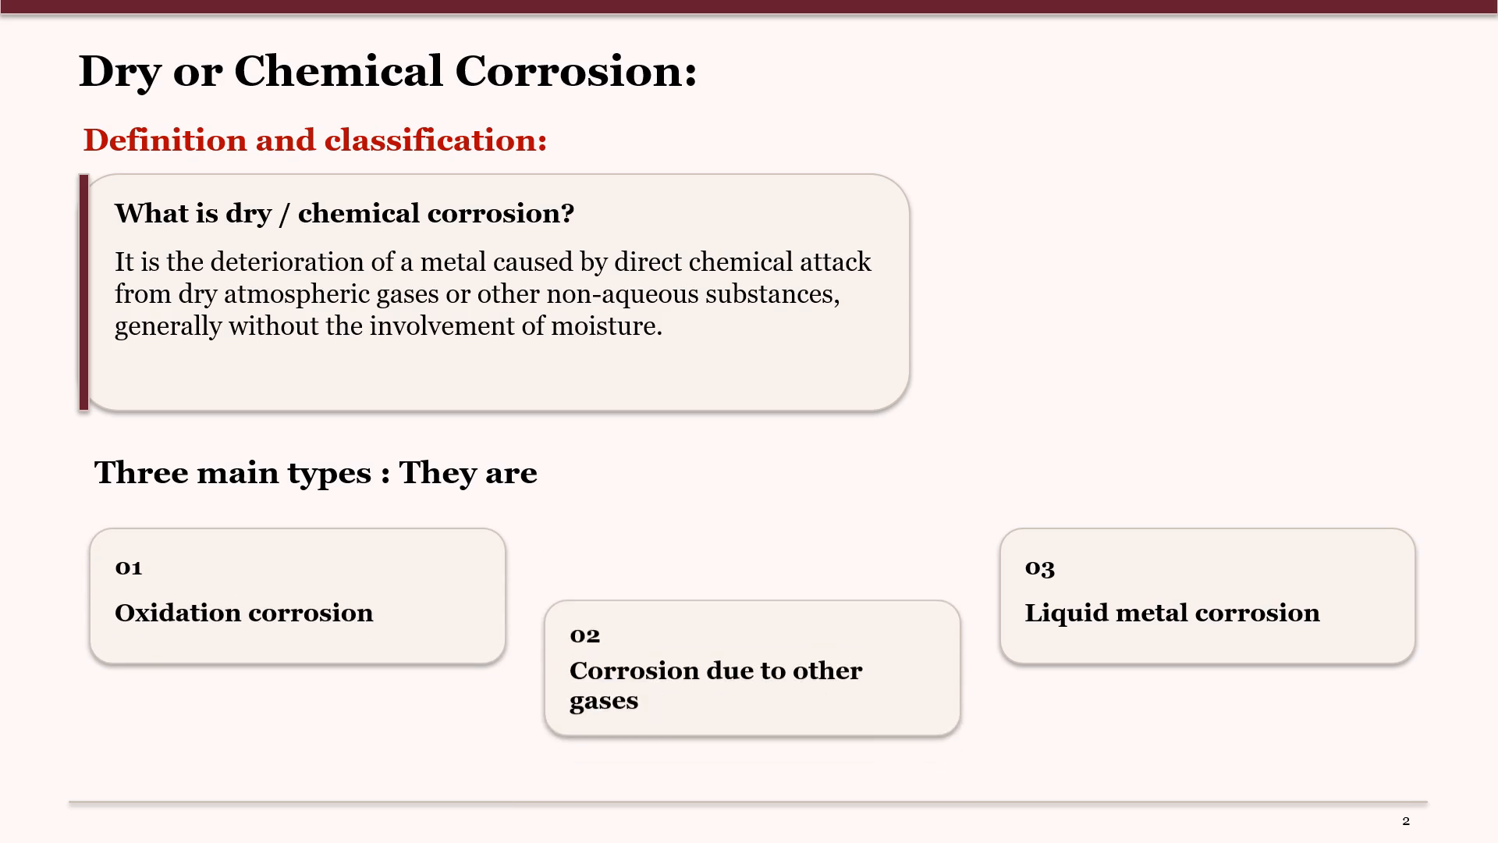
pyautogui.press('Return')
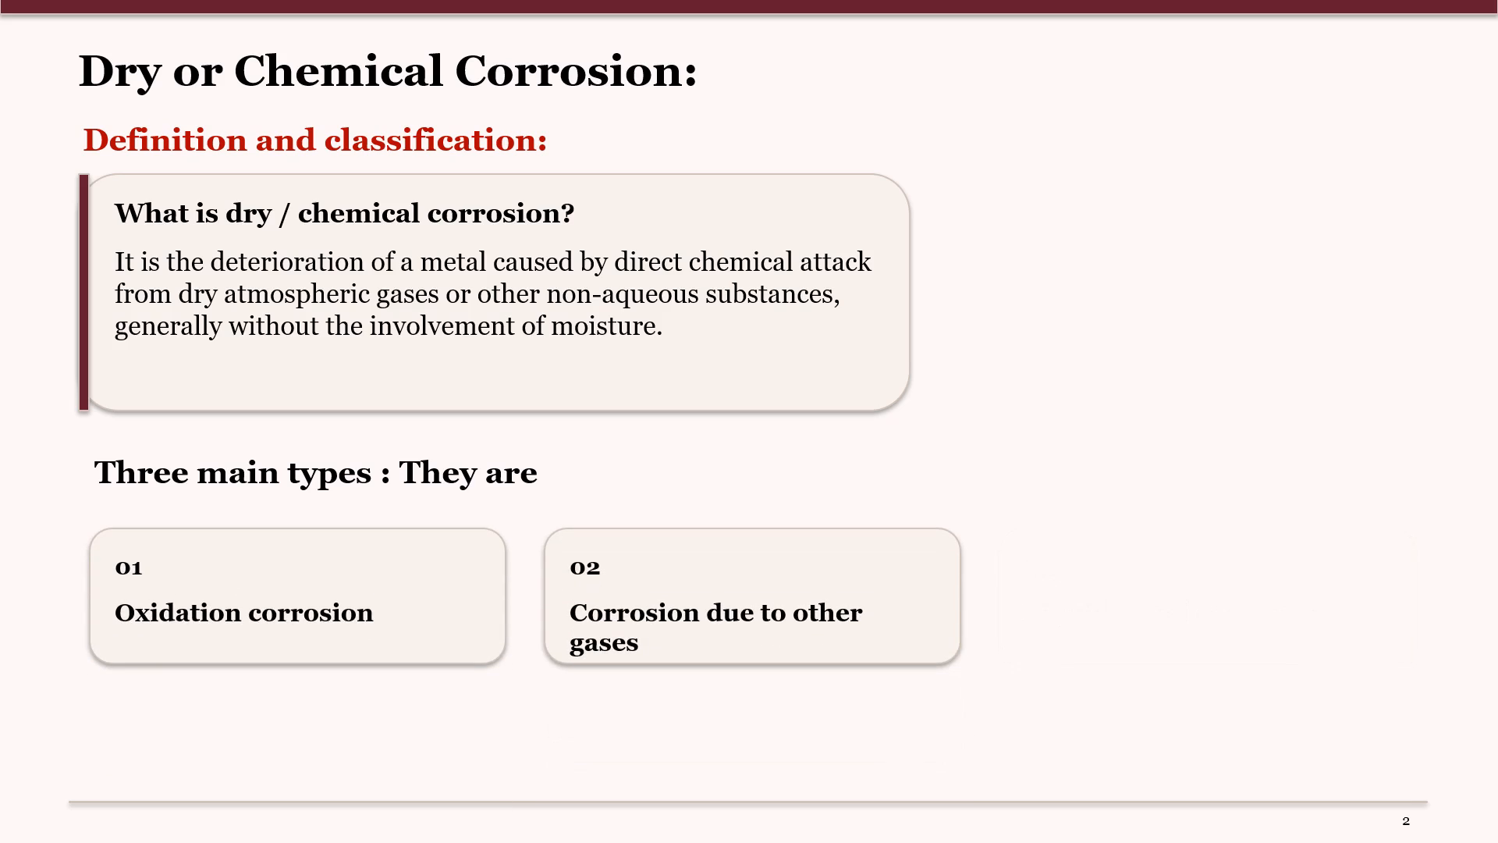
pyautogui.press('Return')
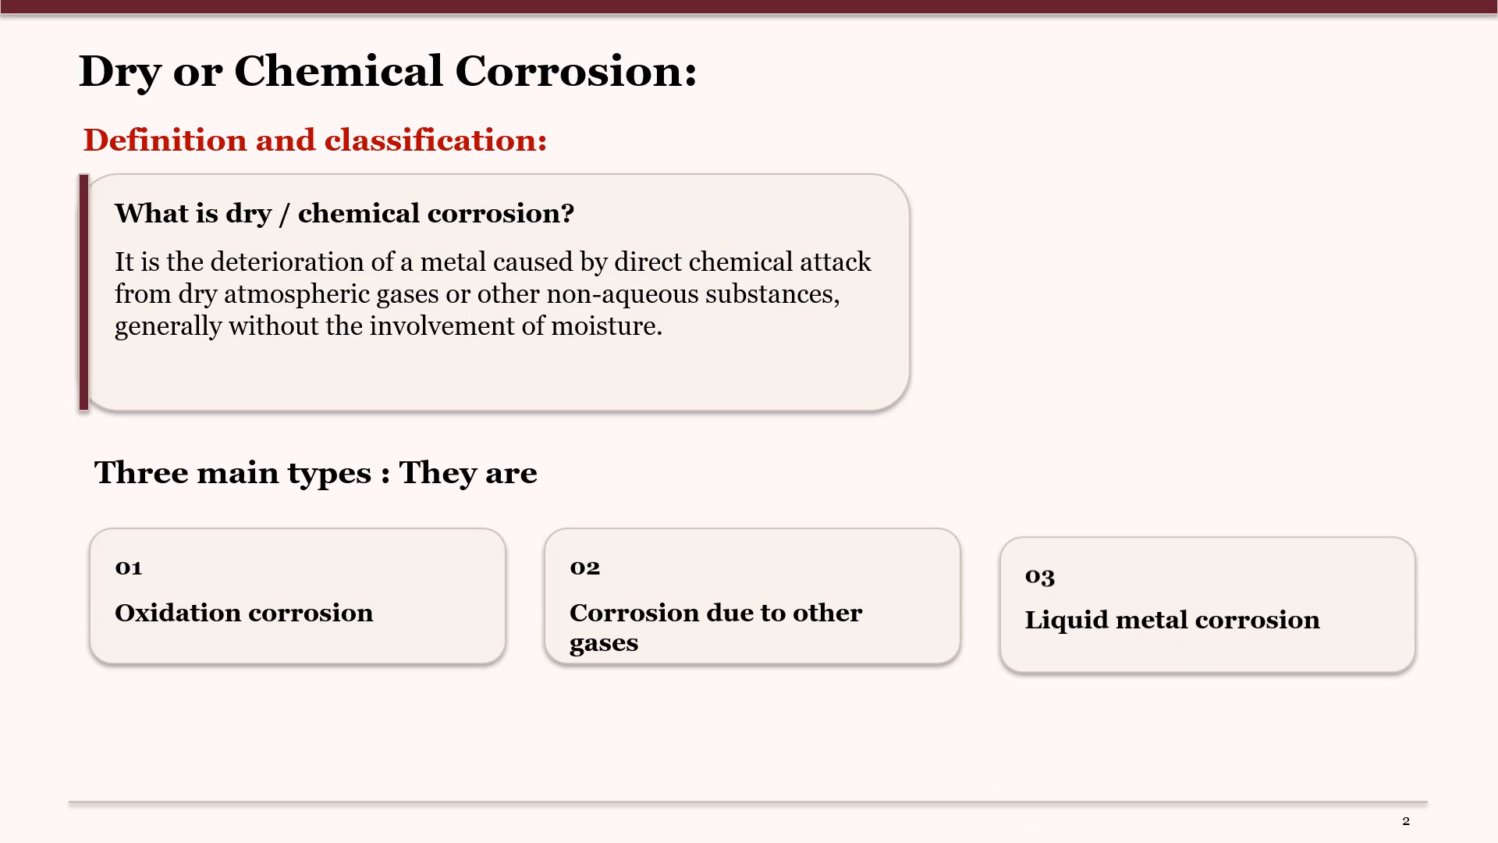
# Play the Oxidation Corrosion slides to check how the Definition and Key points cards animate.
pyautogui.press('Return')
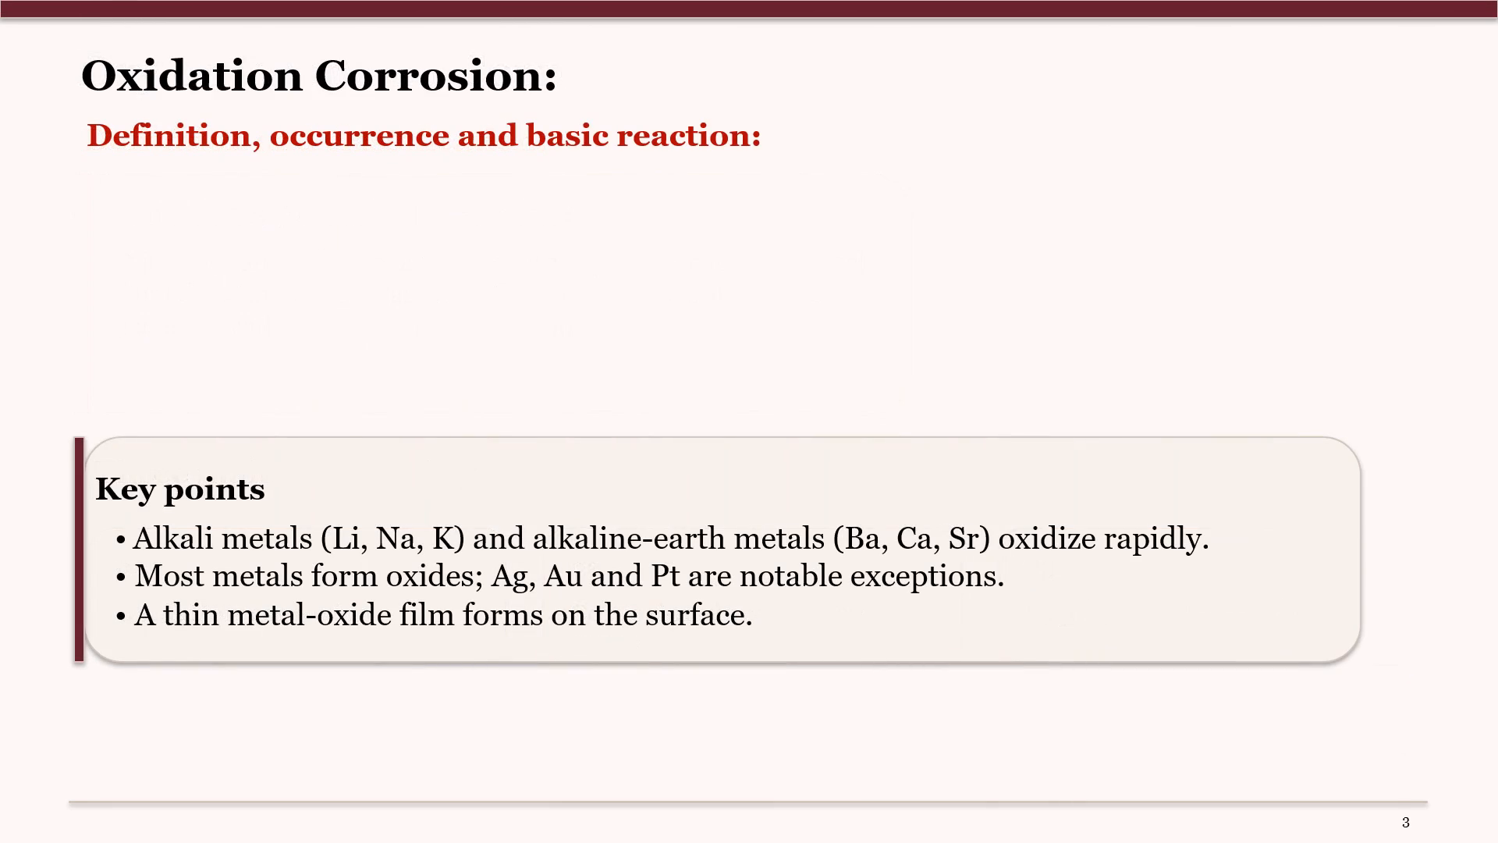
pyautogui.press('Return')
pyautogui.press('Return')
pyautogui.press('Return')
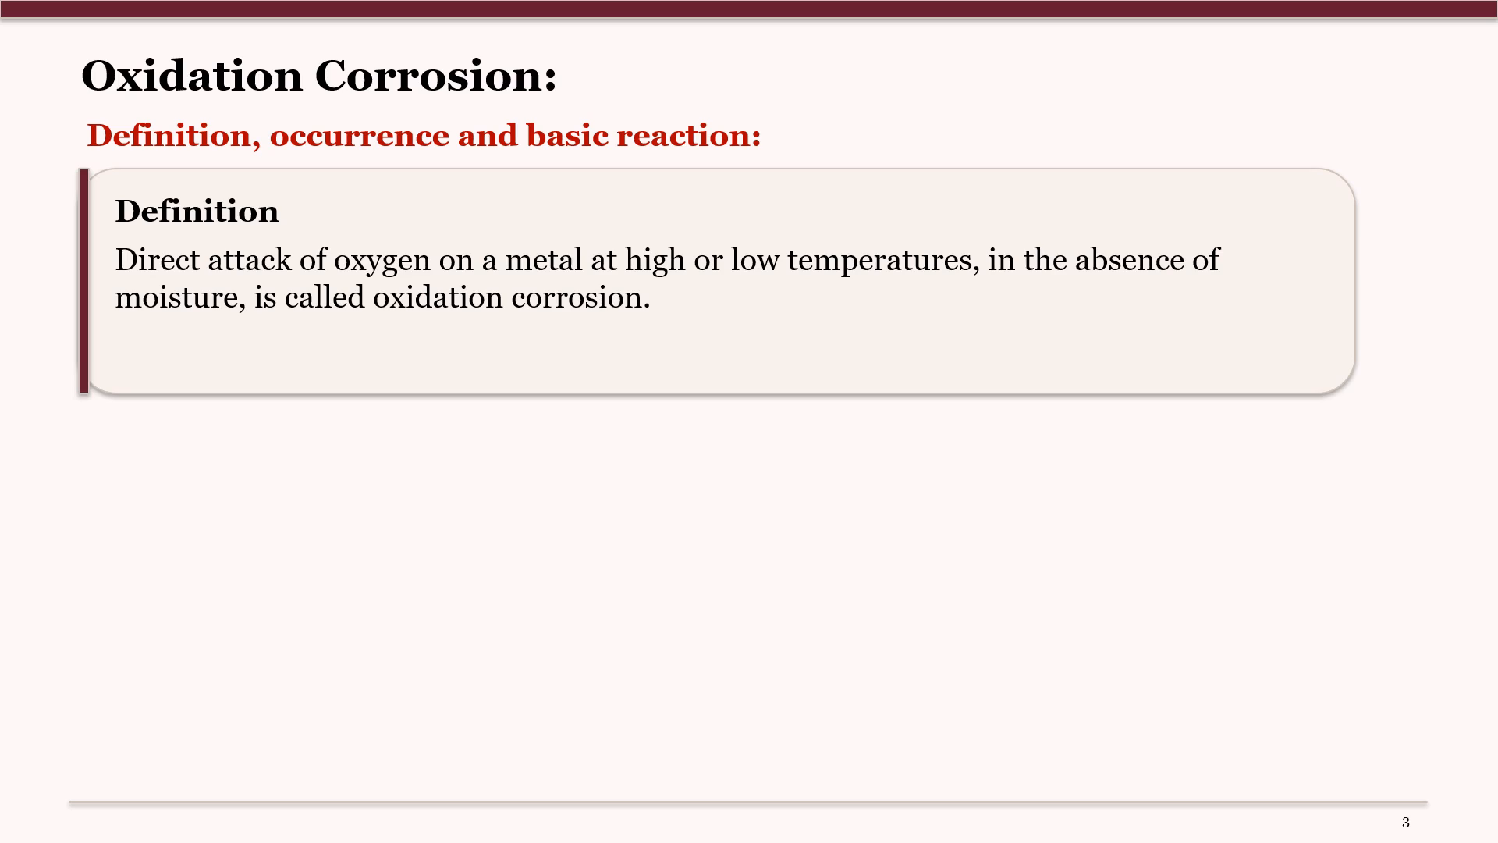
pyautogui.press('Return')
# Play the Oxidation Corrosion – Mechanism slides to check the animations of the three reaction cards and the oxide layer explanation.
pyautogui.press('Return')
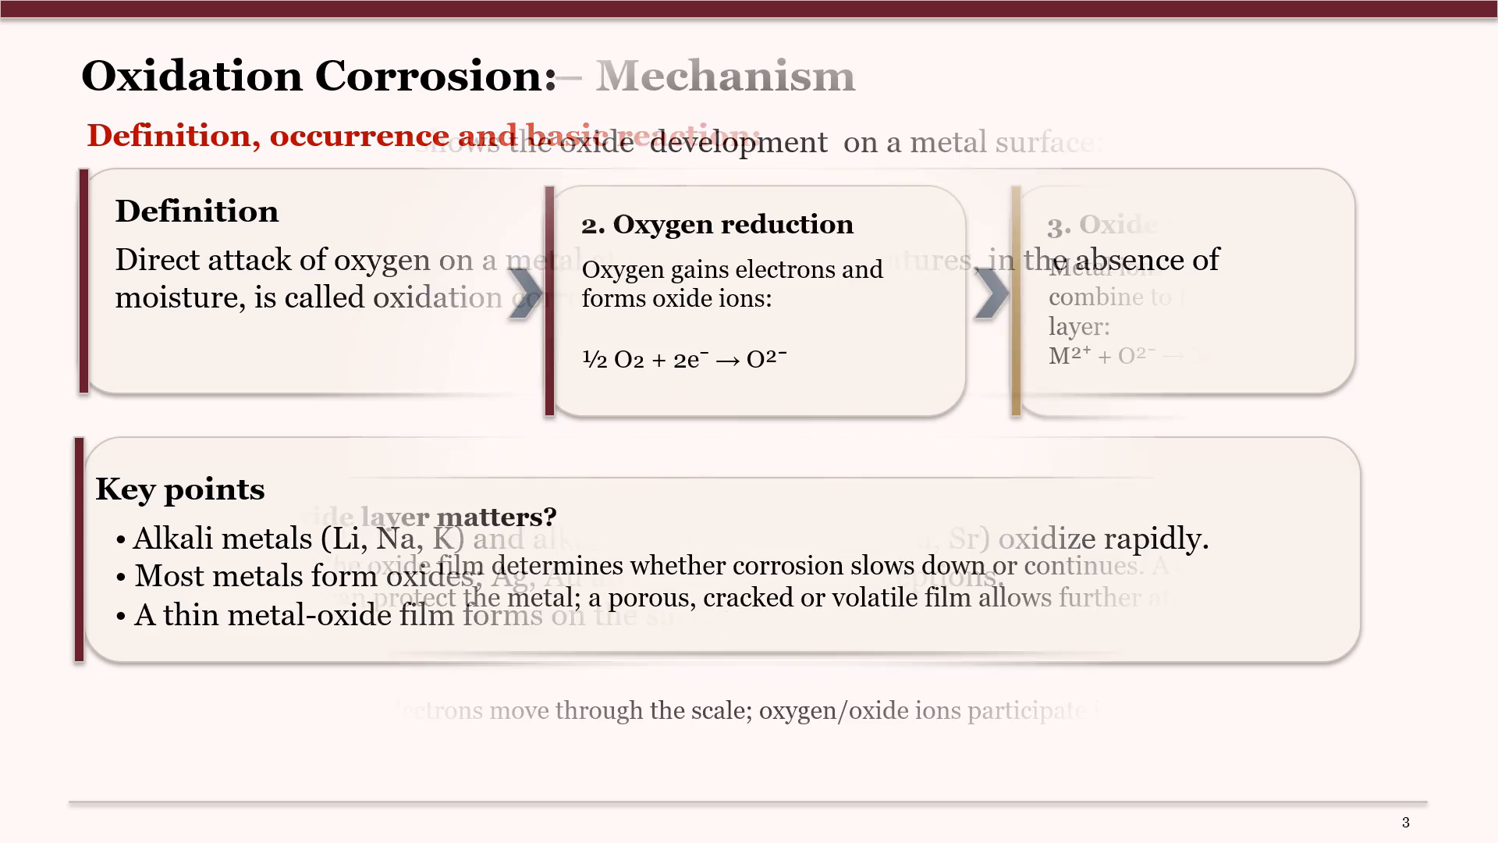
pyautogui.press('Return')
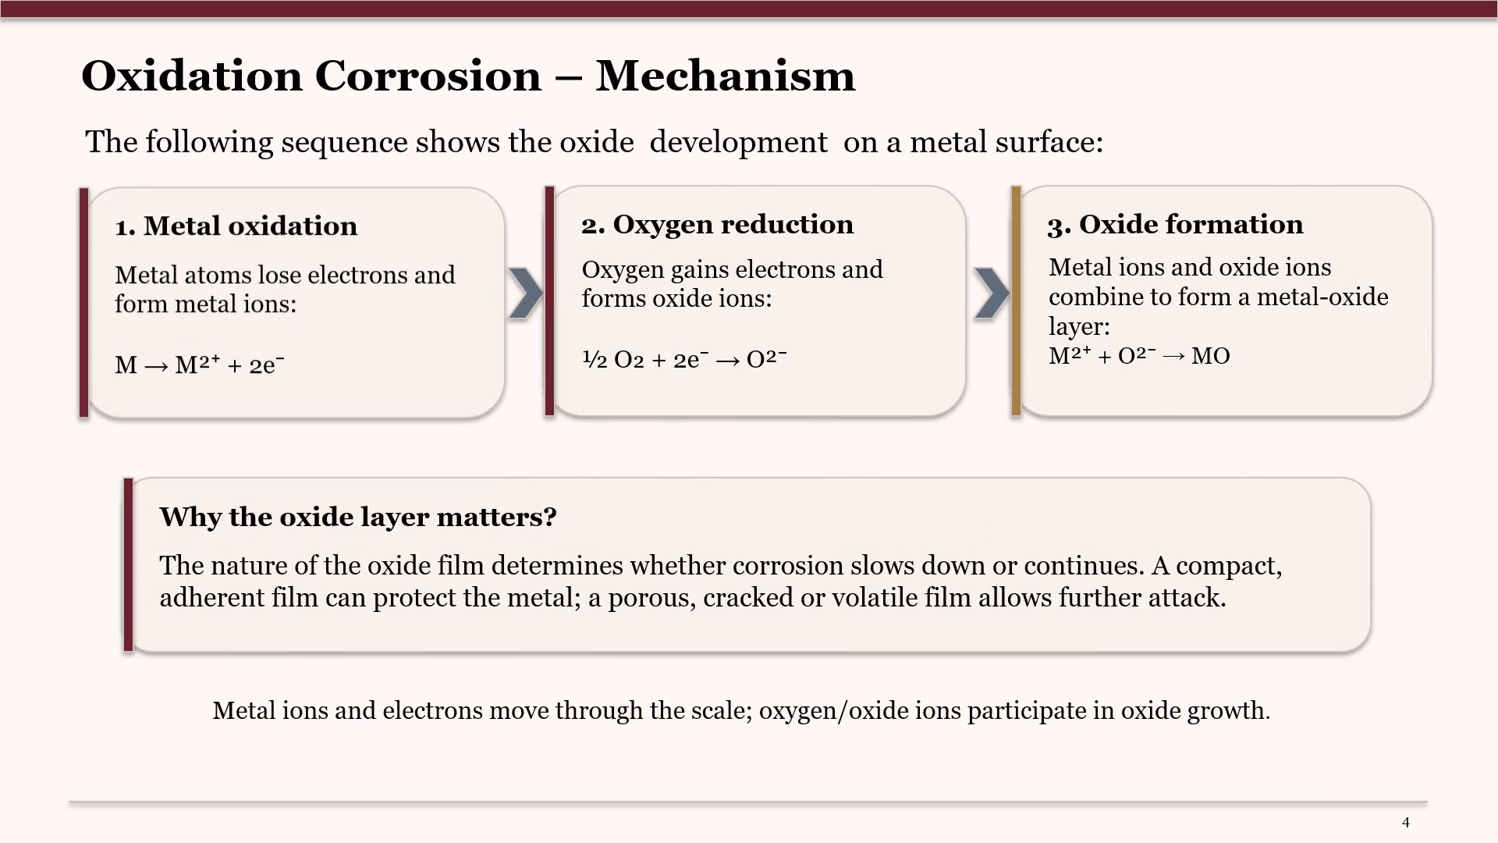
pyautogui.press('Return')
pyautogui.press('Return')
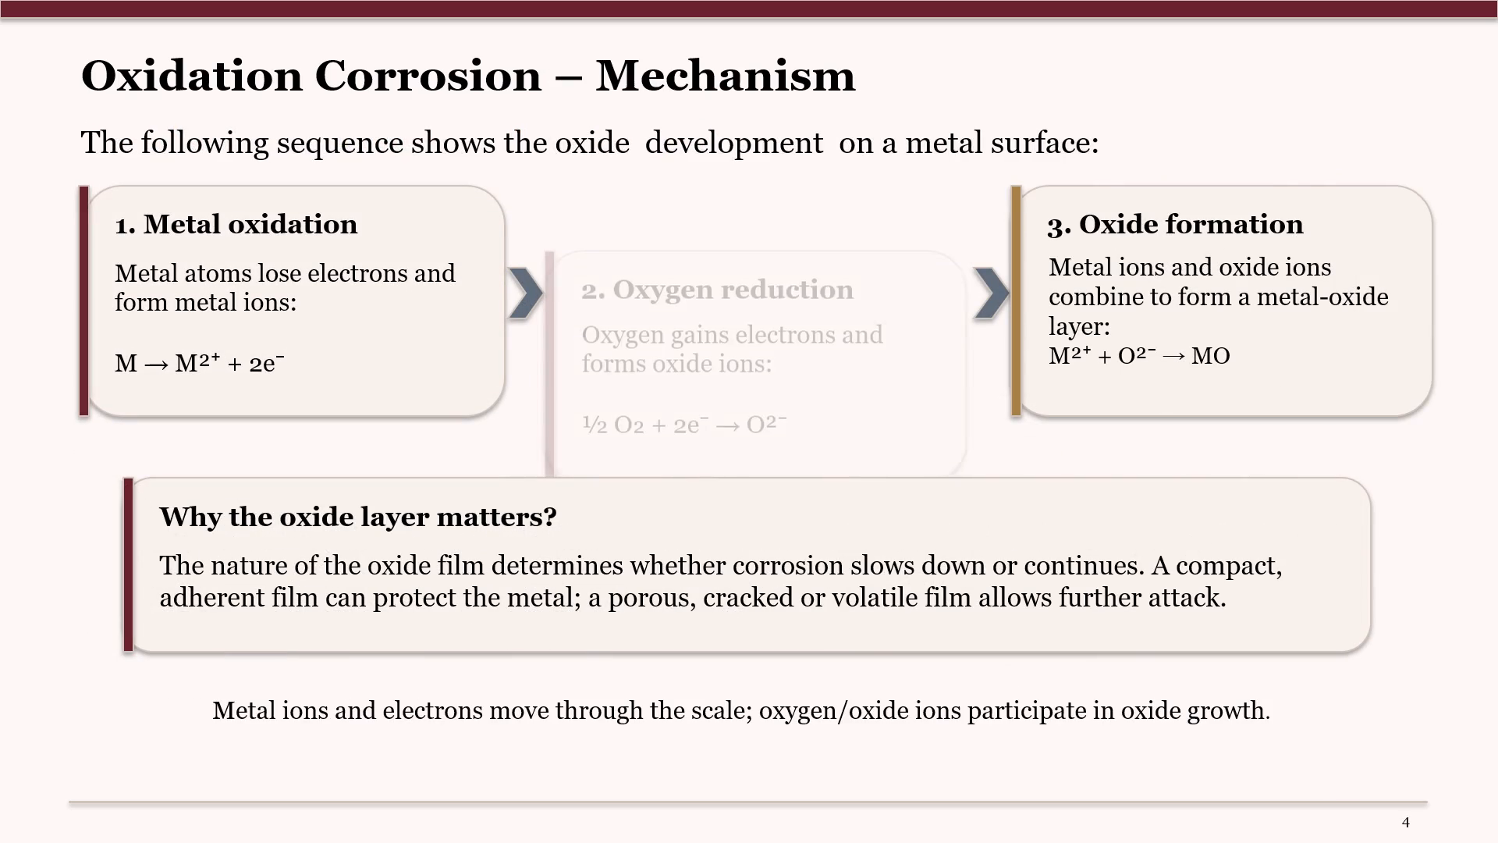
pyautogui.press('Return')
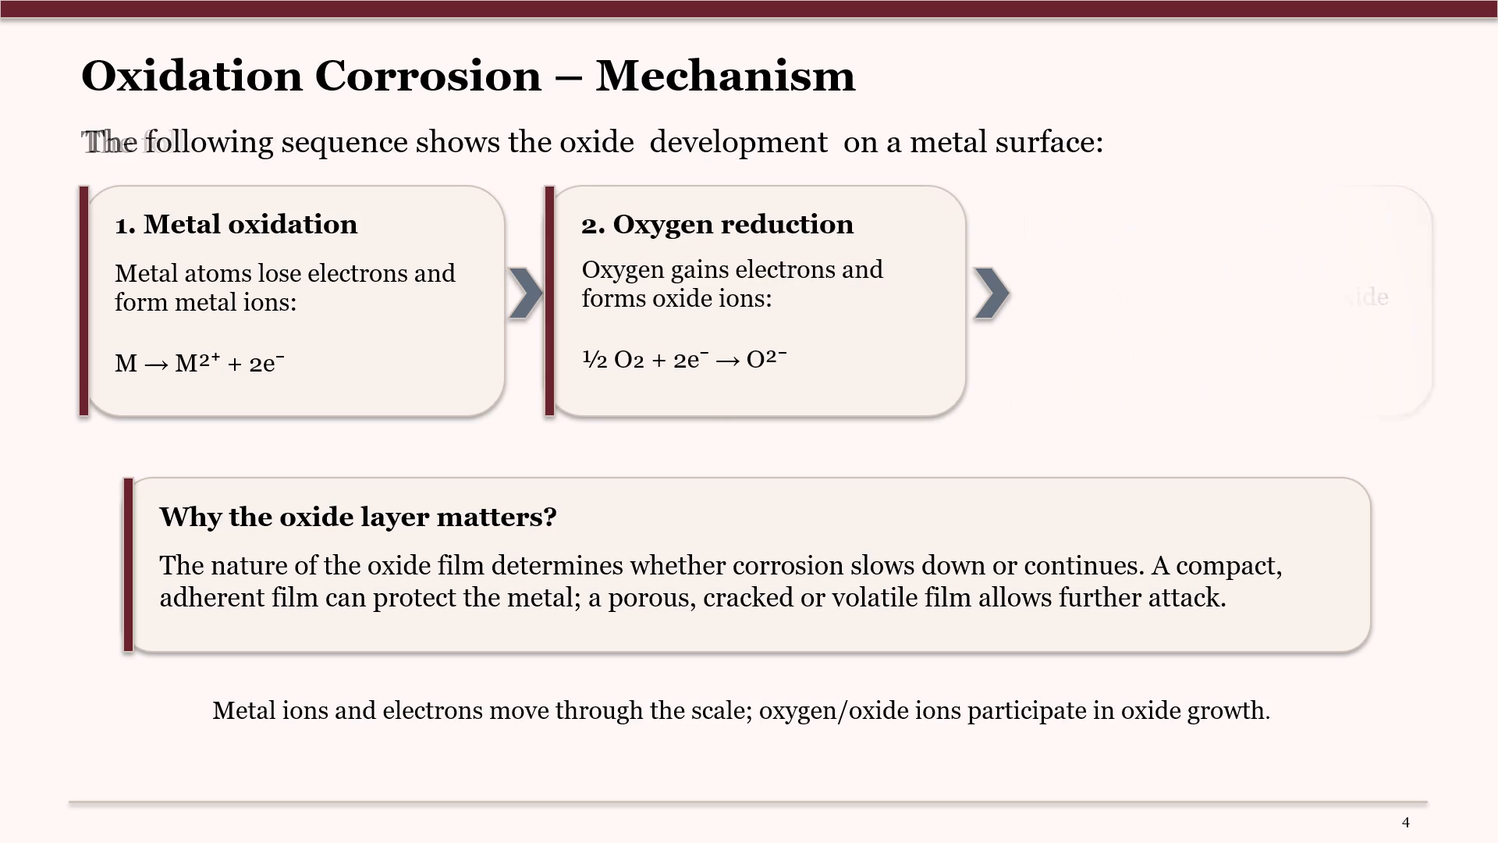
pyautogui.press('Return')
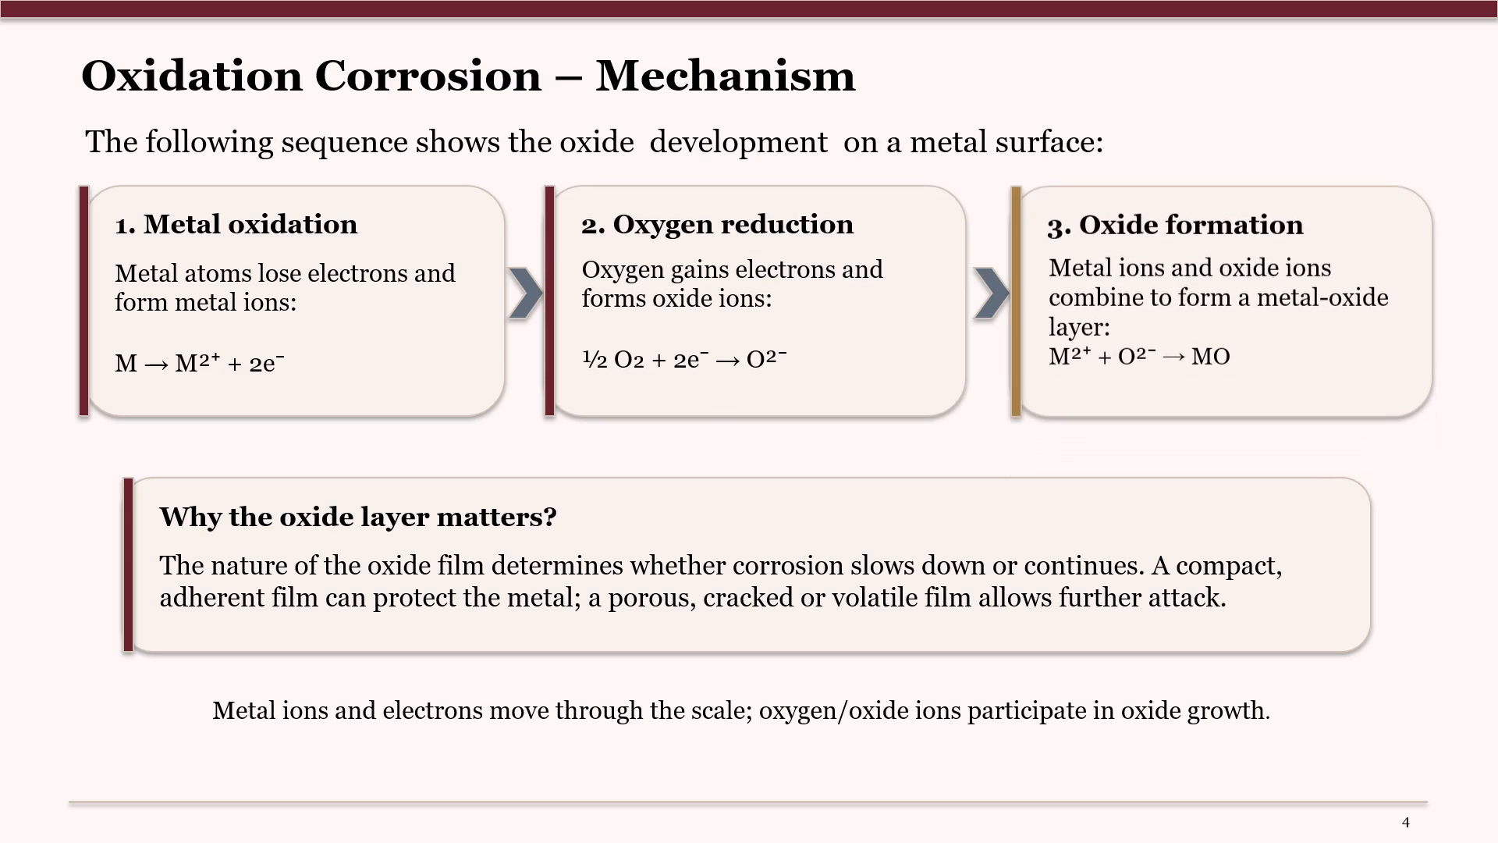
pyautogui.press('Return')
pyautogui.press('Return')
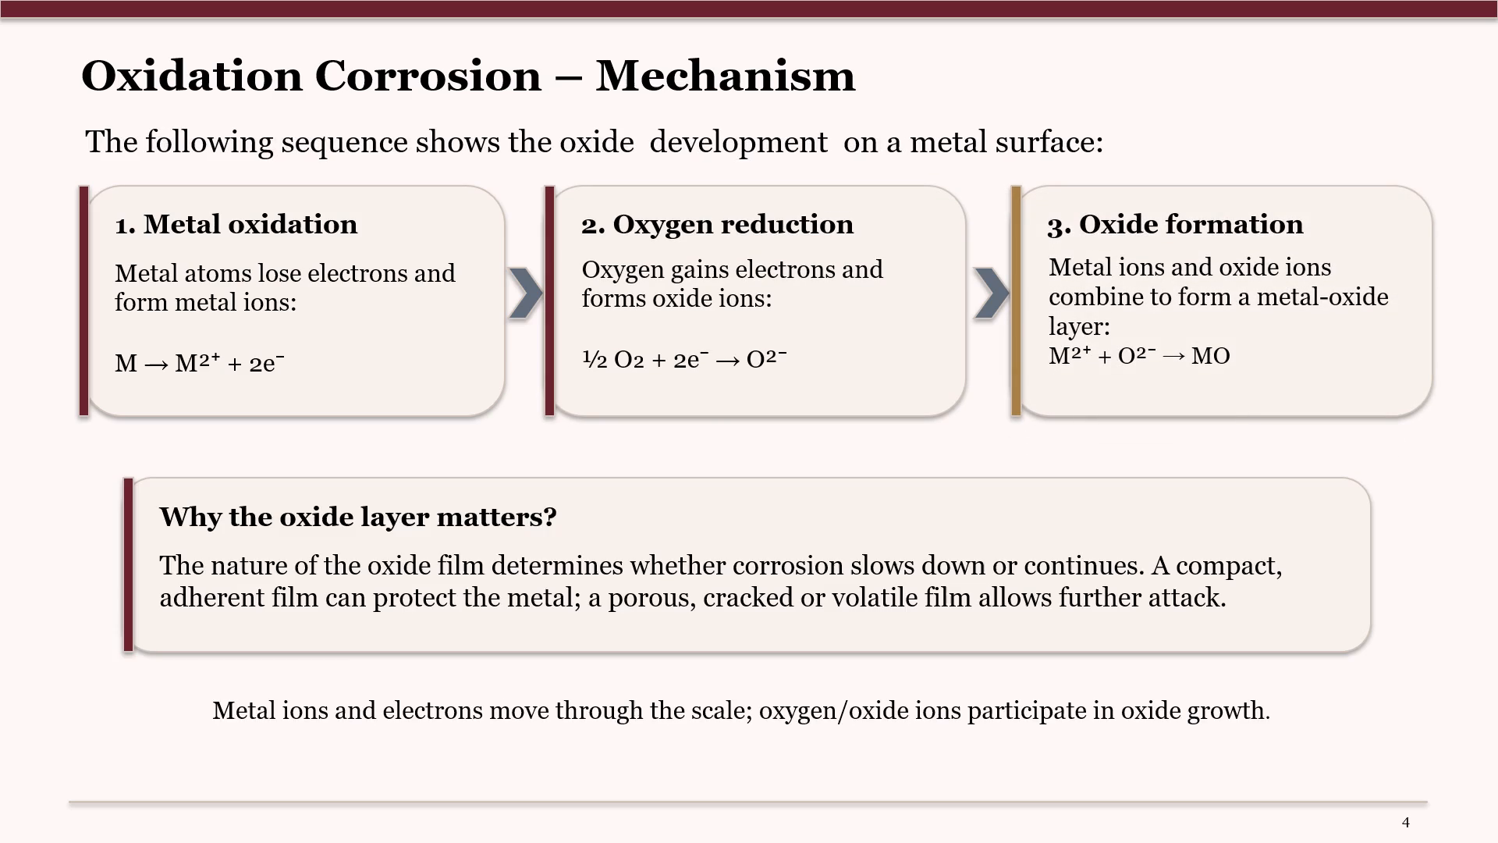
# Play the Types of Metal-Oxide Layers slides to check the animations of the four oxide film cards.
pyautogui.press('Return')
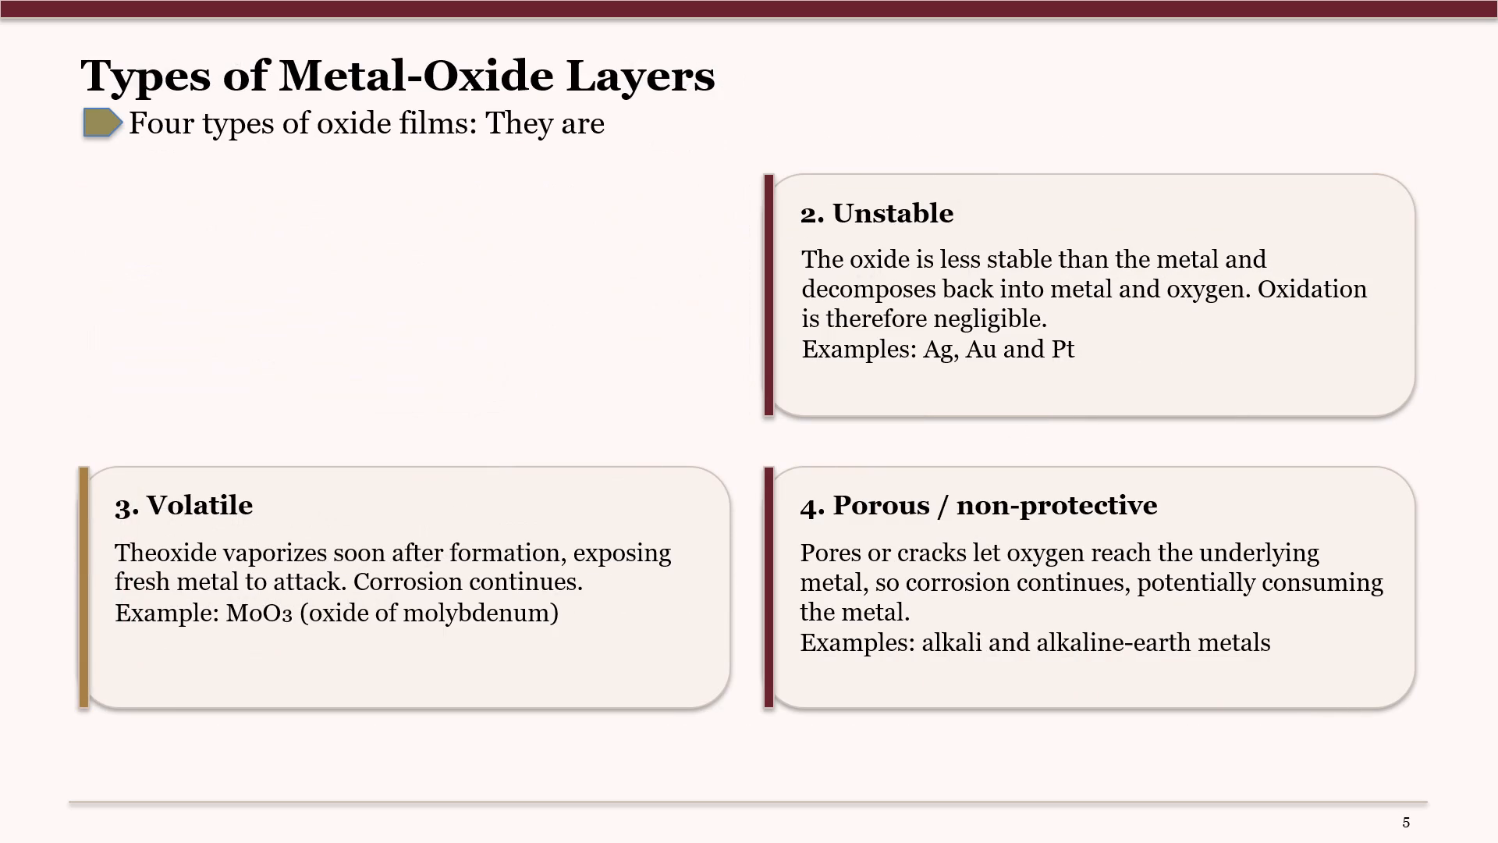
pyautogui.press('Return')
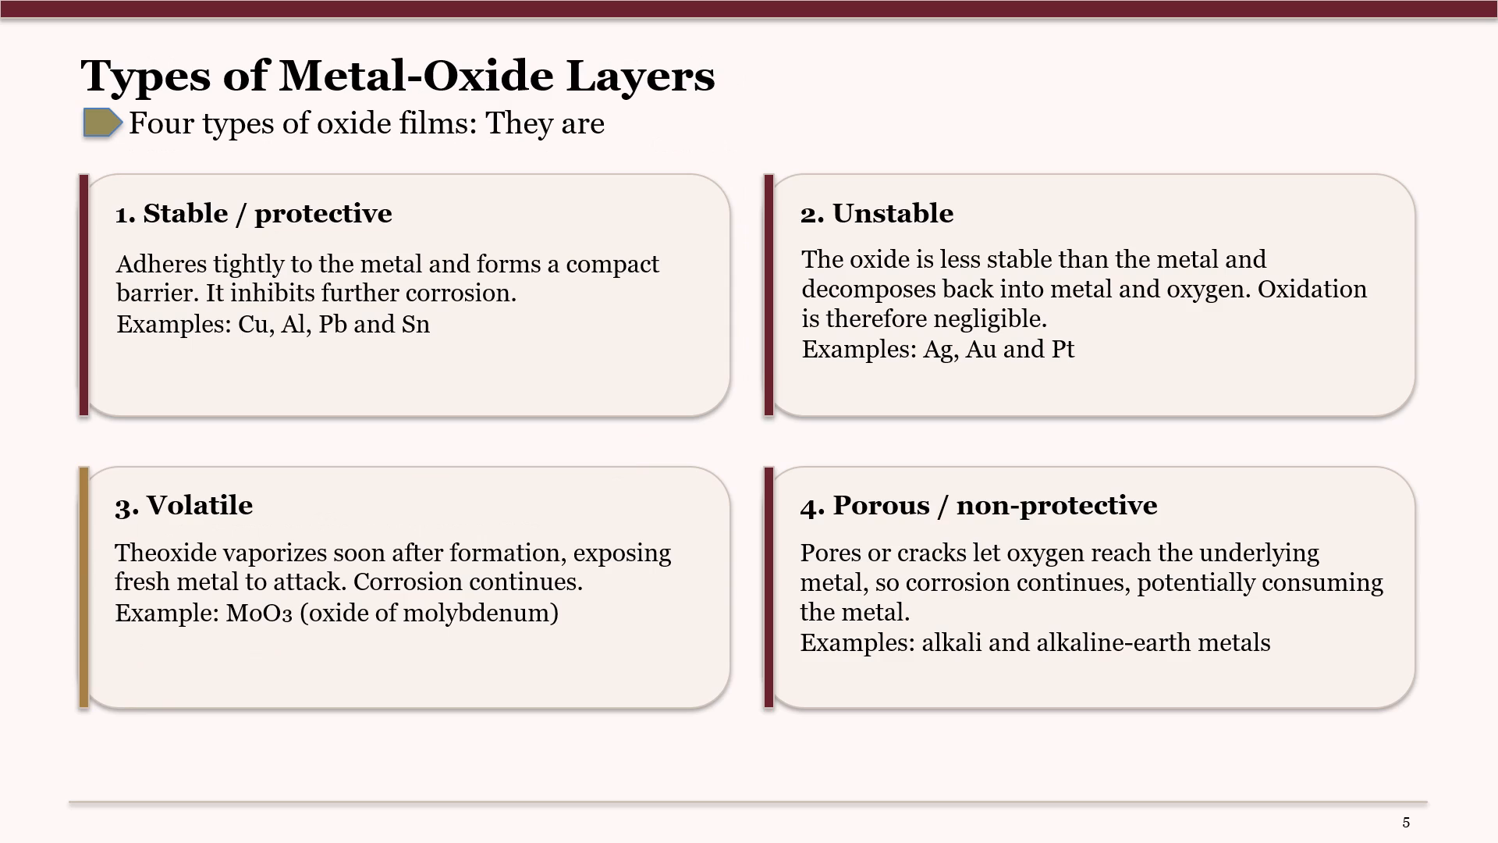
pyautogui.press('Return')
pyautogui.press('Return')
pyautogui.press('Return')
pyautogui.press('Return')
pyautogui.press('Return')
pyautogui.press('Return')
pyautogui.press('Return')
pyautogui.press('Return')
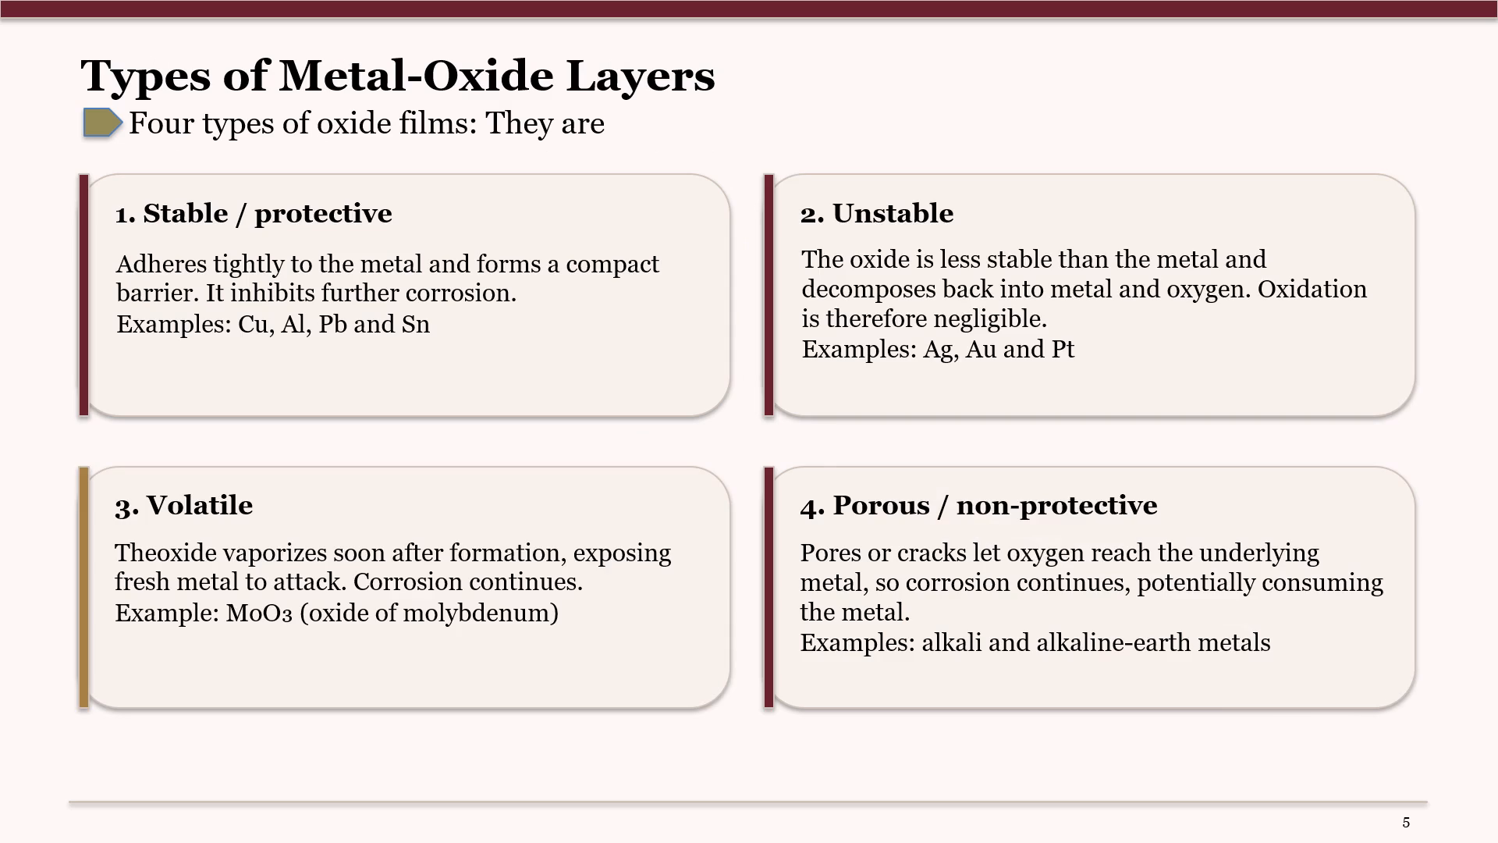
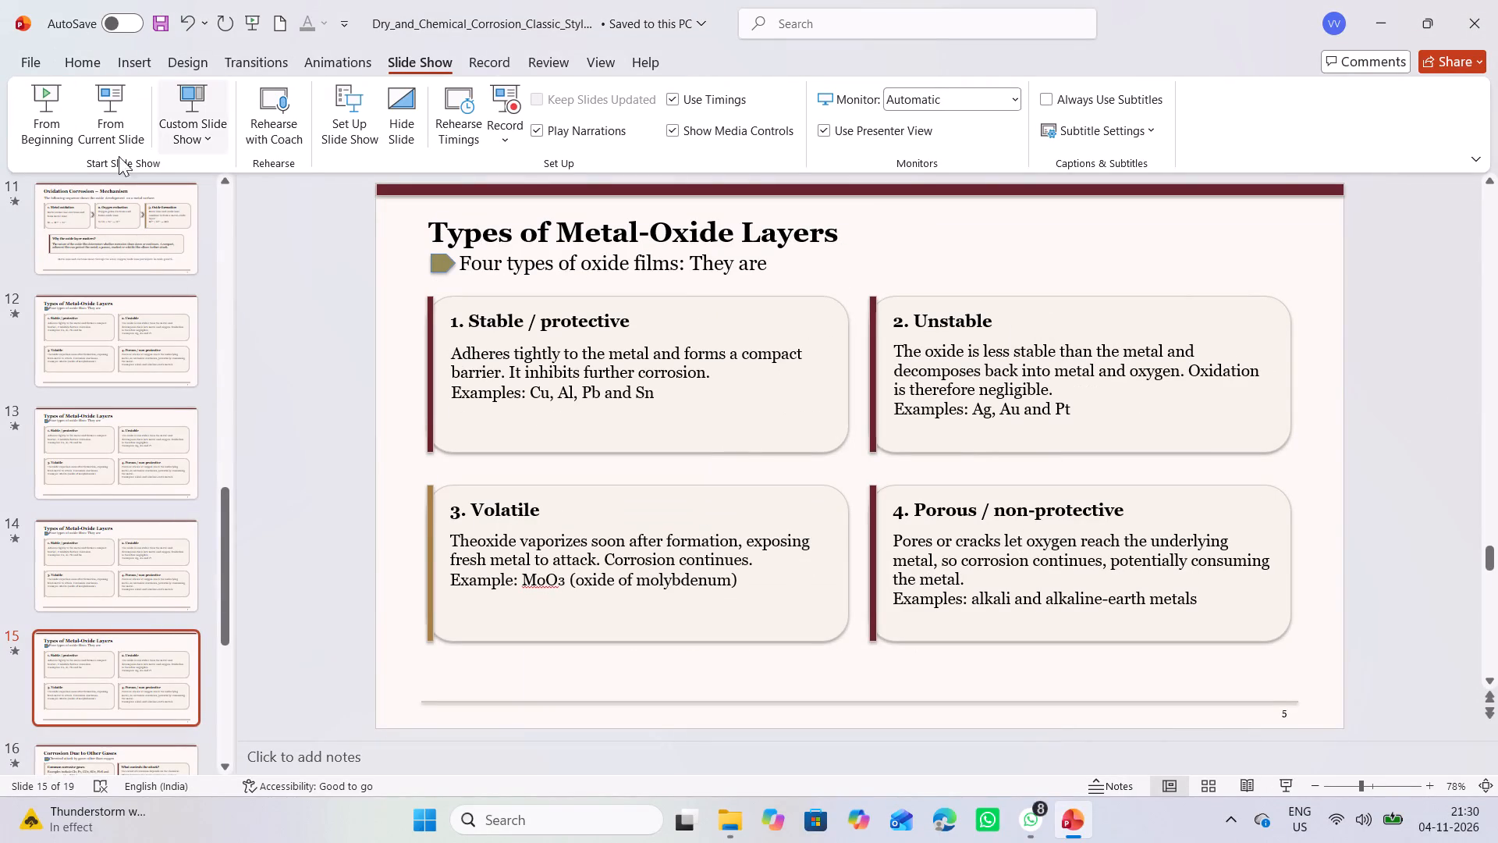
# Look back through the slides from Types of Metal-Oxide Layers to the Dry or Chemical Corrosion title slide.
pyautogui.scroll(3, 295, 261)
pyautogui.scroll(3, 237, 289)
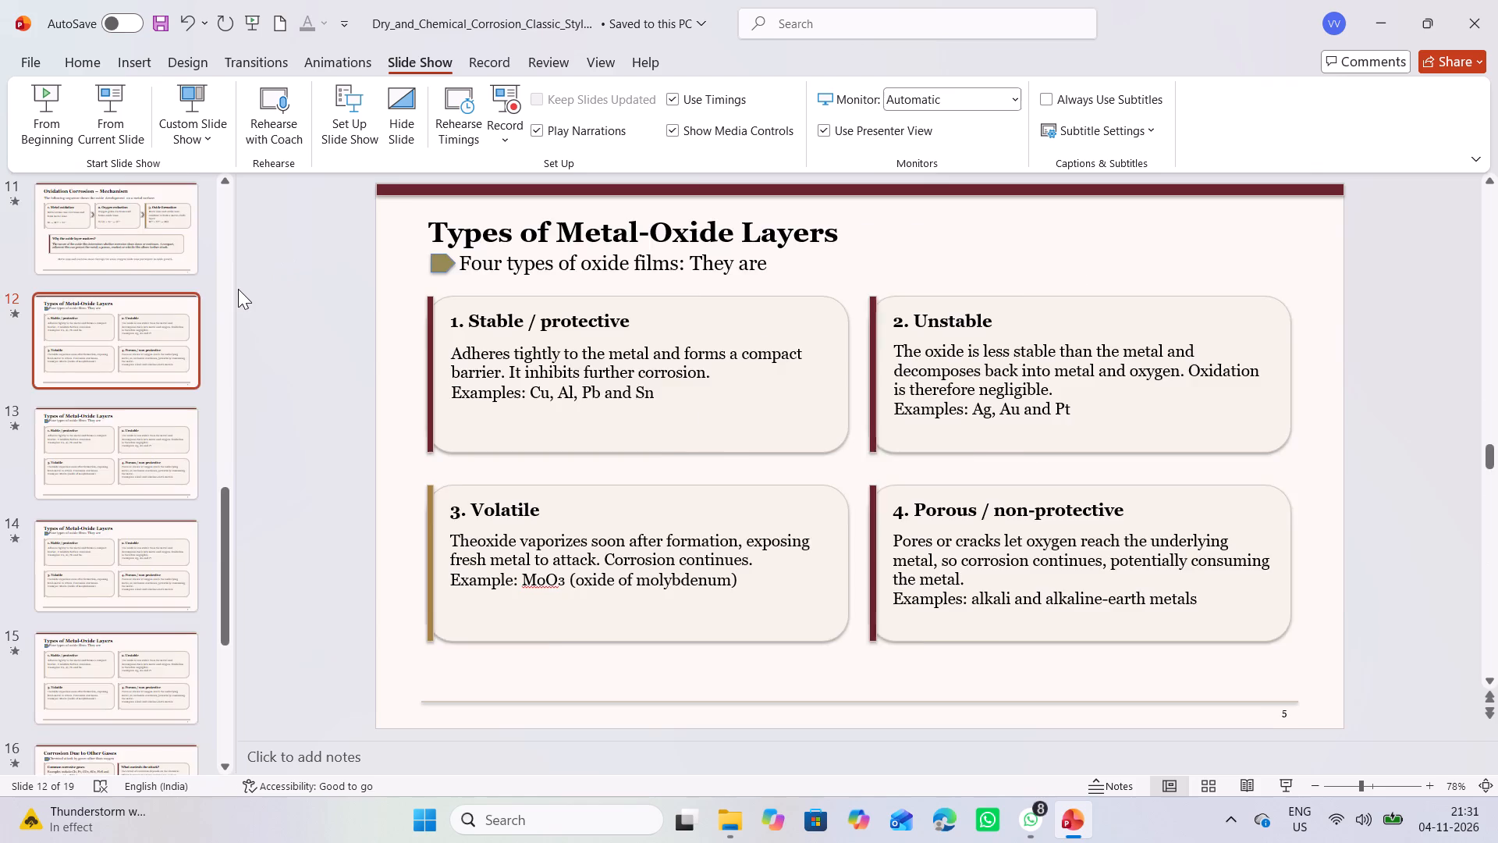
pyautogui.scroll(10, 238, 289)
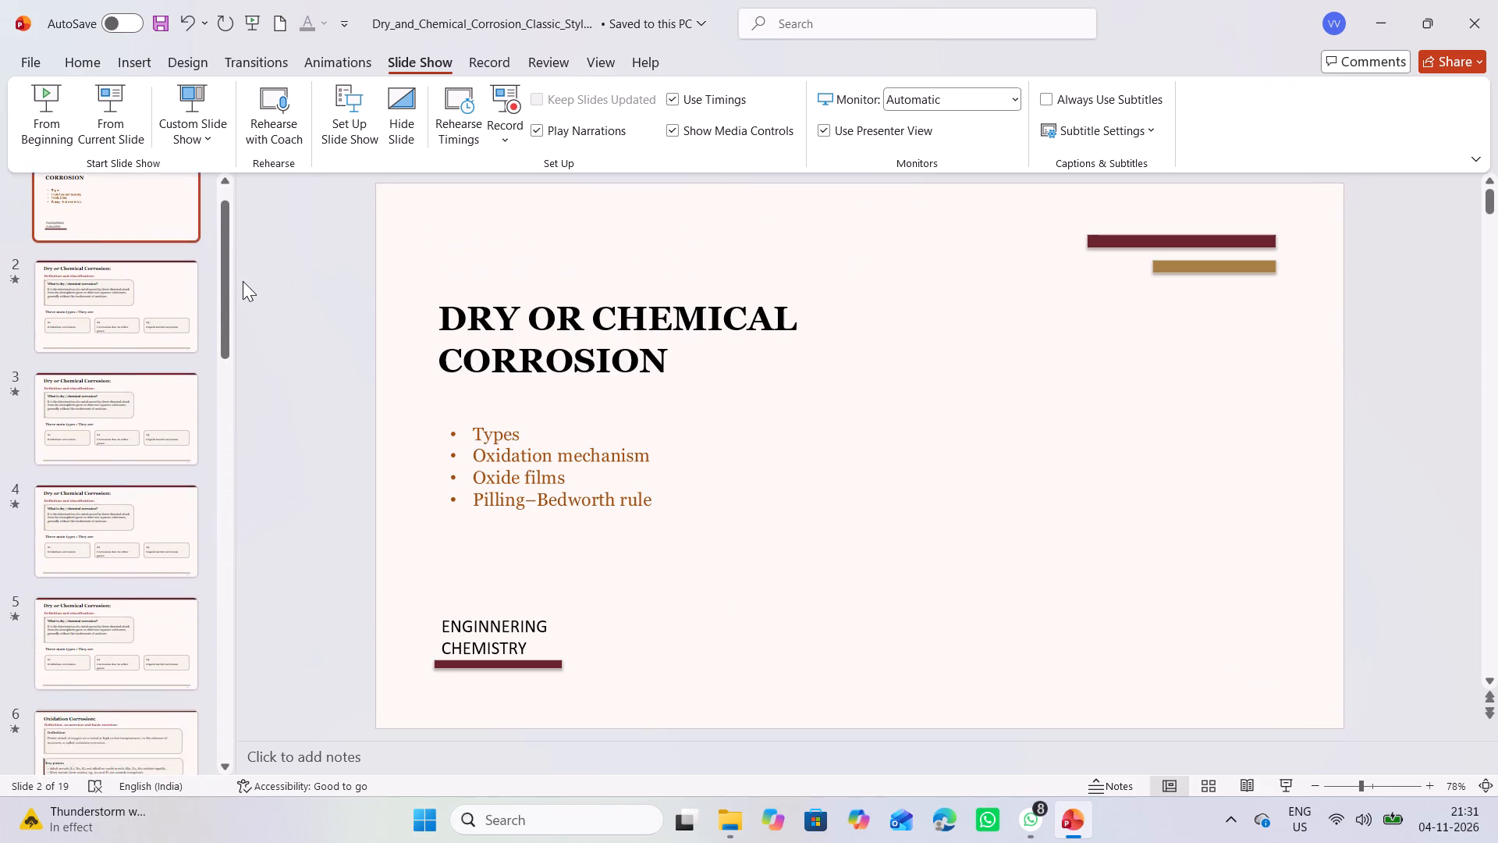
pyautogui.scroll(10, 243, 281)
pyautogui.scroll(-4, 243, 281)
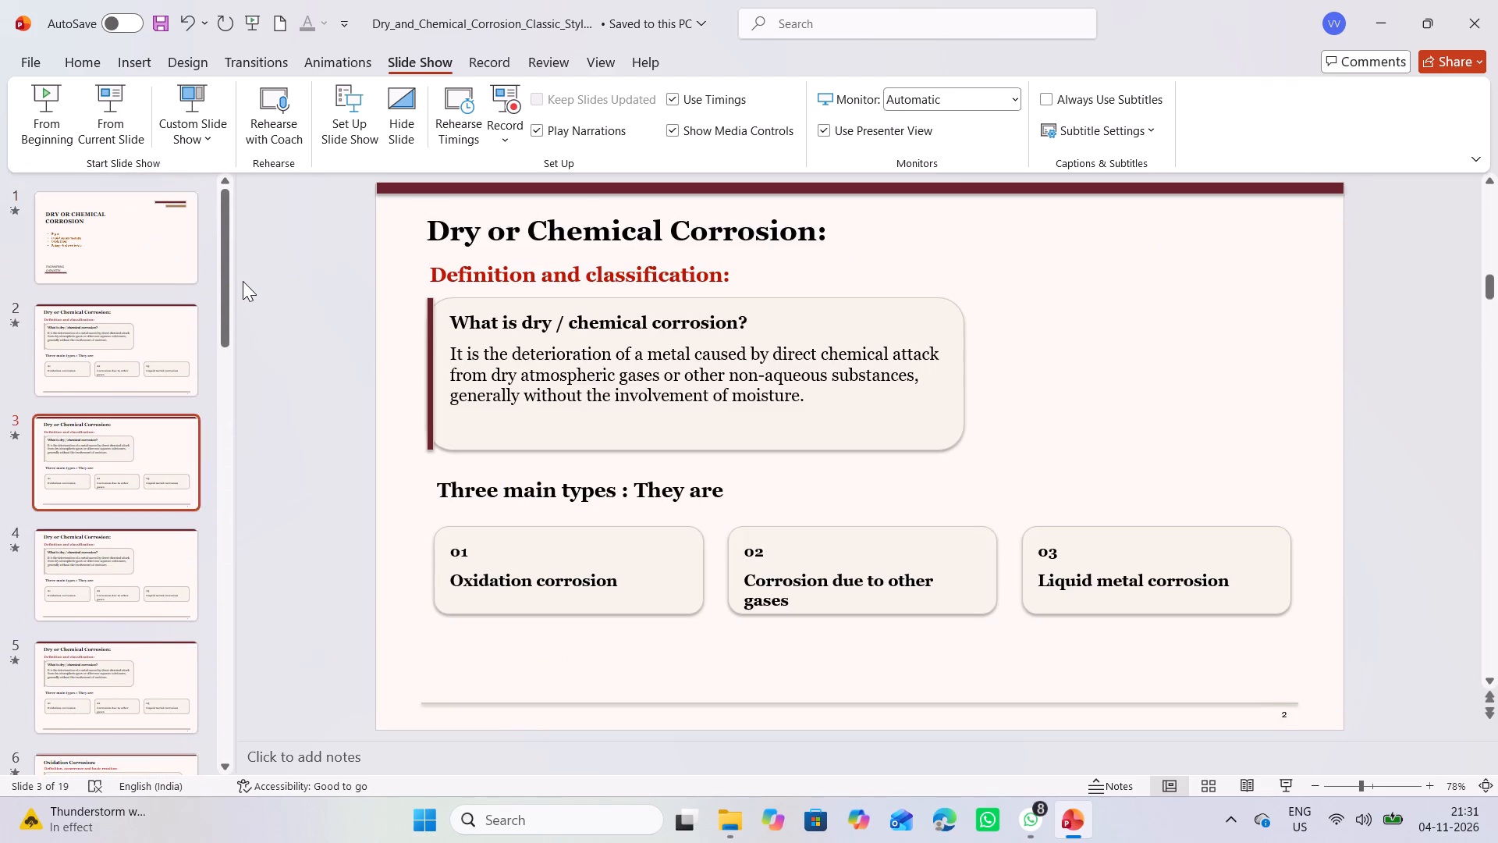
pyautogui.scroll(-16, 243, 281)
pyautogui.scroll(20, 243, 281)
pyautogui.scroll(16, 243, 281)
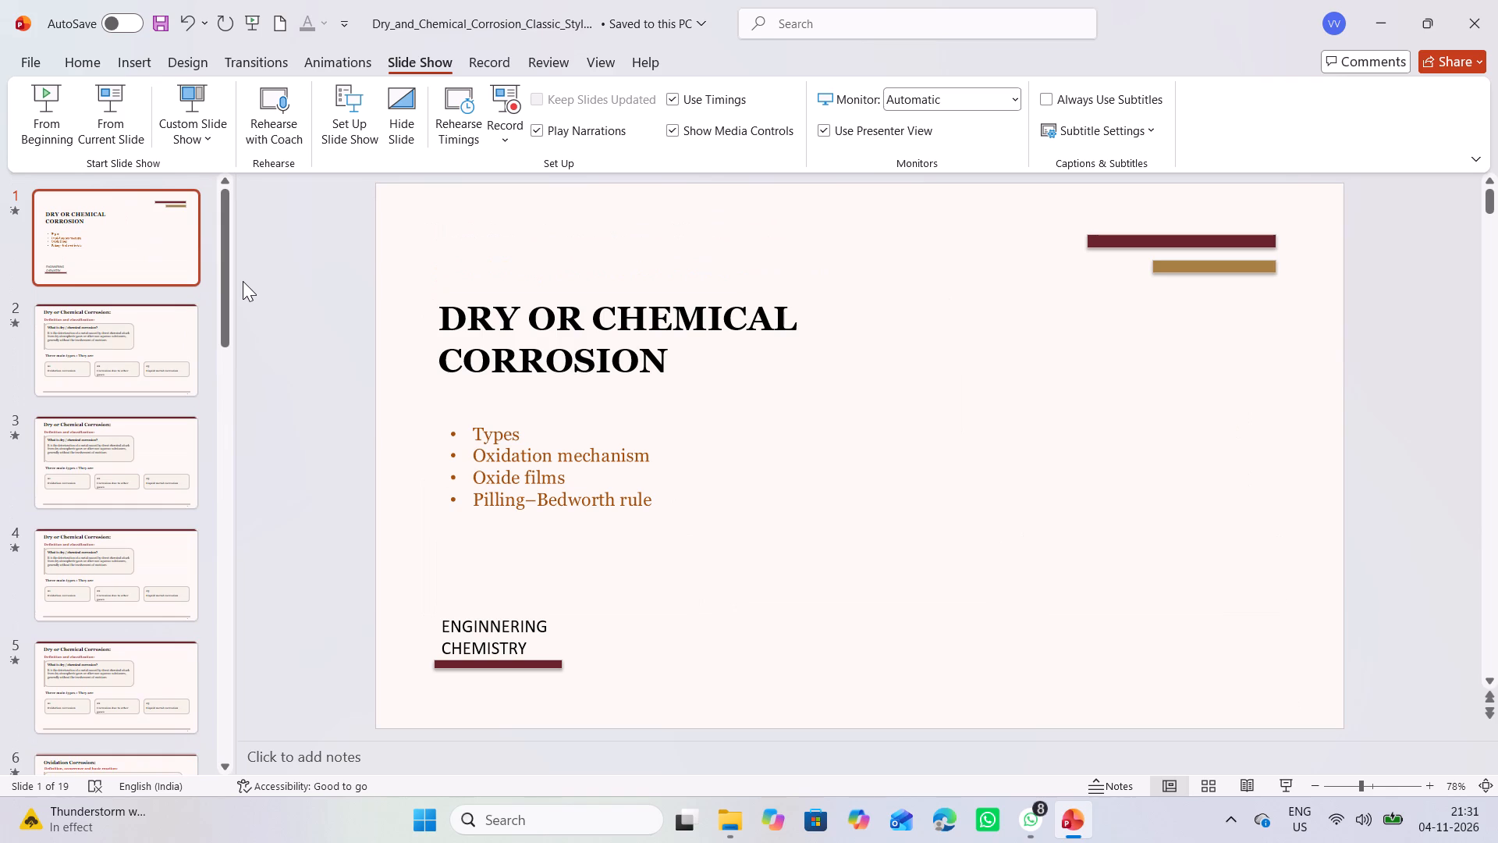
pyautogui.scroll(3, 250, 237)
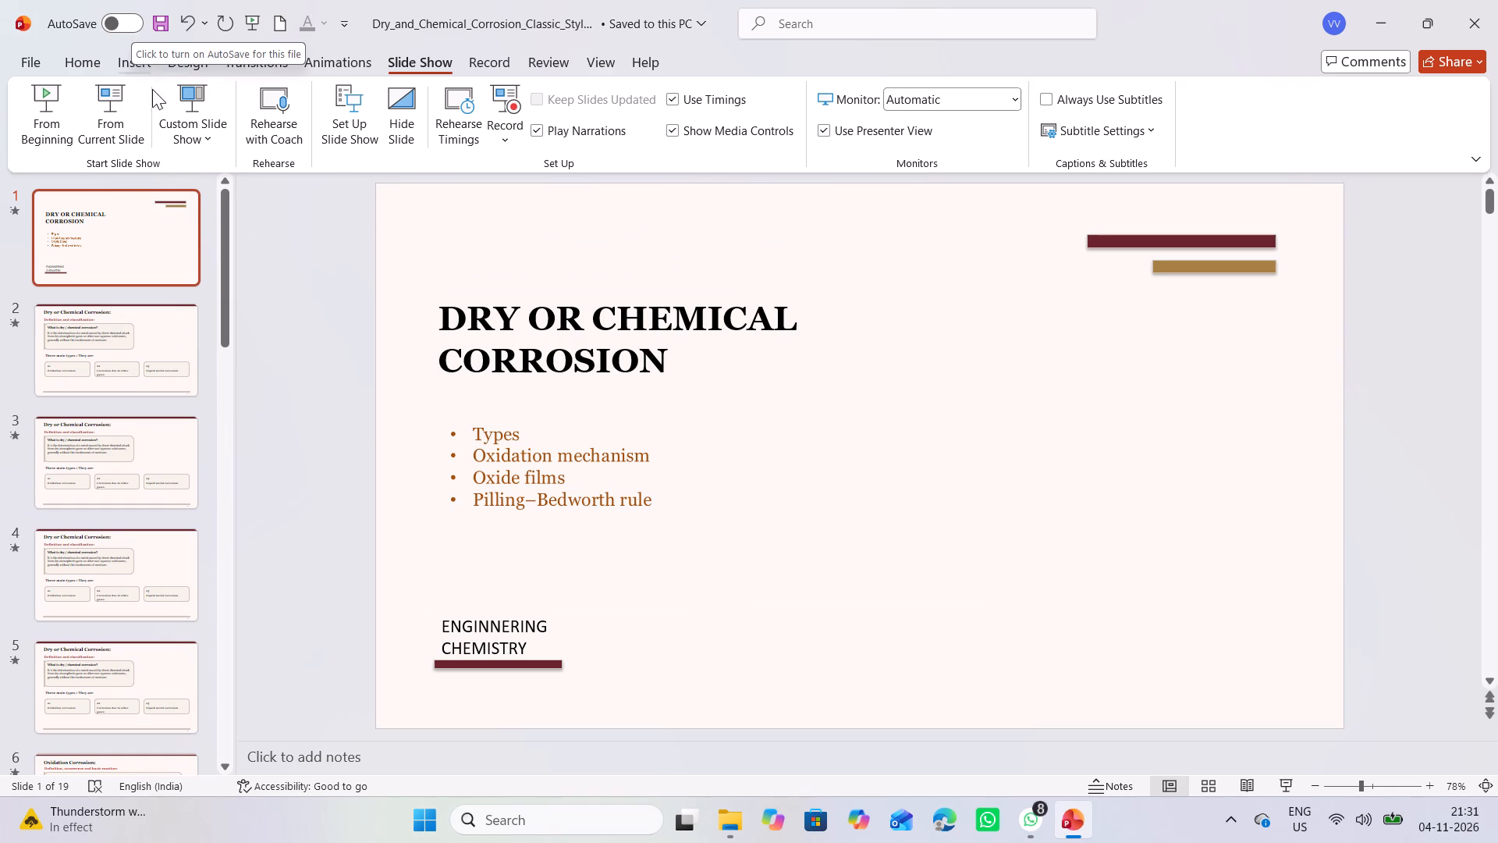
pyautogui.click(300, 273)
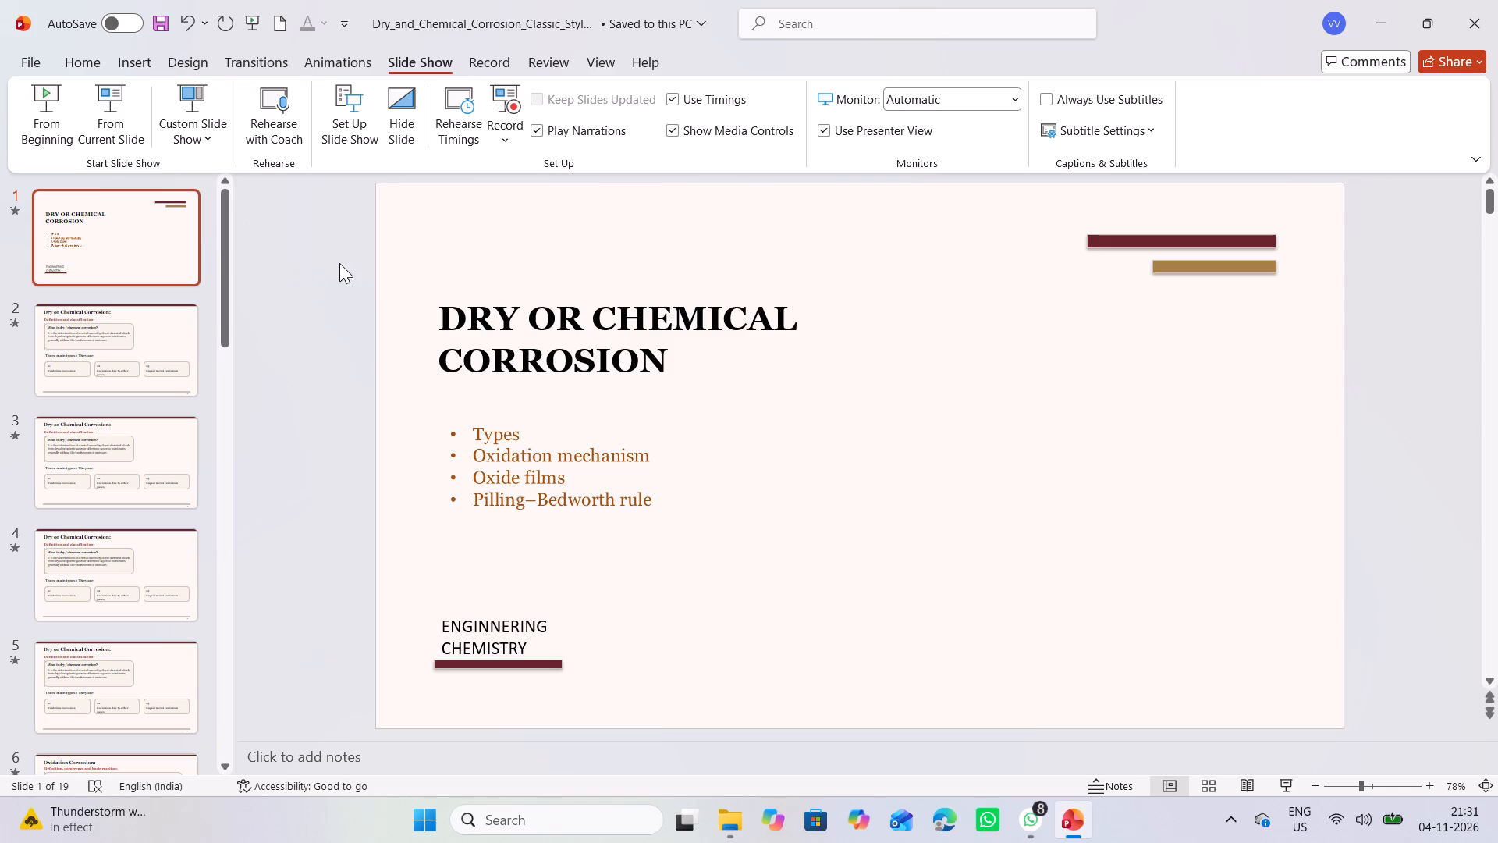
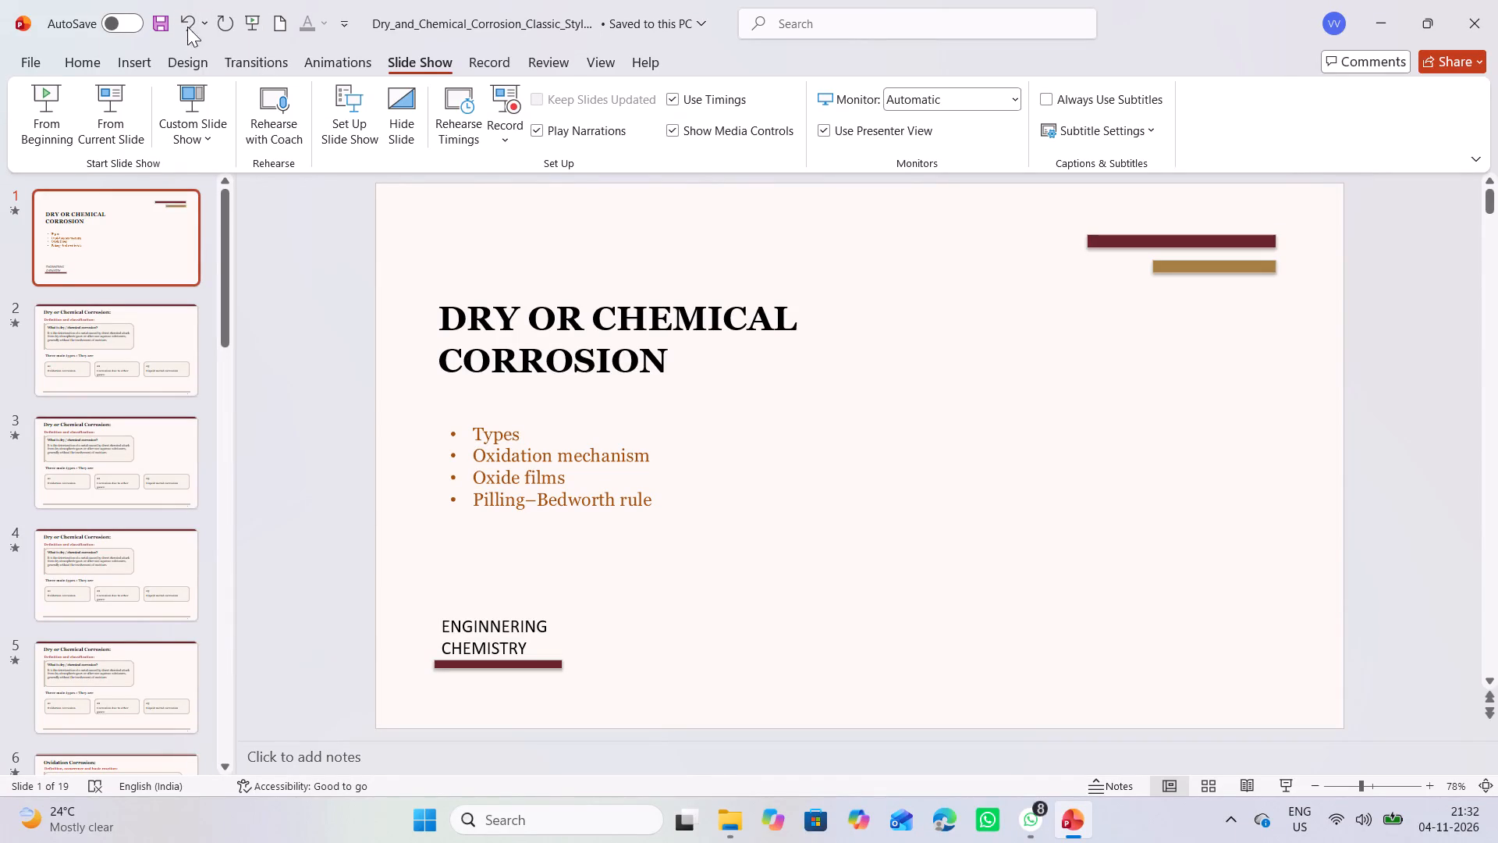
# Start the slide show from the beginning and review the animations on the title and Dry or Chemical Corrosion slides.
pyautogui.click(247, 16)
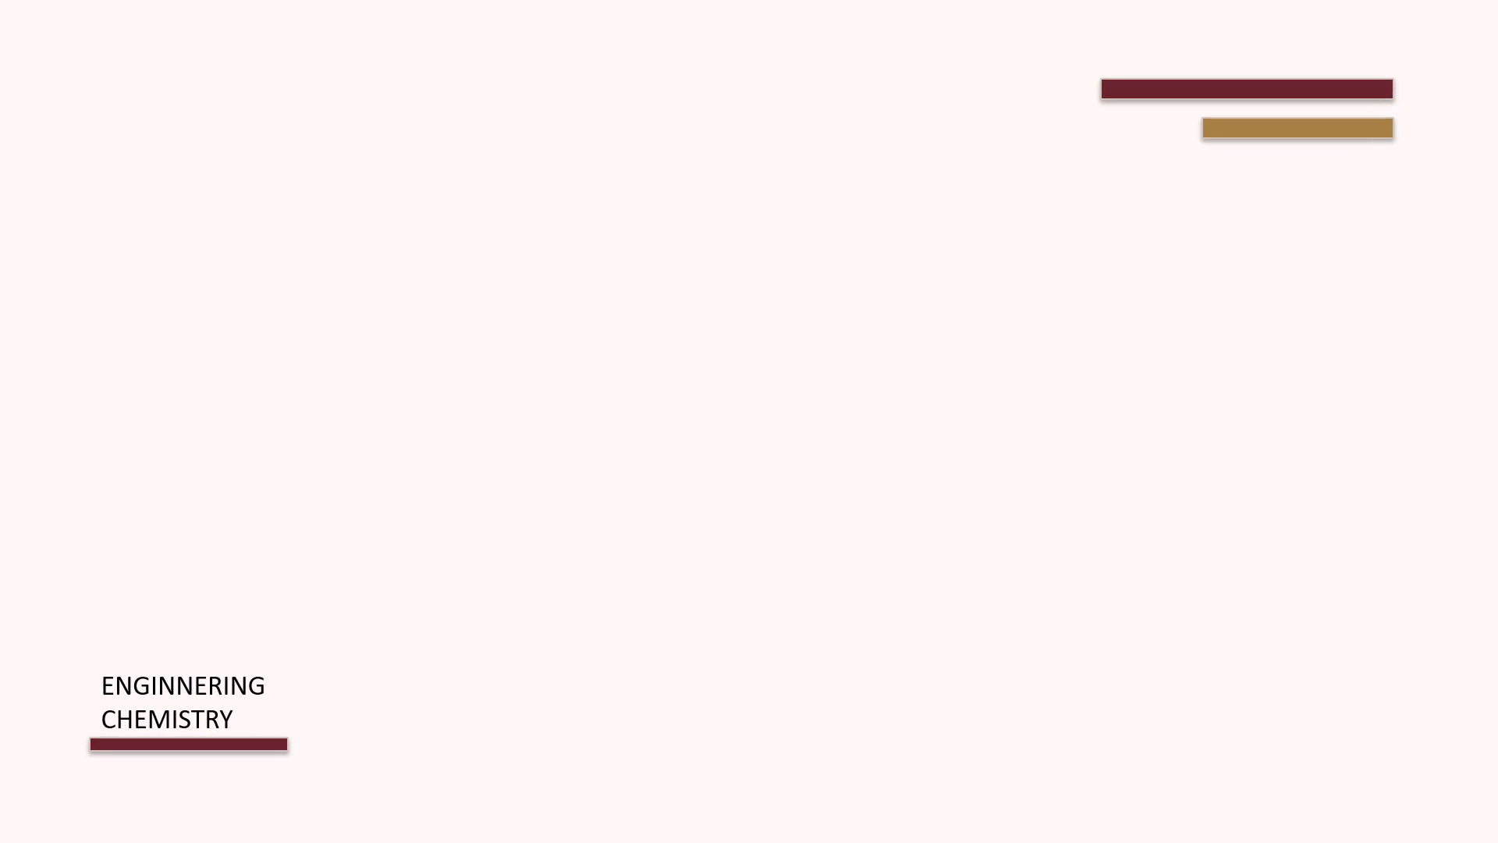
pyautogui.press('Return')
pyautogui.press('Return')
pyautogui.press('Return')
pyautogui.press('Return')
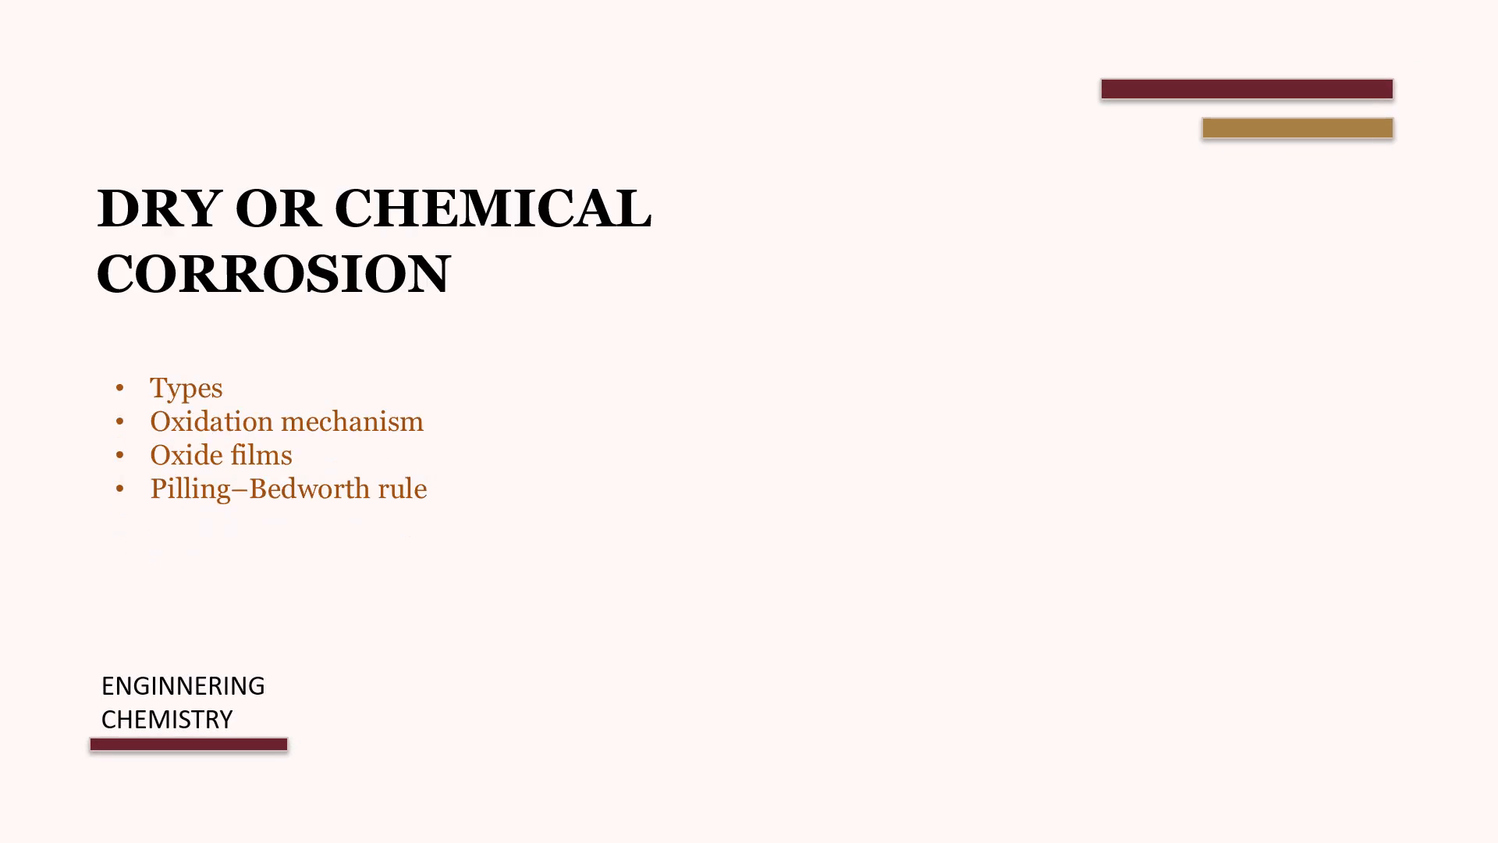
pyautogui.press('Return')
pyautogui.press('Return')
pyautogui.press('Return')
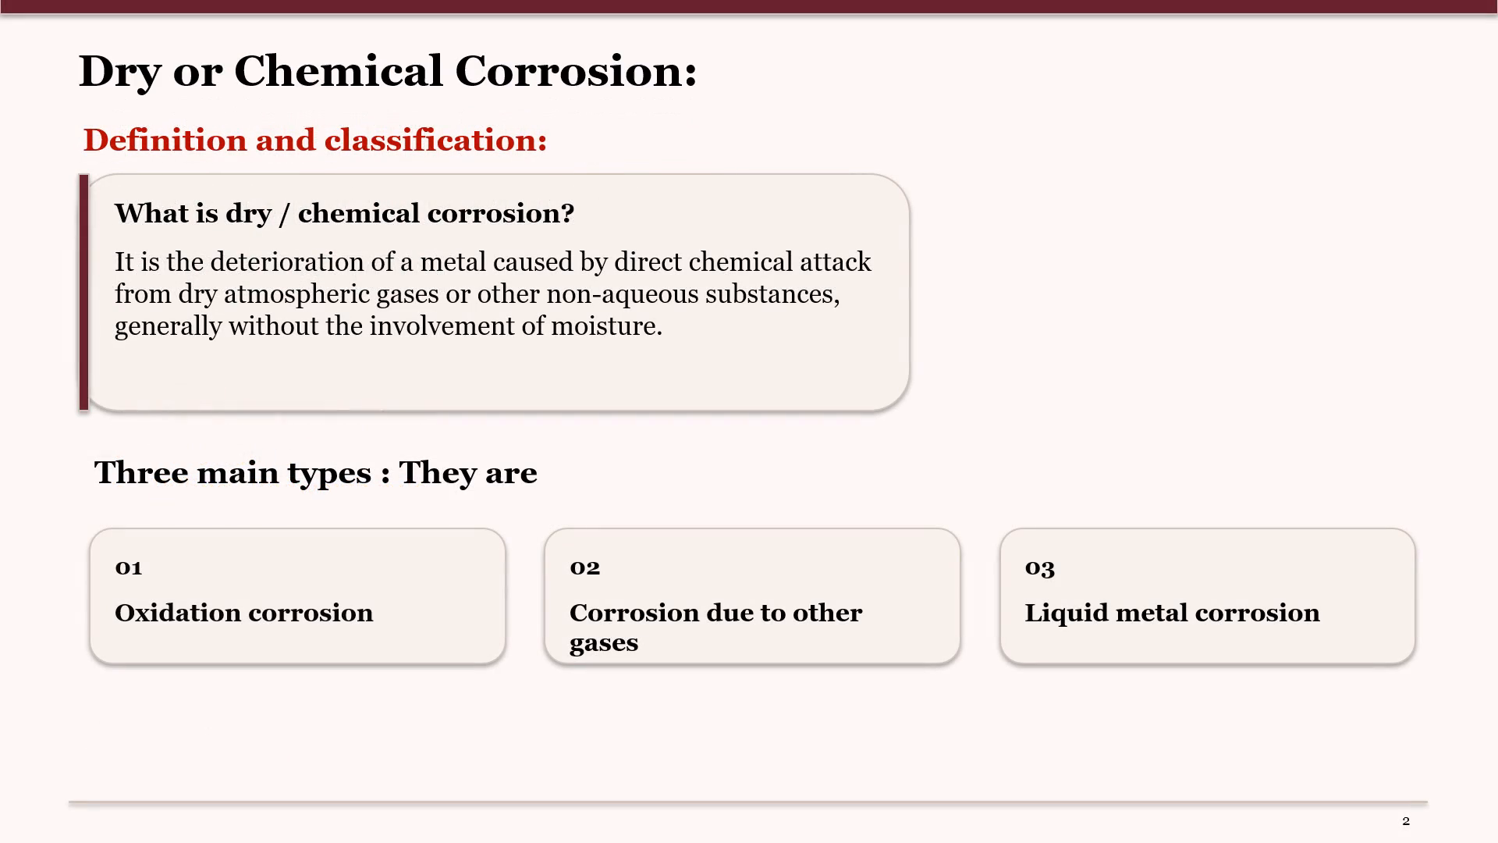
pyautogui.press('Return')
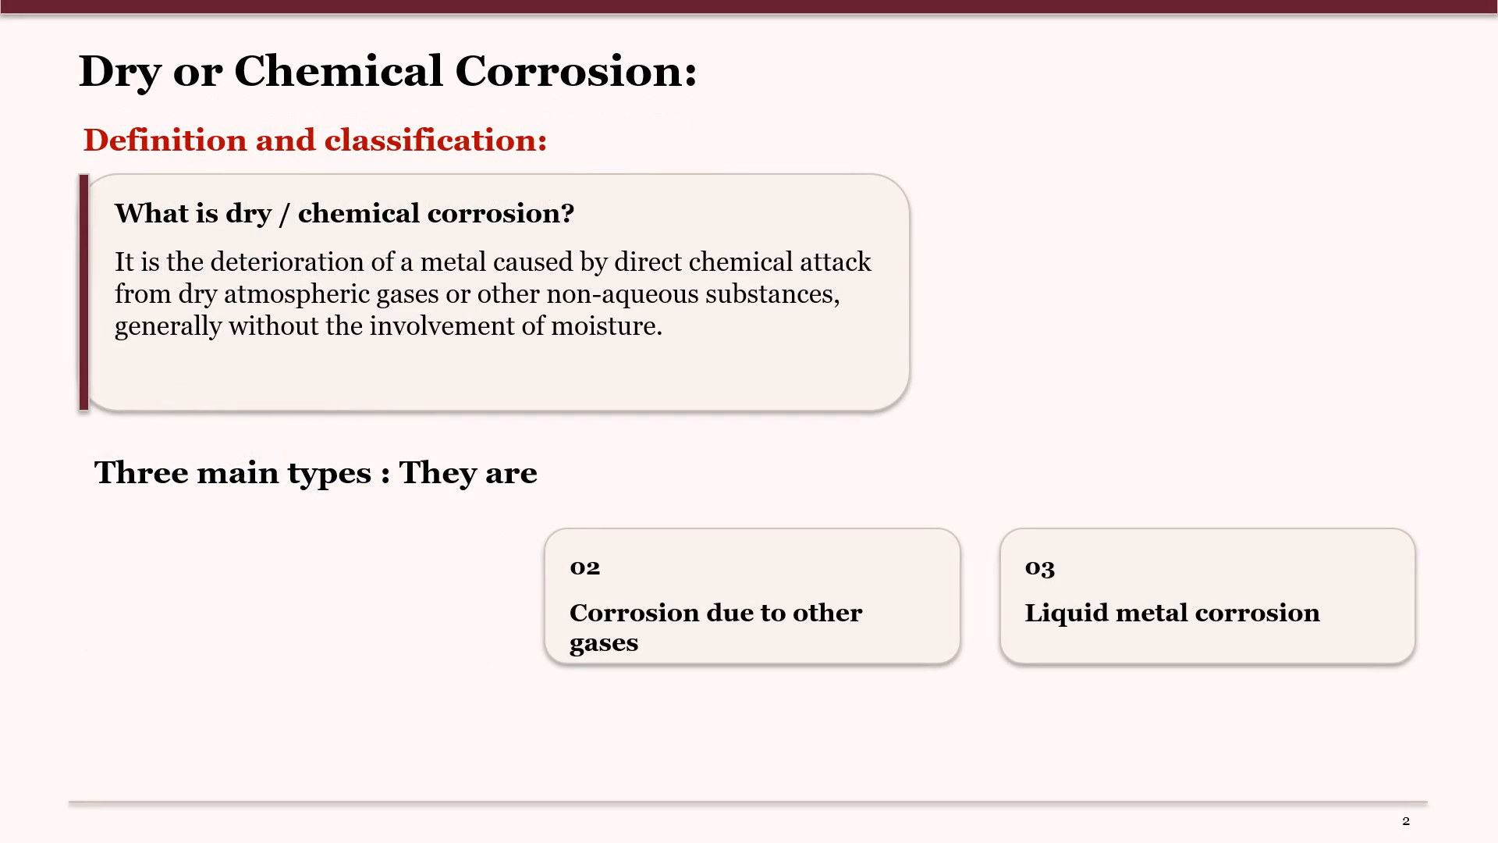
pyautogui.press('Return')
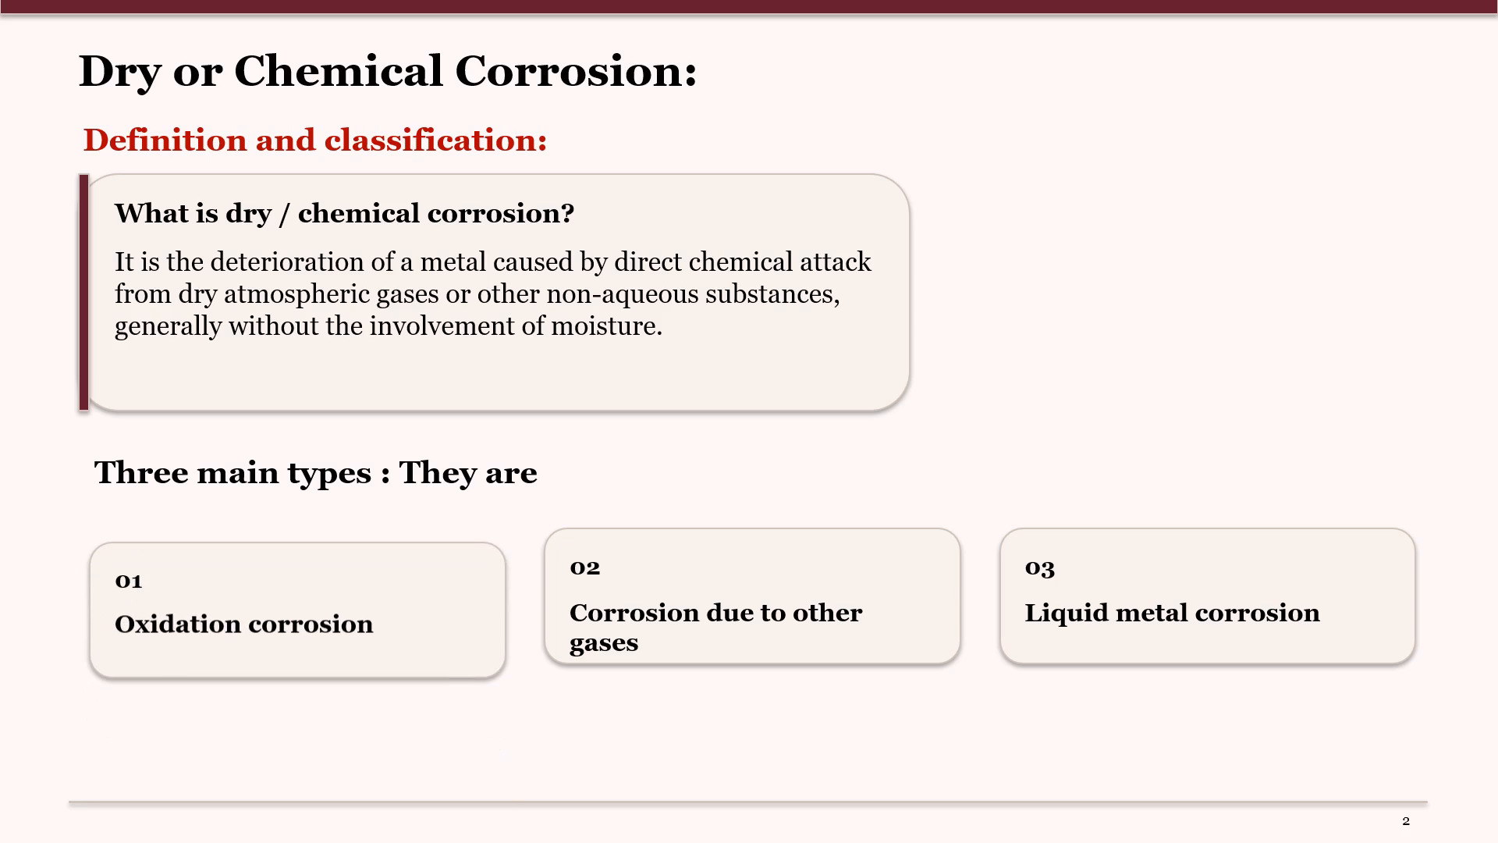
pyautogui.press('Return')
pyautogui.press('Return')
pyautogui.press('Return')
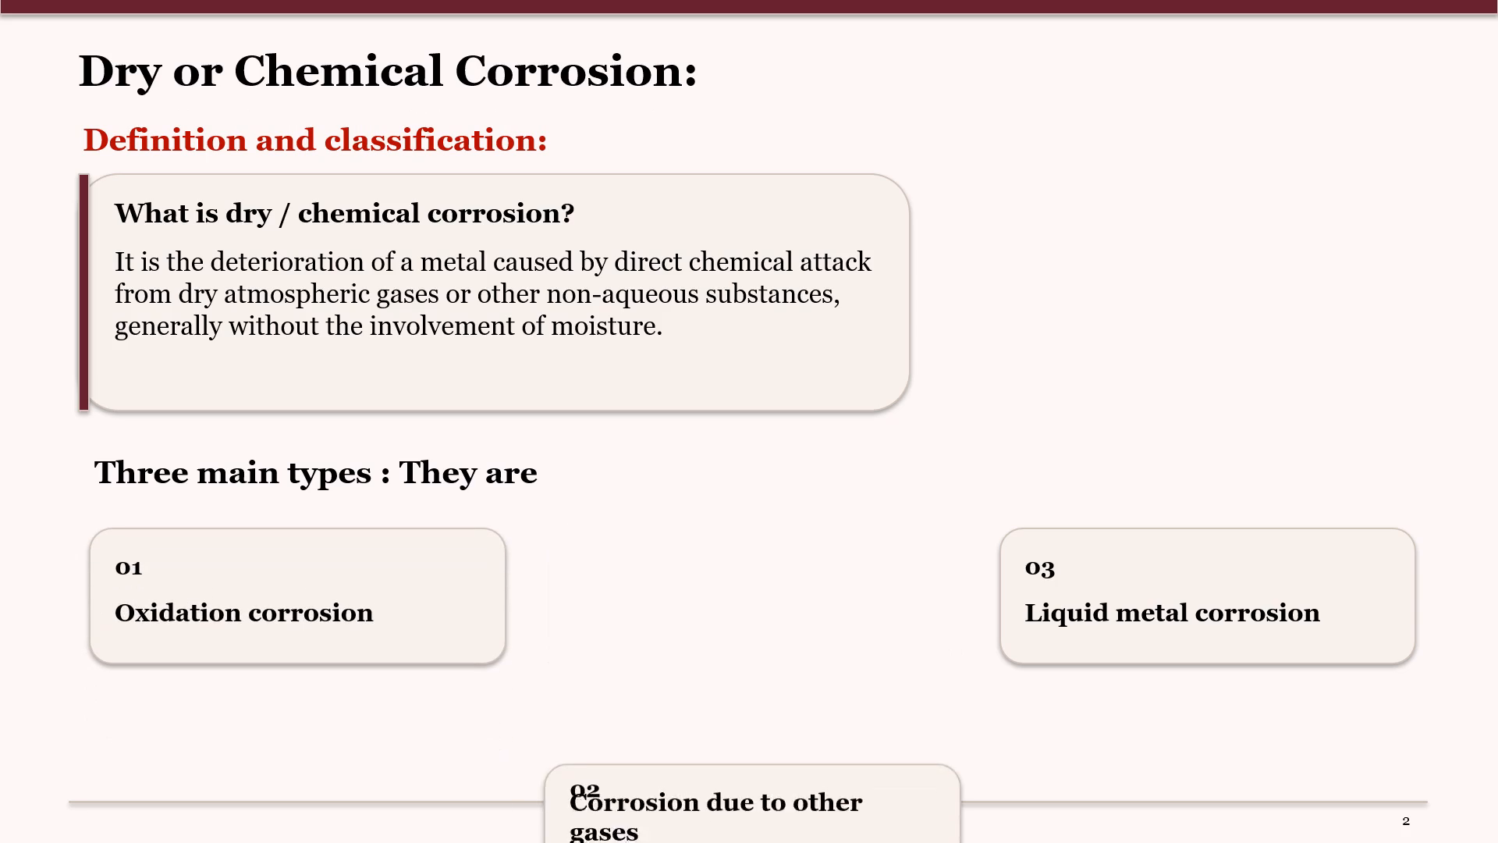
pyautogui.press('Return')
pyautogui.press('Return')
pyautogui.press('Return')
pyautogui.press('Return')
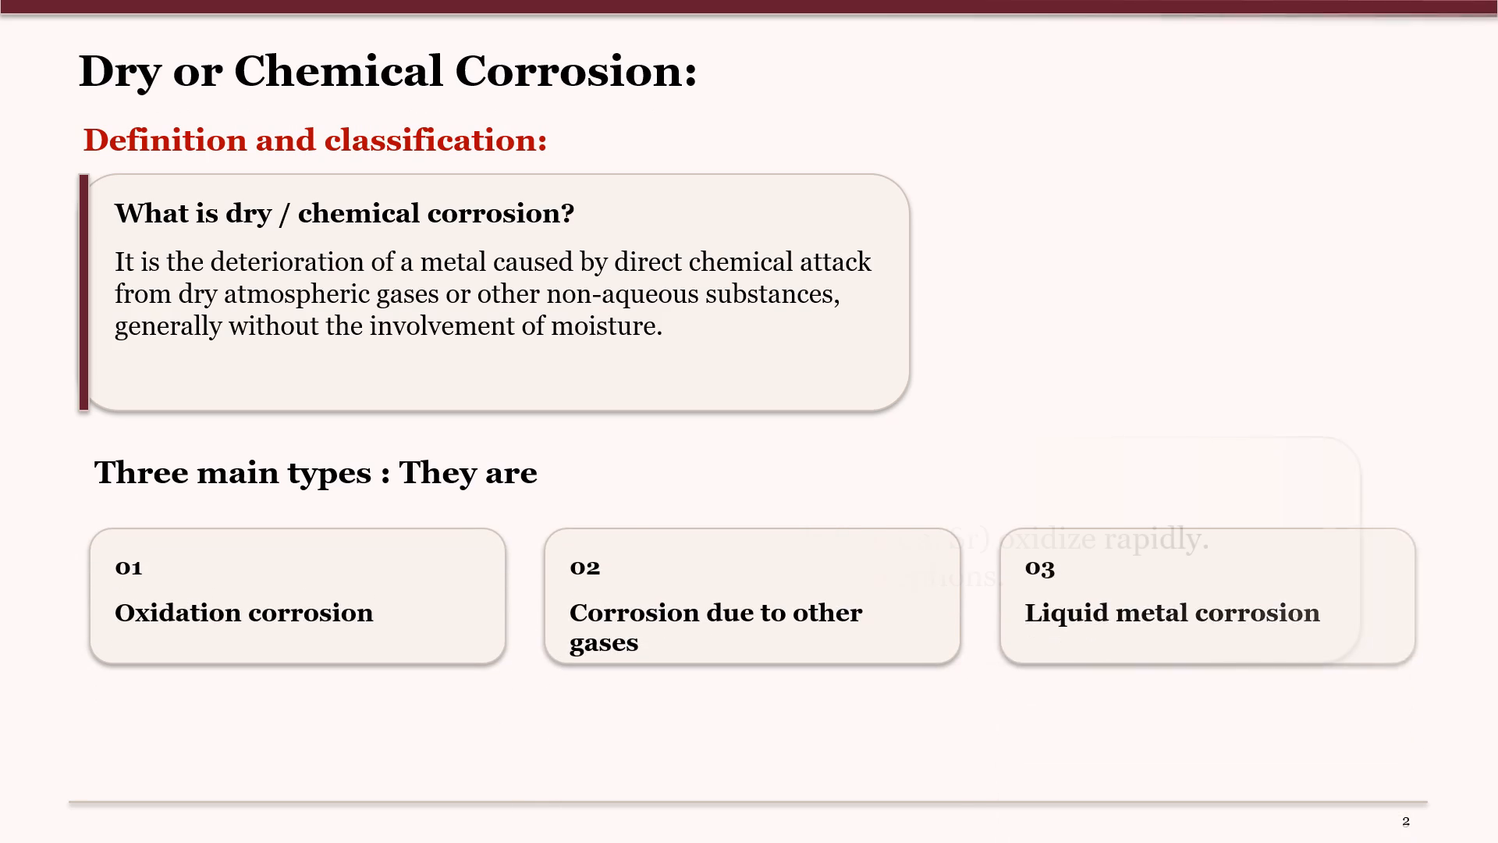
# Continue the slide show through the Oxidation Corrosion and Oxidation Corrosion – Mechanism slides, checking their animations.
pyautogui.press('Return')
pyautogui.press('Return')
pyautogui.press('Return')
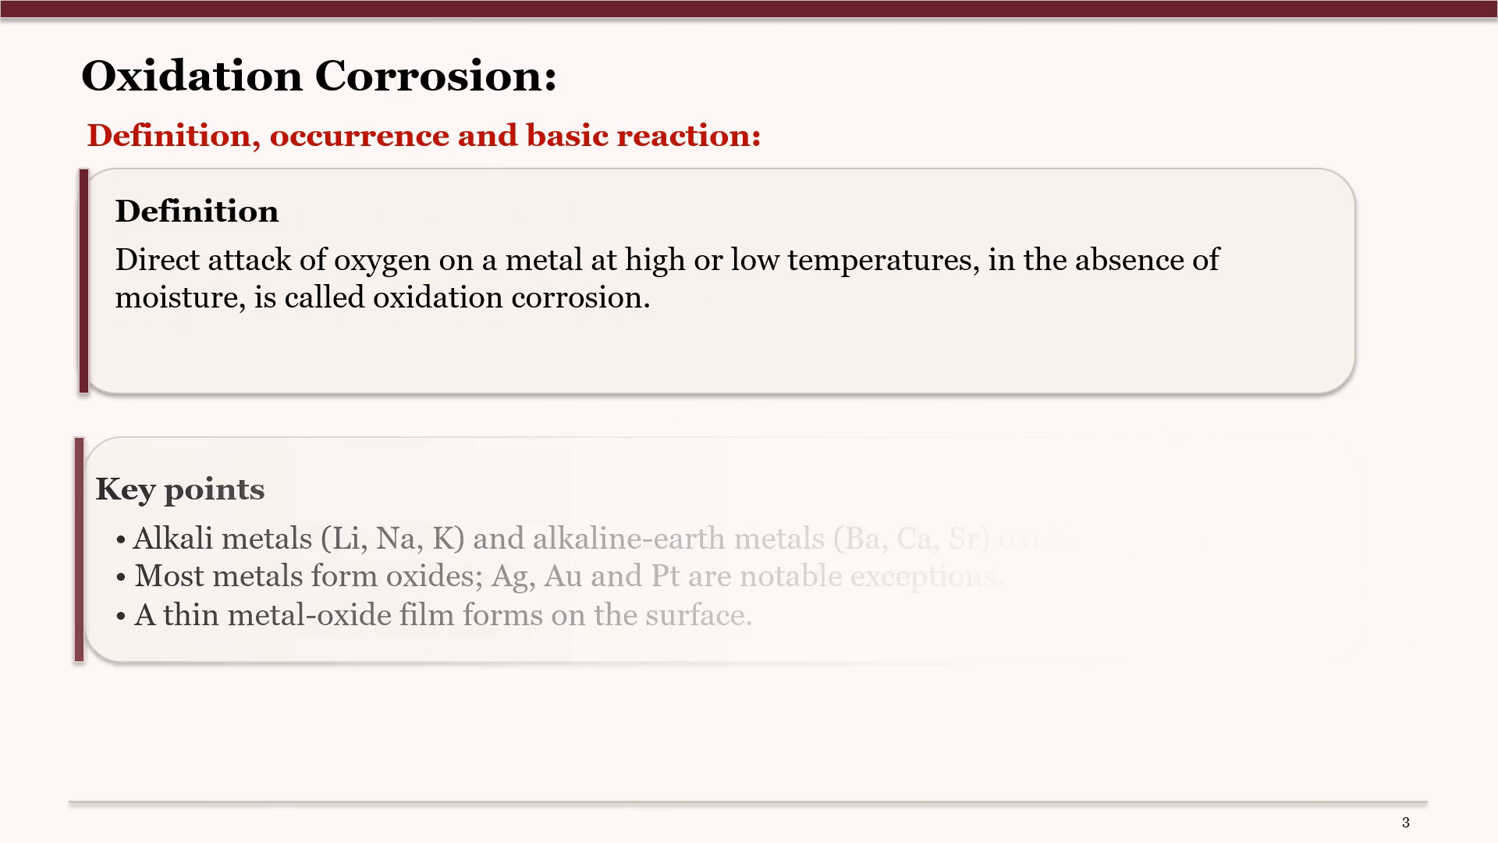
pyautogui.press('Return')
pyautogui.press('Return')
pyautogui.press('Return')
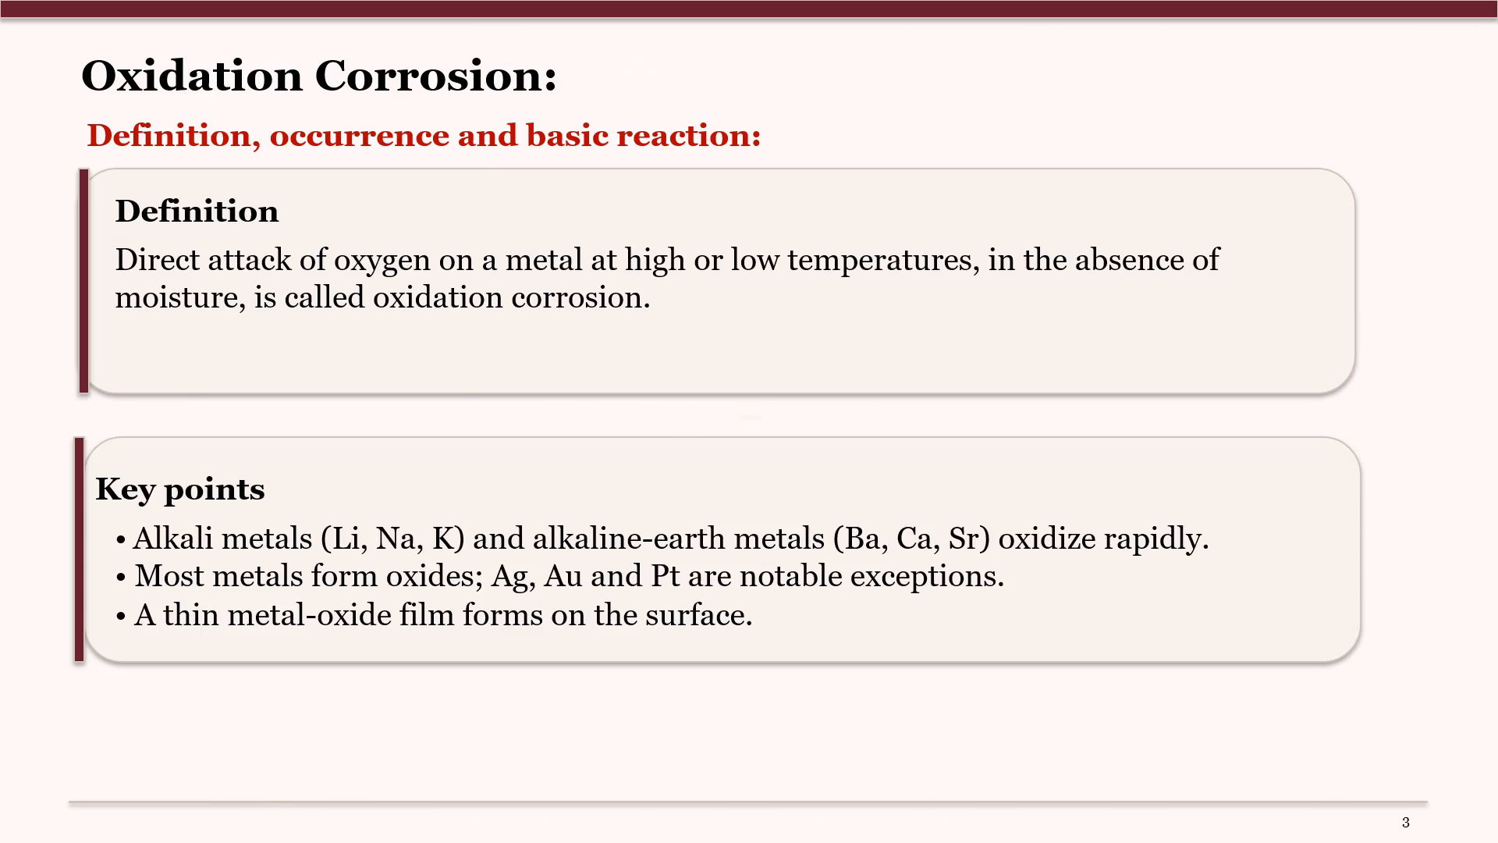
pyautogui.press('Return')
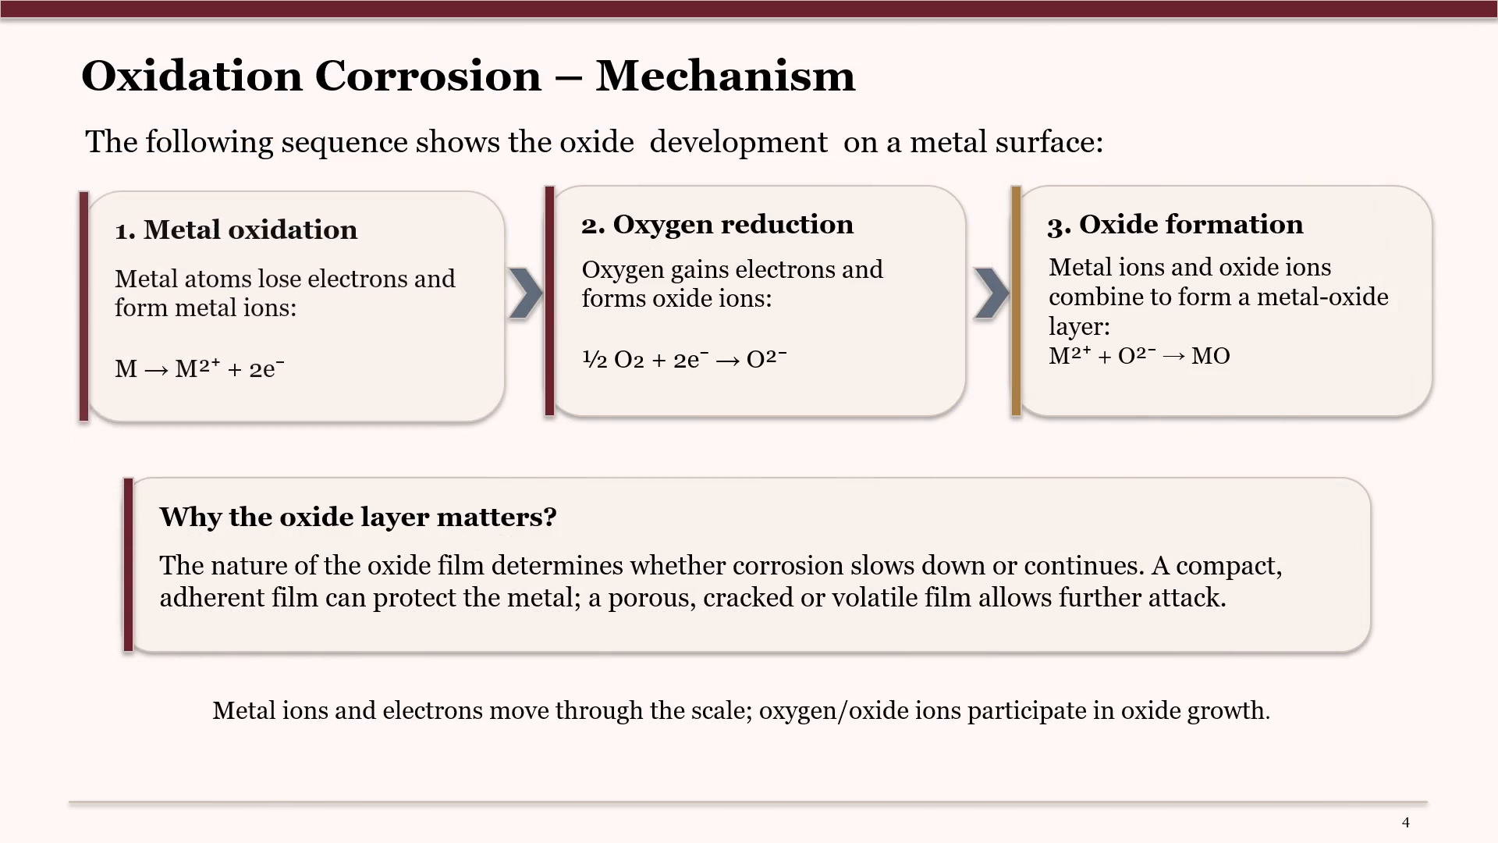
pyautogui.press('Return')
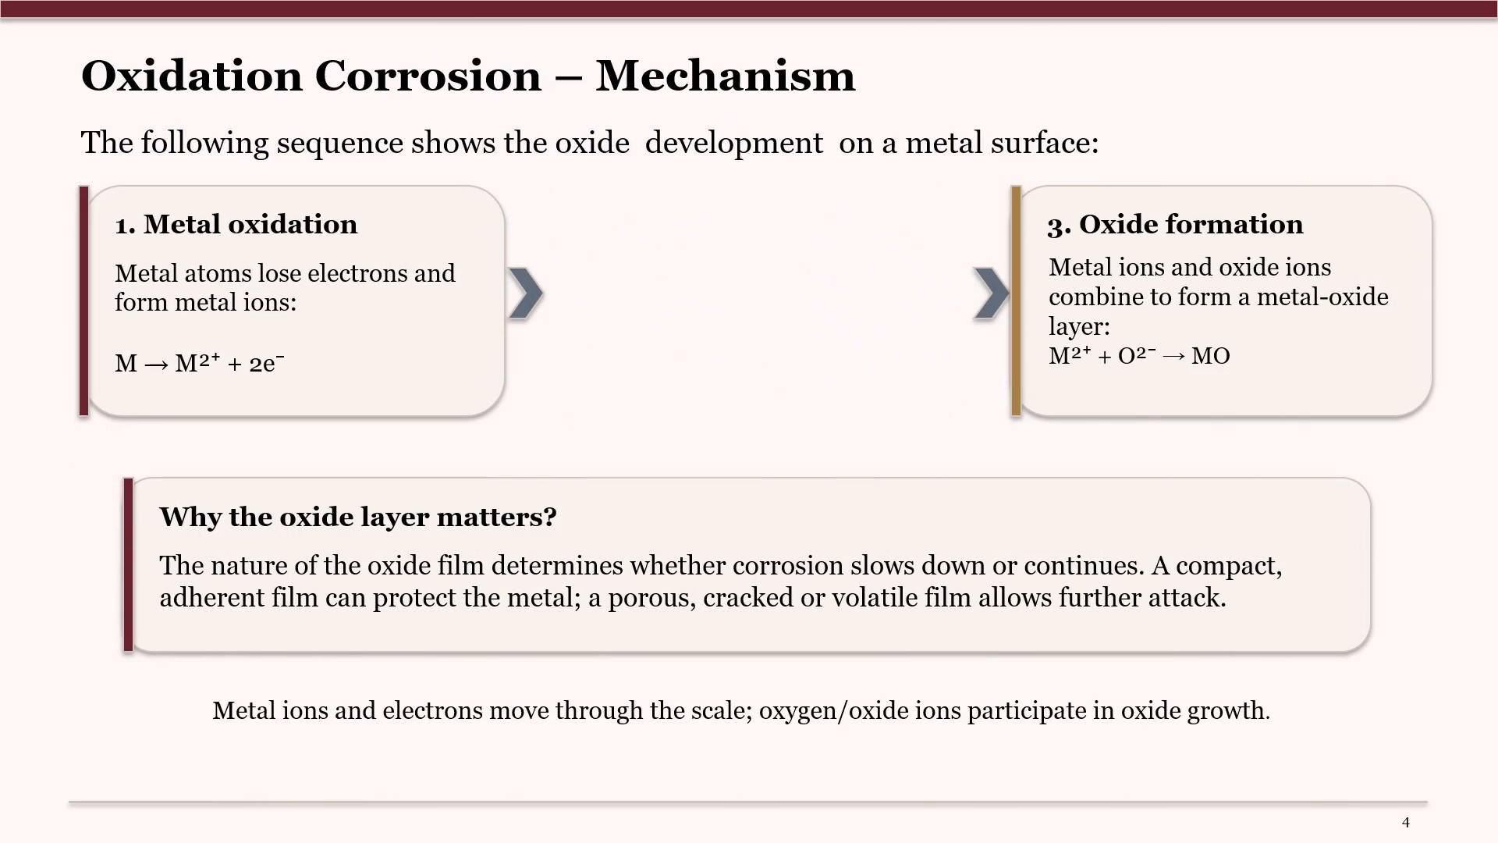
pyautogui.press('Return')
pyautogui.press('Return')
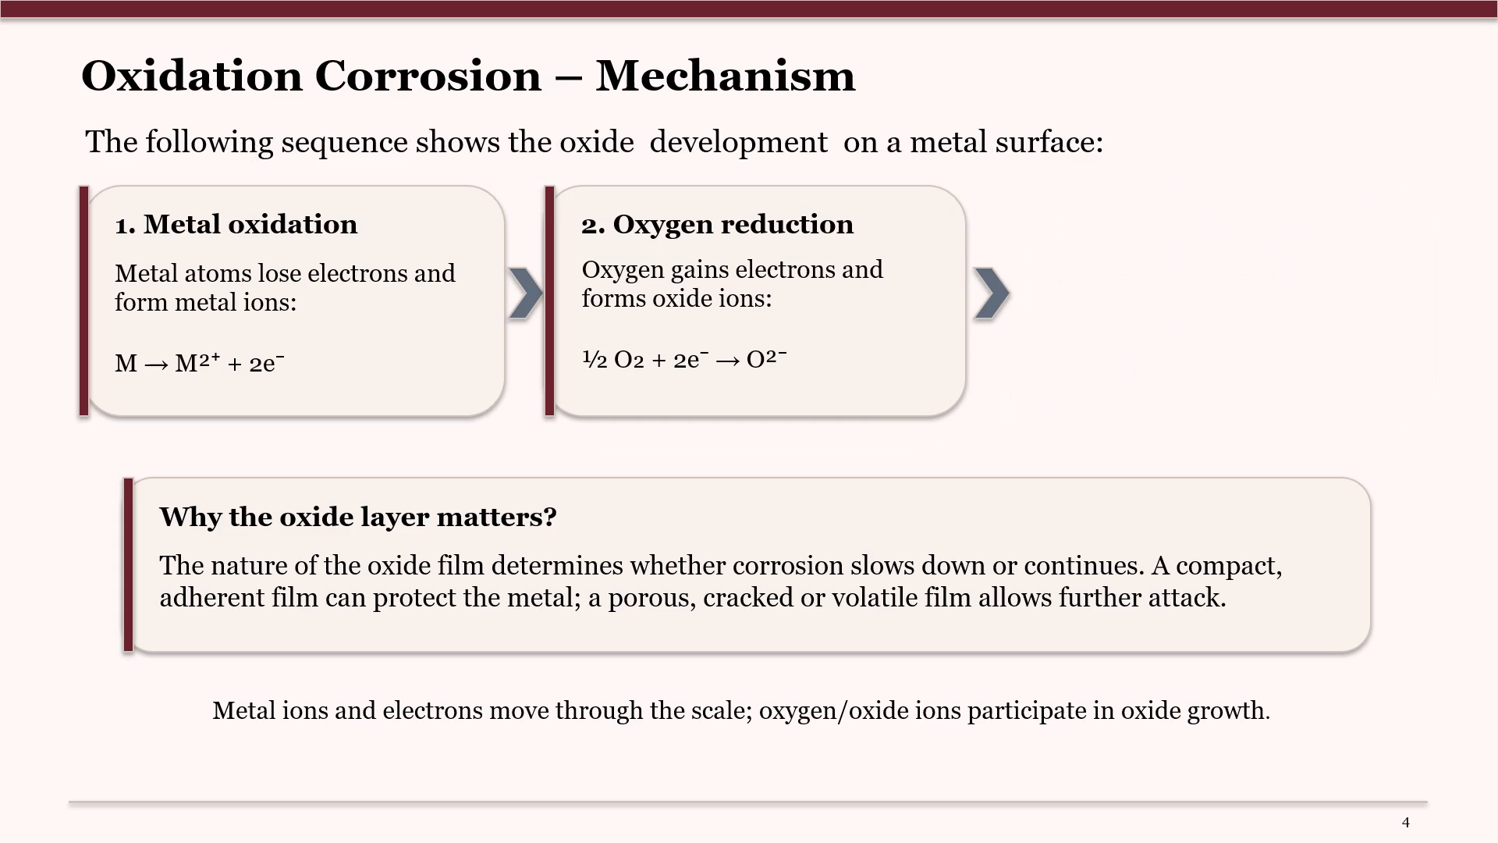
pyautogui.press('Return')
pyautogui.press('Return')
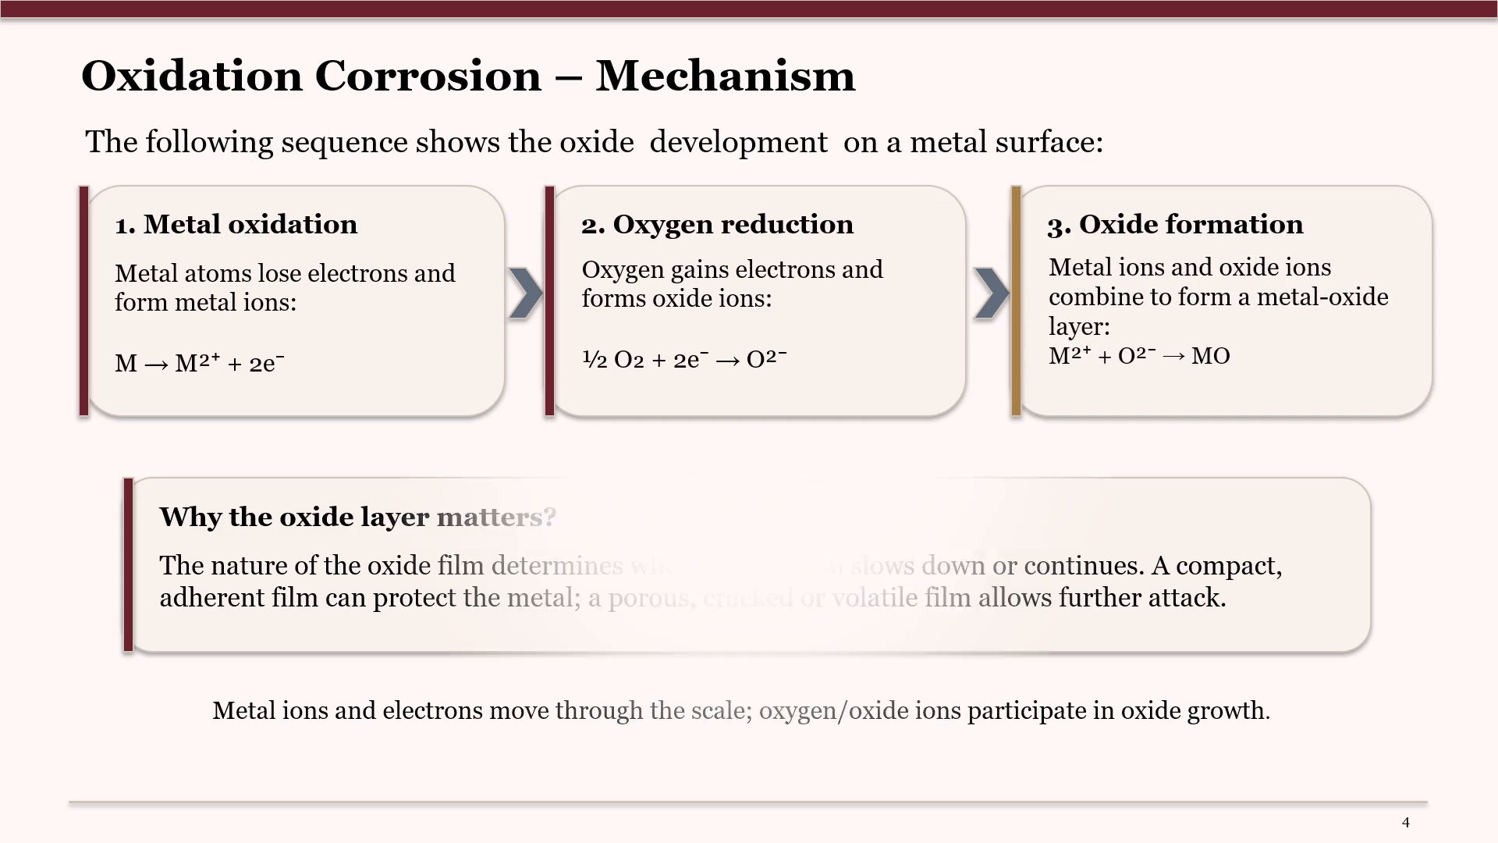
pyautogui.press('Return')
# Play the slide show from Types of Metal-Oxide Layers through the gas corrosion slides to Thank You, and exit the show.
pyautogui.press('Return')
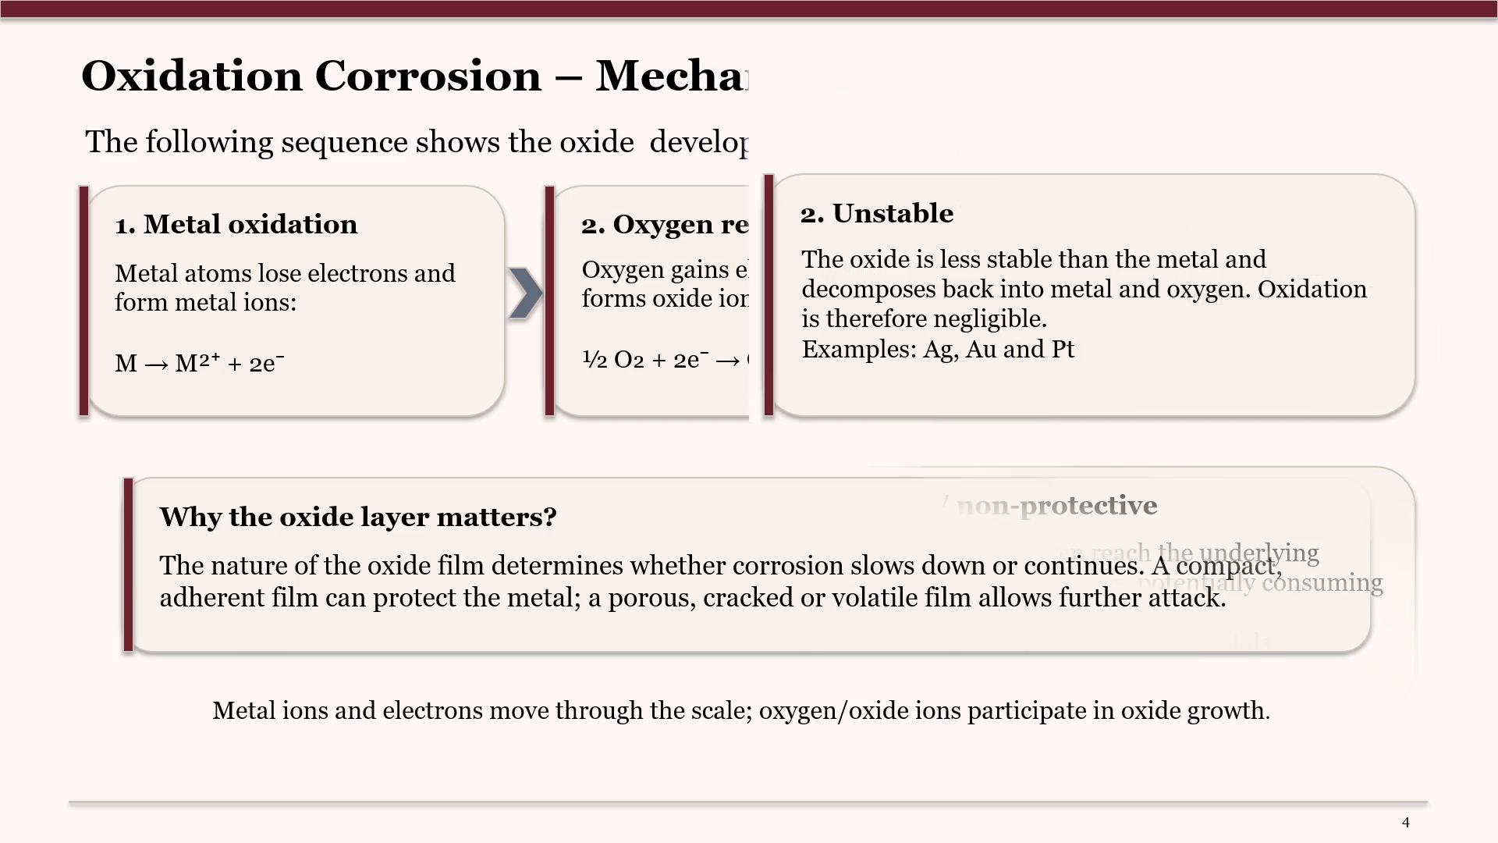
pyautogui.press('Return')
pyautogui.press('Return')
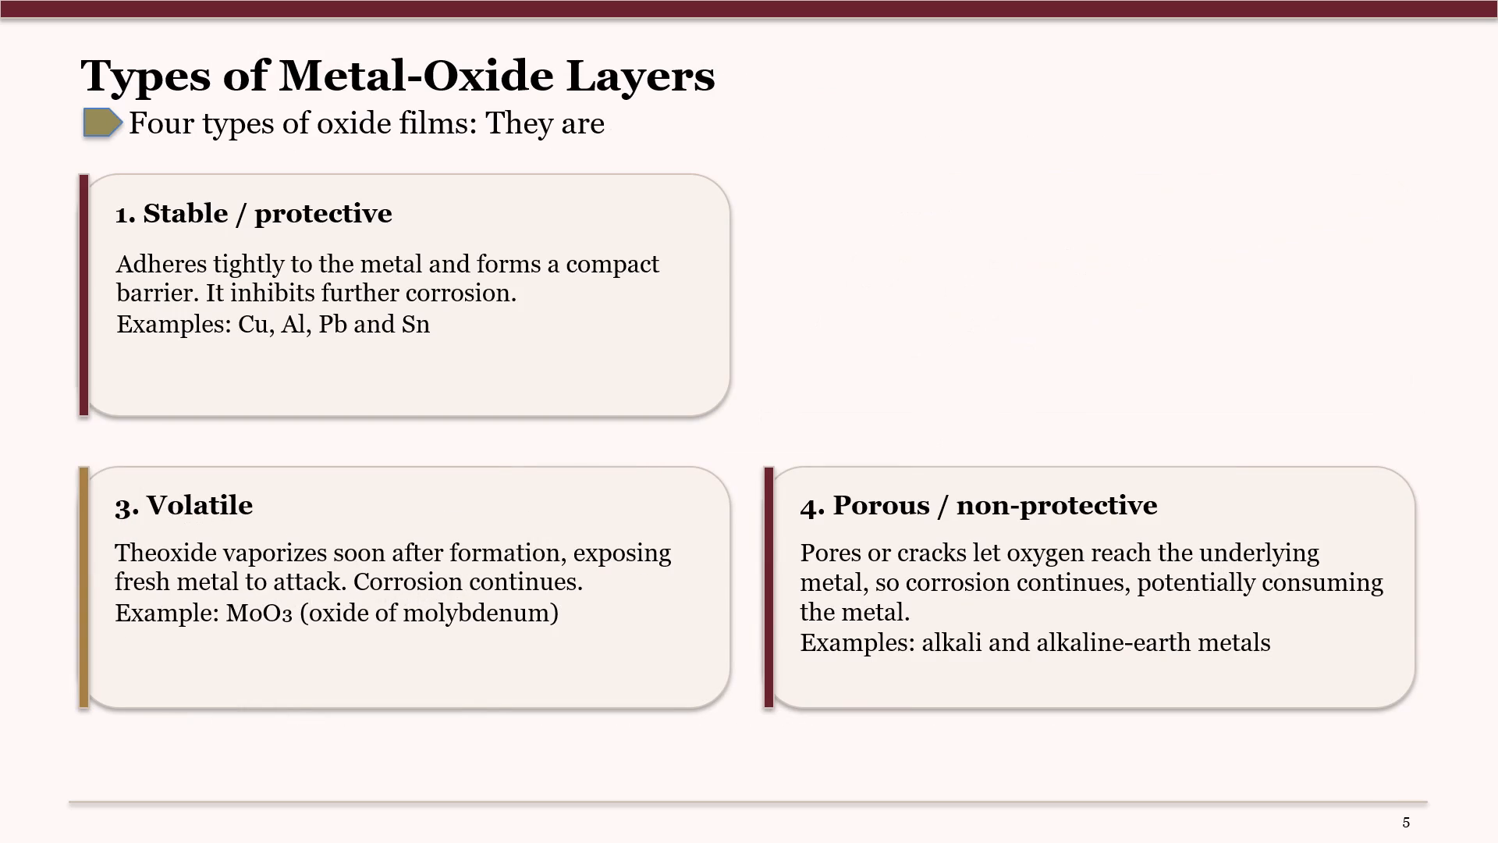
pyautogui.press('Return')
pyautogui.press('Return')
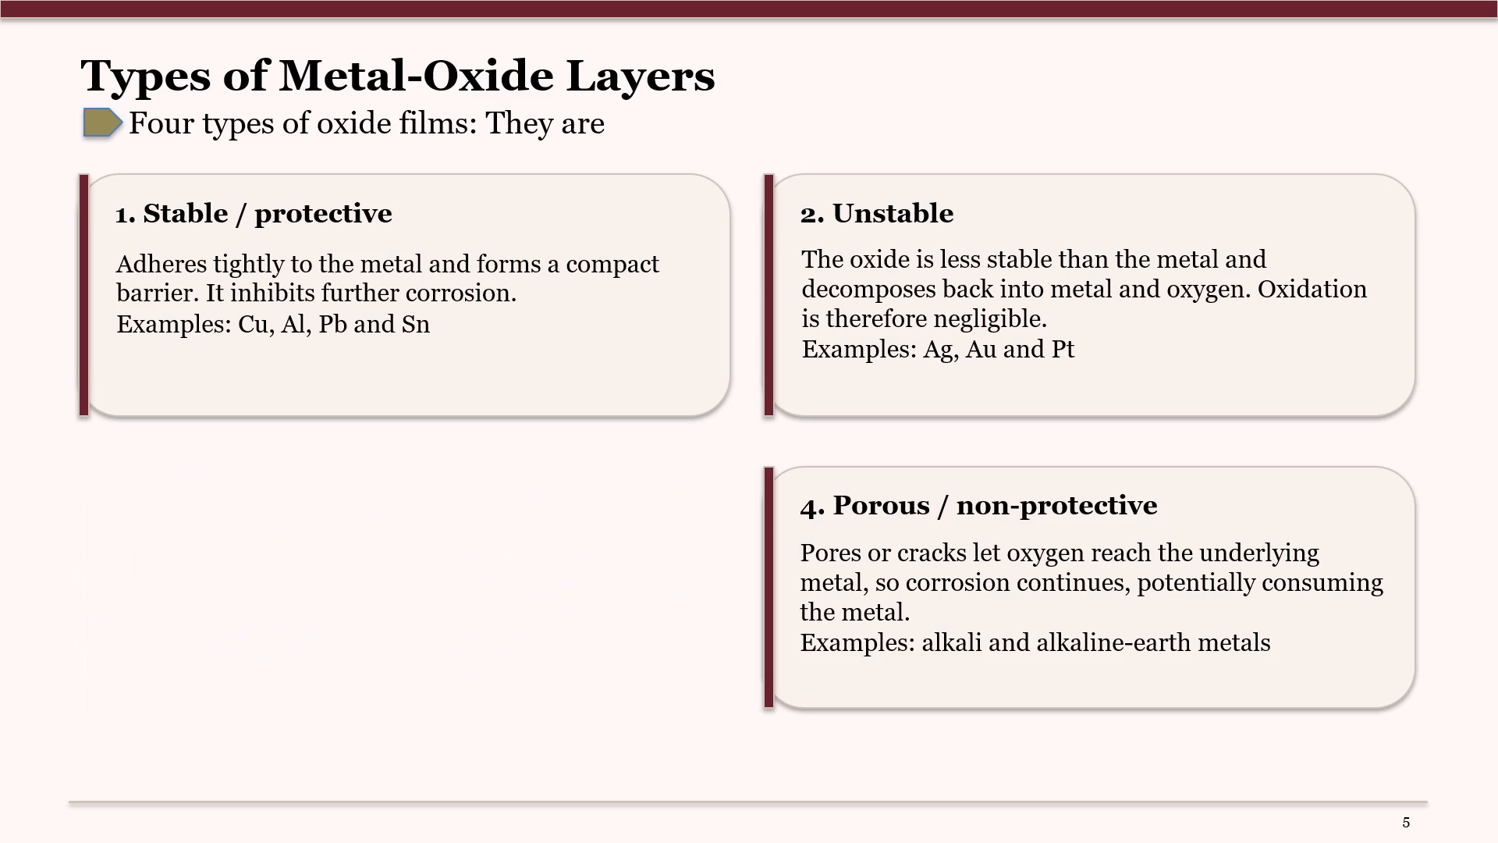
pyautogui.press('Return')
pyautogui.press('Return')
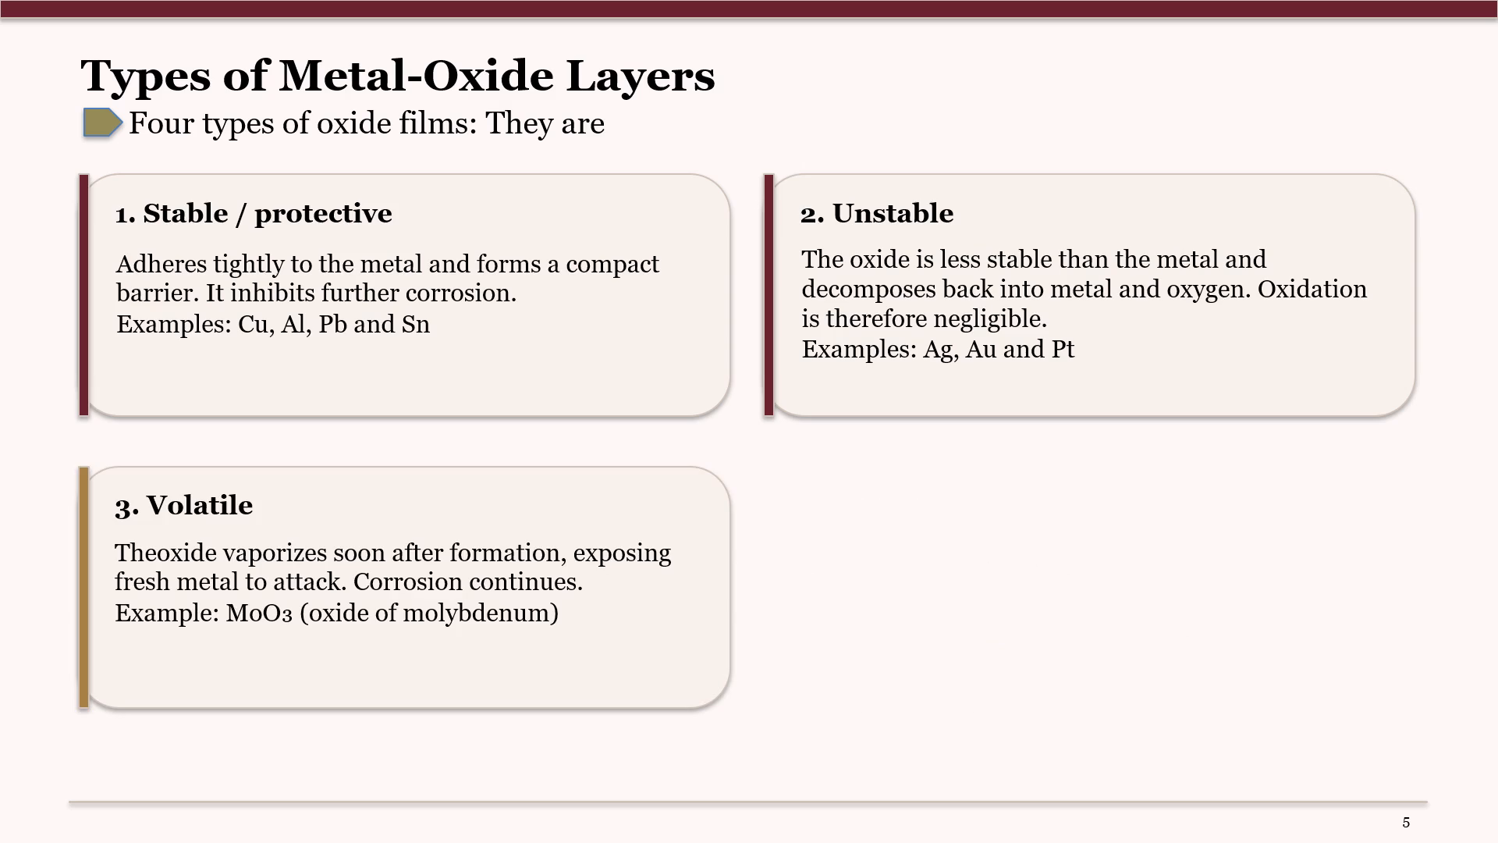
pyautogui.press('Return')
pyautogui.press('Return')
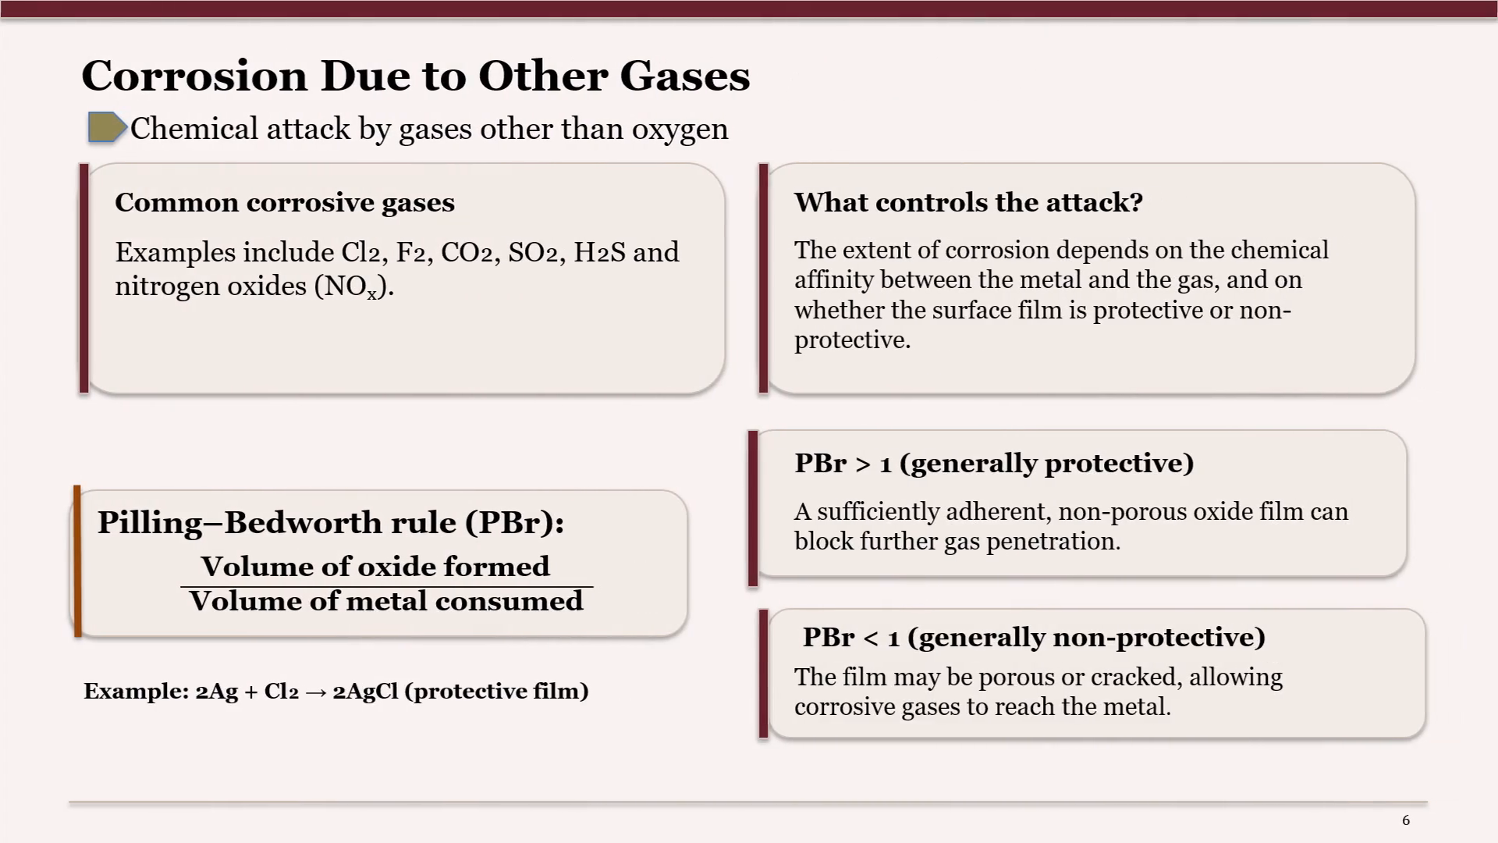
pyautogui.press('Return')
pyautogui.press('Return')
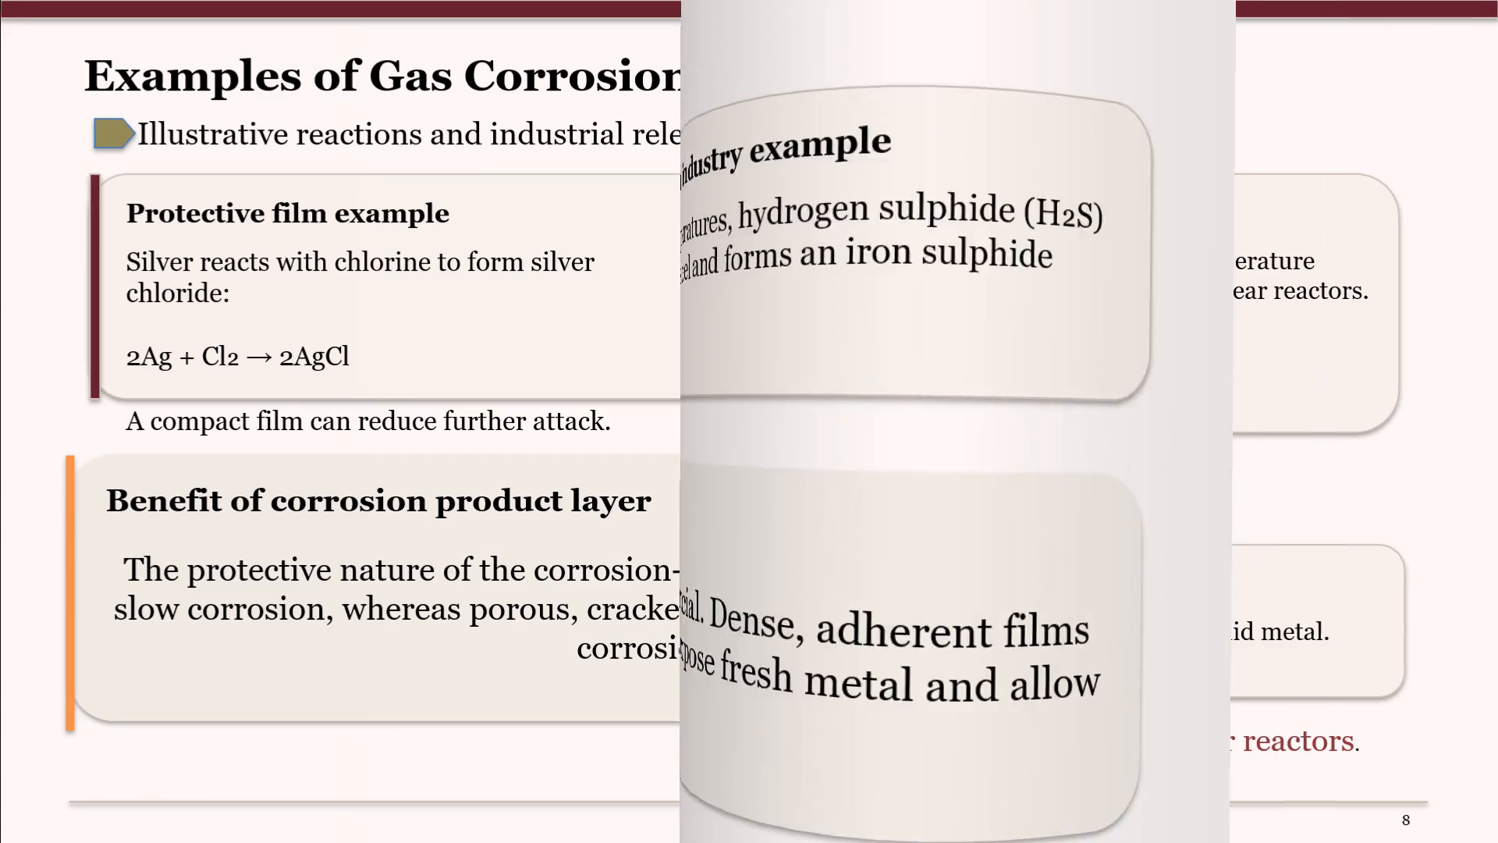
pyautogui.press('Return')
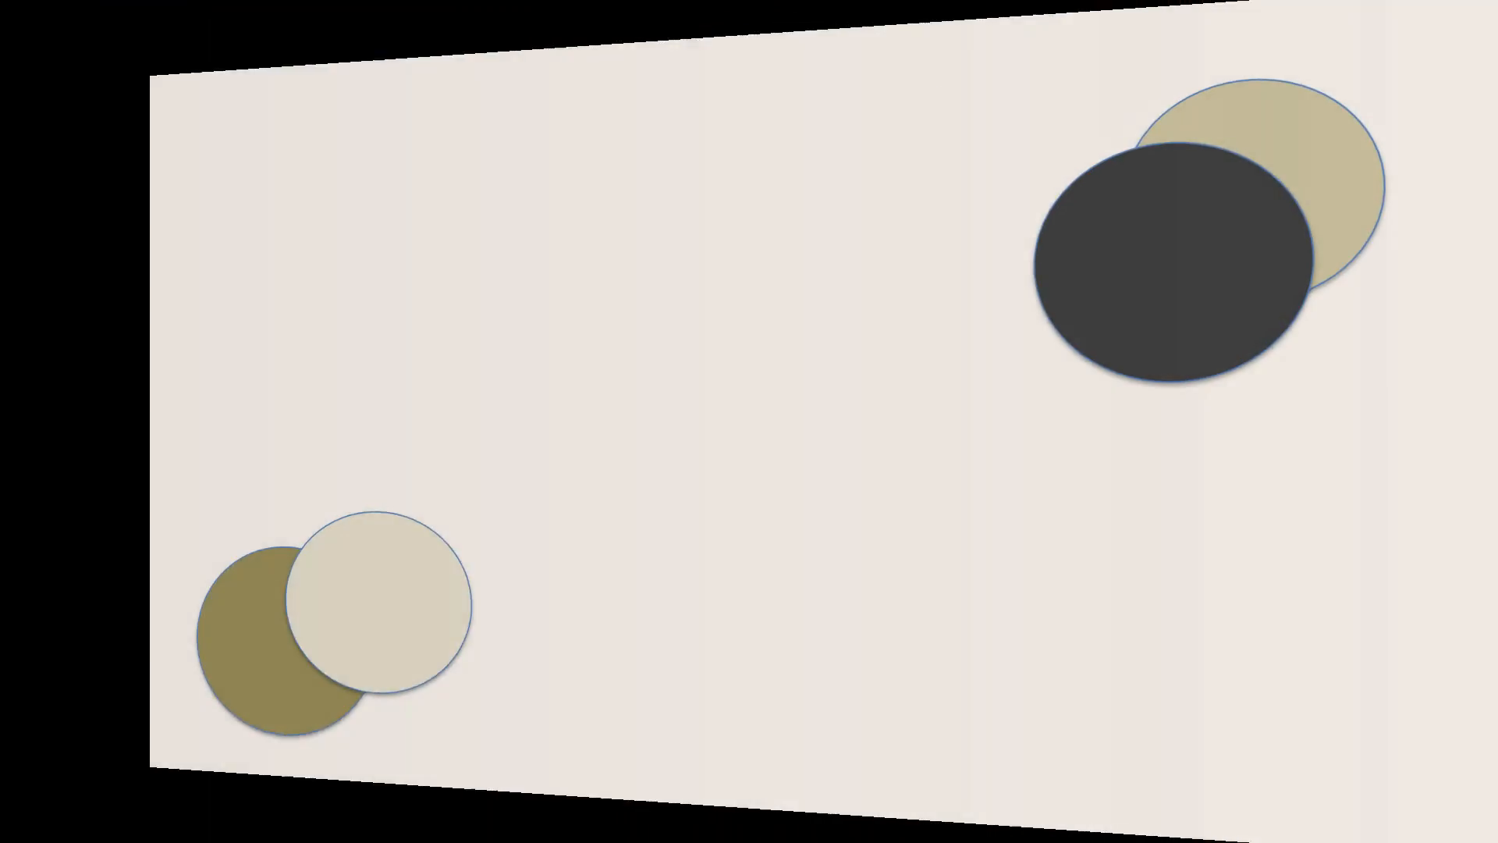
pyautogui.press('Return')
pyautogui.press('Return')
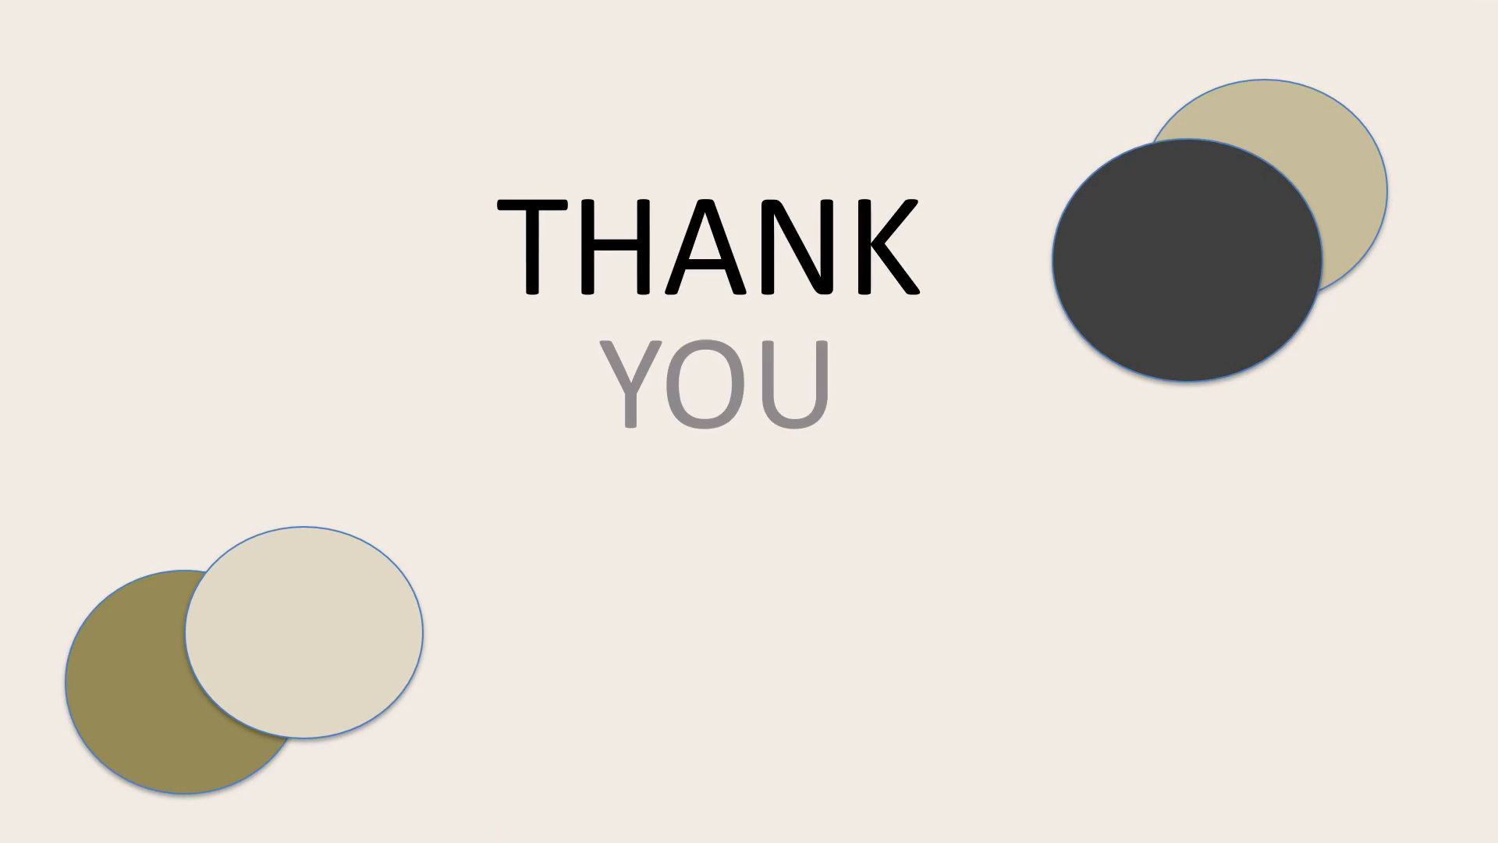
pyautogui.press('Return')
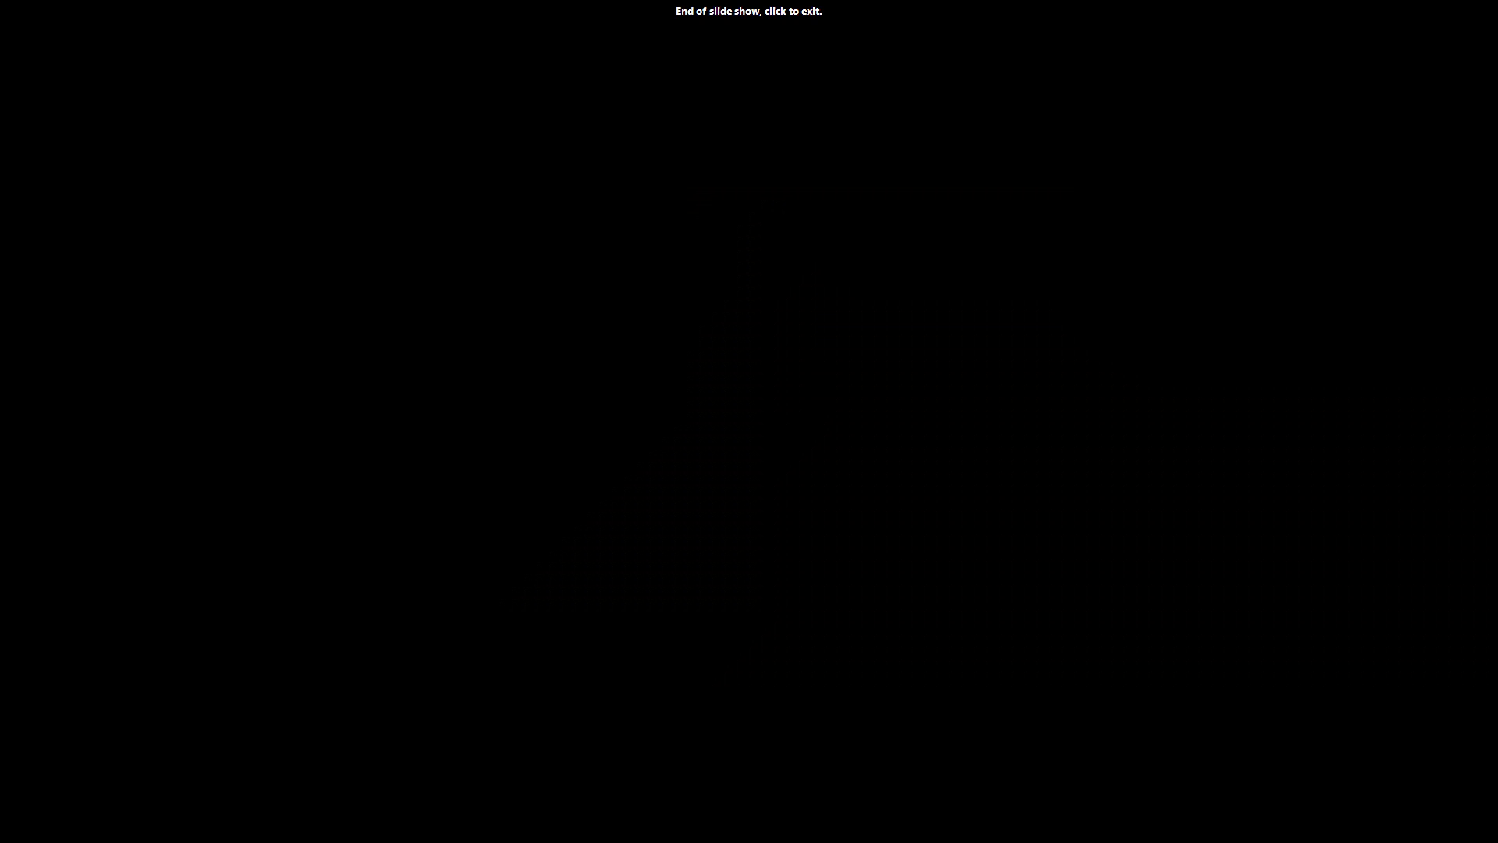
pyautogui.press('Return')
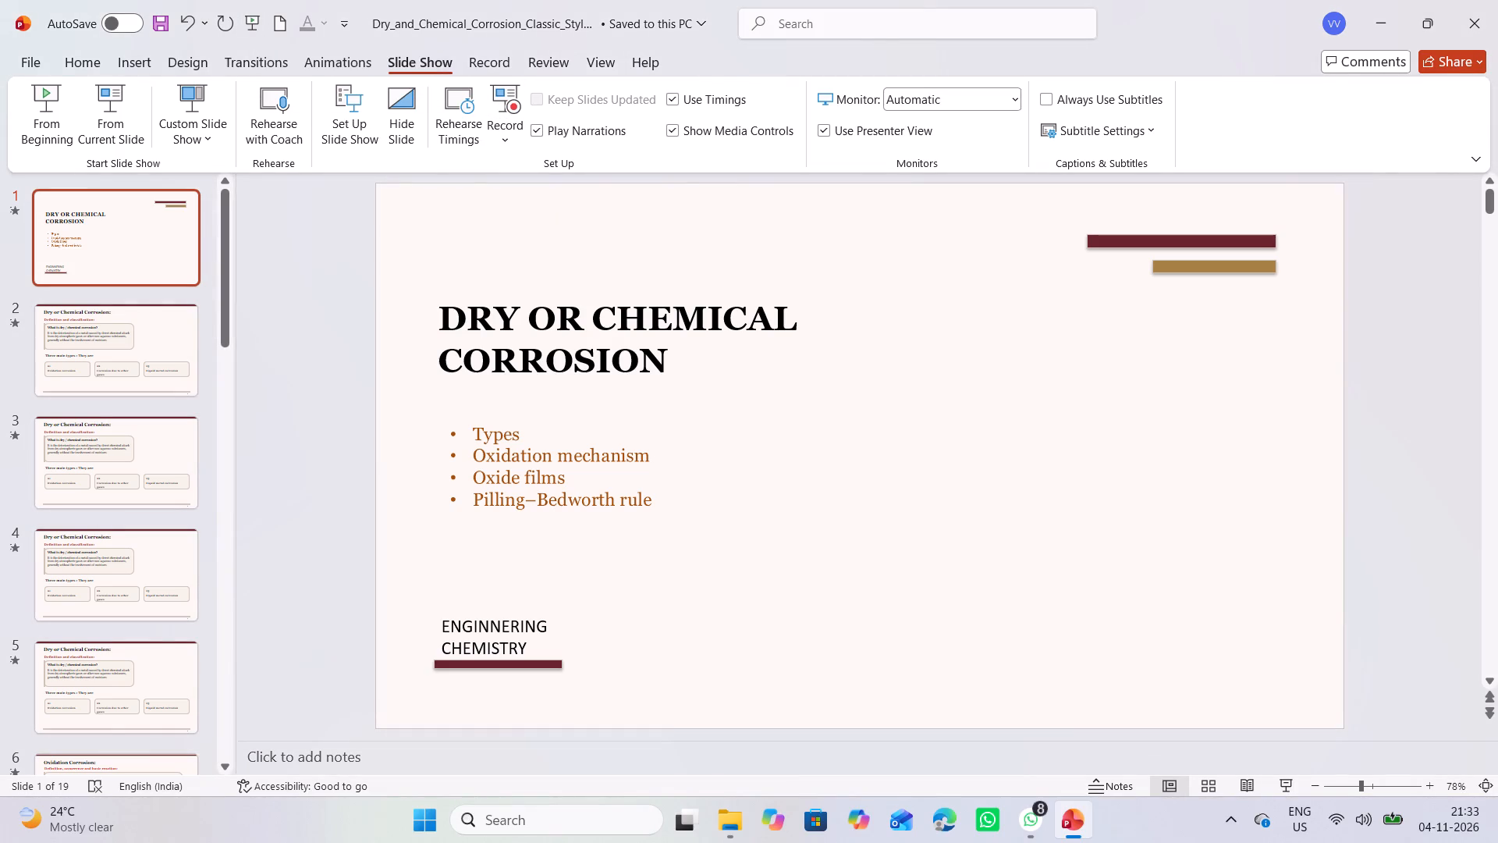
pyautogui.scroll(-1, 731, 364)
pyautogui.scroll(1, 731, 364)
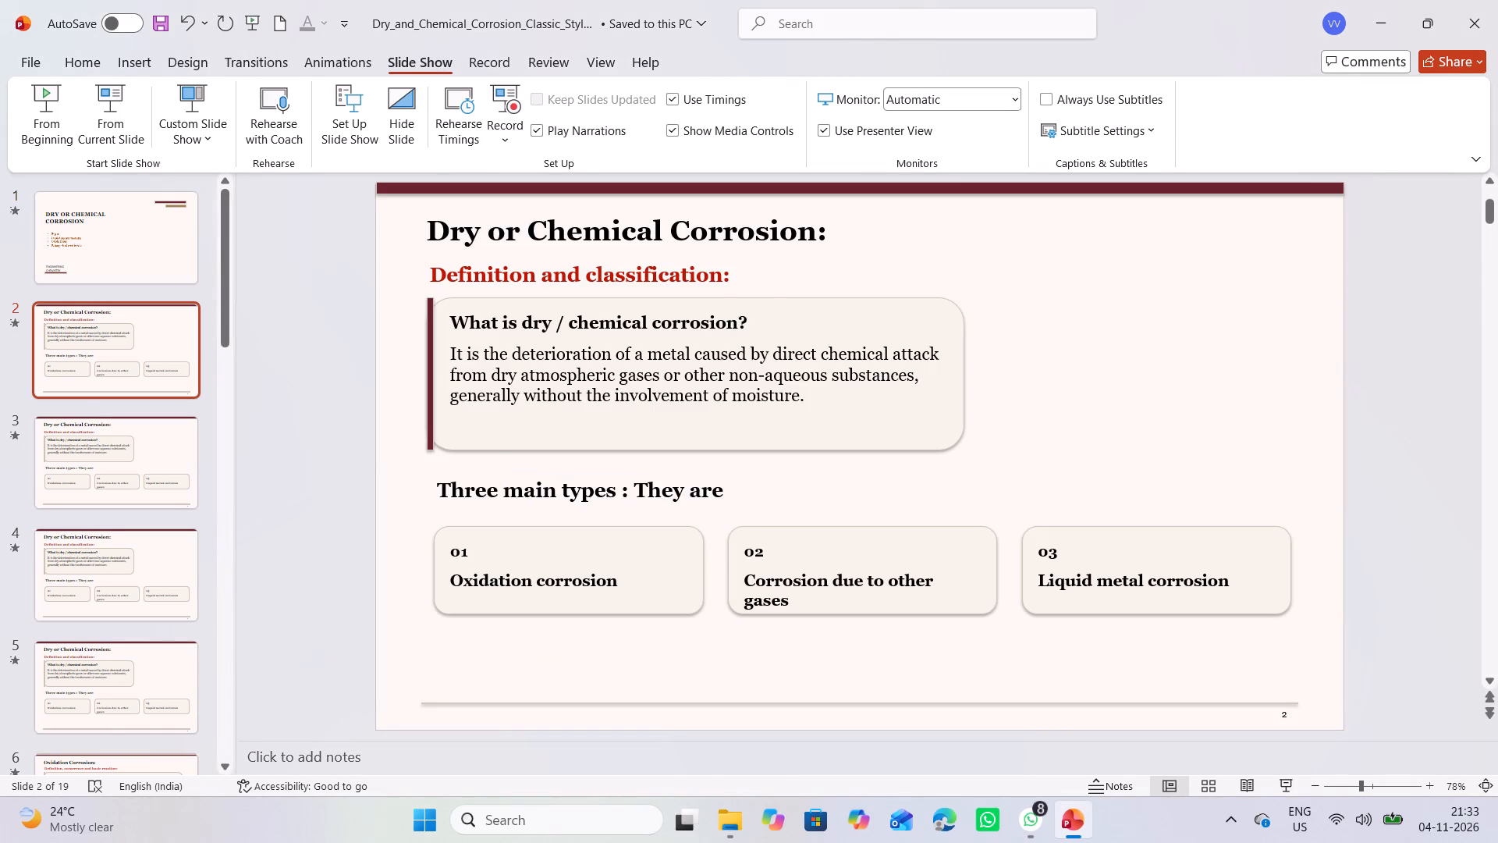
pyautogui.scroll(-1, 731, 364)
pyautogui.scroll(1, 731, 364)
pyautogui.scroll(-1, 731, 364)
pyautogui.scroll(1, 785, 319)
# Inspect the animation settings of the title slide's heading and bullet list, and the animation order on slides through Oxidation Corrosion.
pyautogui.click(333, 69)
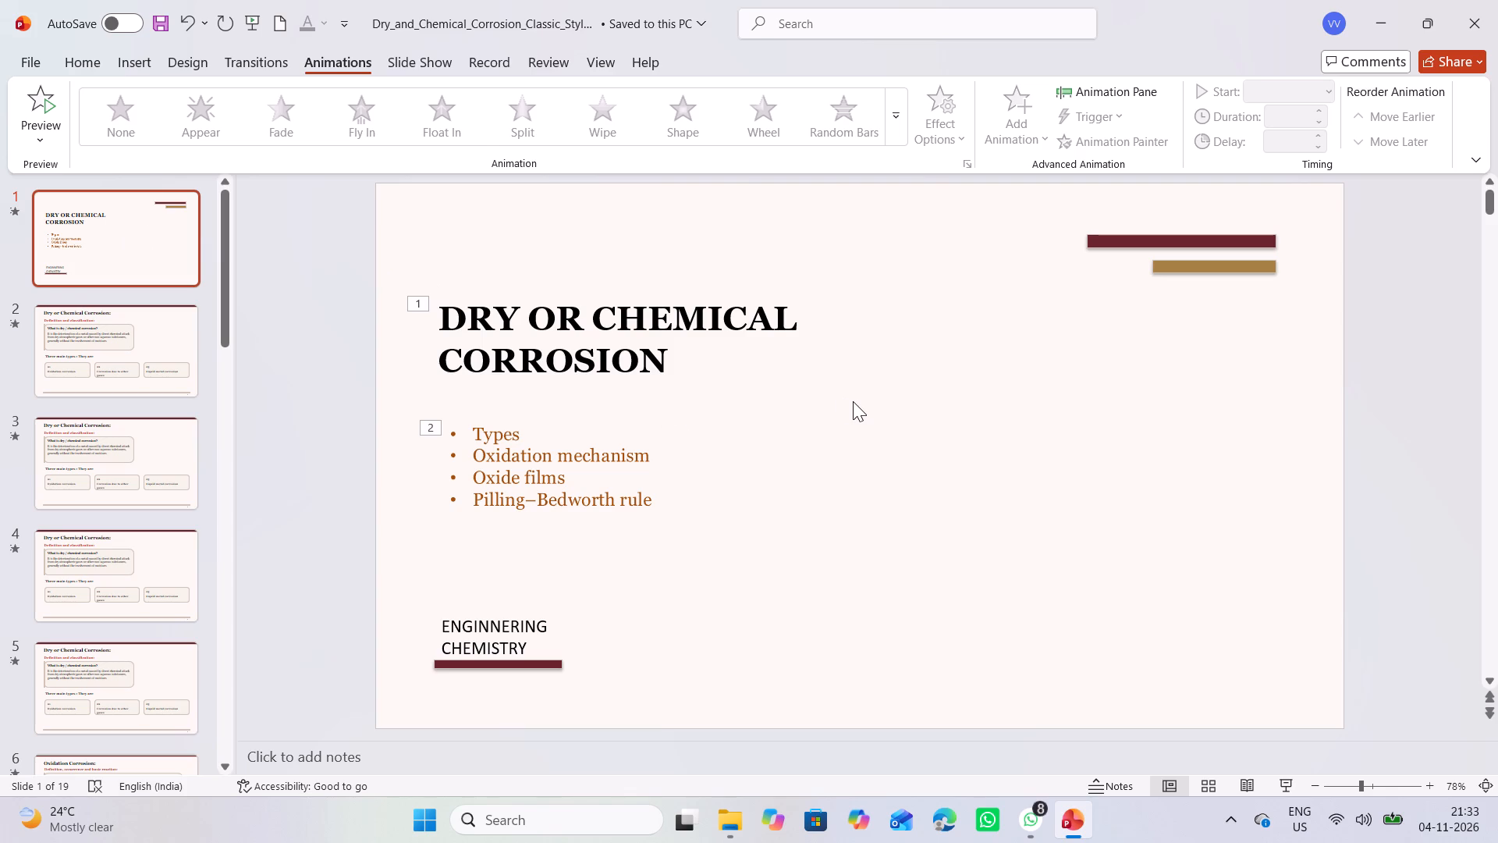
pyautogui.scroll(-1, 853, 401)
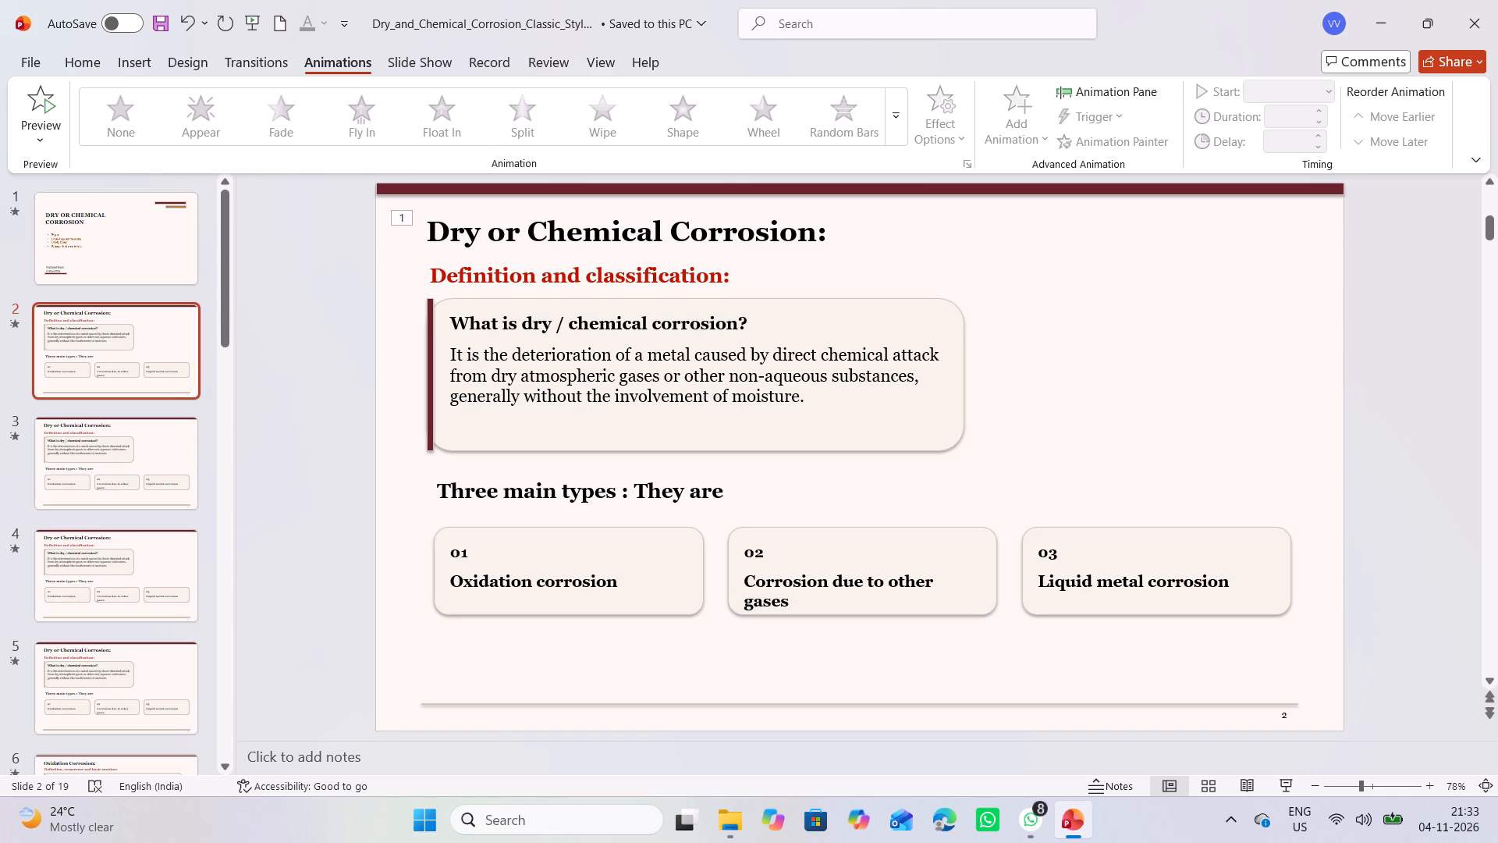
pyautogui.scroll(3, 890, 411)
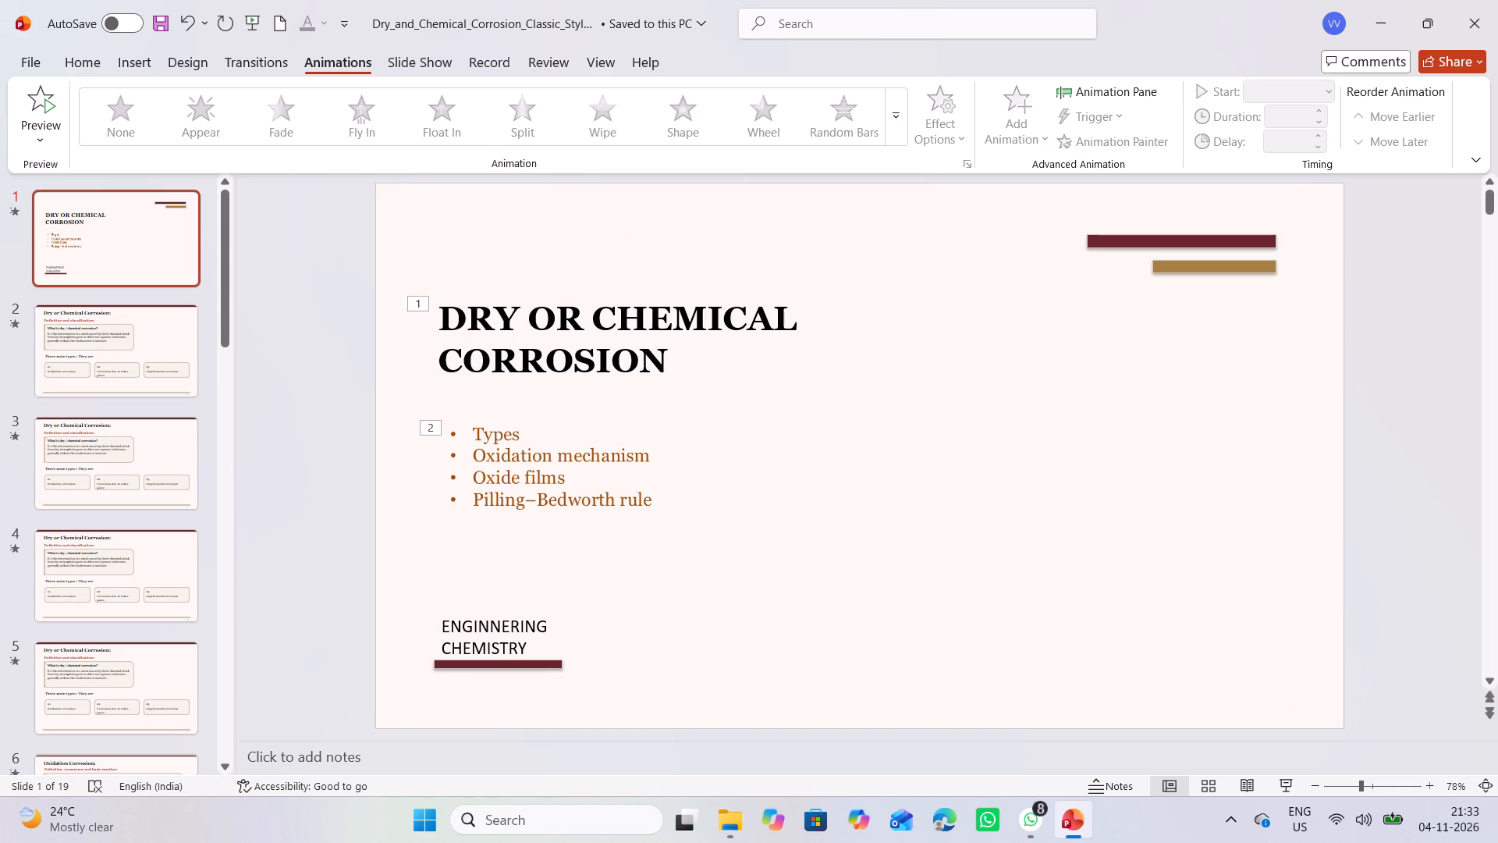
pyautogui.click(413, 305)
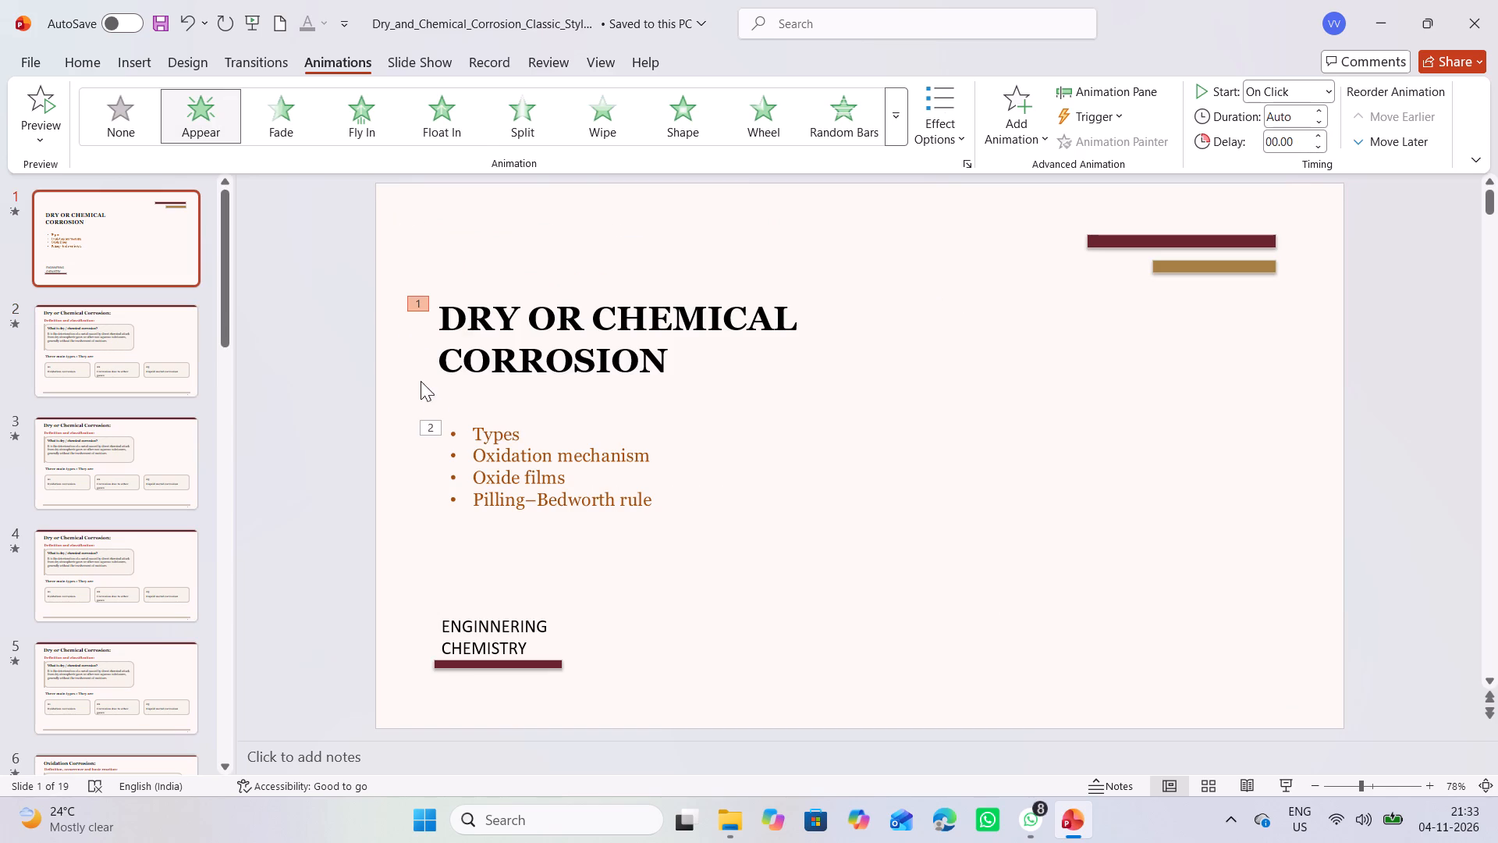
pyautogui.click(438, 423)
pyautogui.click(261, 432)
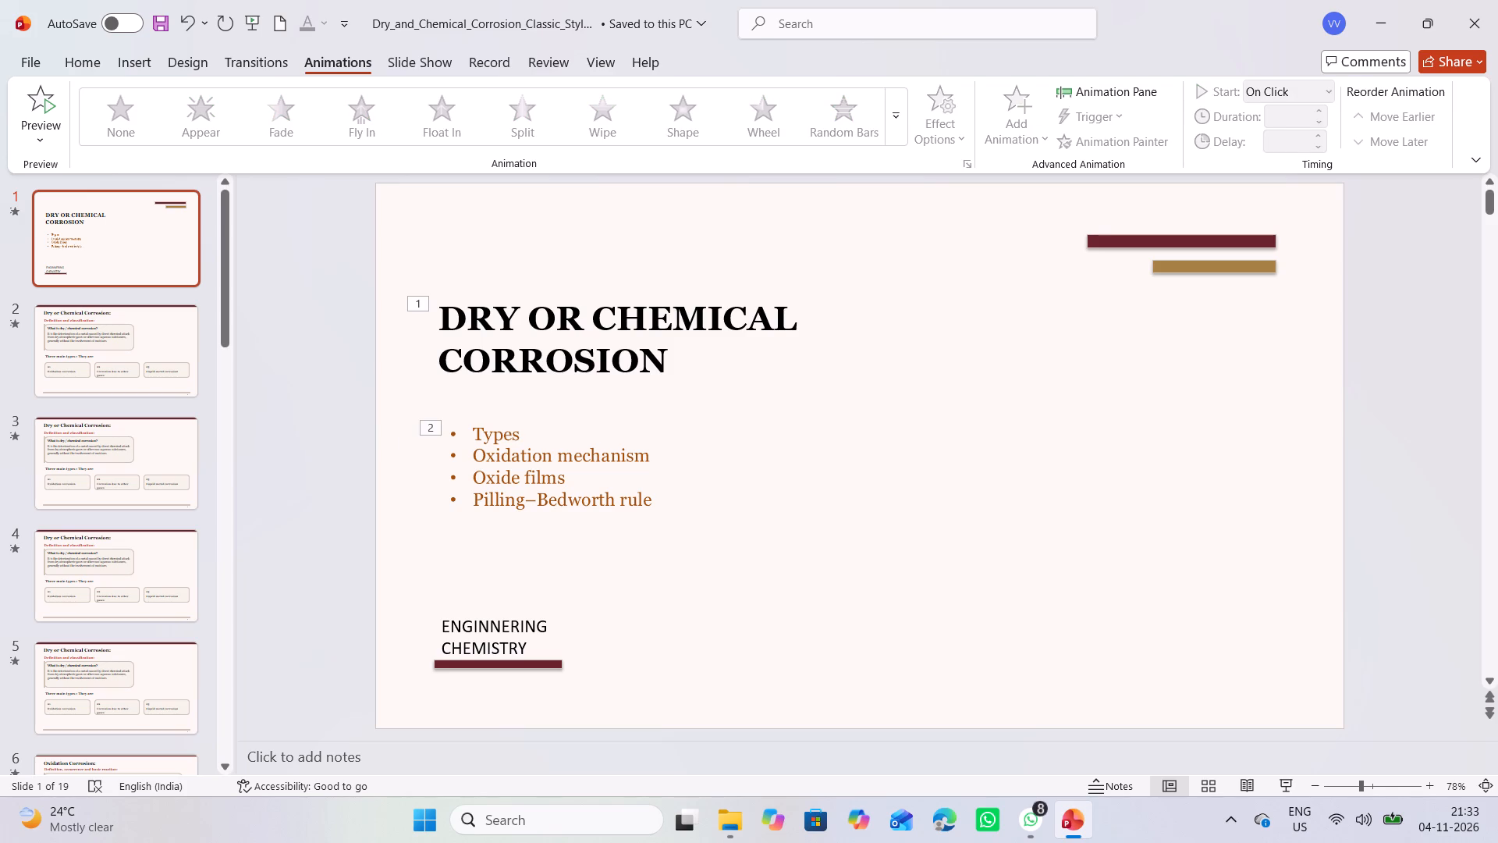
pyautogui.scroll(-1, 737, 442)
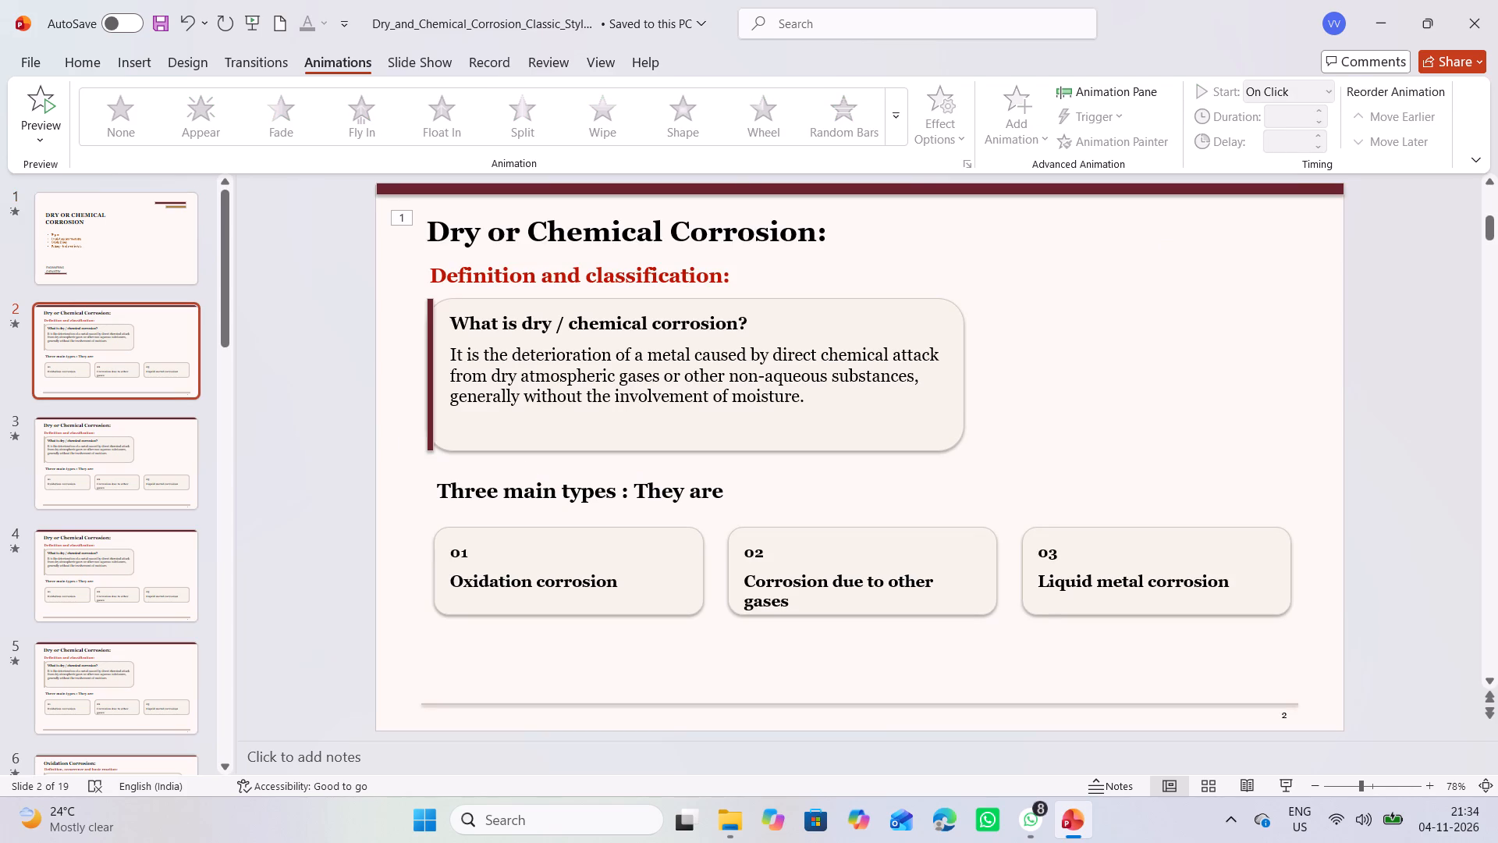
pyautogui.scroll(-4, 705, 363)
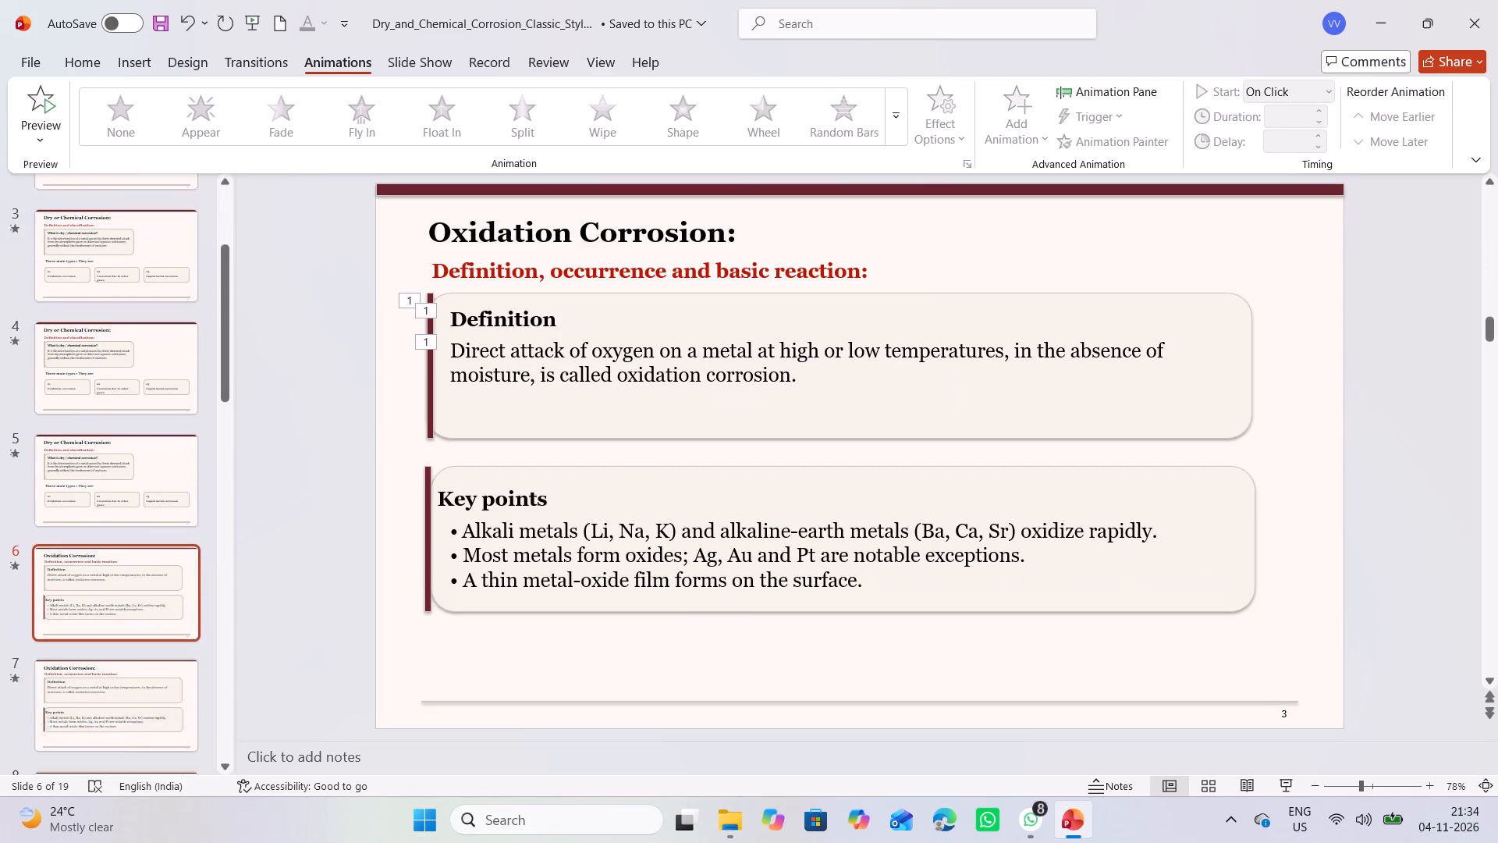
# Inspect the animation order on the Oxidation Corrosion and Oxidation Corrosion – Mechanism slide copies, including the Oxide formation card's animation settings.
pyautogui.scroll(-2, 705, 368)
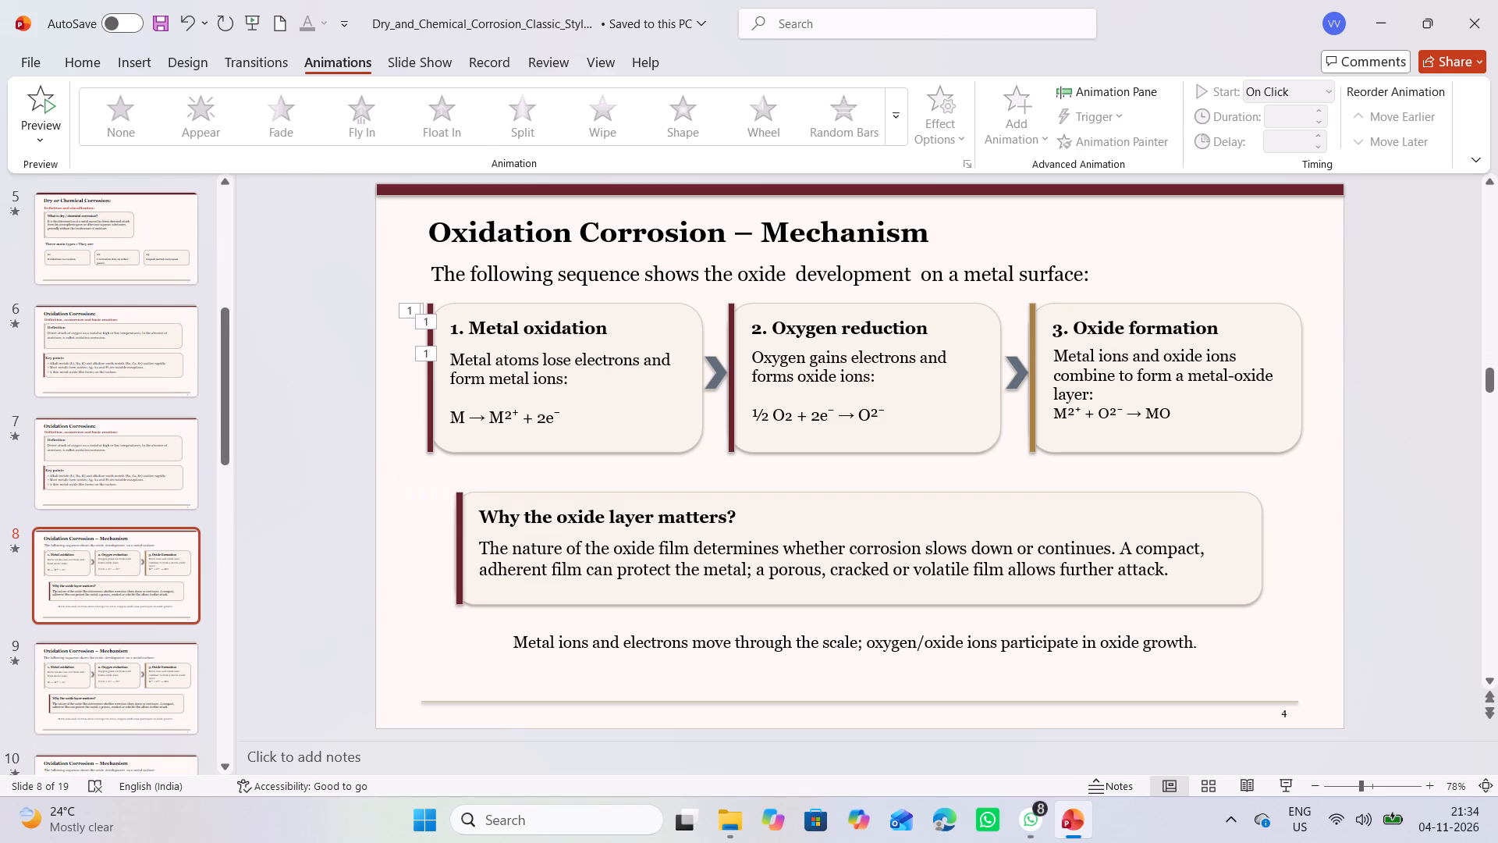
pyautogui.scroll(-3, 705, 368)
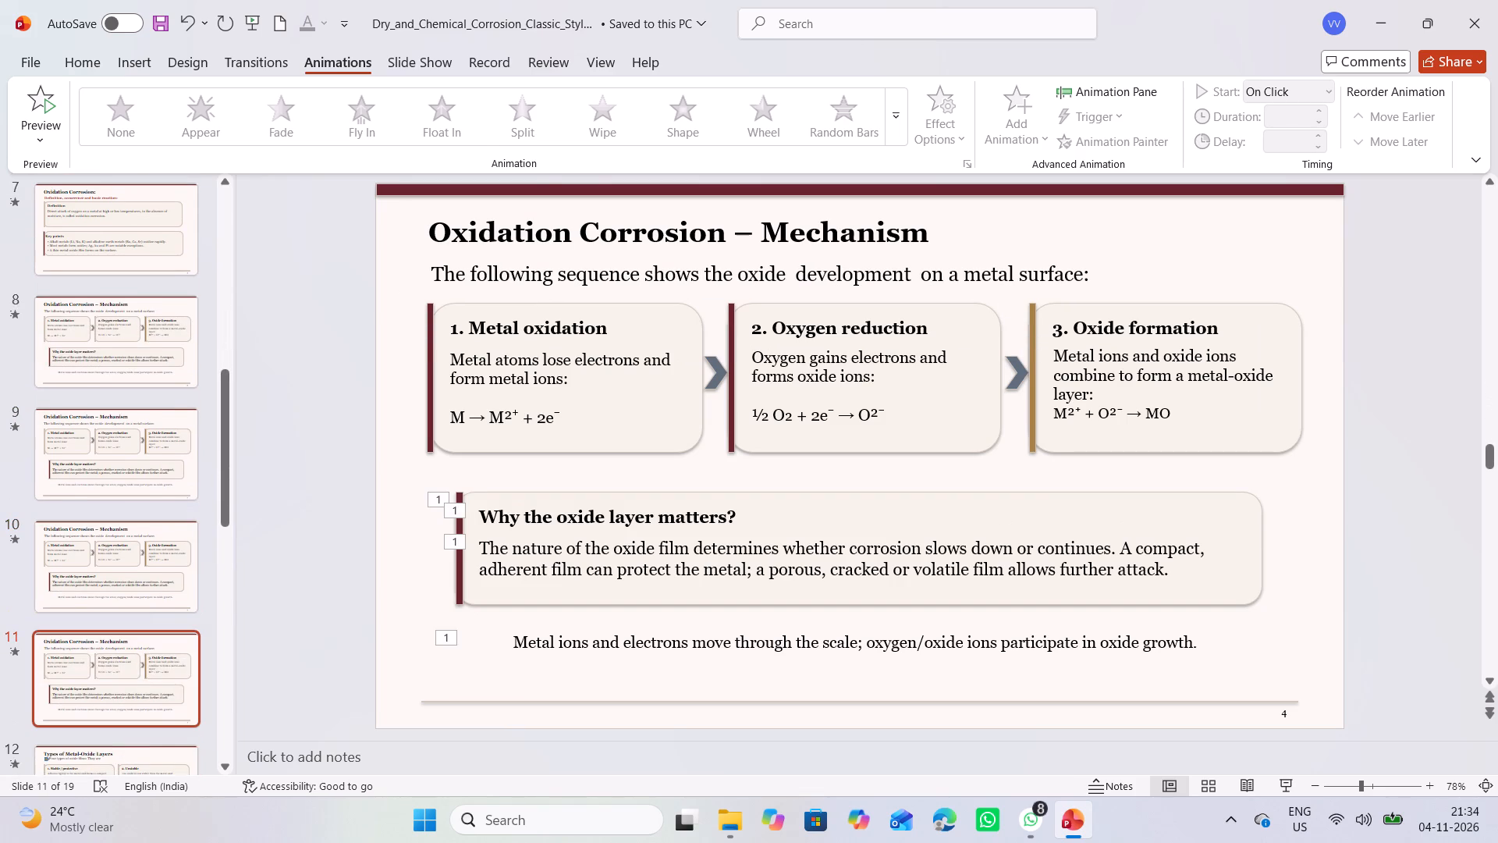
pyautogui.scroll(2, 705, 368)
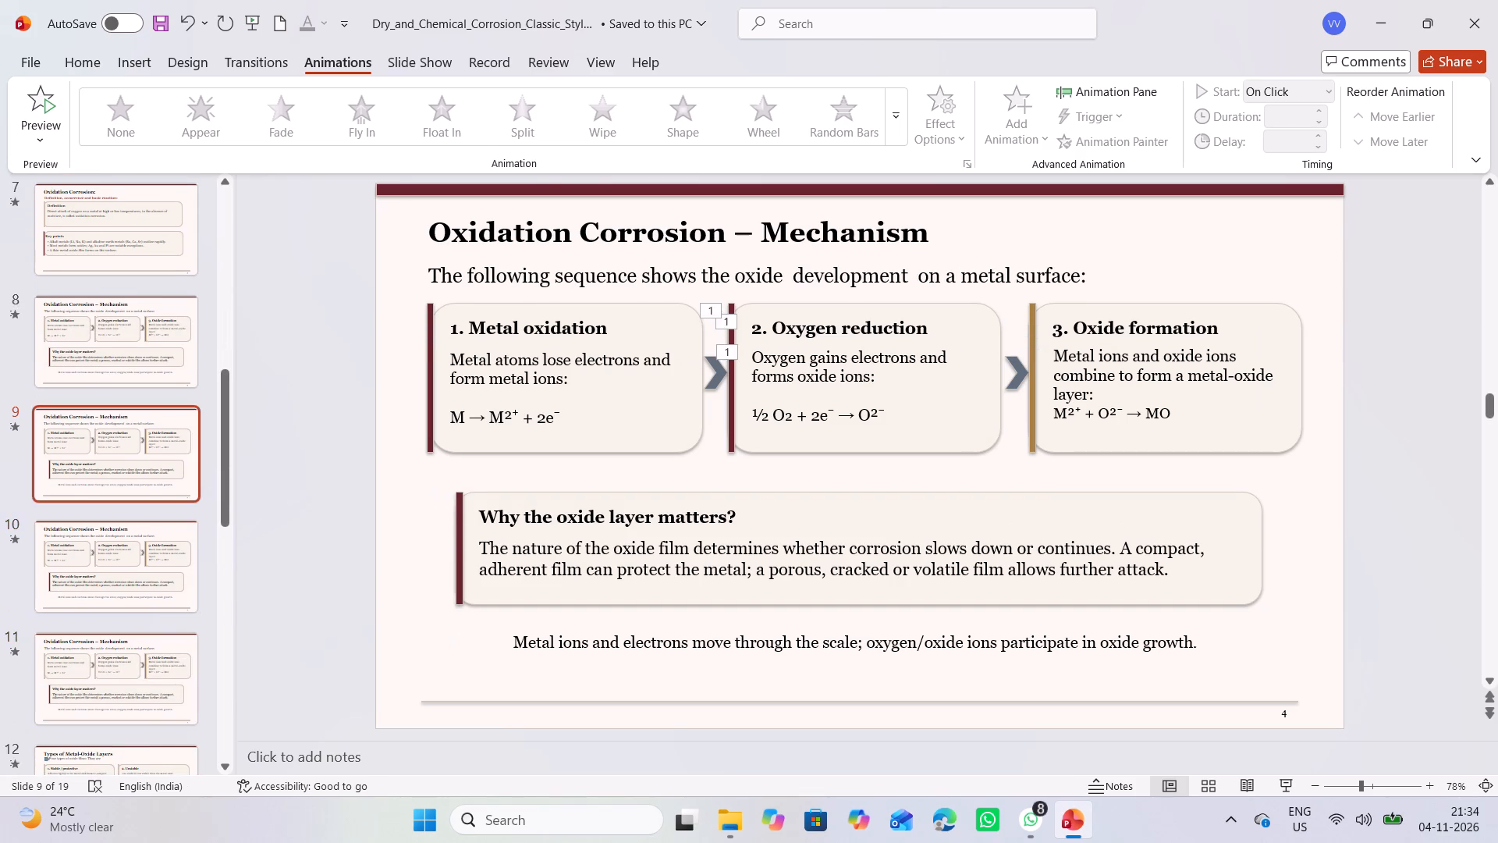
pyautogui.scroll(1, 705, 368)
pyautogui.scroll(-2, 705, 368)
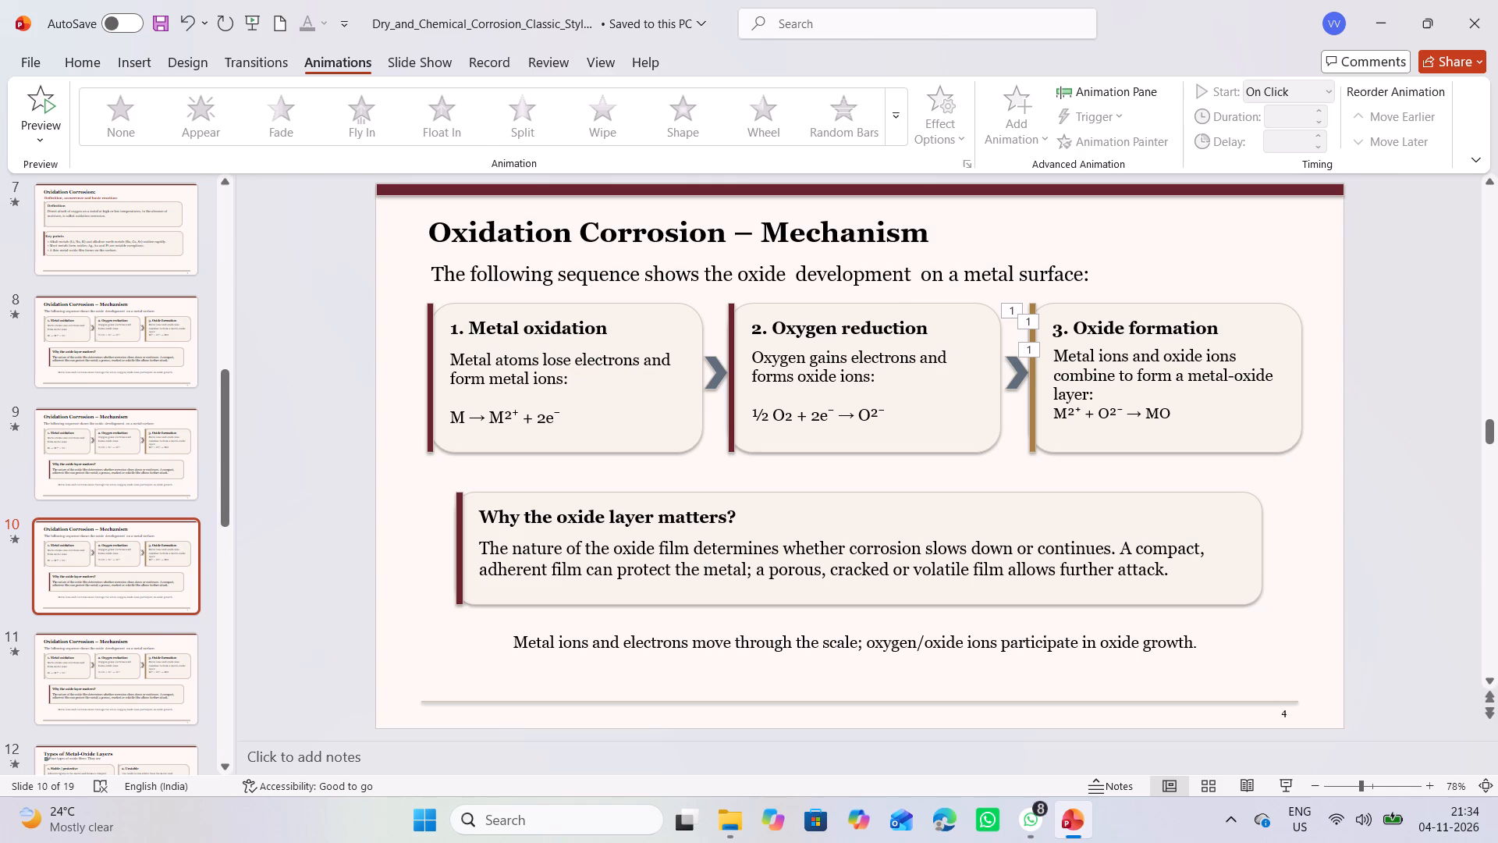
pyautogui.click(1148, 285)
pyautogui.click(1148, 285)
pyautogui.click(1013, 315)
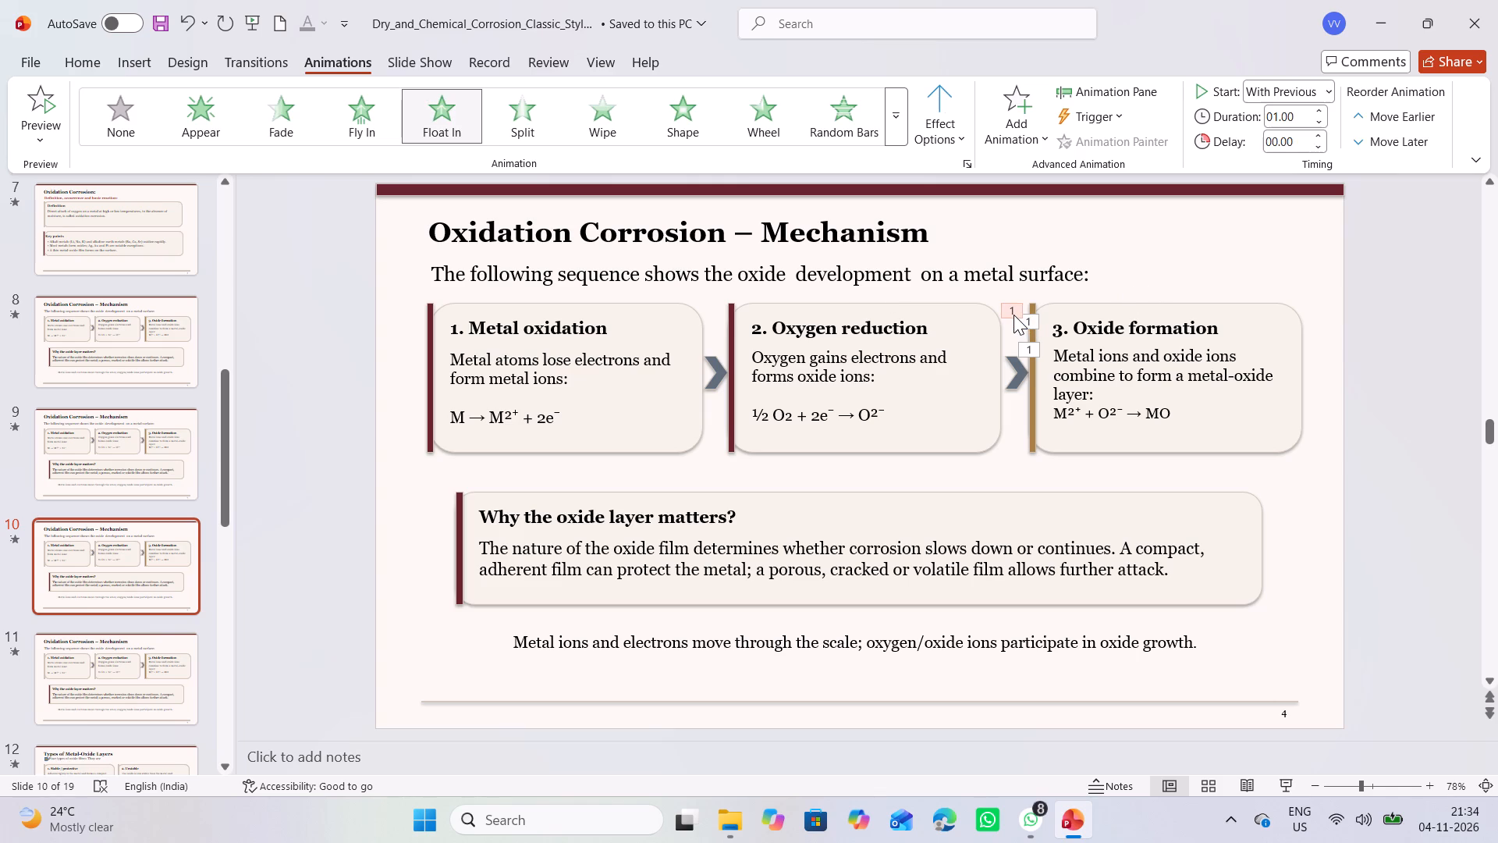
pyautogui.click(288, 412)
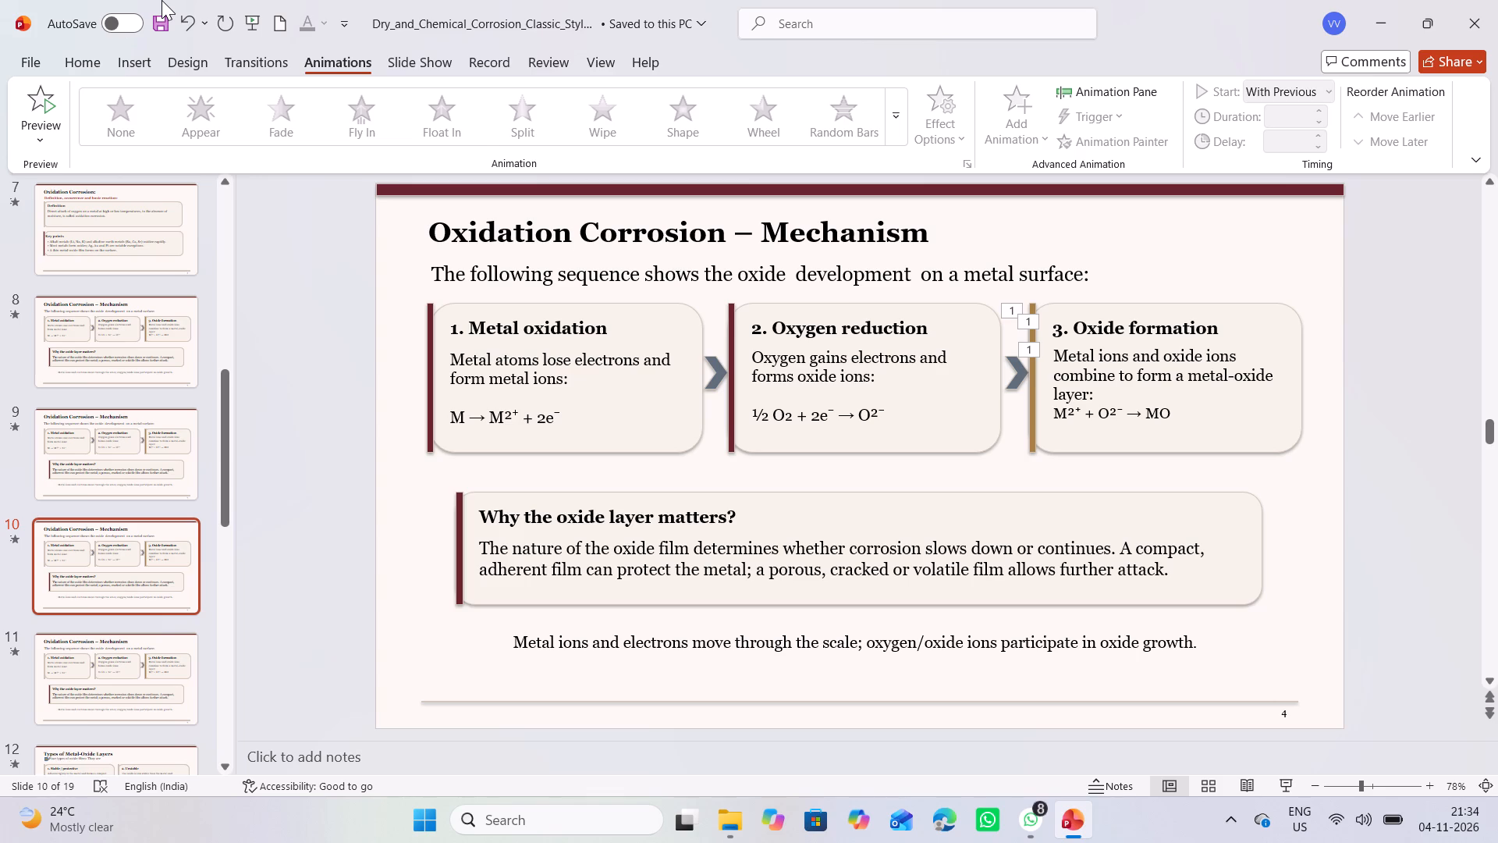
pyautogui.moveTo(162, 0); pyautogui.dragTo(179, 47)
# Start the slide show from the beginning and review the animations on the title and Dry or Chemical Corrosion slides.
pyautogui.click(414, 62)
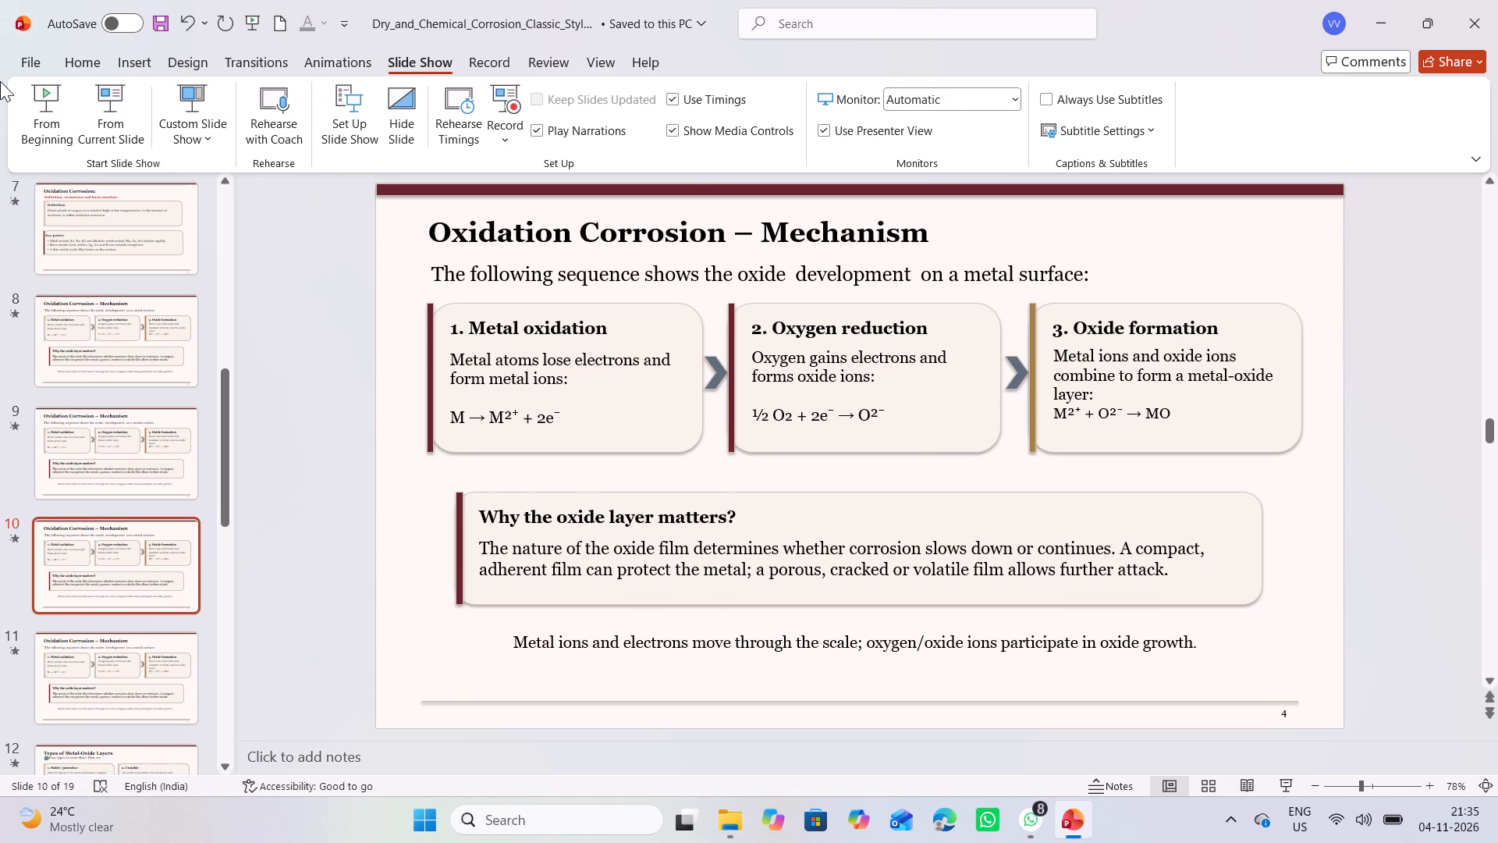
pyautogui.click(36, 105)
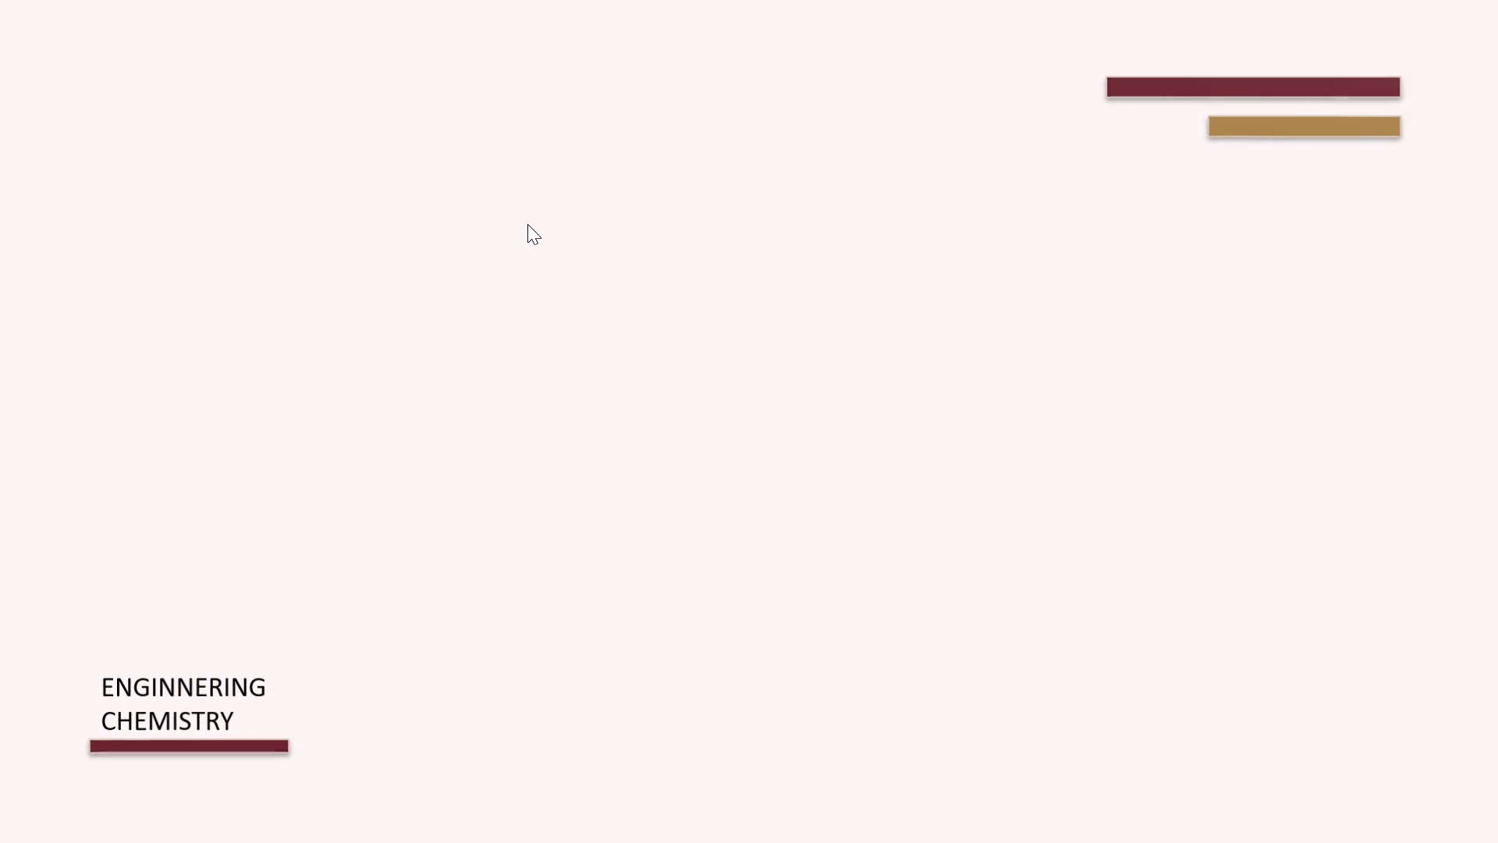
pyautogui.press('Return')
pyautogui.press('Return')
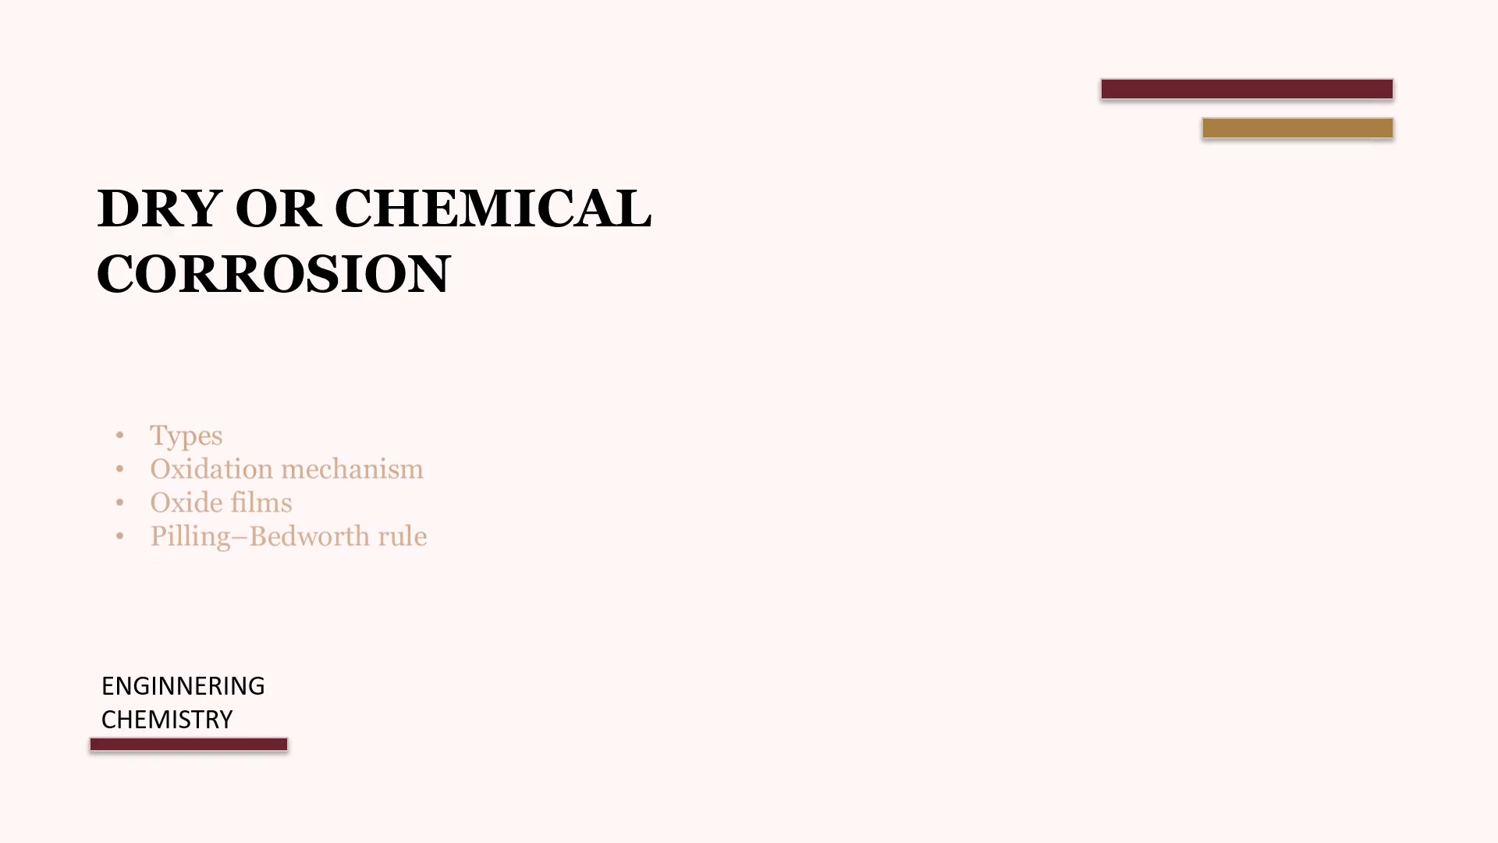
pyautogui.press('Return')
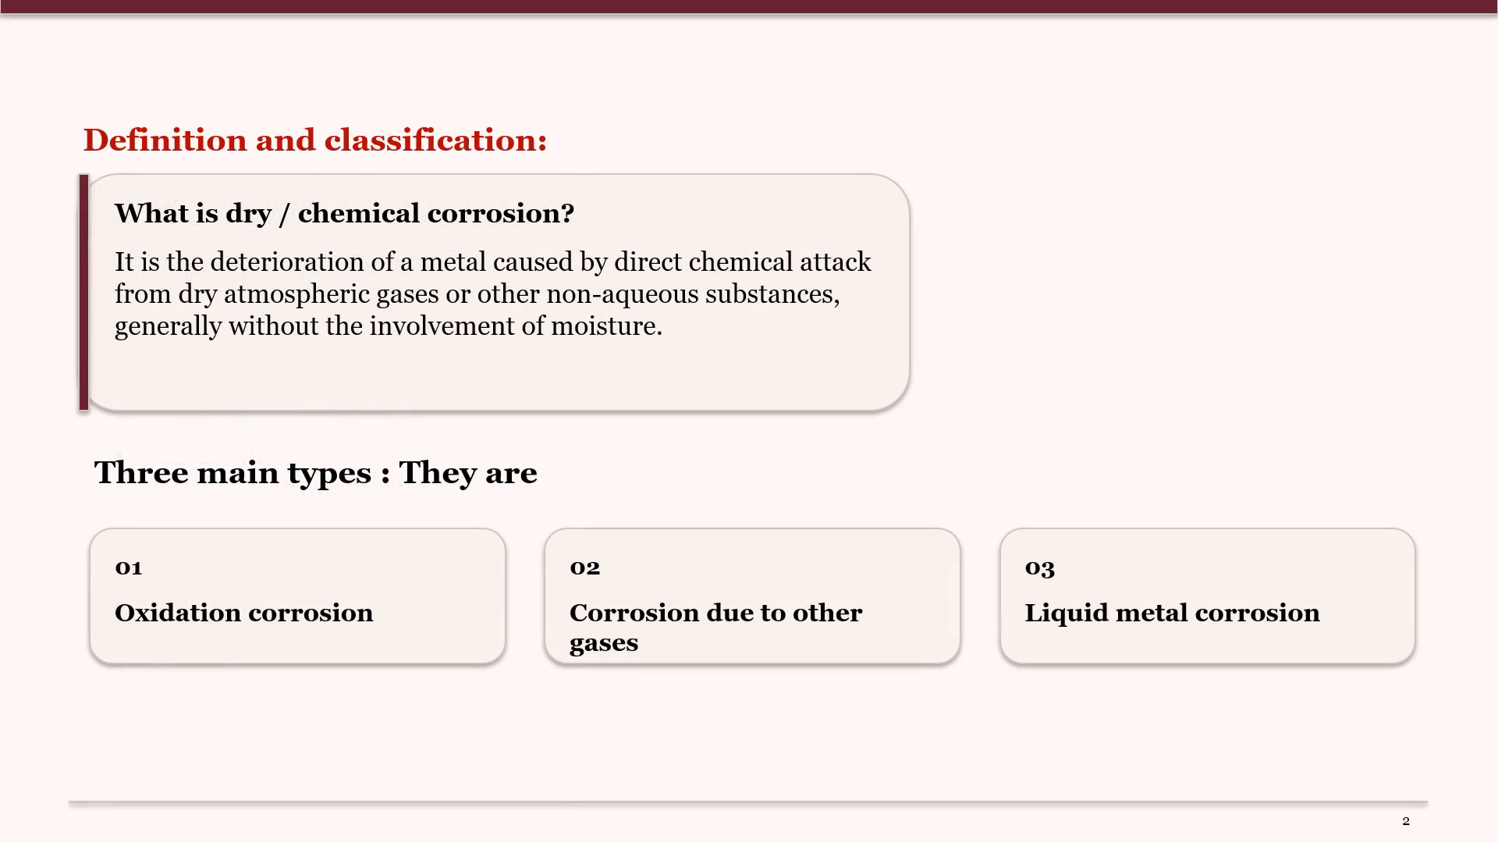
pyautogui.press('Return')
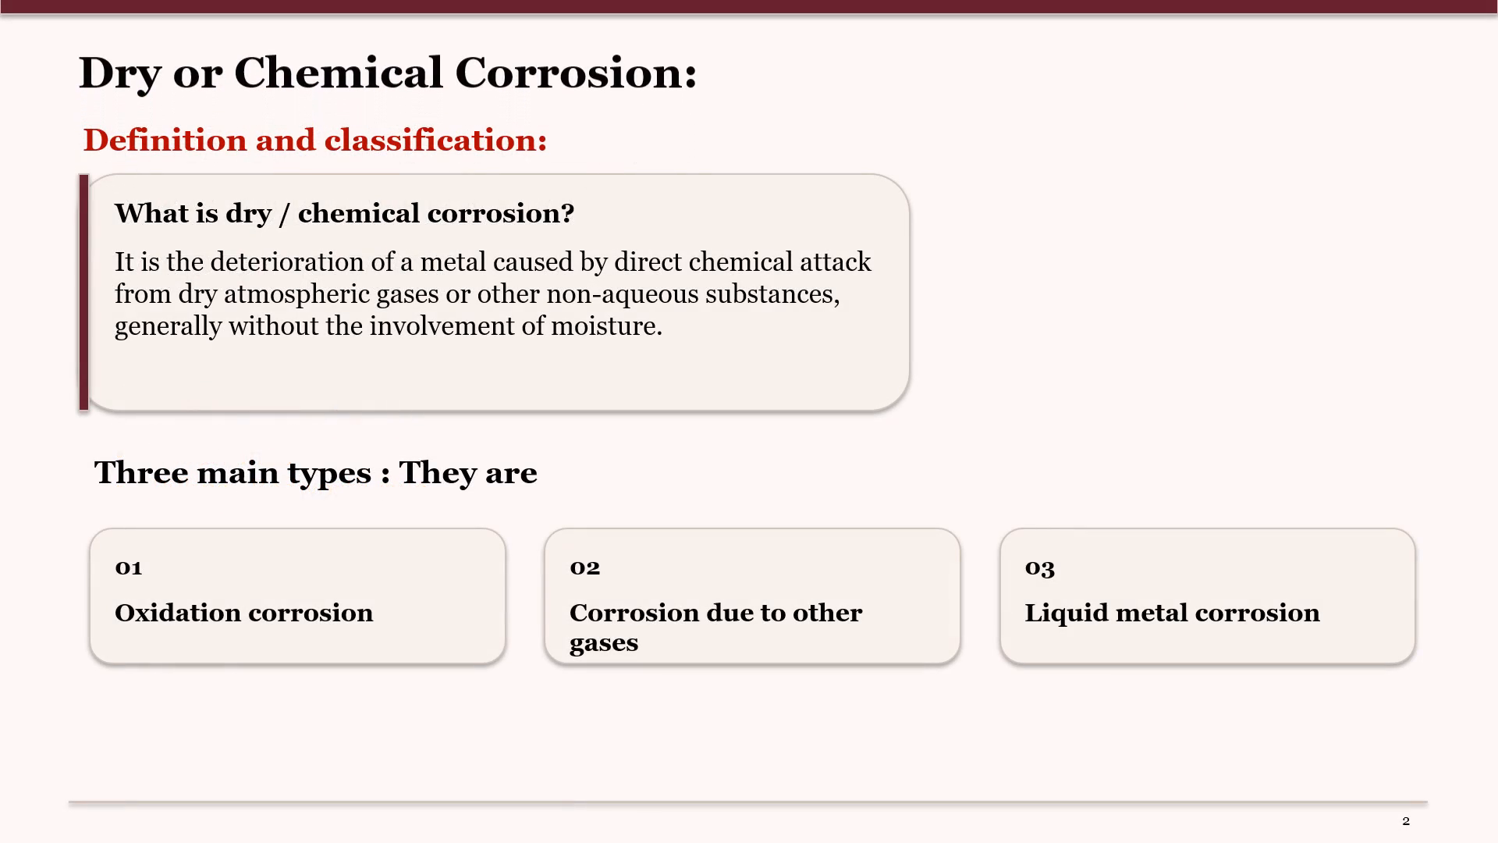
pyautogui.press('Right')
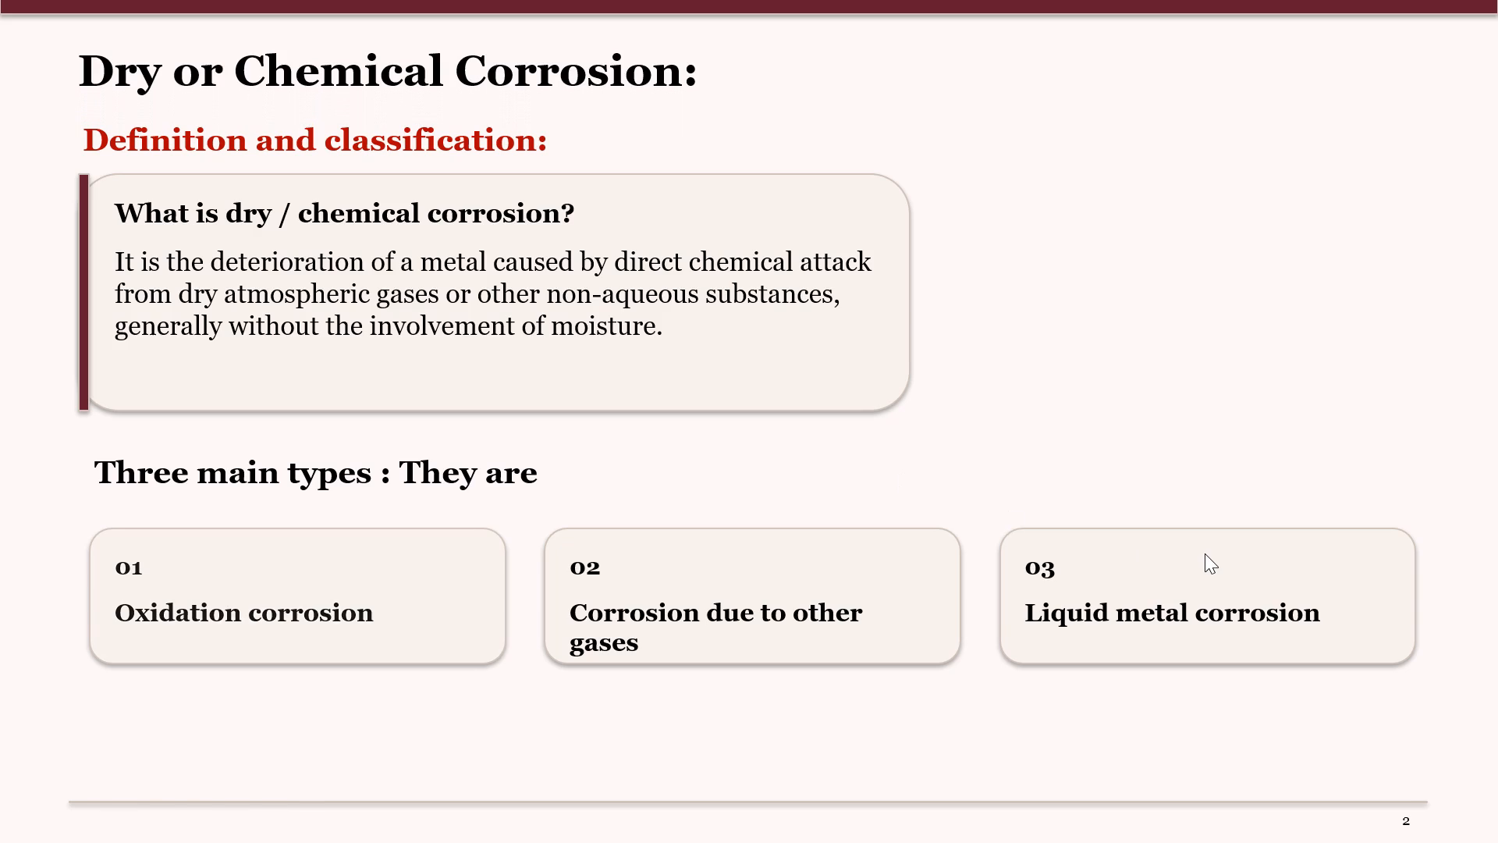
pyautogui.press('Right')
pyautogui.press('Right')
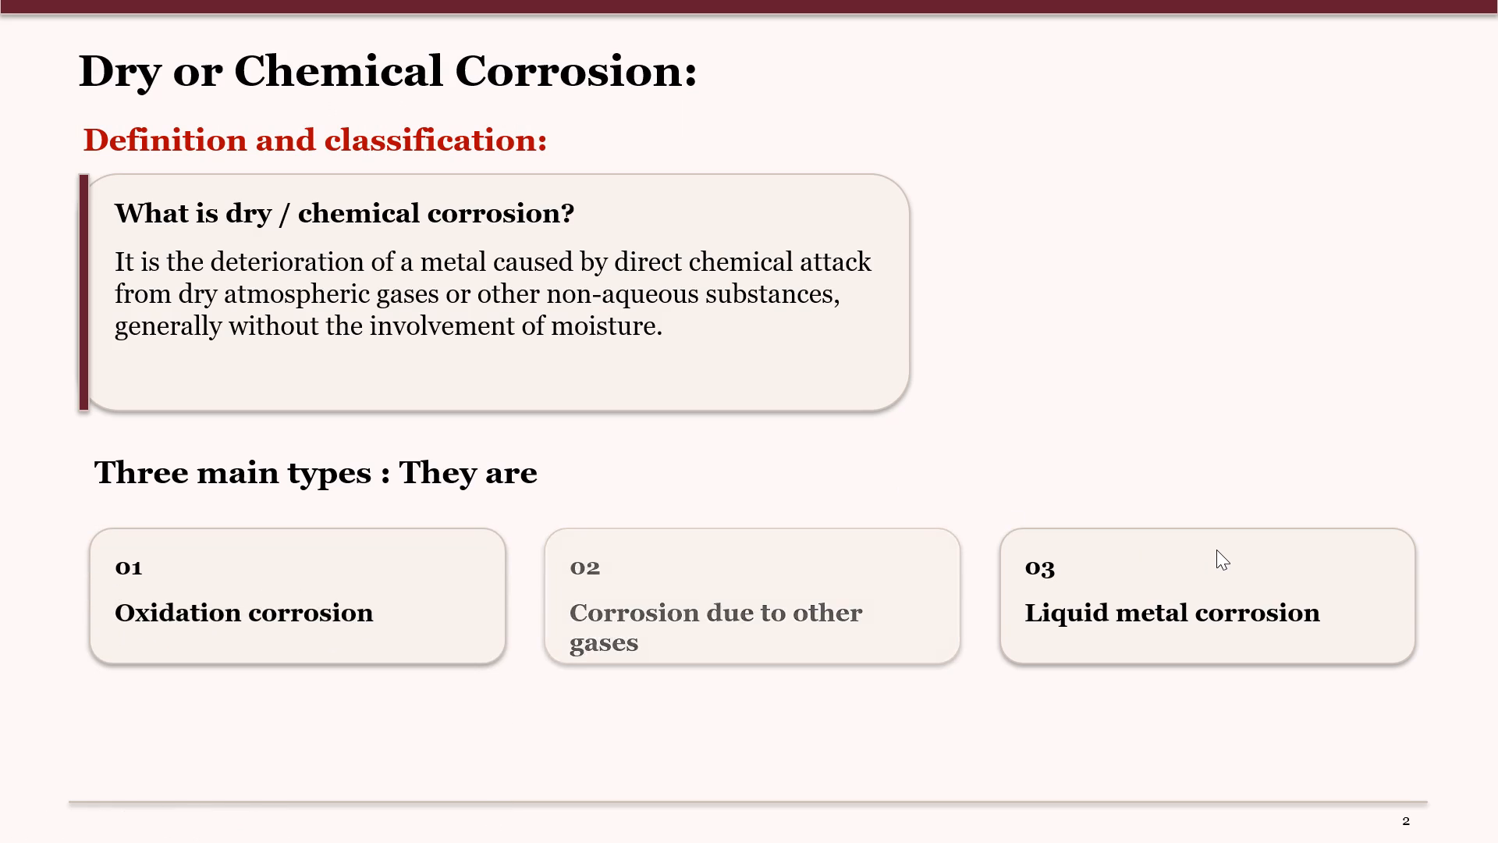
pyautogui.press('Right')
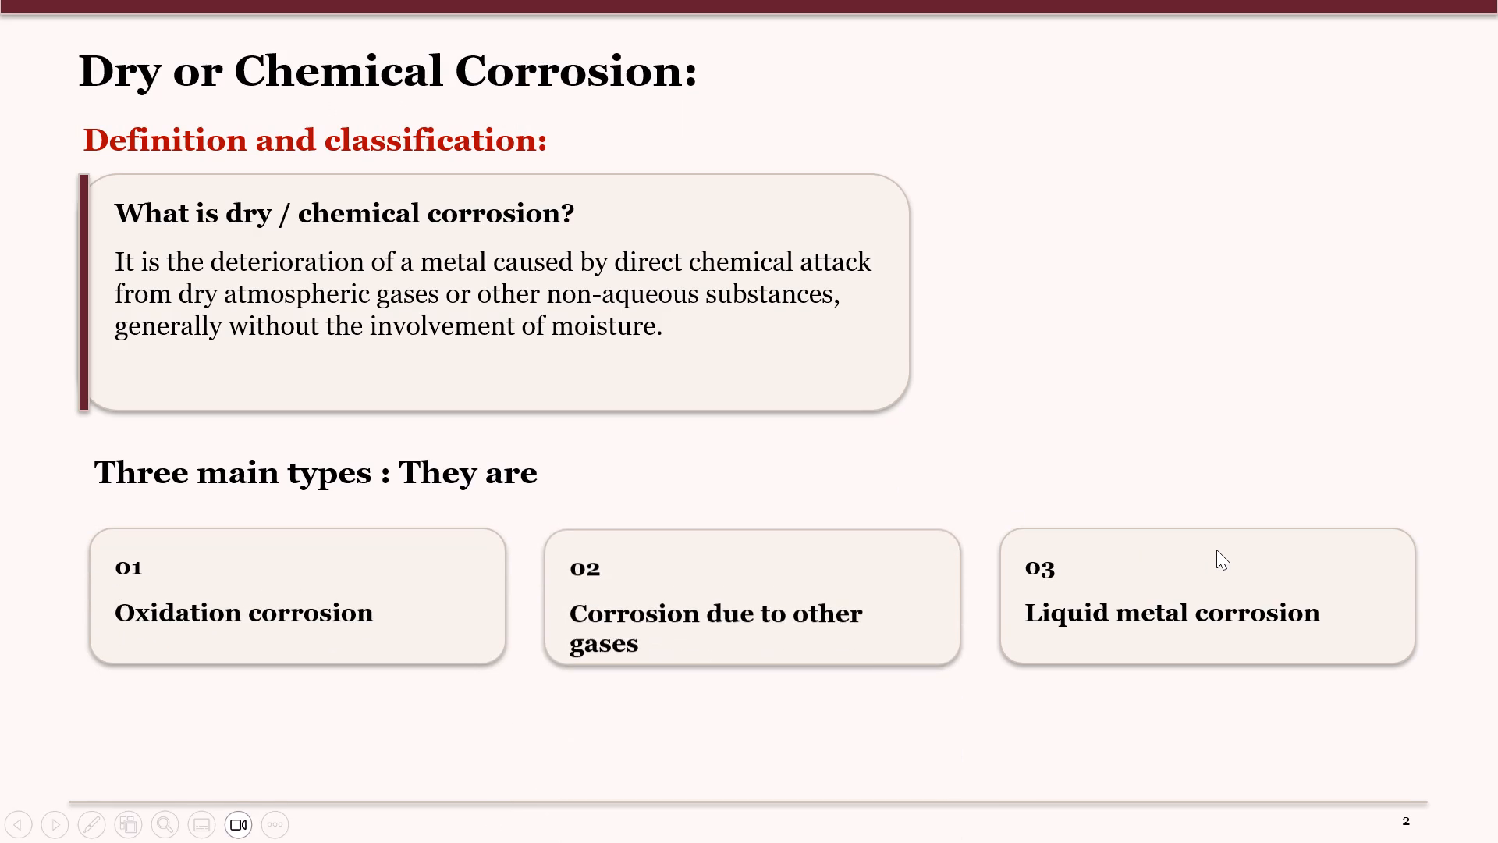
pyautogui.press('Right')
pyautogui.press('Right')
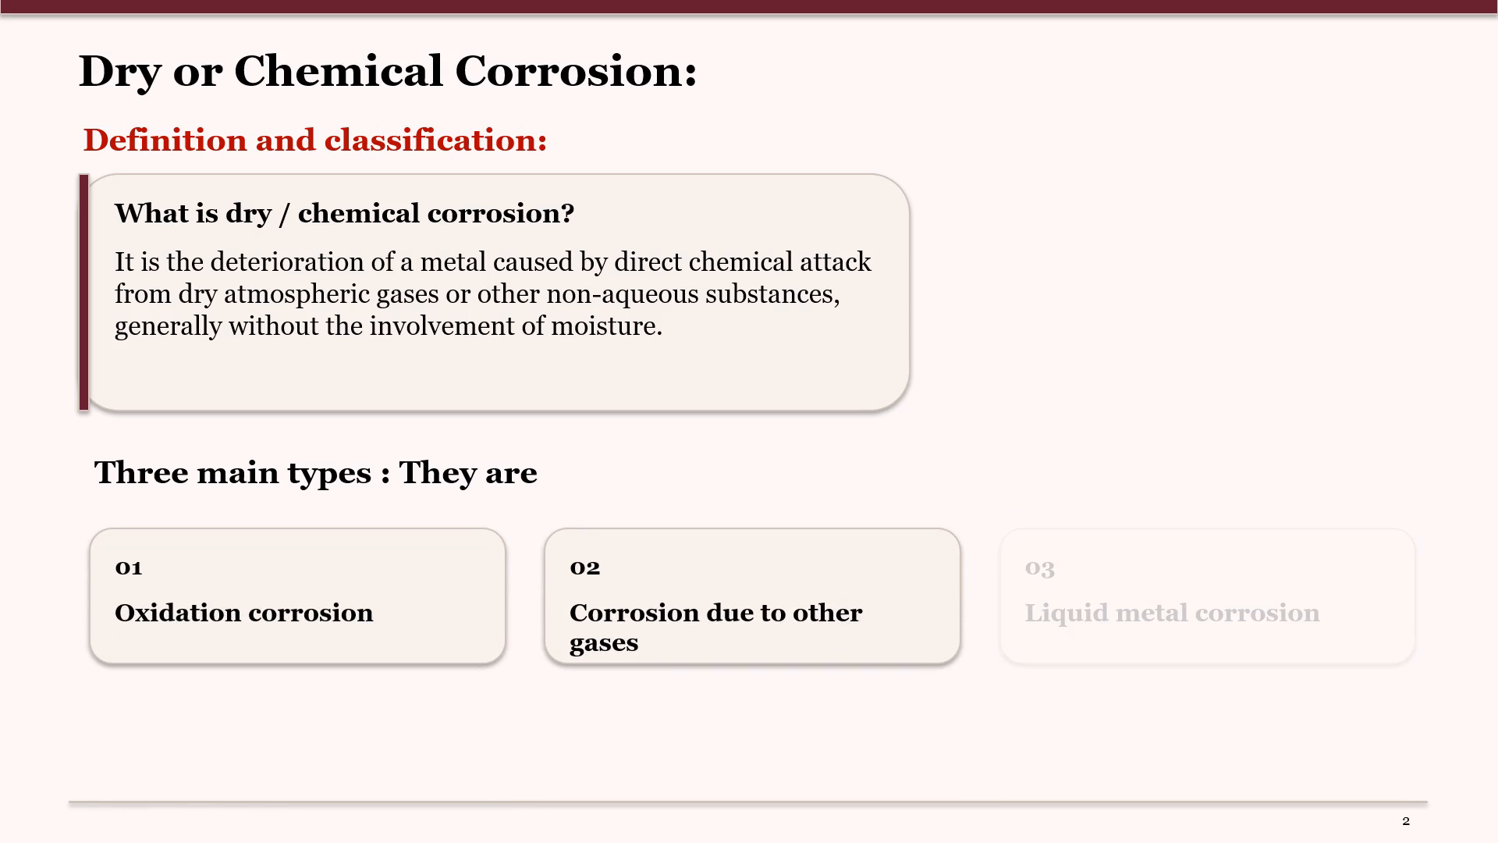
pyautogui.press('Right')
# Continue the show through the Oxidation Corrosion and Oxidation Corrosion – Mechanism slides up to slide 11, and exit the show.
pyautogui.press('Right')
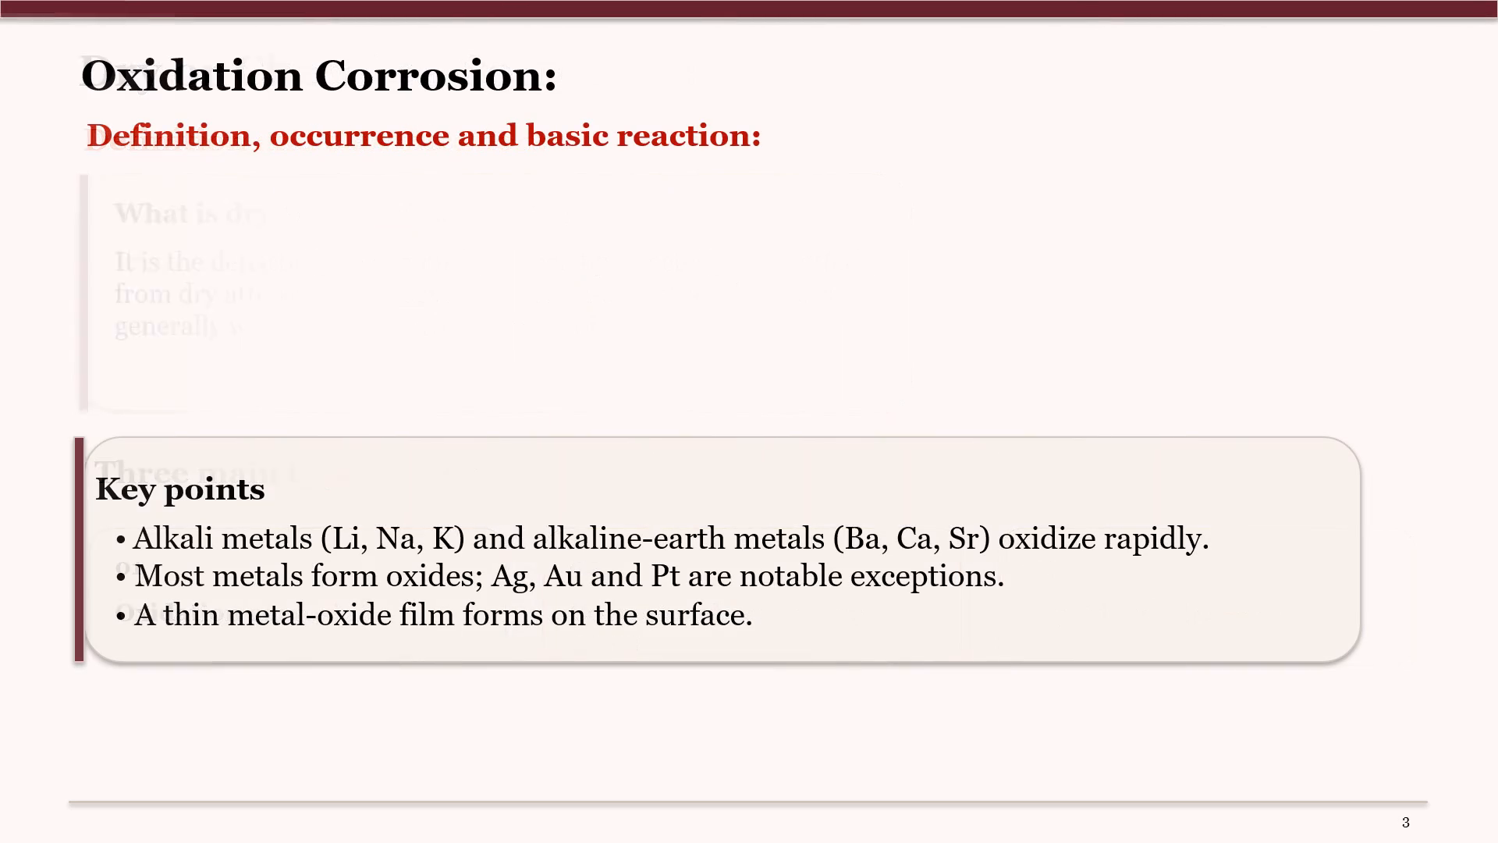
pyautogui.press('Right')
pyautogui.press('Right')
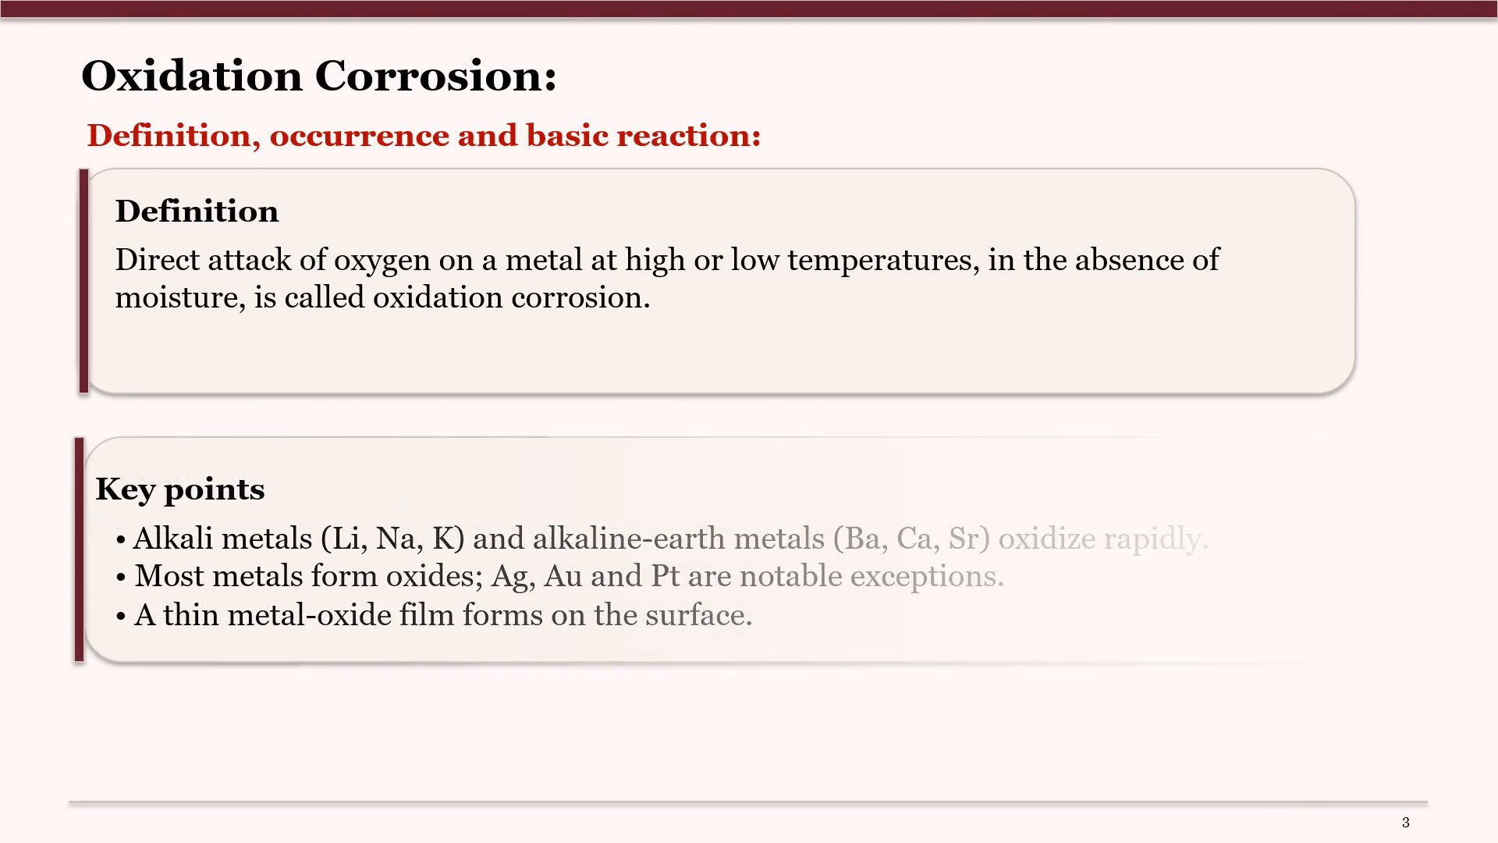
pyautogui.press('Right')
pyautogui.press('Right')
pyautogui.press('Right')
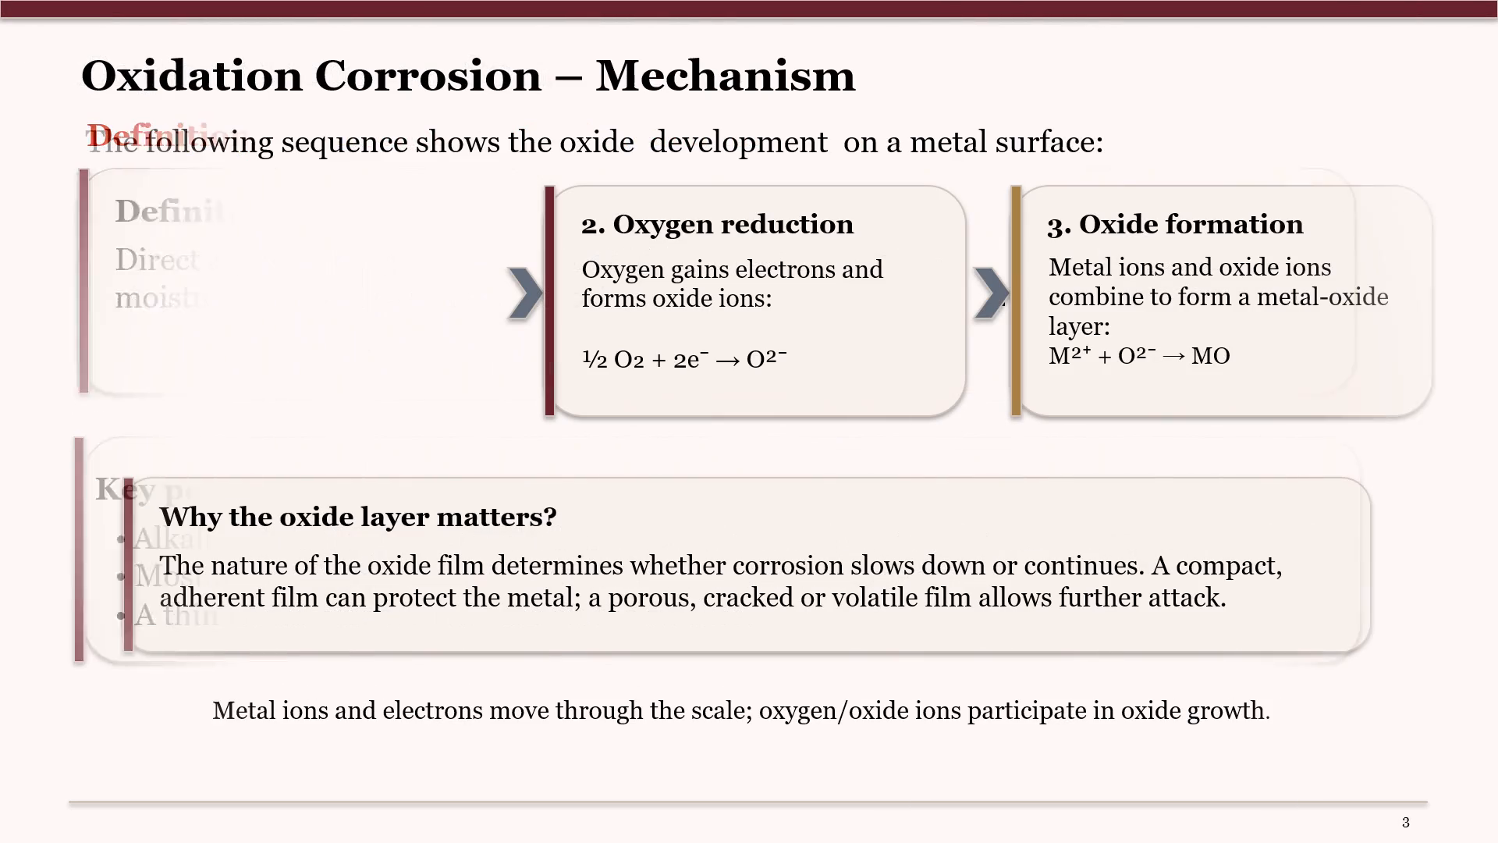
pyautogui.press('Right')
pyautogui.press('Right')
pyautogui.press('Right')
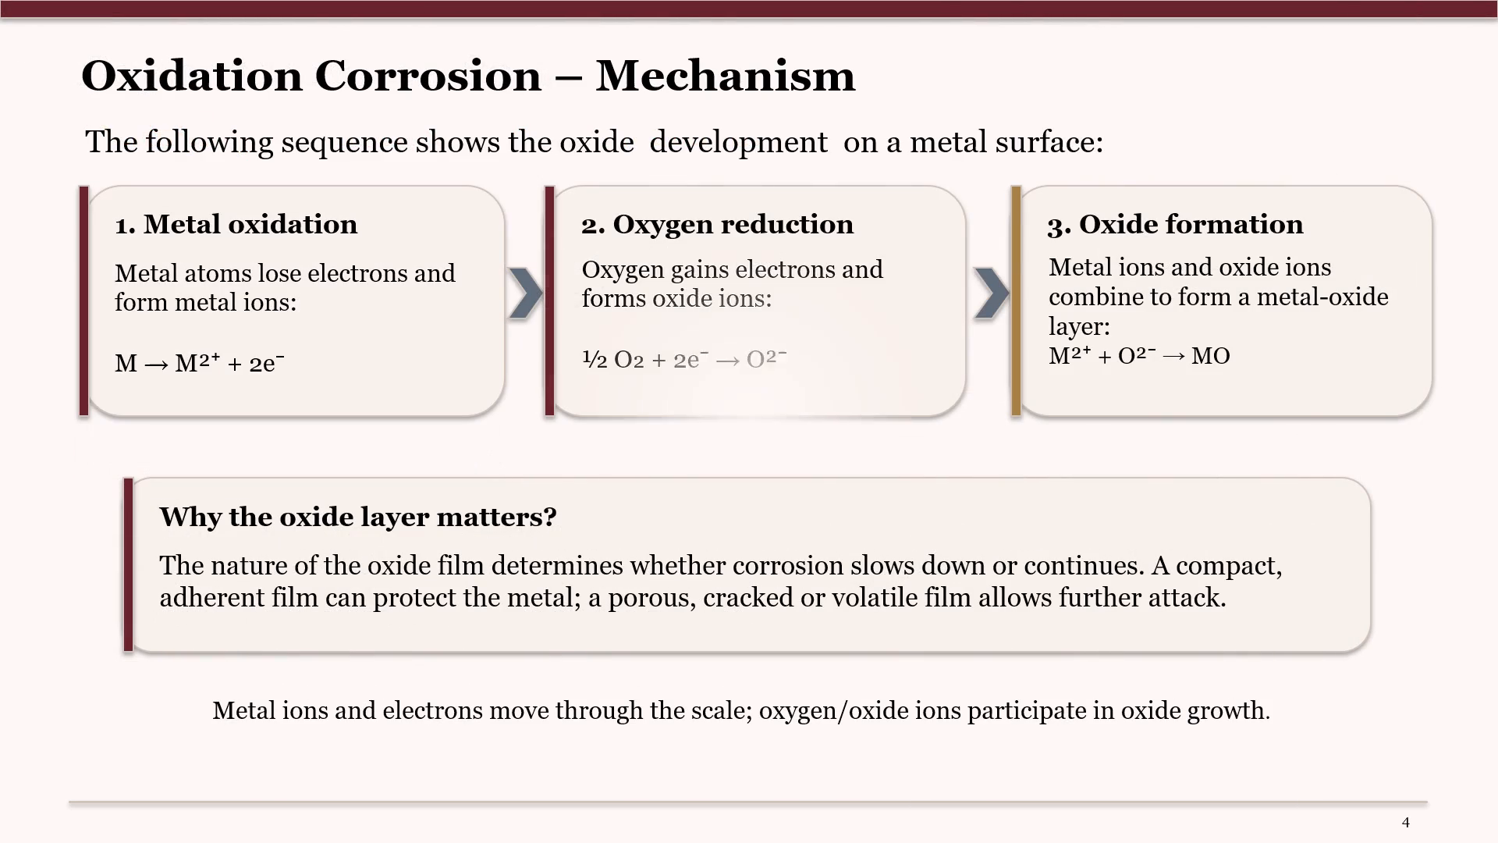
pyautogui.press('Right')
pyautogui.press('Right')
pyautogui.press('Right')
pyautogui.press('Right')
pyautogui.press('Right')
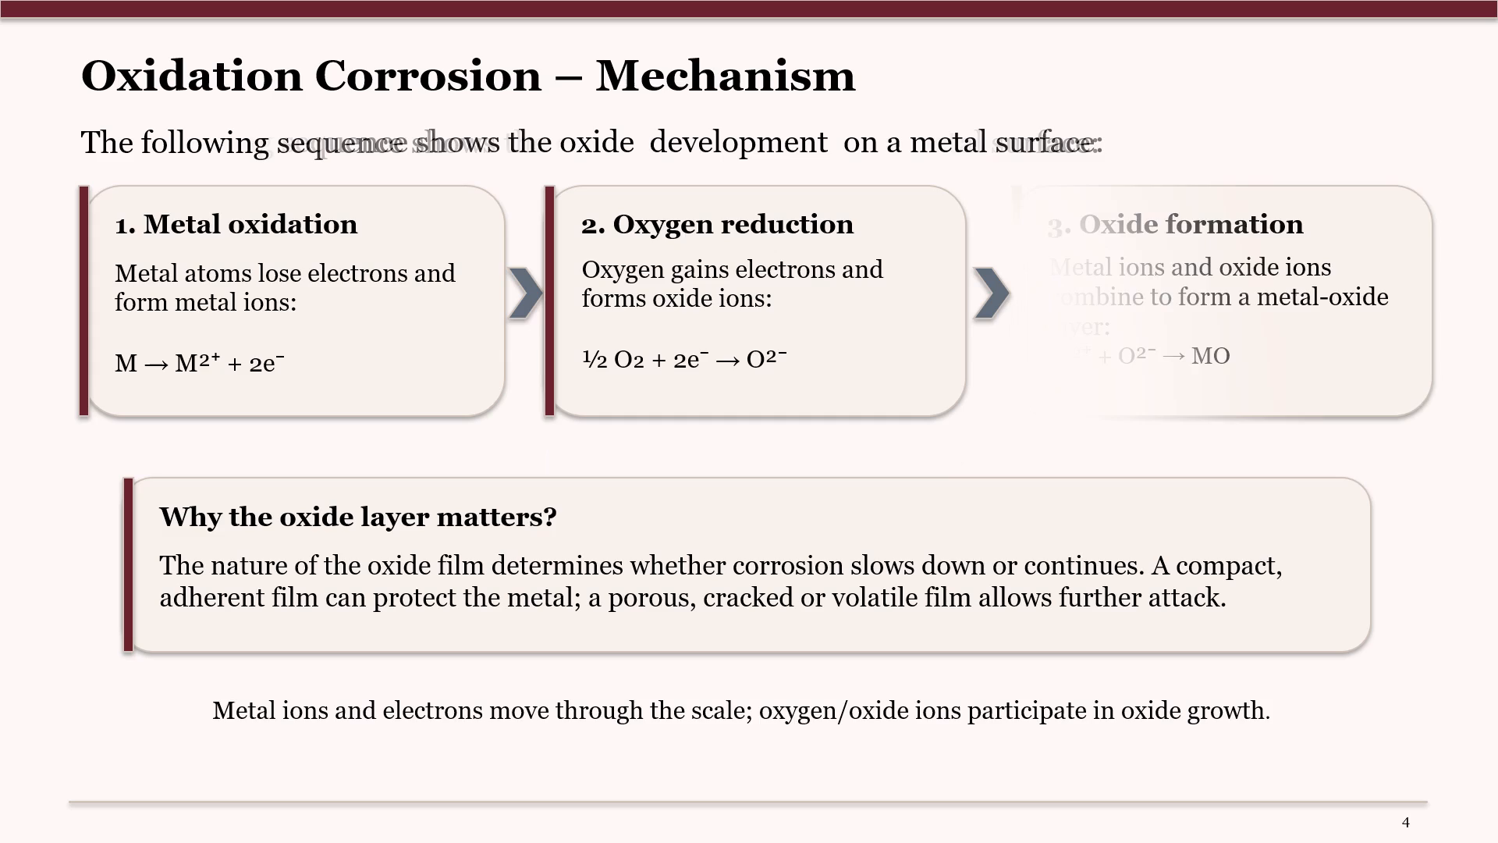
pyautogui.press('Right')
pyautogui.press('Right')
pyautogui.press('Right')
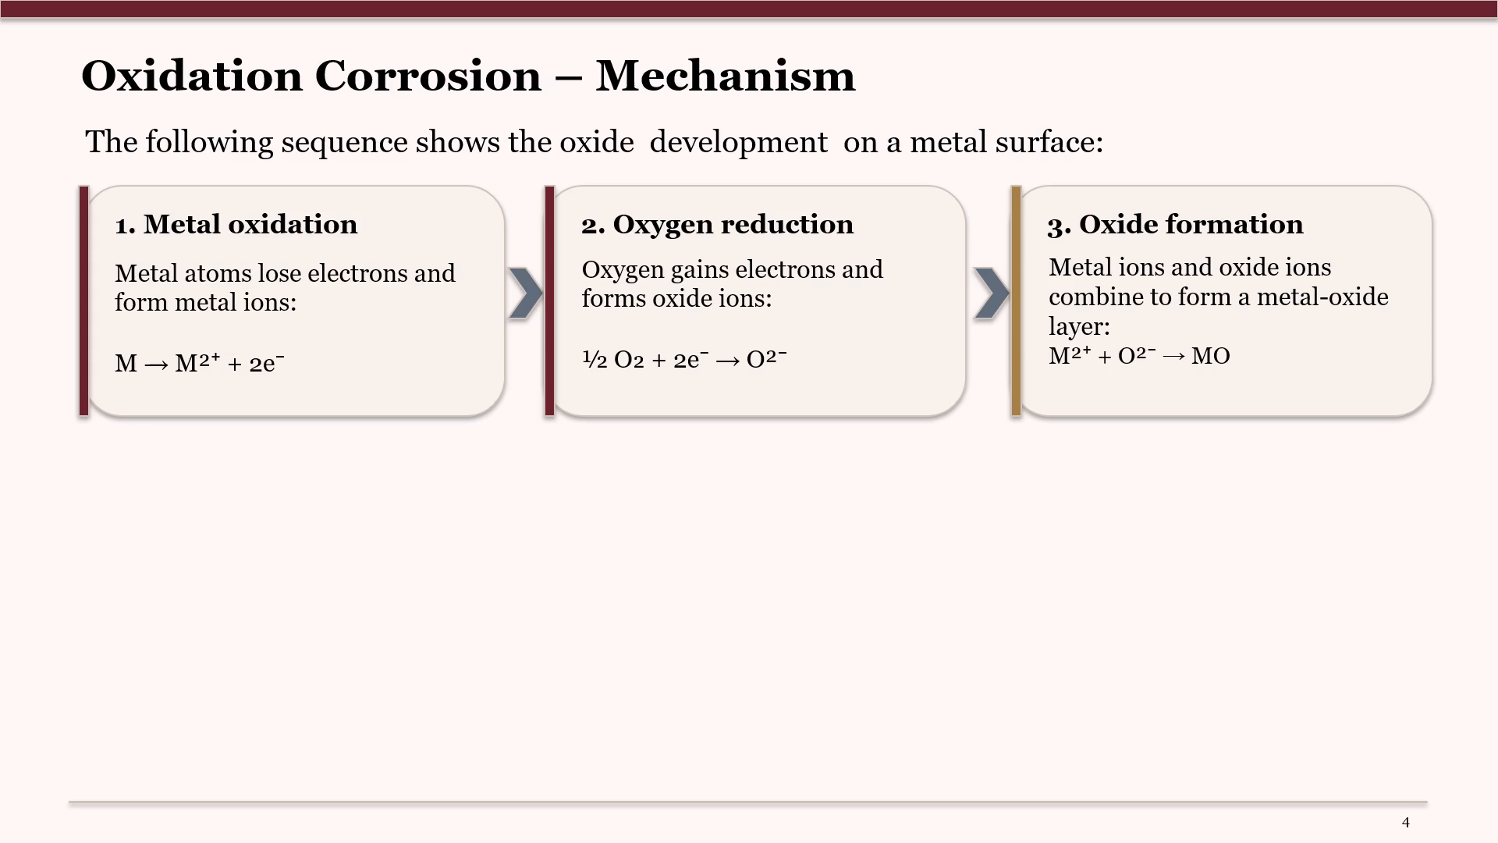
pyautogui.press('Escape')
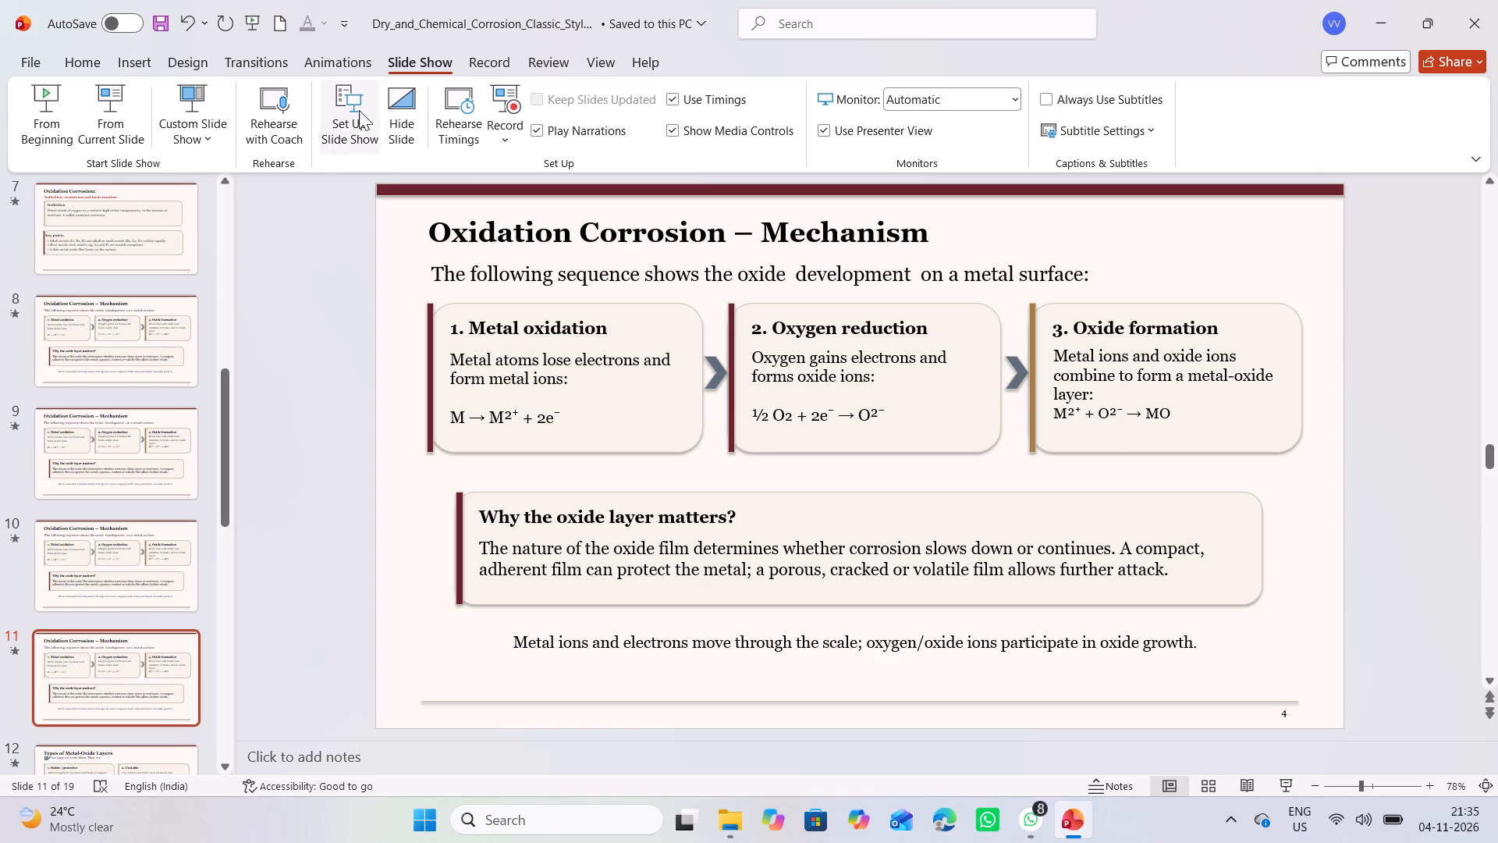
# Remove the animations from the "Why the oxide layer matters?" card and the note below it on slide 11.
pyautogui.click(327, 53)
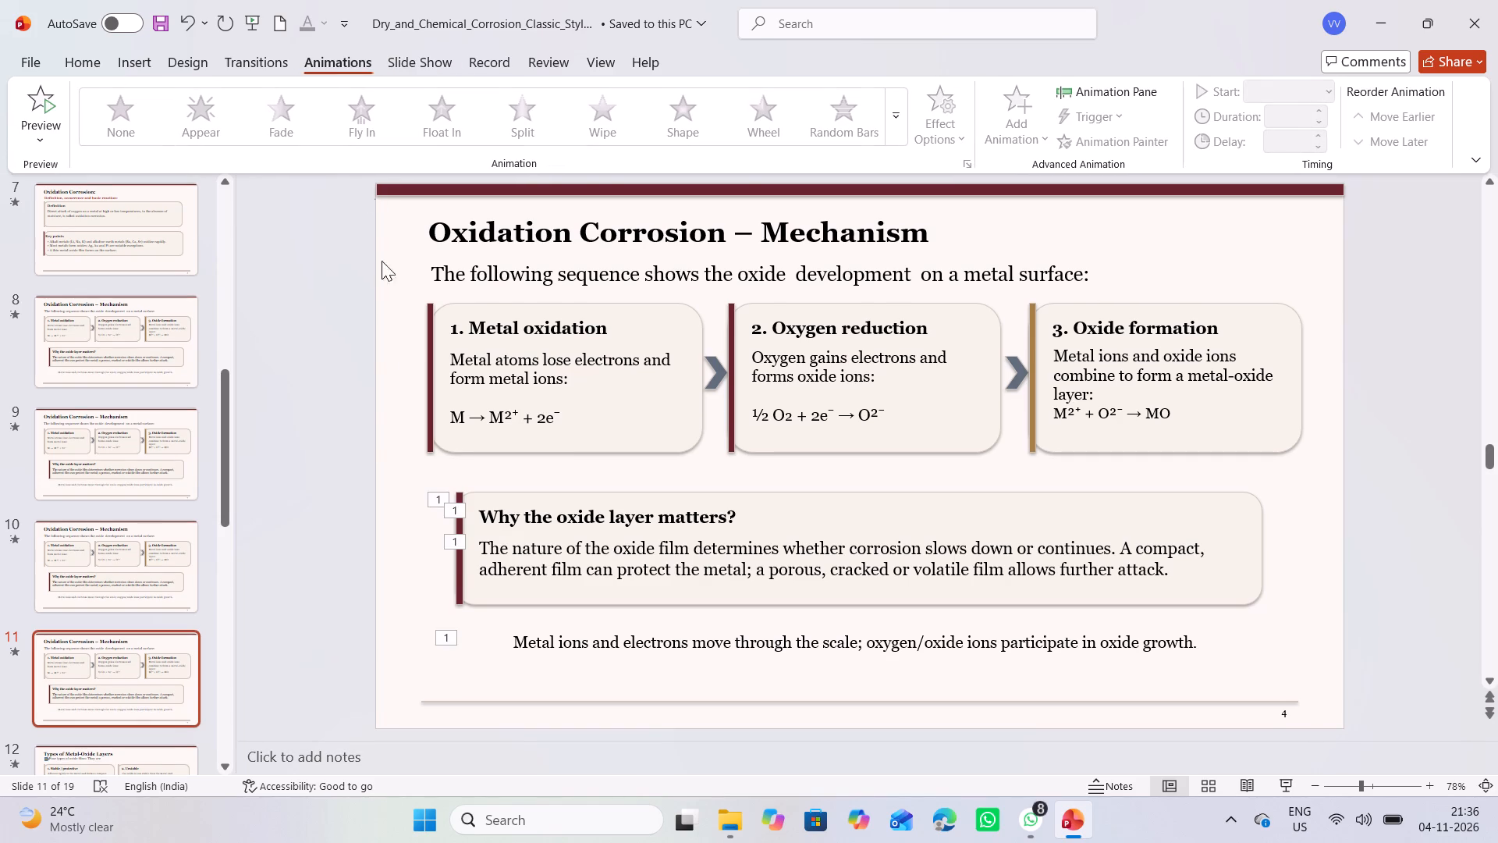
pyautogui.moveTo(433, 501); pyautogui.dragTo(424, 375)
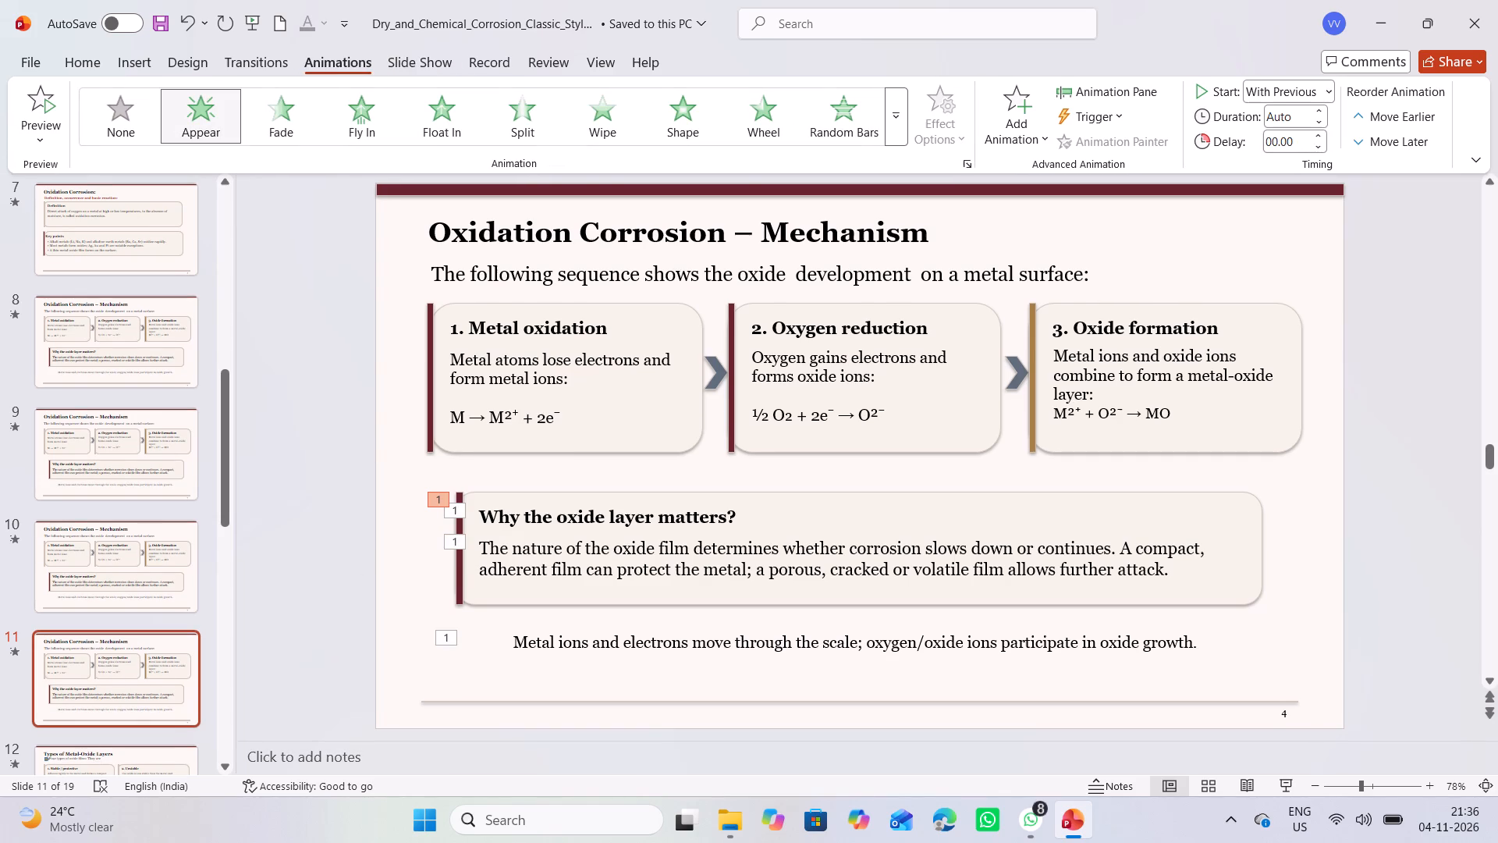
pyautogui.moveTo(424, 375); pyautogui.dragTo(425, 228)
pyautogui.moveTo(425, 228); pyautogui.dragTo(425, 222)
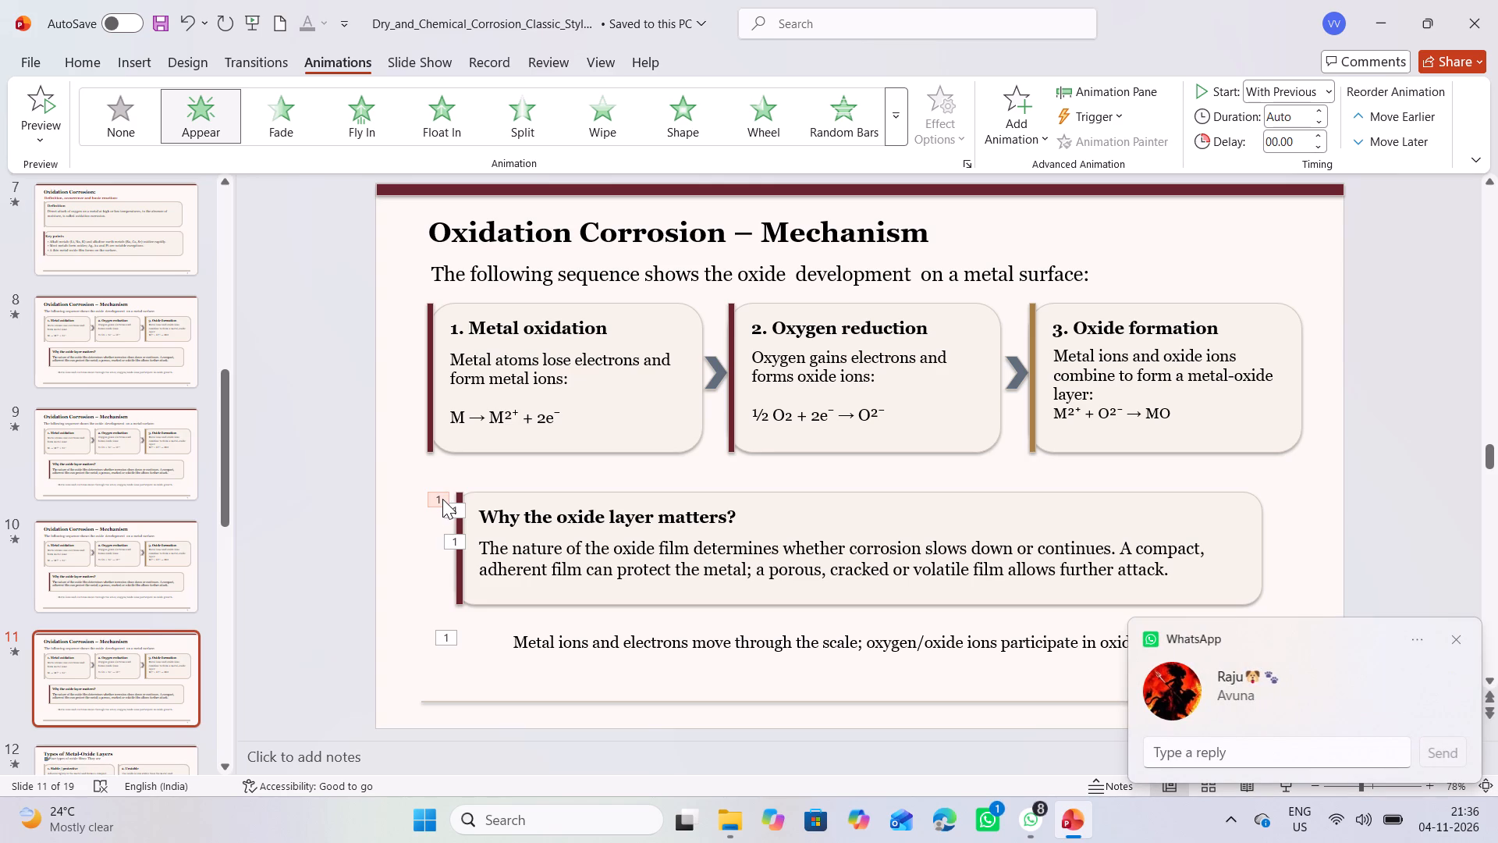
pyautogui.press('Delete')
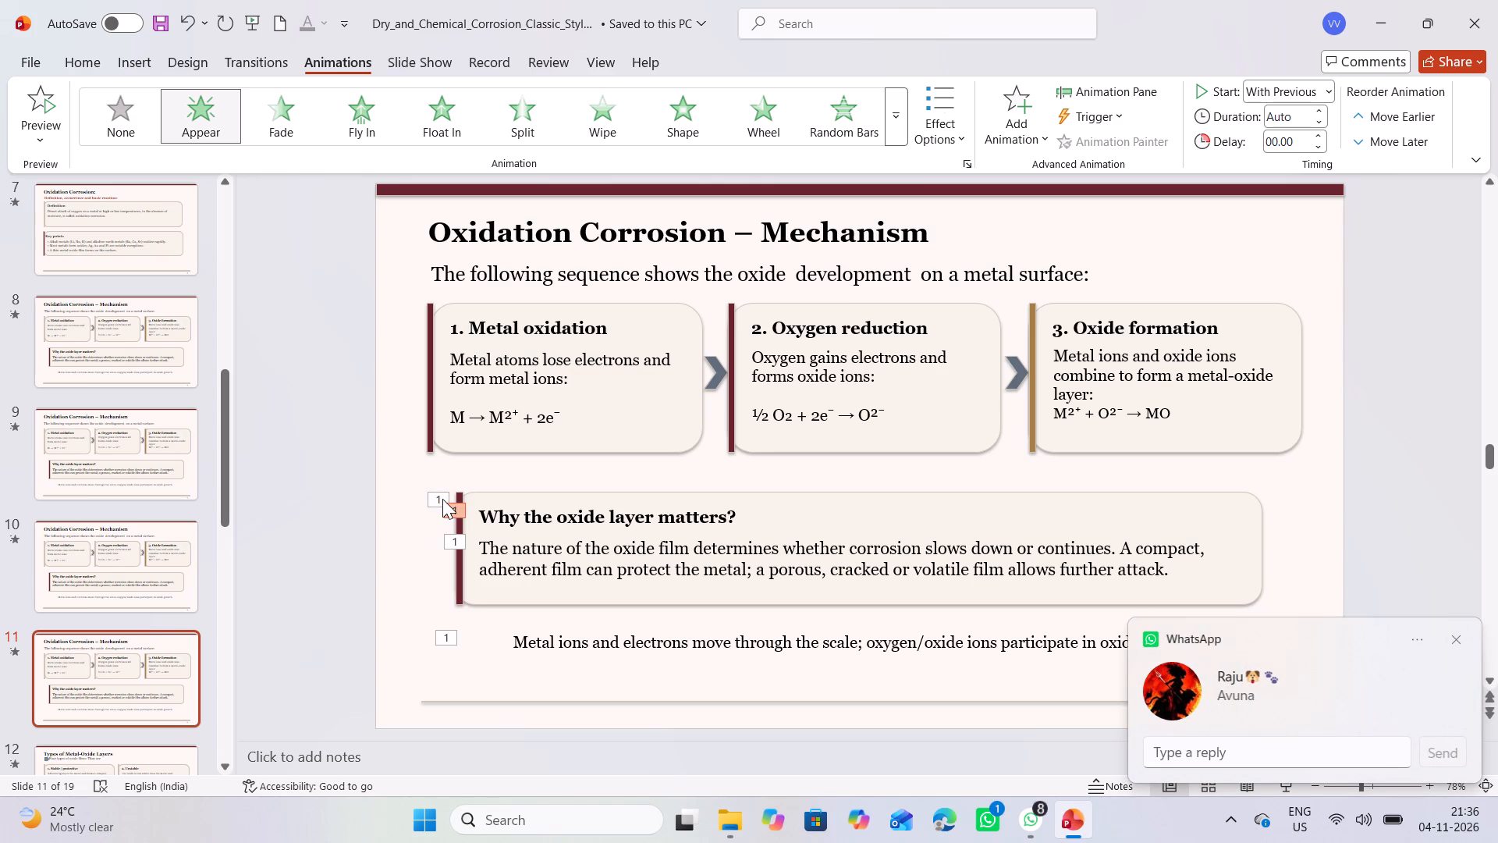
pyautogui.click(442, 499)
pyautogui.rightClick(442, 499)
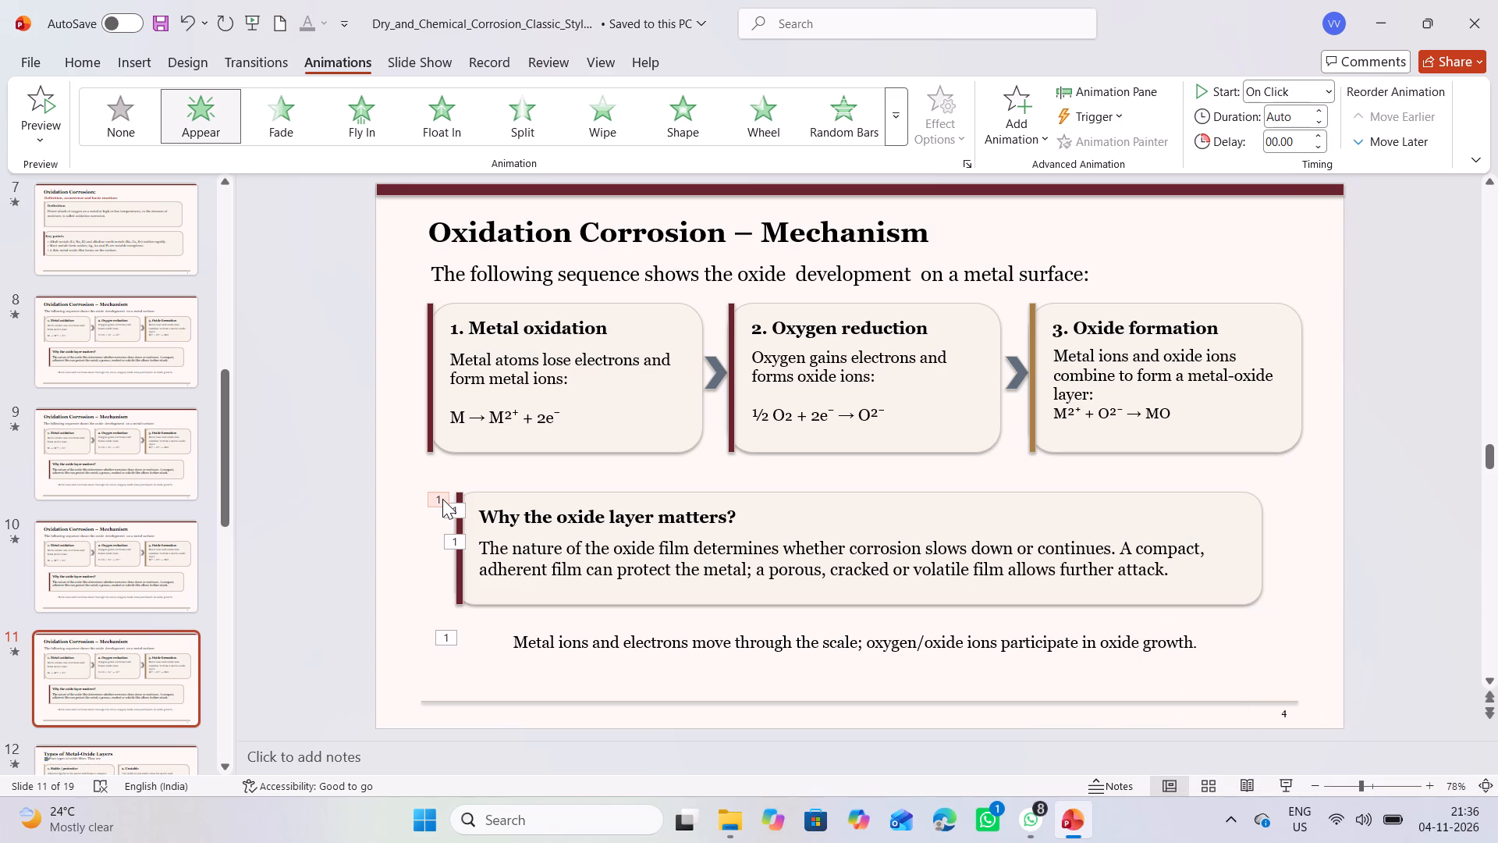
pyautogui.rightClick(442, 499)
pyautogui.keyDown('ctrl'); pyautogui.click(456, 510); pyautogui.keyUp('ctrl')
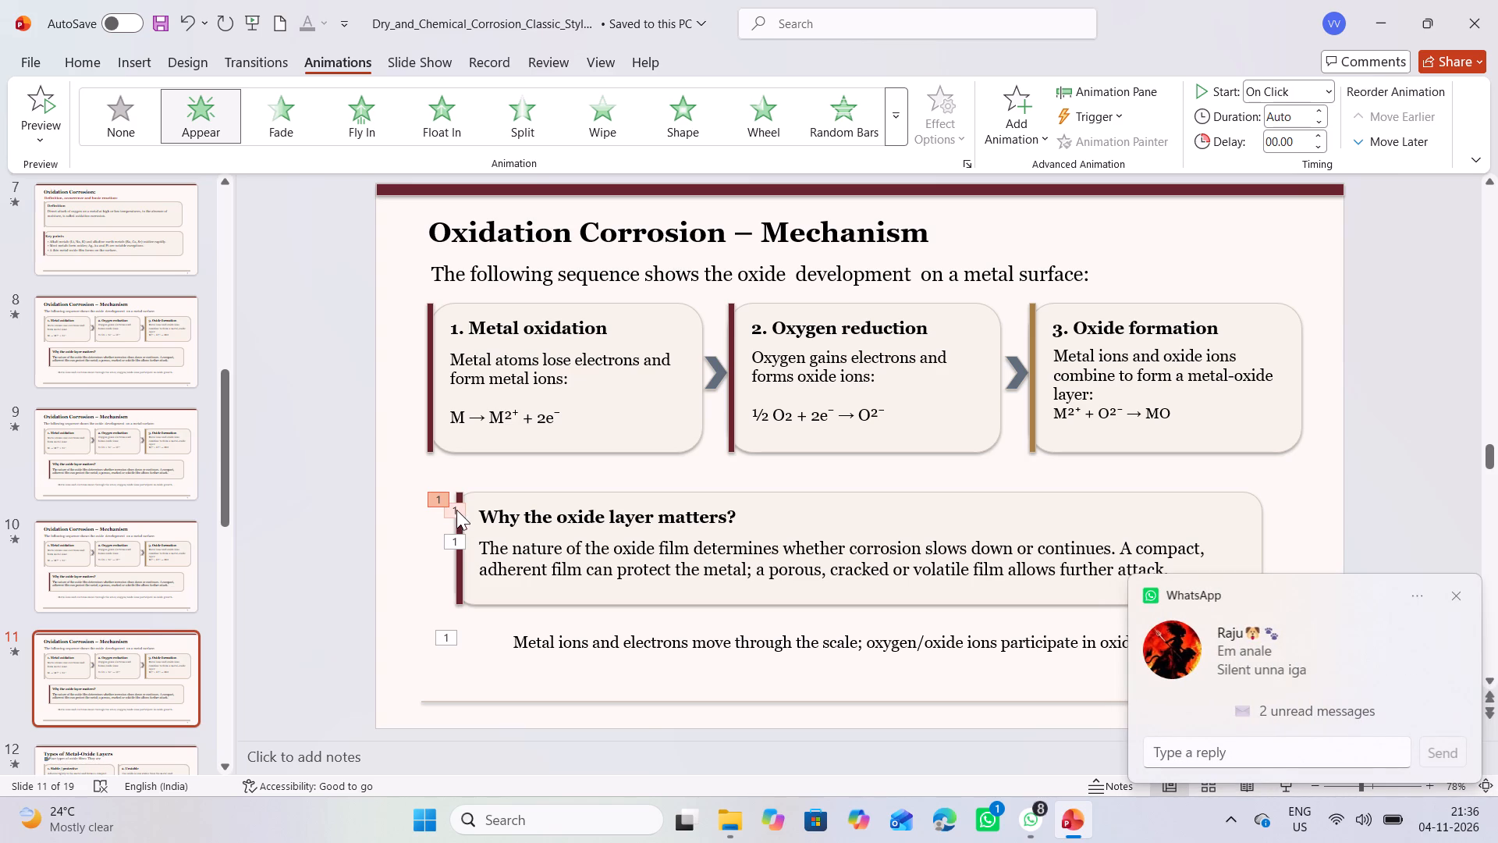
pyautogui.keyDown('ctrl'); pyautogui.click(457, 537); pyautogui.keyUp('ctrl')
pyautogui.keyDown('ctrl'); pyautogui.click(445, 631); pyautogui.keyUp('ctrl')
pyautogui.click(95, 117)
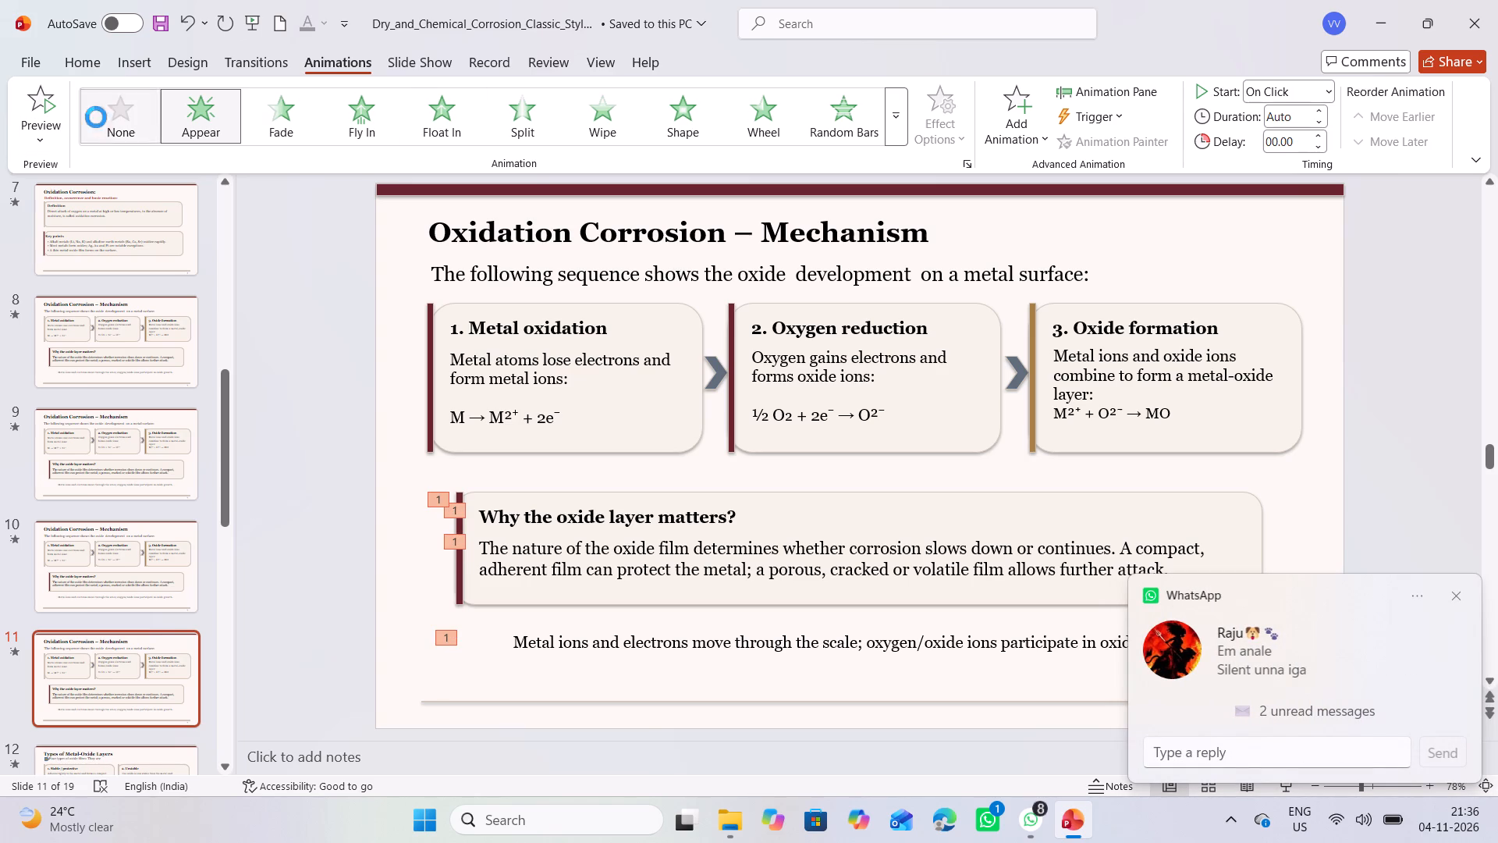
# Remove the animations from the DRY OR CHEMICAL CORROSION title and the bulleted topic list on slide 1.
pyautogui.click(151, 233)
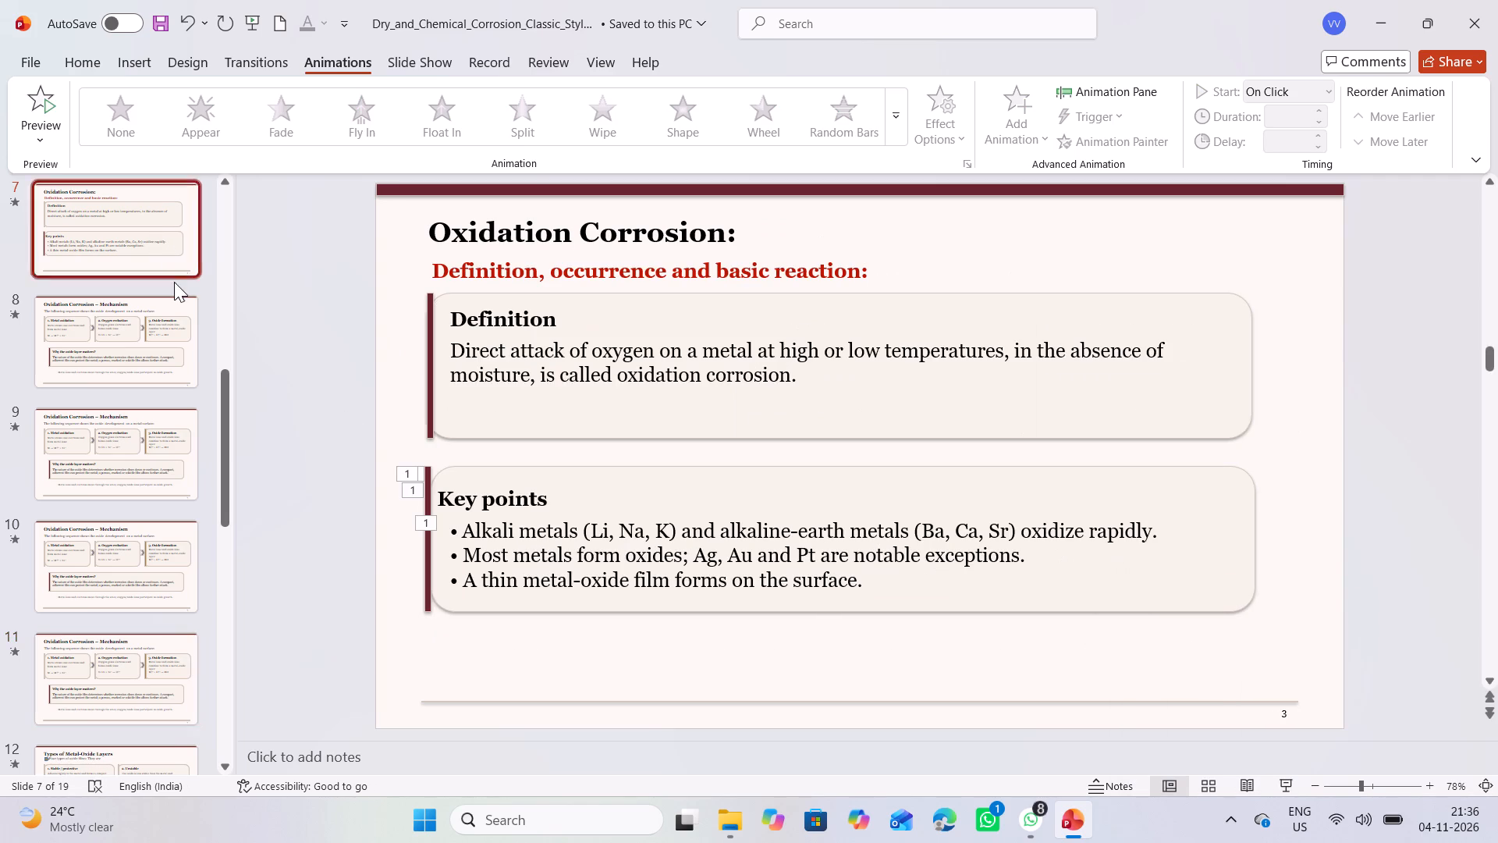
pyautogui.scroll(20, 173, 283)
pyautogui.rightClick(85, 241)
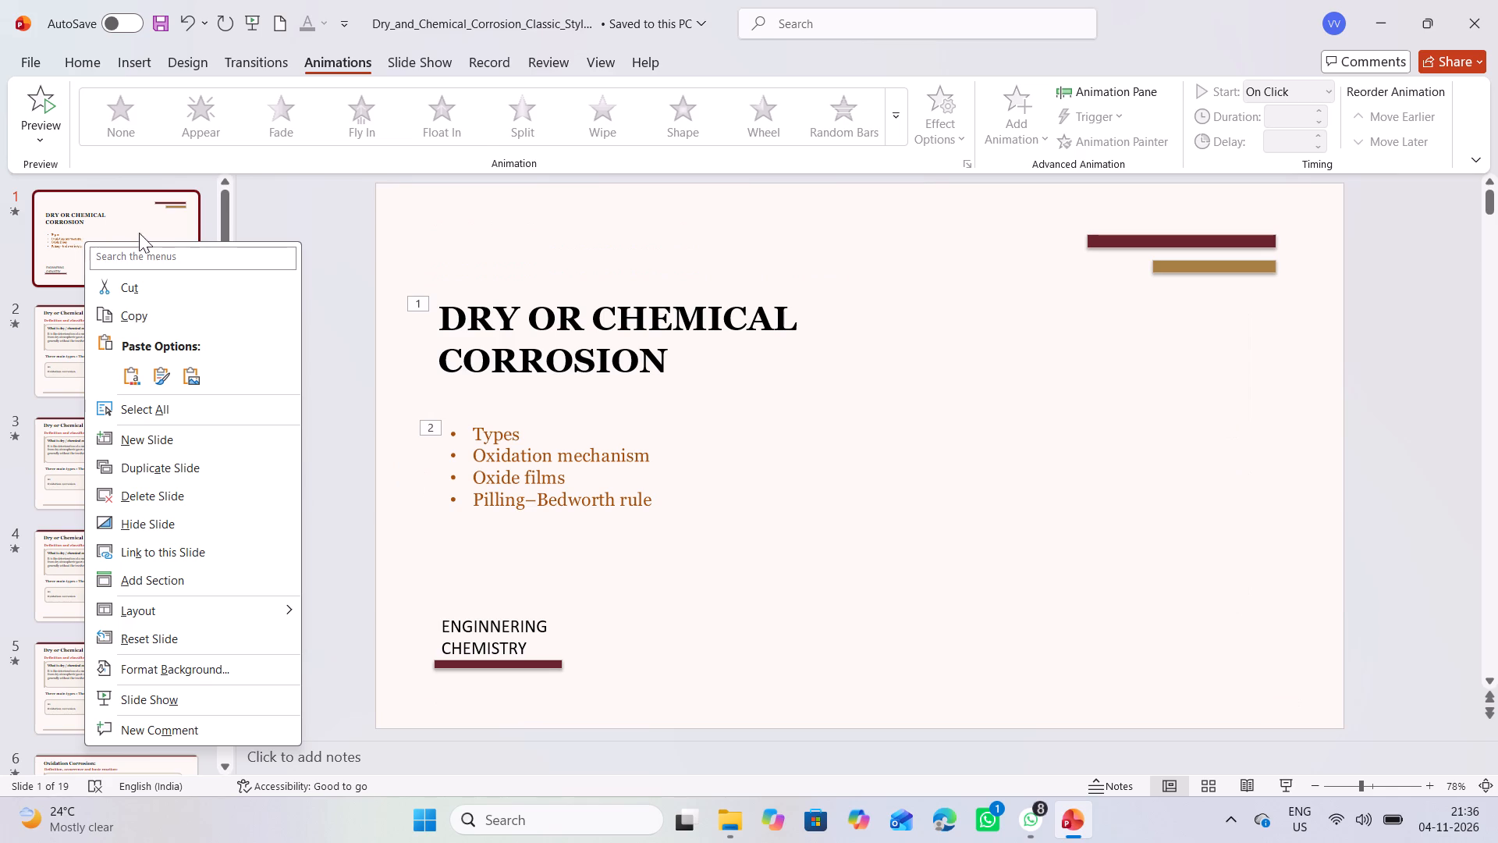
pyautogui.click(320, 222)
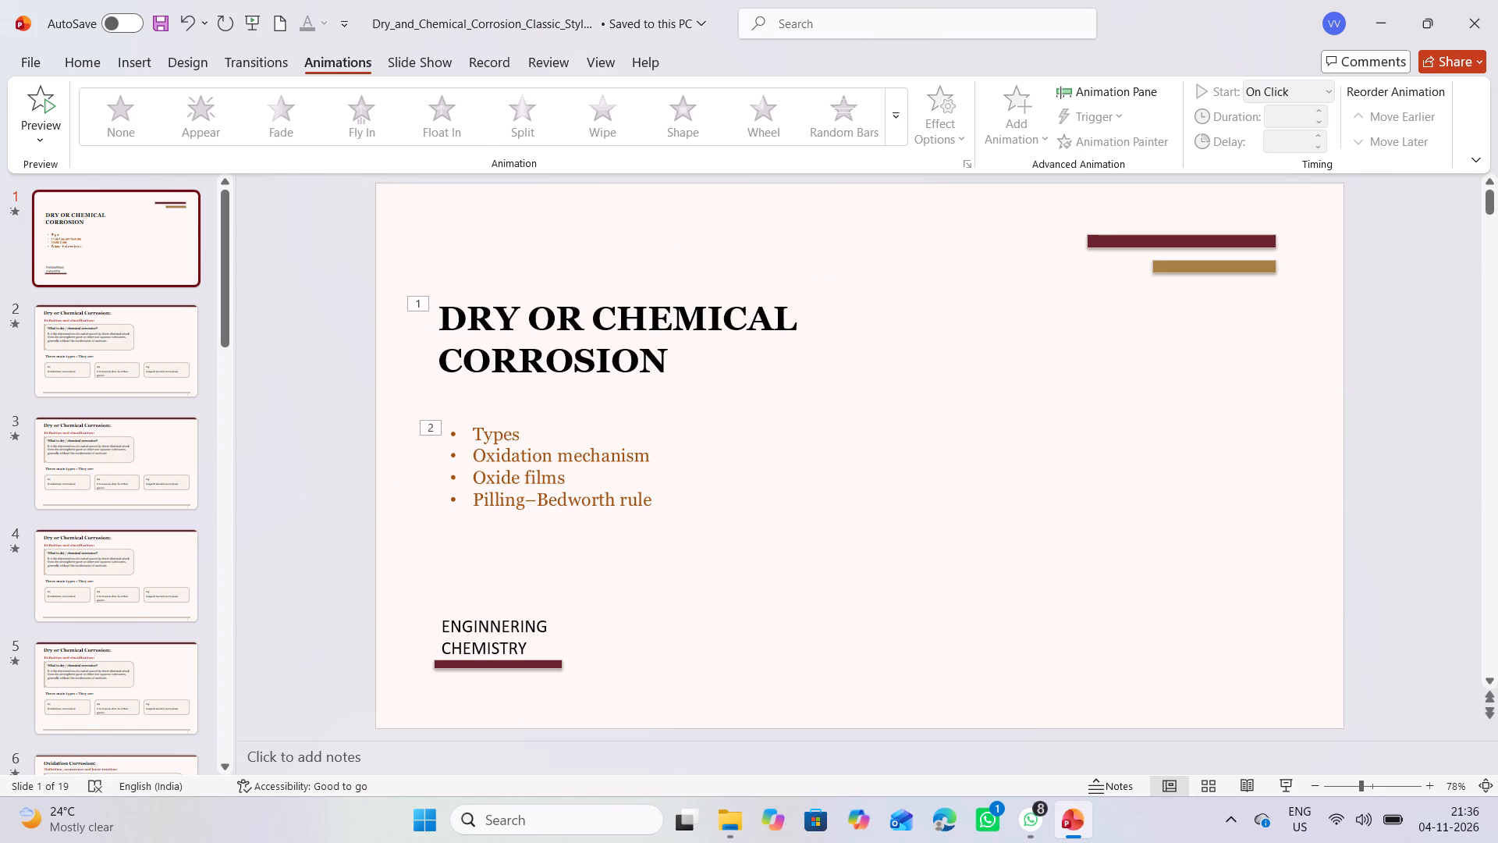
pyautogui.click(417, 307)
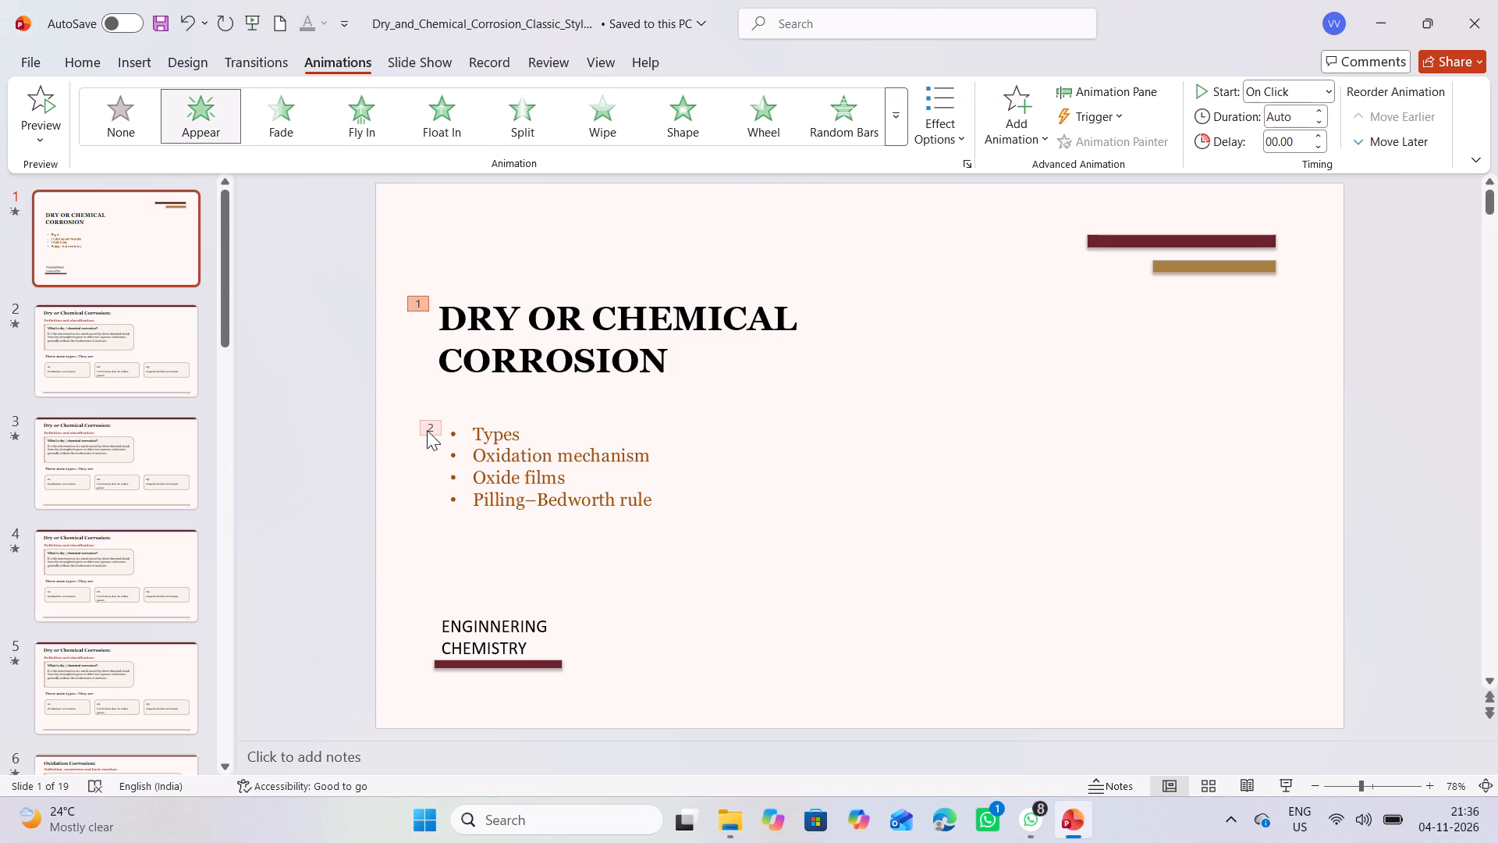
pyautogui.keyDown('ctrl'); pyautogui.click(427, 429); pyautogui.keyUp('ctrl')
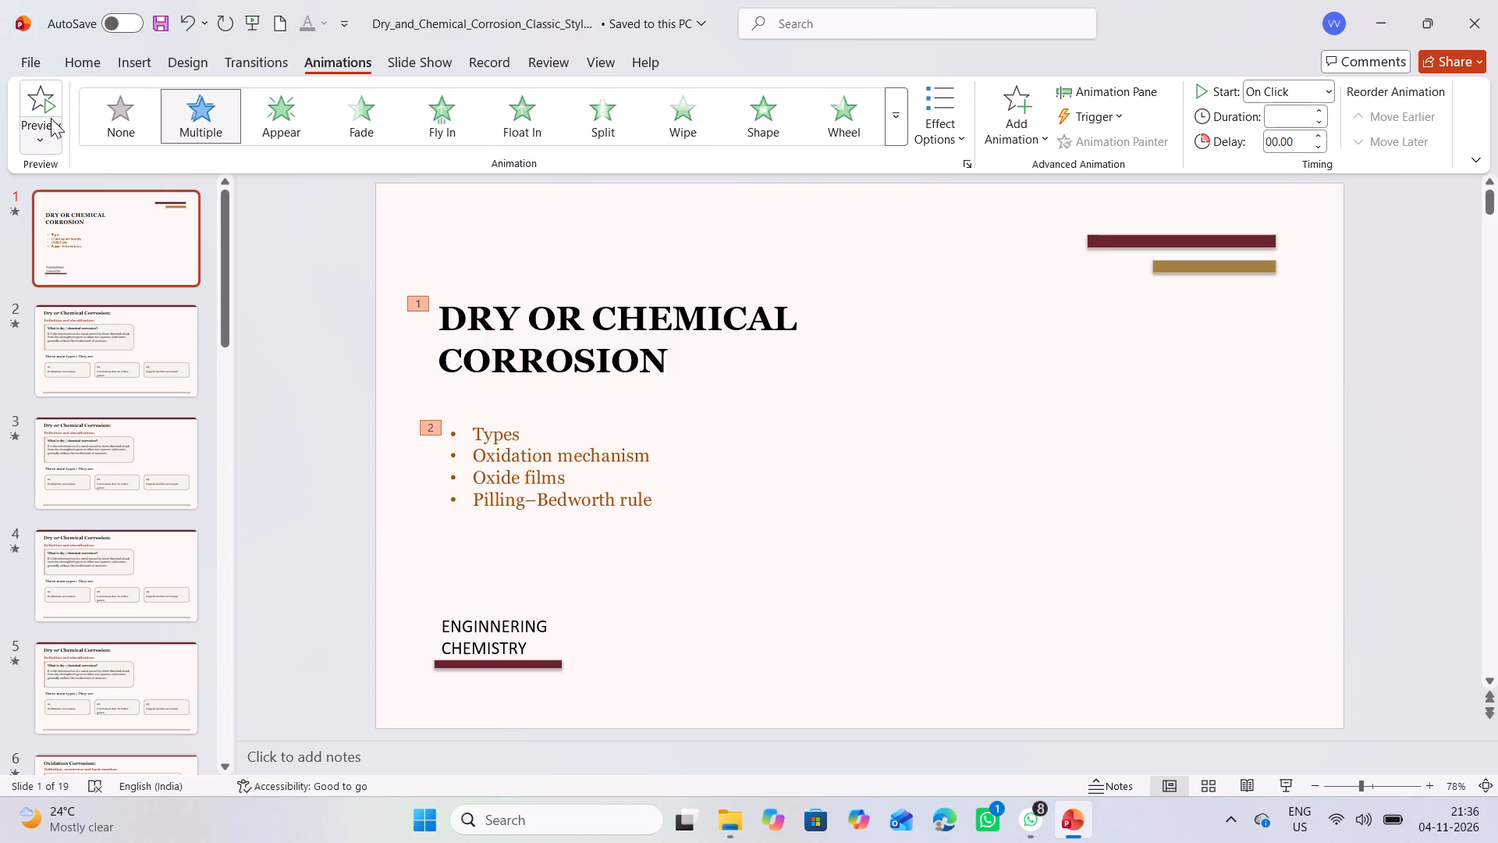
pyautogui.click(113, 122)
# Remove the Float In animation from the "Dry or Chemical Corrosion:" heading on slide 2.
pyautogui.click(137, 335)
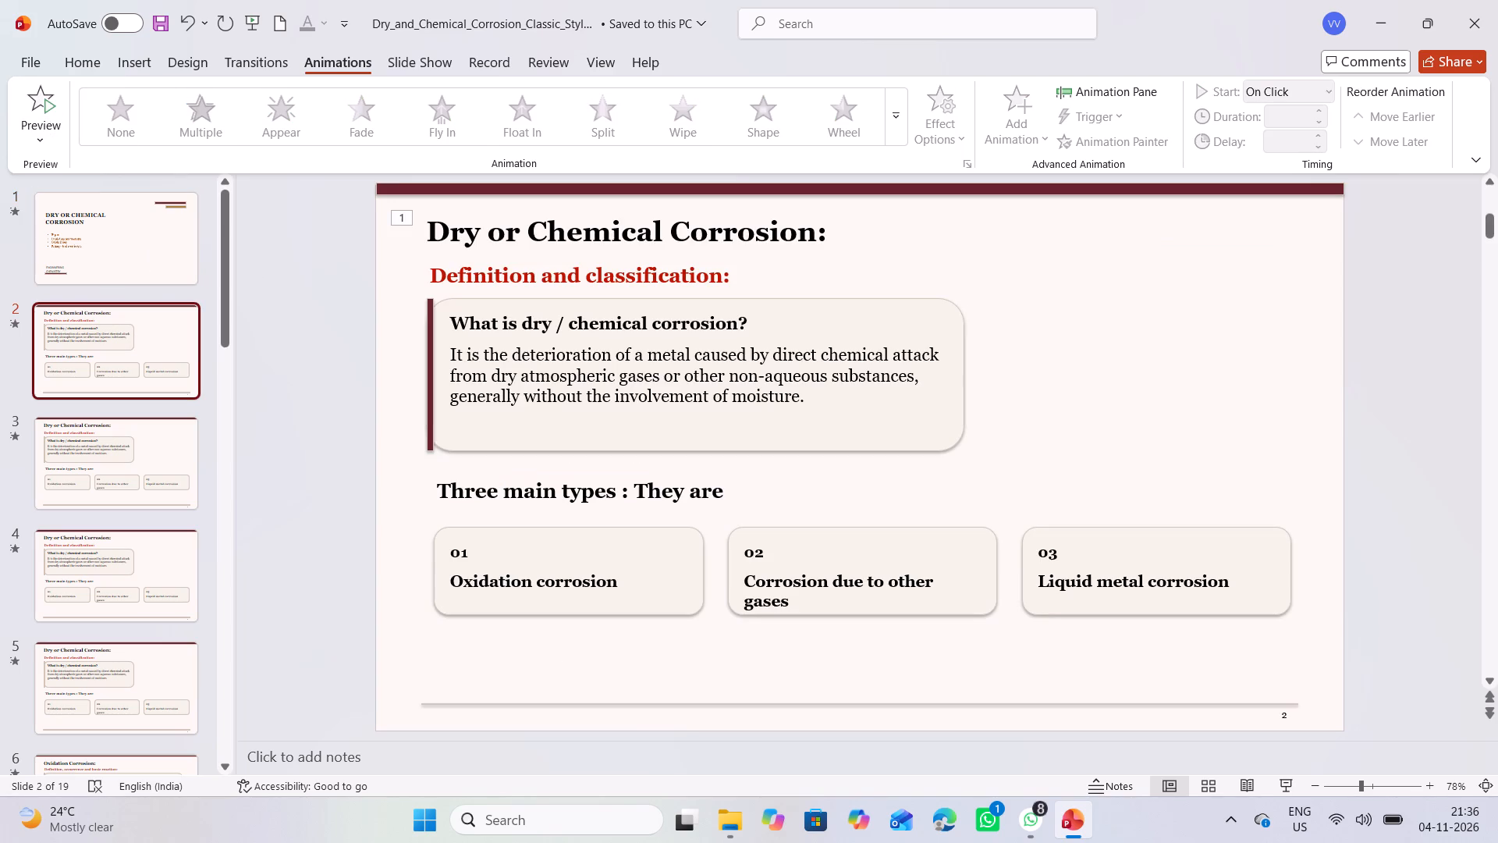
pyautogui.click(403, 213)
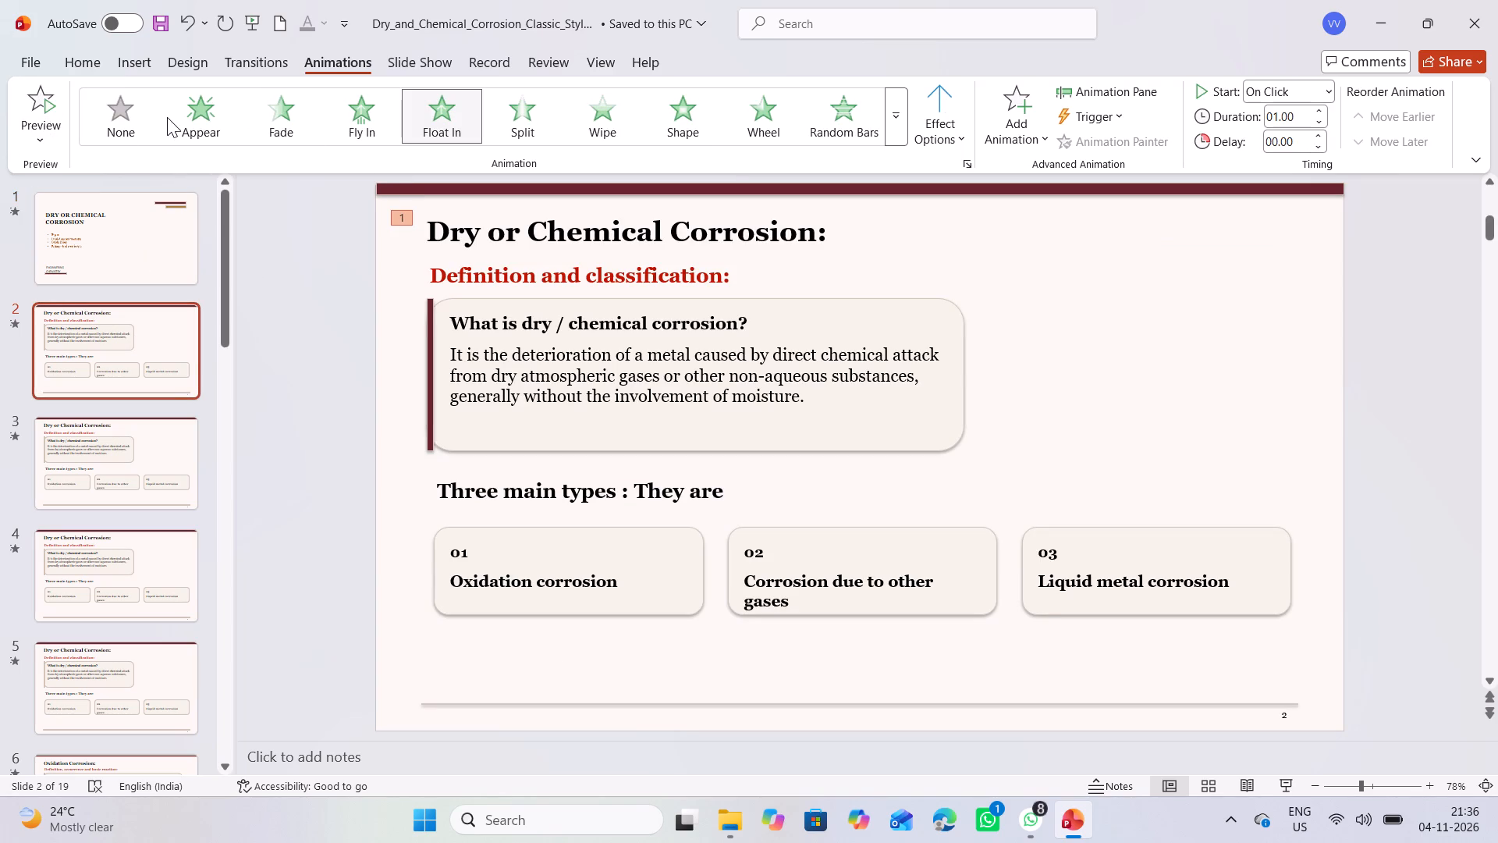
pyautogui.click(140, 123)
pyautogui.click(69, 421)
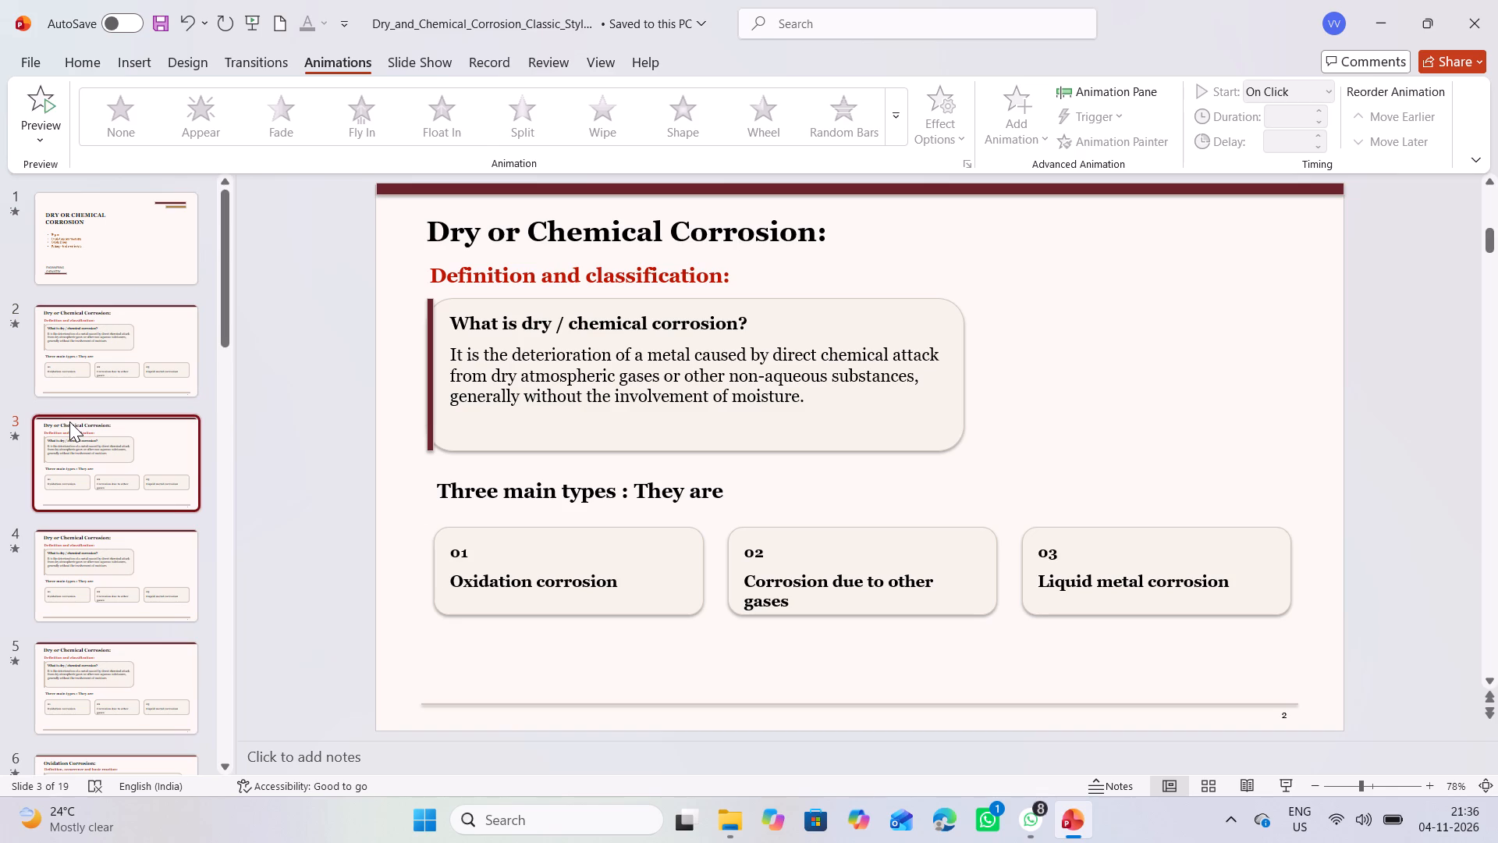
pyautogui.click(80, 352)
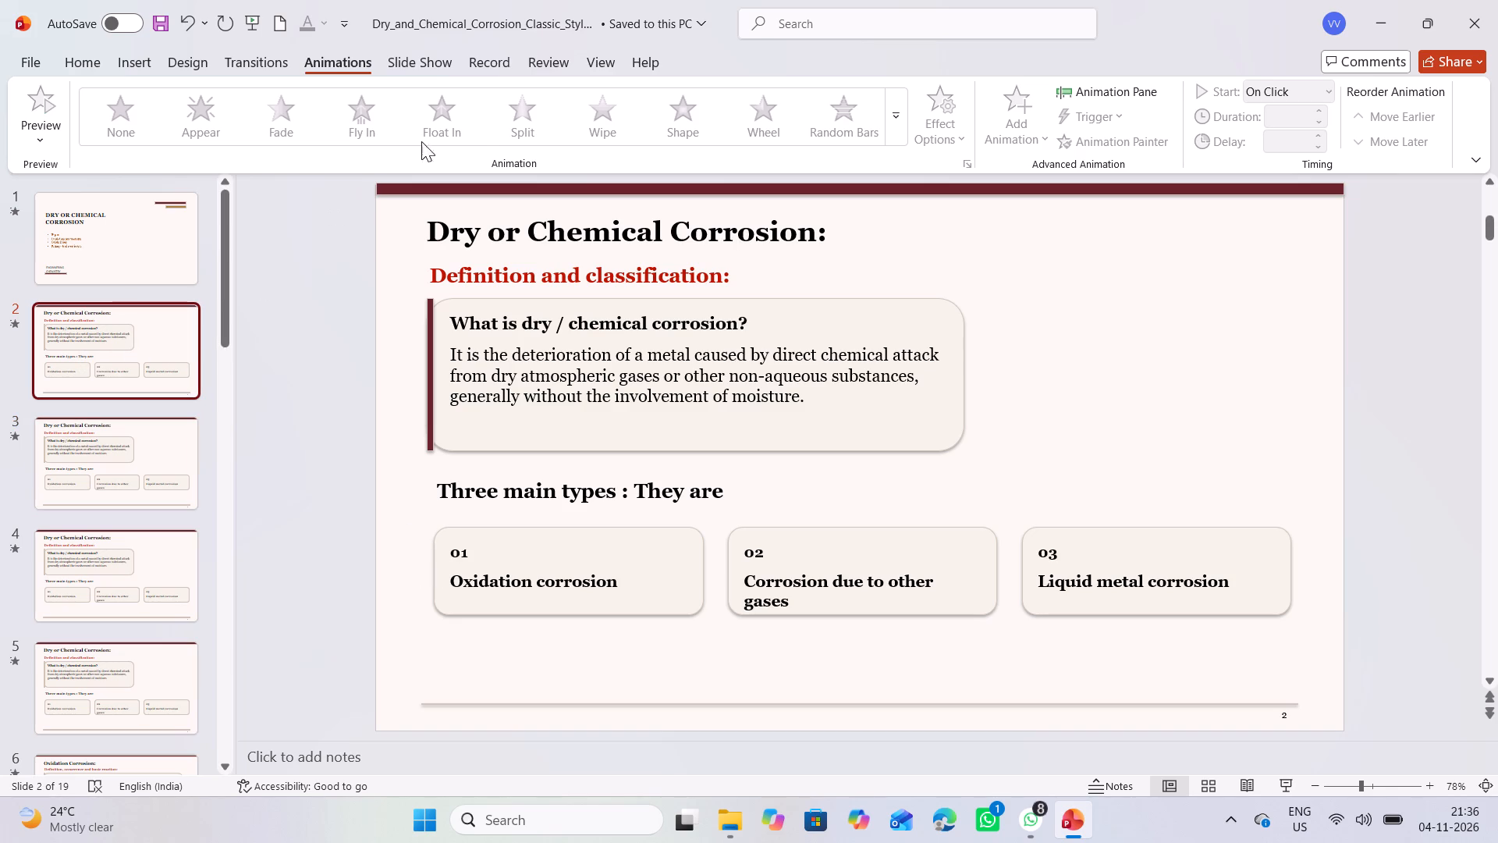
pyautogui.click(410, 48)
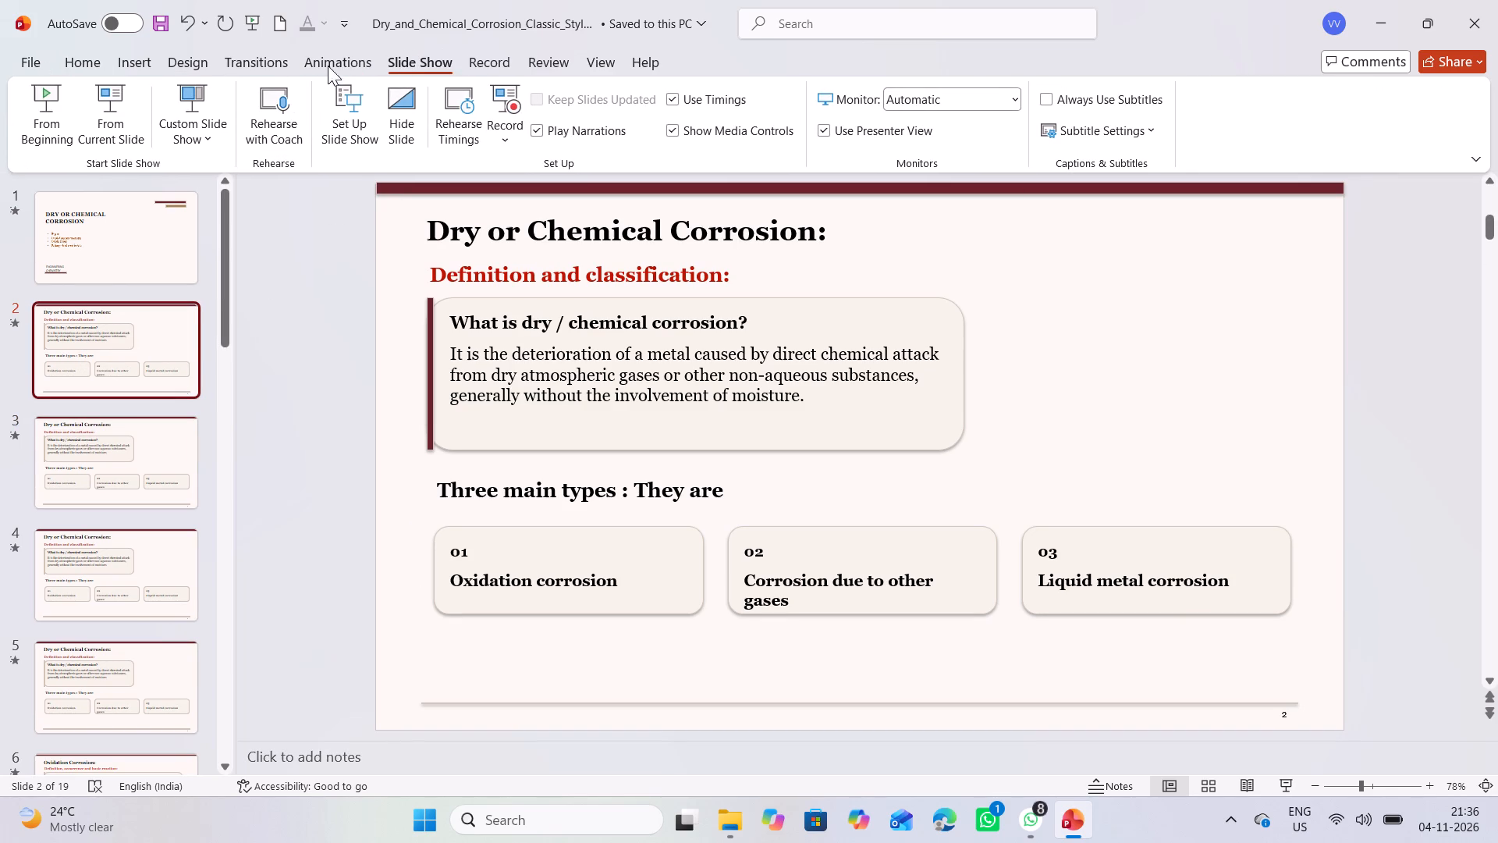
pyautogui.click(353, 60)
# Preview slide 3's animations and remove the Fly In effects from all parts of the "01 Oxidation corrosion" card.
pyautogui.click(151, 461)
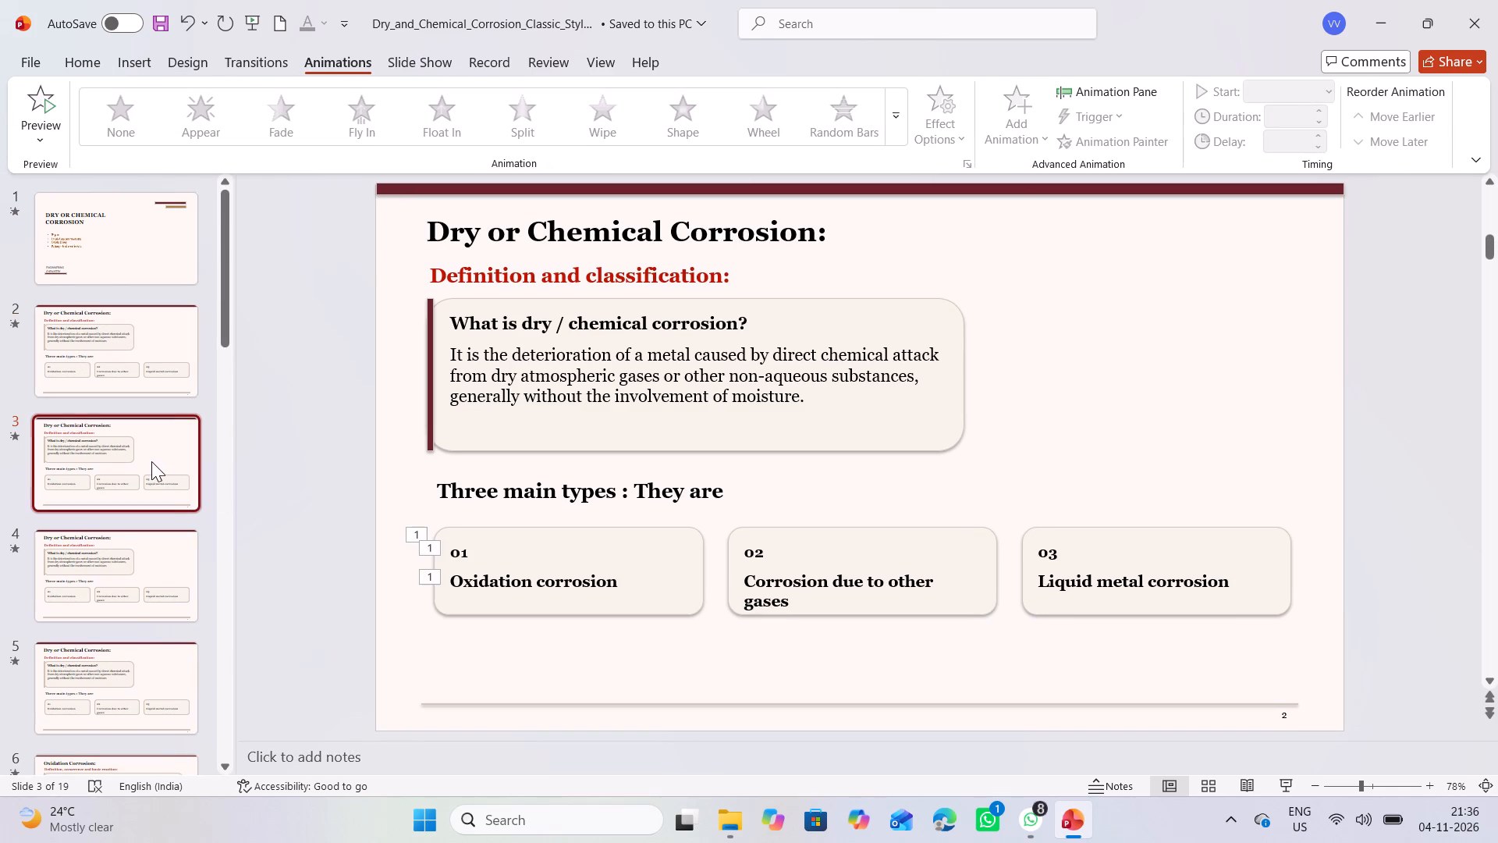
pyautogui.click(17, 435)
pyautogui.rightClick(17, 435)
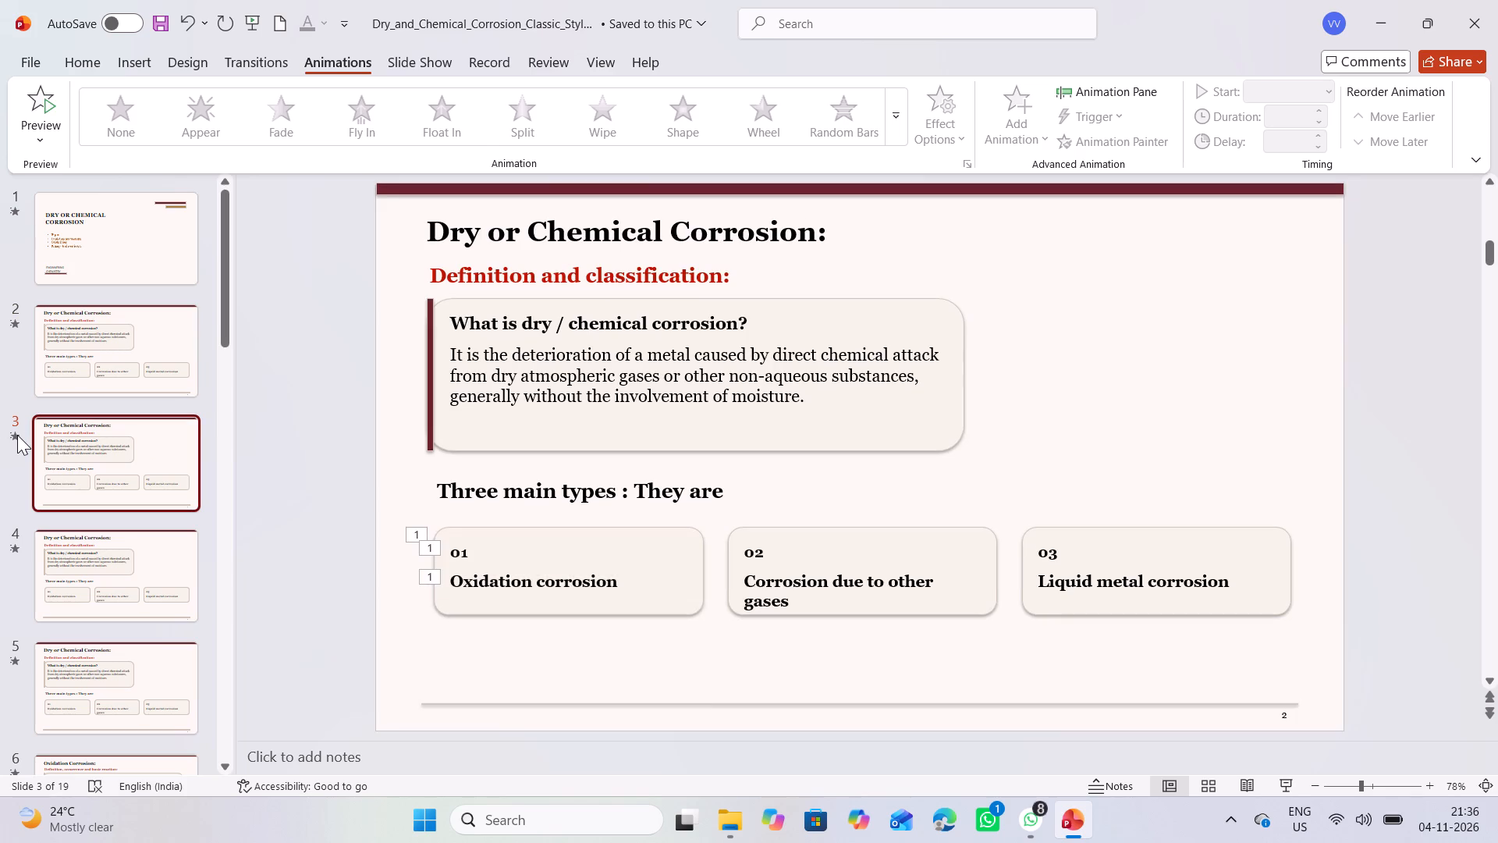
pyautogui.rightClick(17, 435)
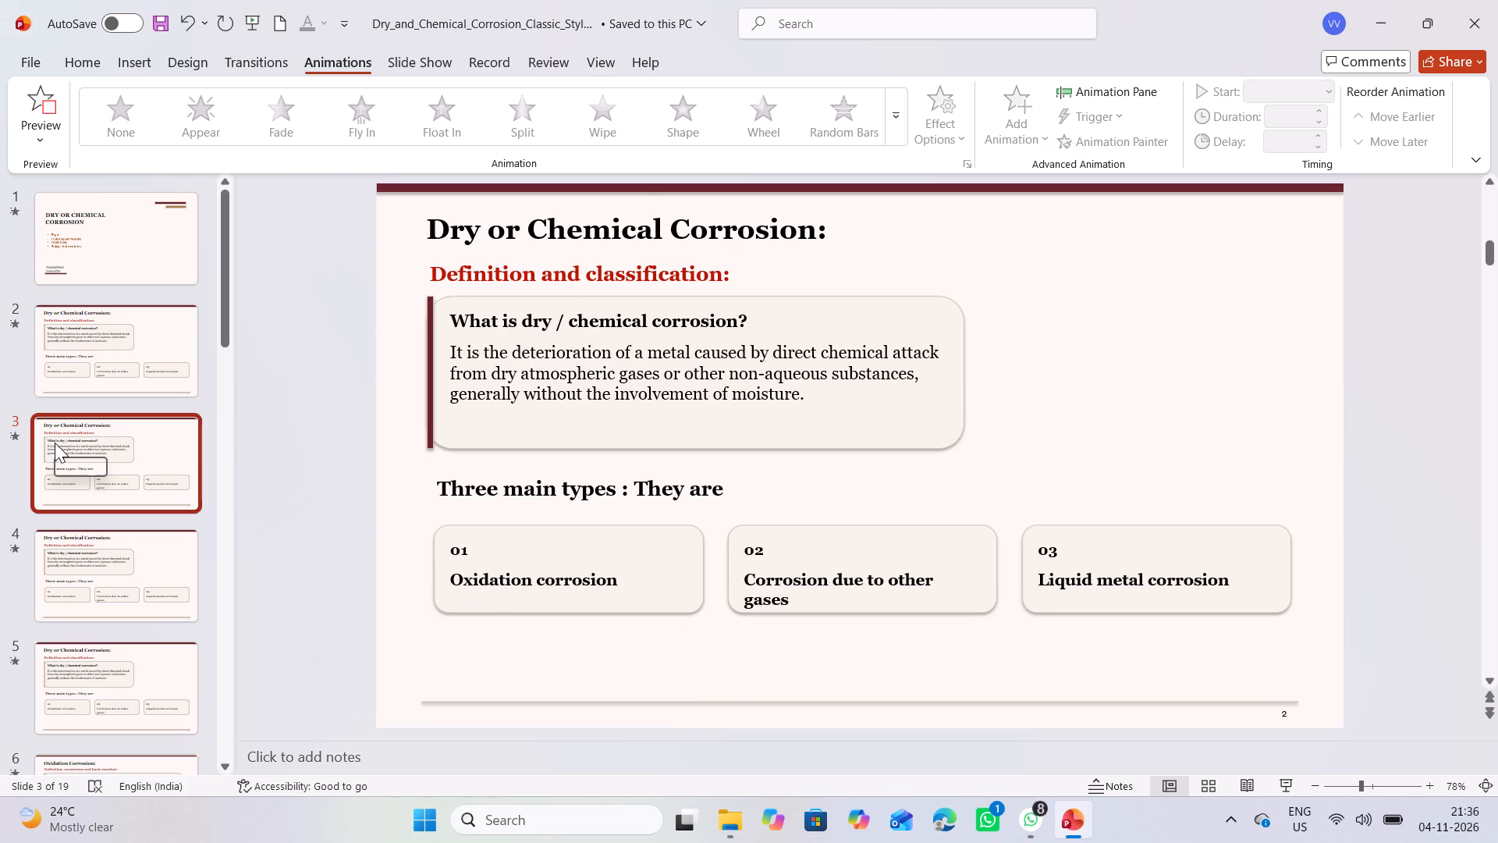
pyautogui.click(246, 61)
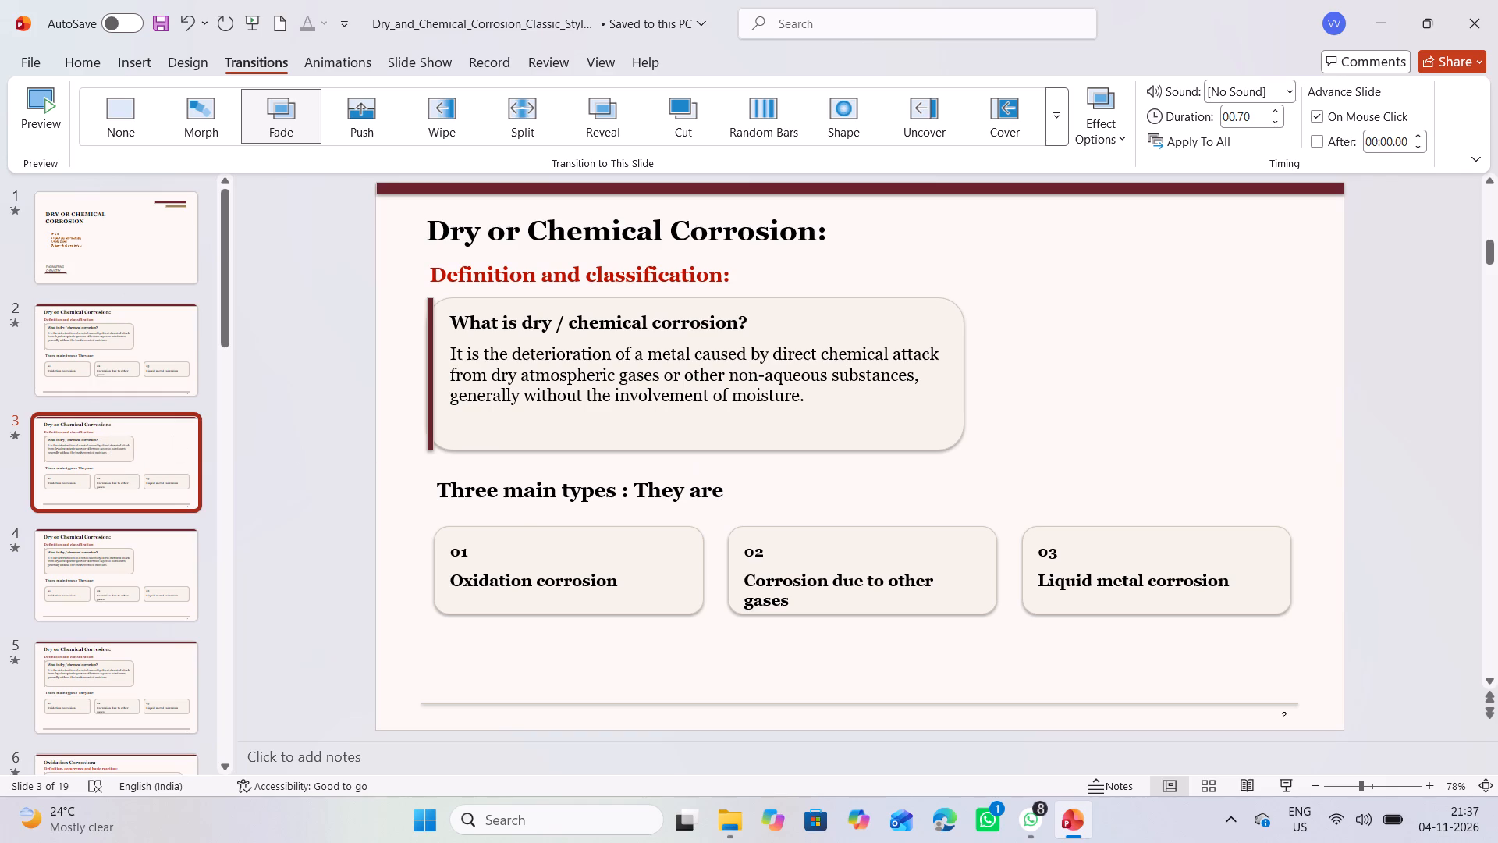
pyautogui.click(356, 62)
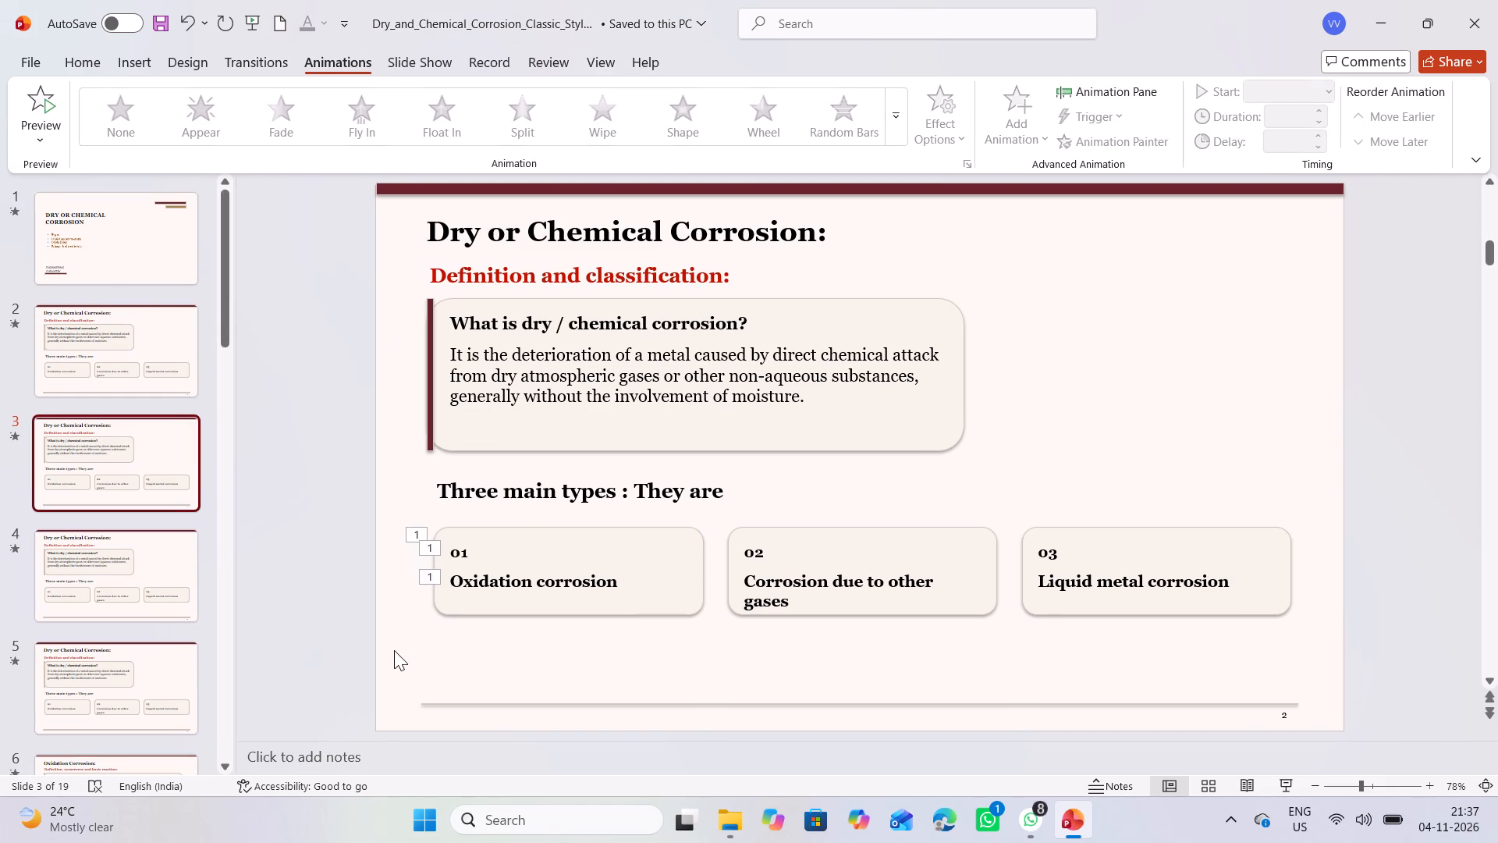
pyautogui.click(414, 532)
pyautogui.keyDown('ctrl'); pyautogui.click(424, 547); pyautogui.keyUp('ctrl')
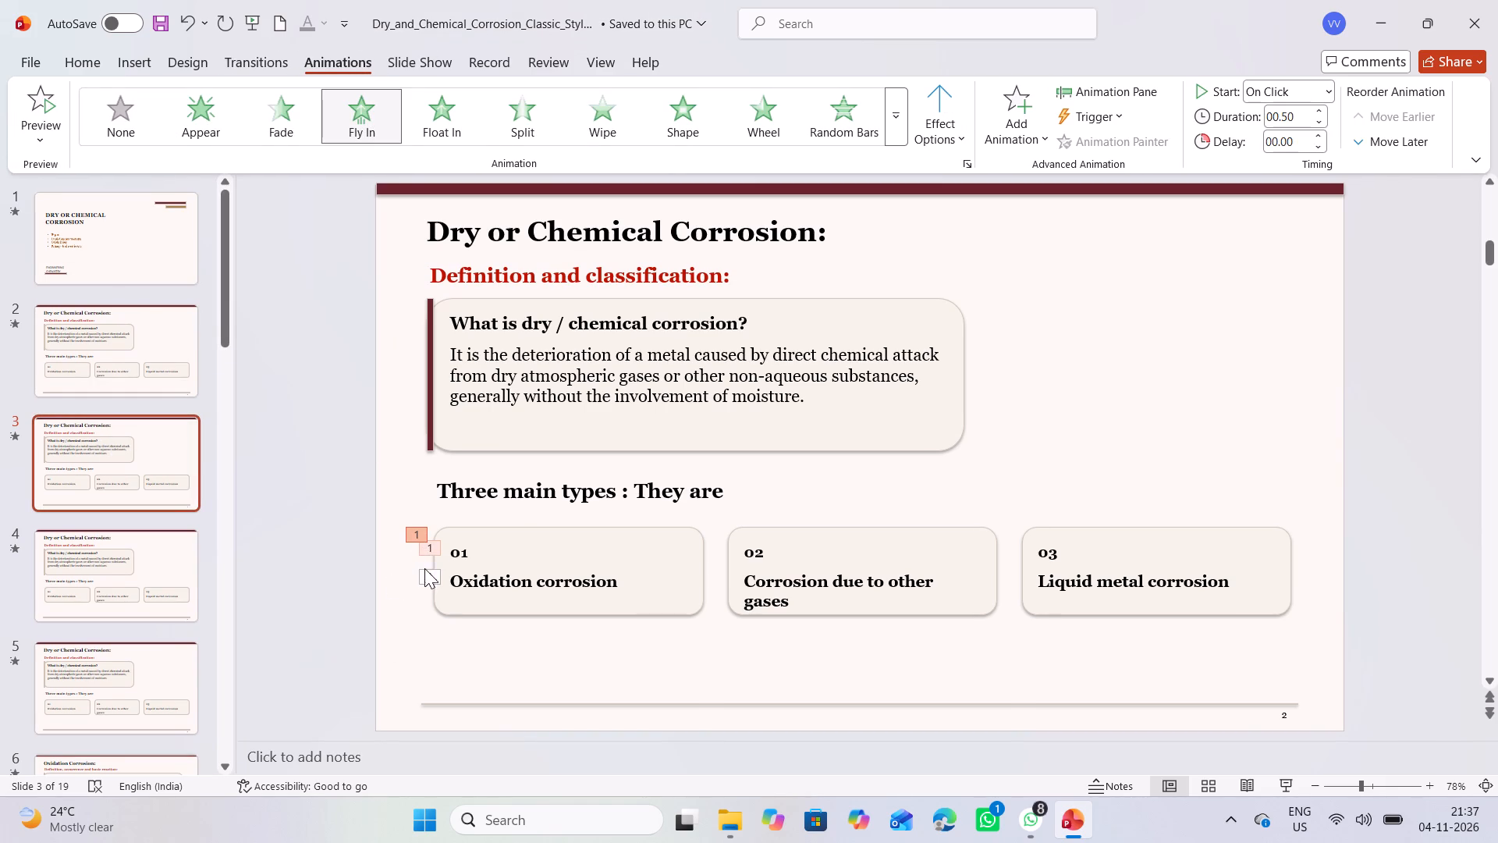
pyautogui.keyDown('ctrl'); pyautogui.click(421, 579); pyautogui.keyUp('ctrl')
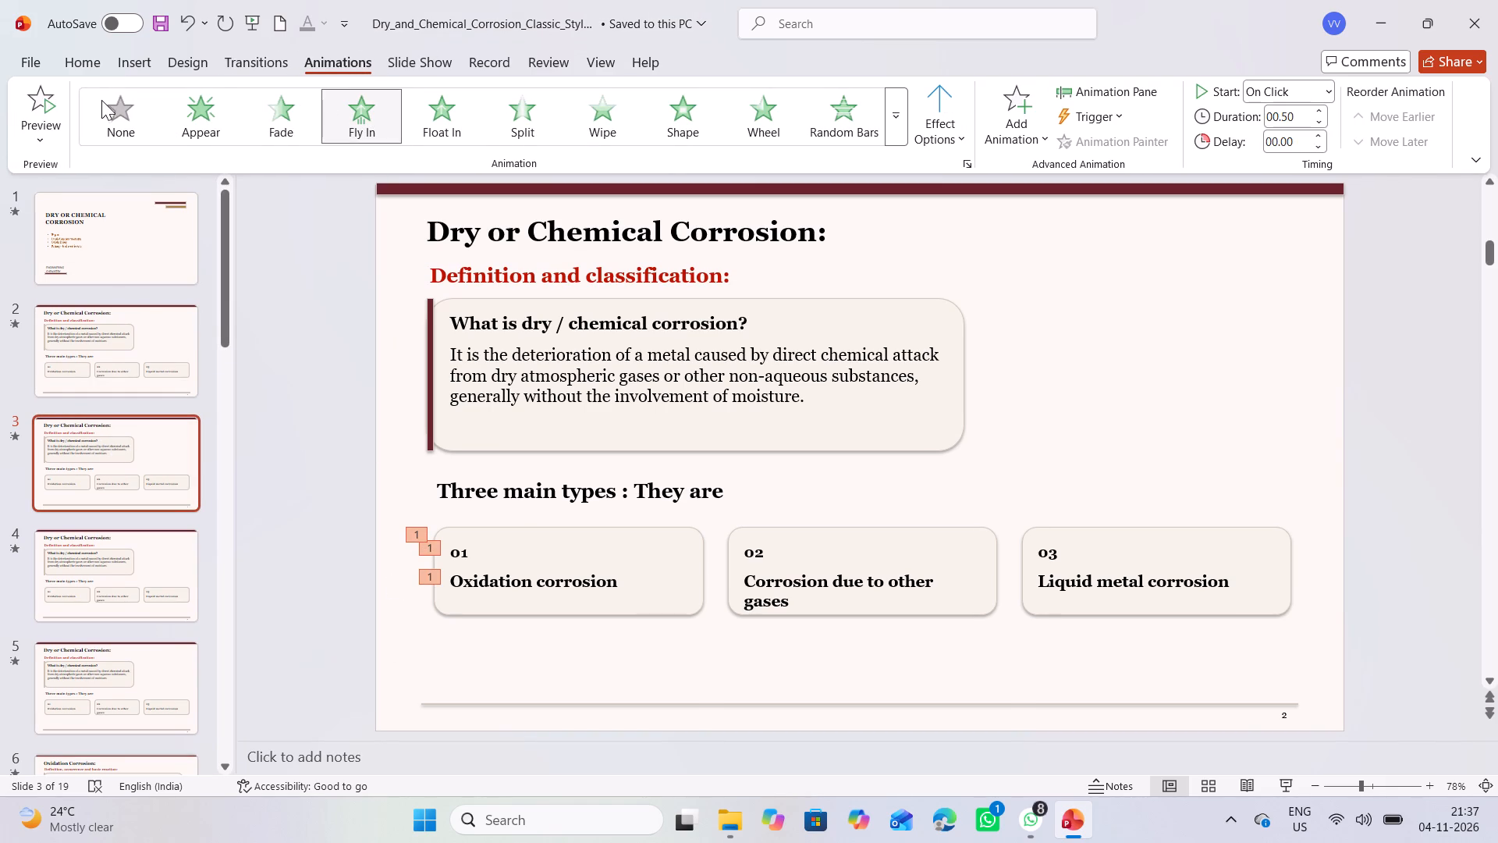
pyautogui.click(101, 100)
# Remove the Fly In animations from all parts of the "02 Corrosion due to other gases" card on slide 4.
pyautogui.click(89, 573)
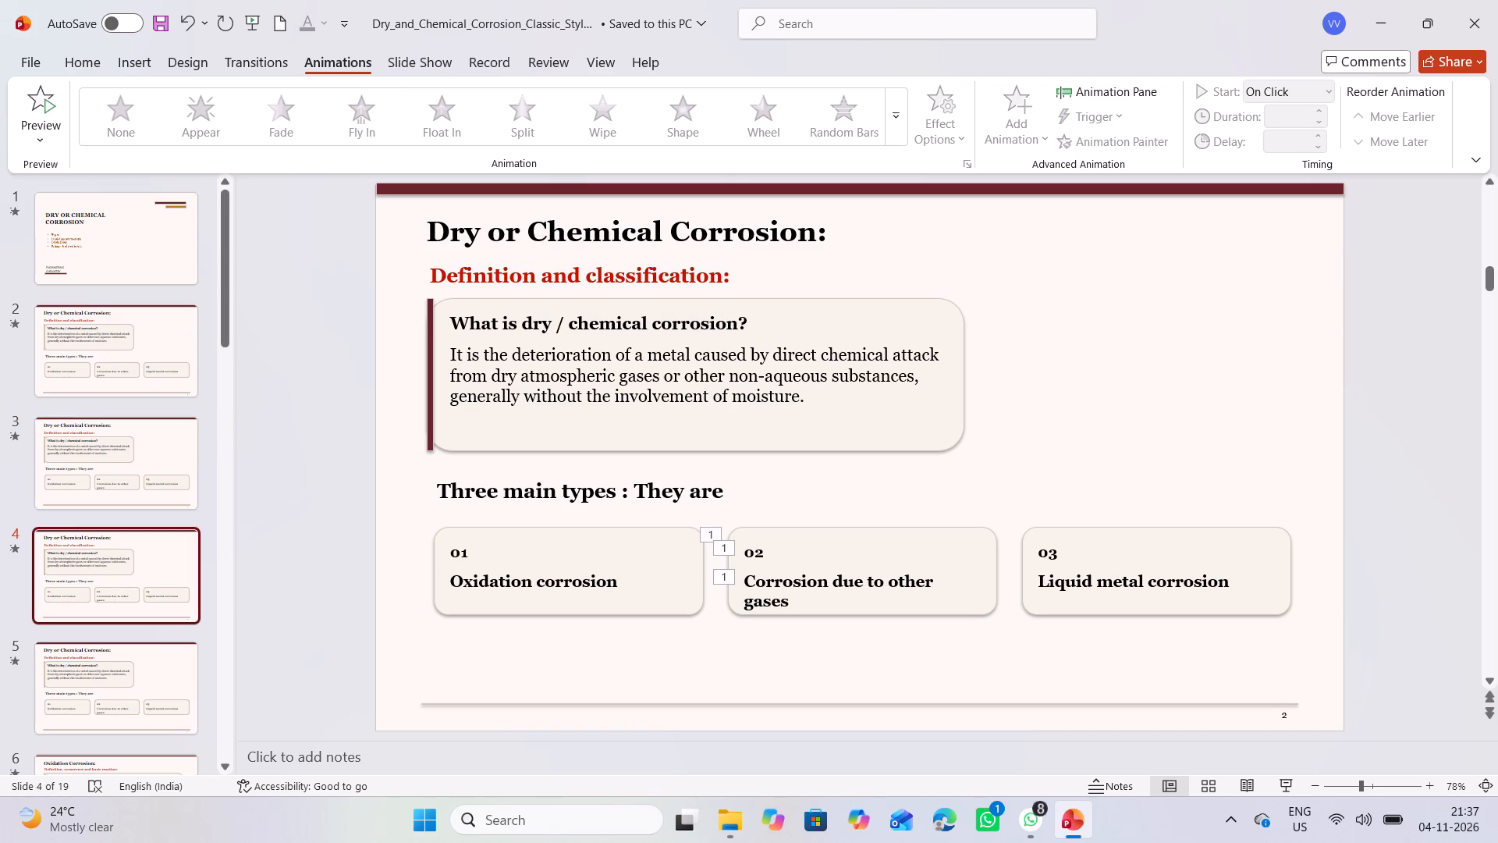
pyautogui.keyDown('ctrl'); pyautogui.click(705, 537); pyautogui.keyUp('ctrl')
pyautogui.keyDown('ctrl'); pyautogui.click(723, 546); pyautogui.keyUp('ctrl')
pyautogui.keyDown('ctrl'); pyautogui.click(722, 579); pyautogui.keyUp('ctrl')
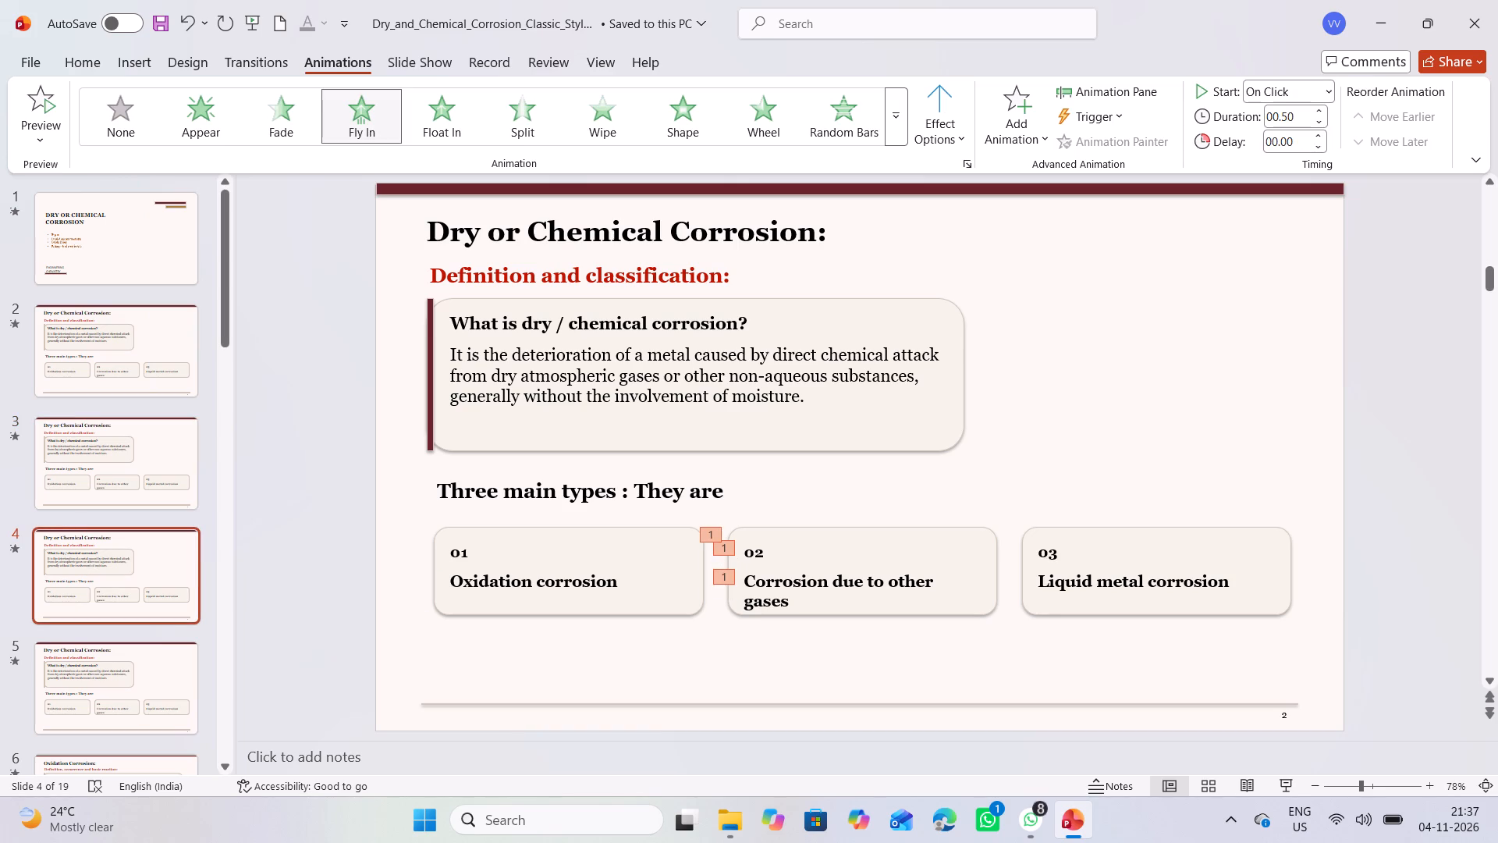
pyautogui.click(155, 113)
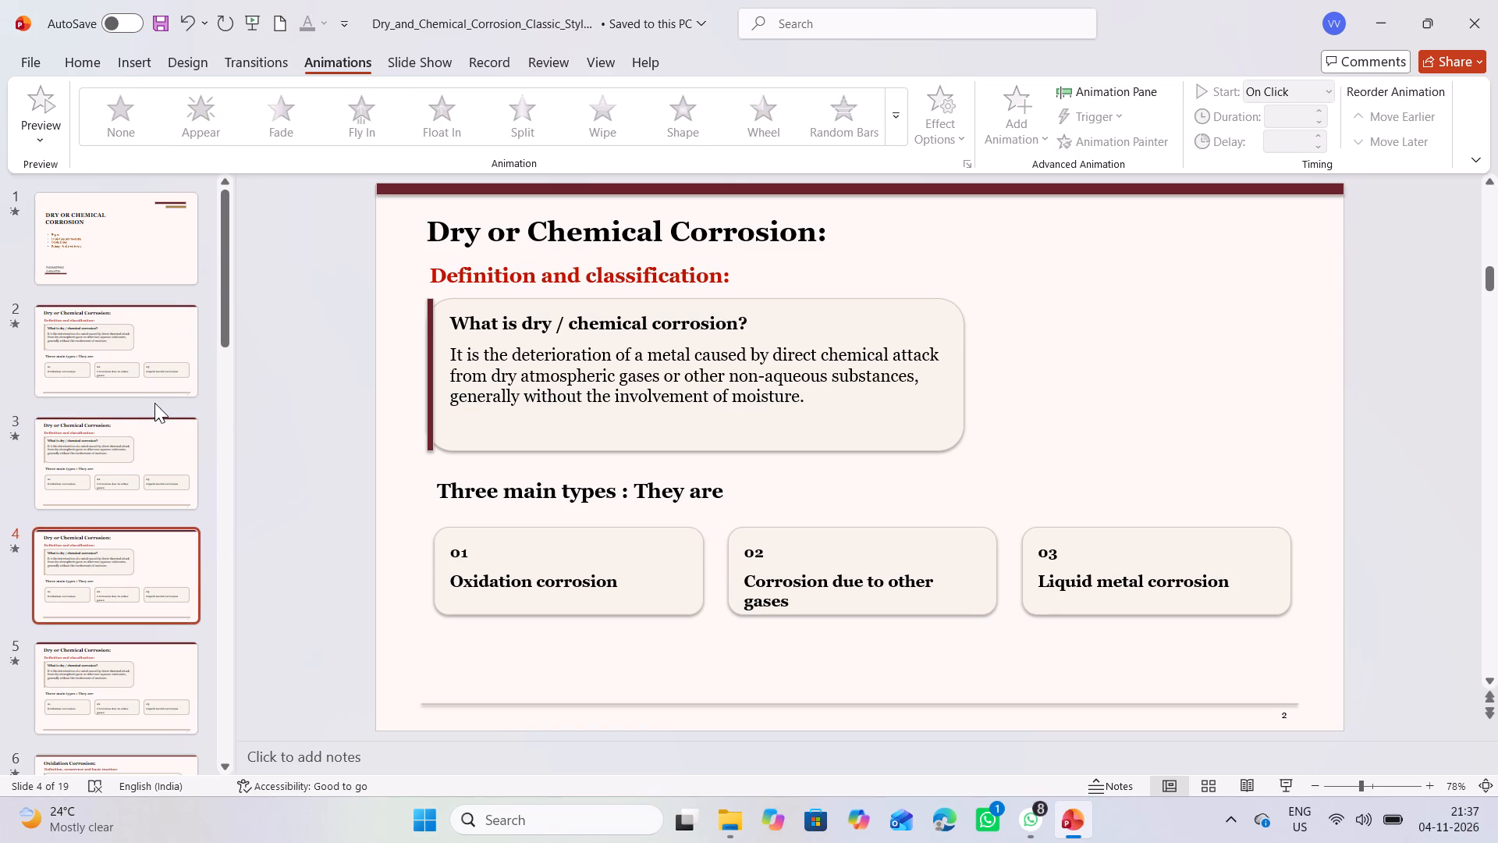
# Look back through slides 1 to 5 to check which animations are still in place.
pyautogui.scroll(-2, 617, 430)
pyautogui.scroll(1, 617, 428)
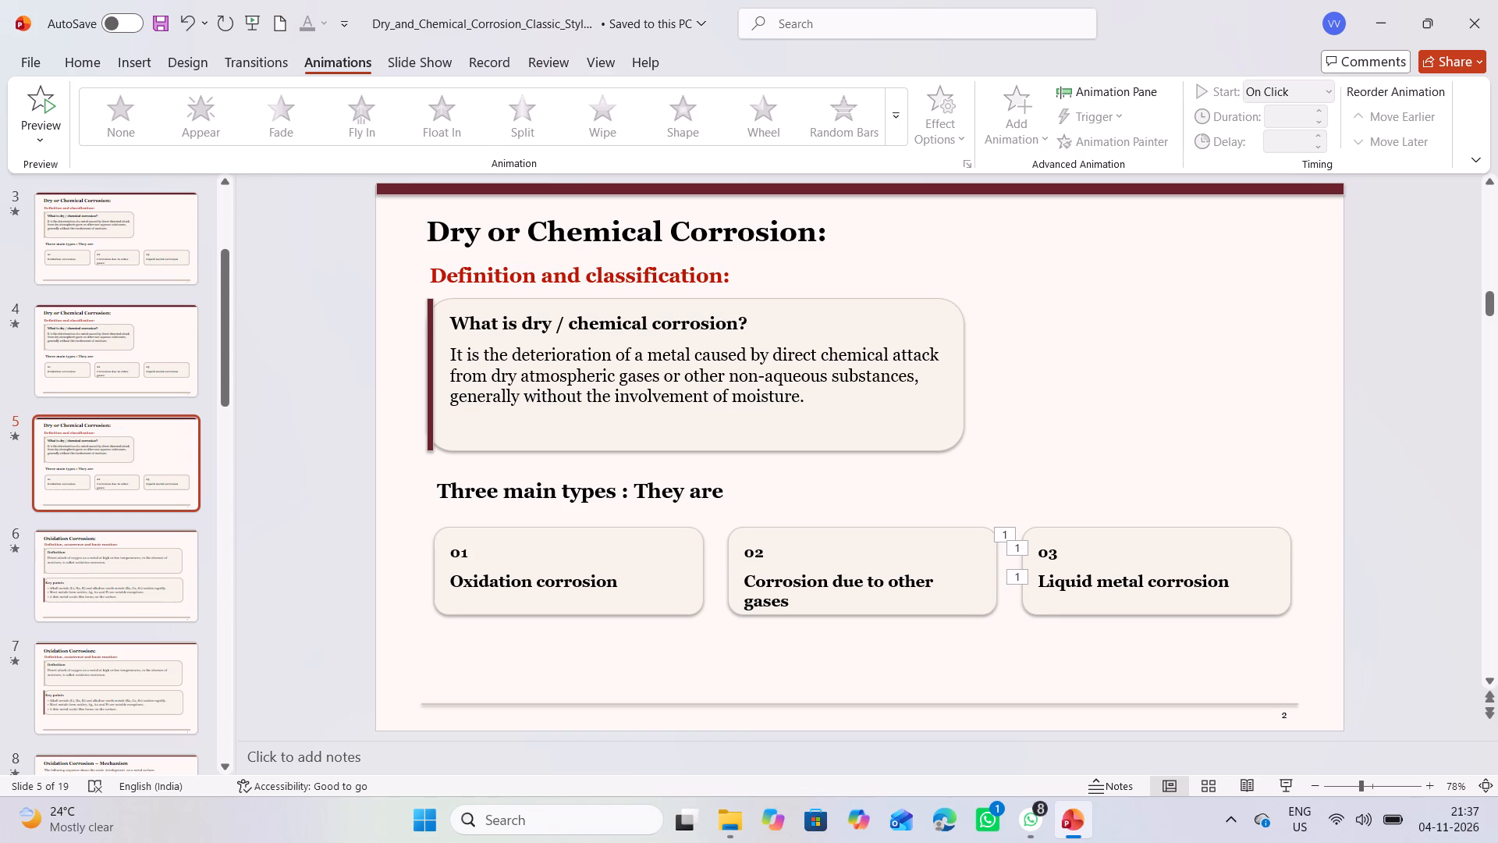
pyautogui.scroll(2, 617, 425)
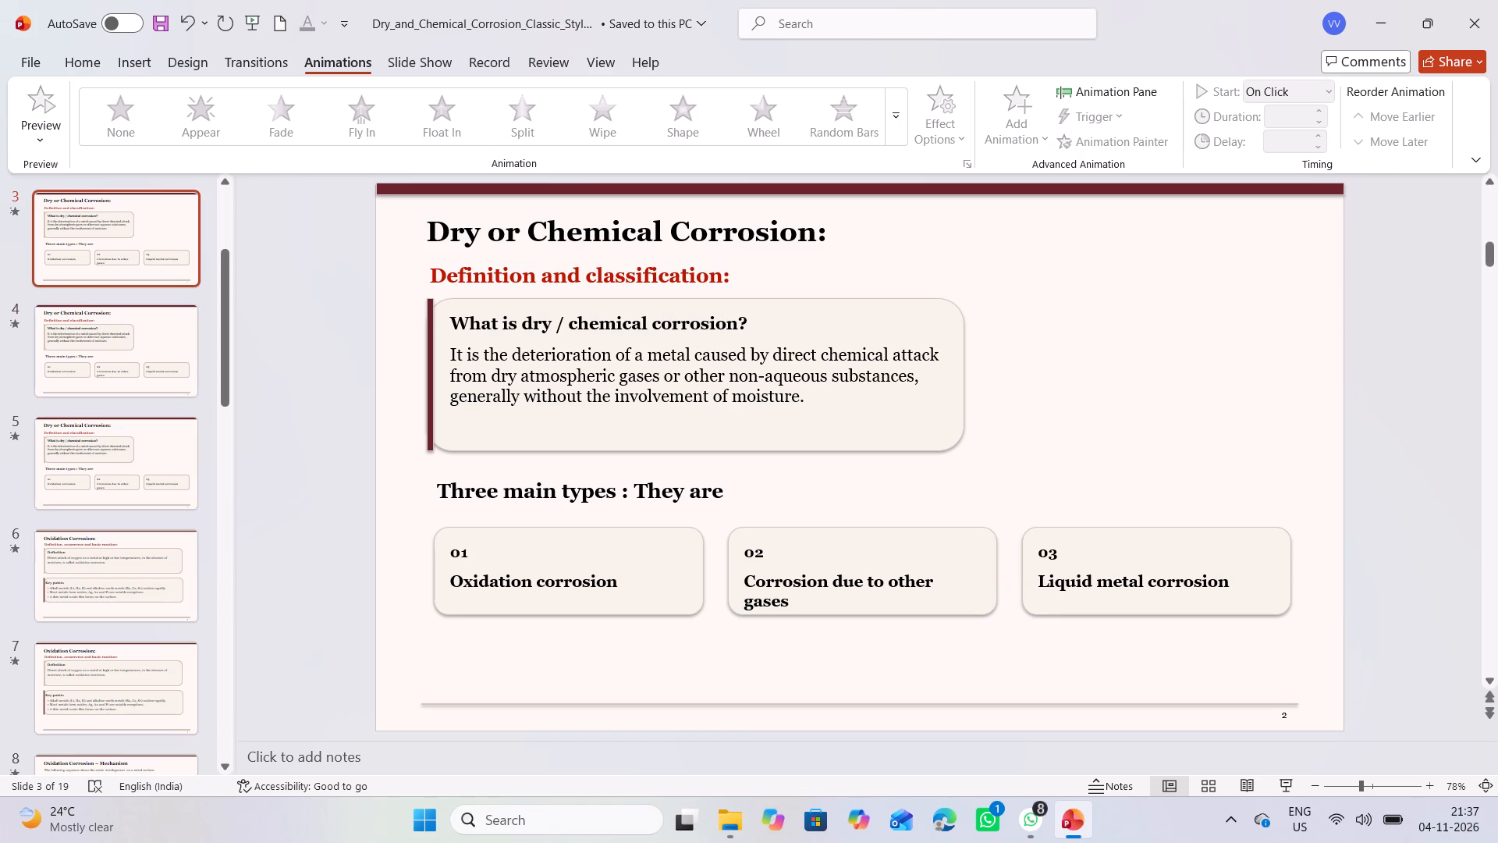
pyautogui.scroll(2, 617, 425)
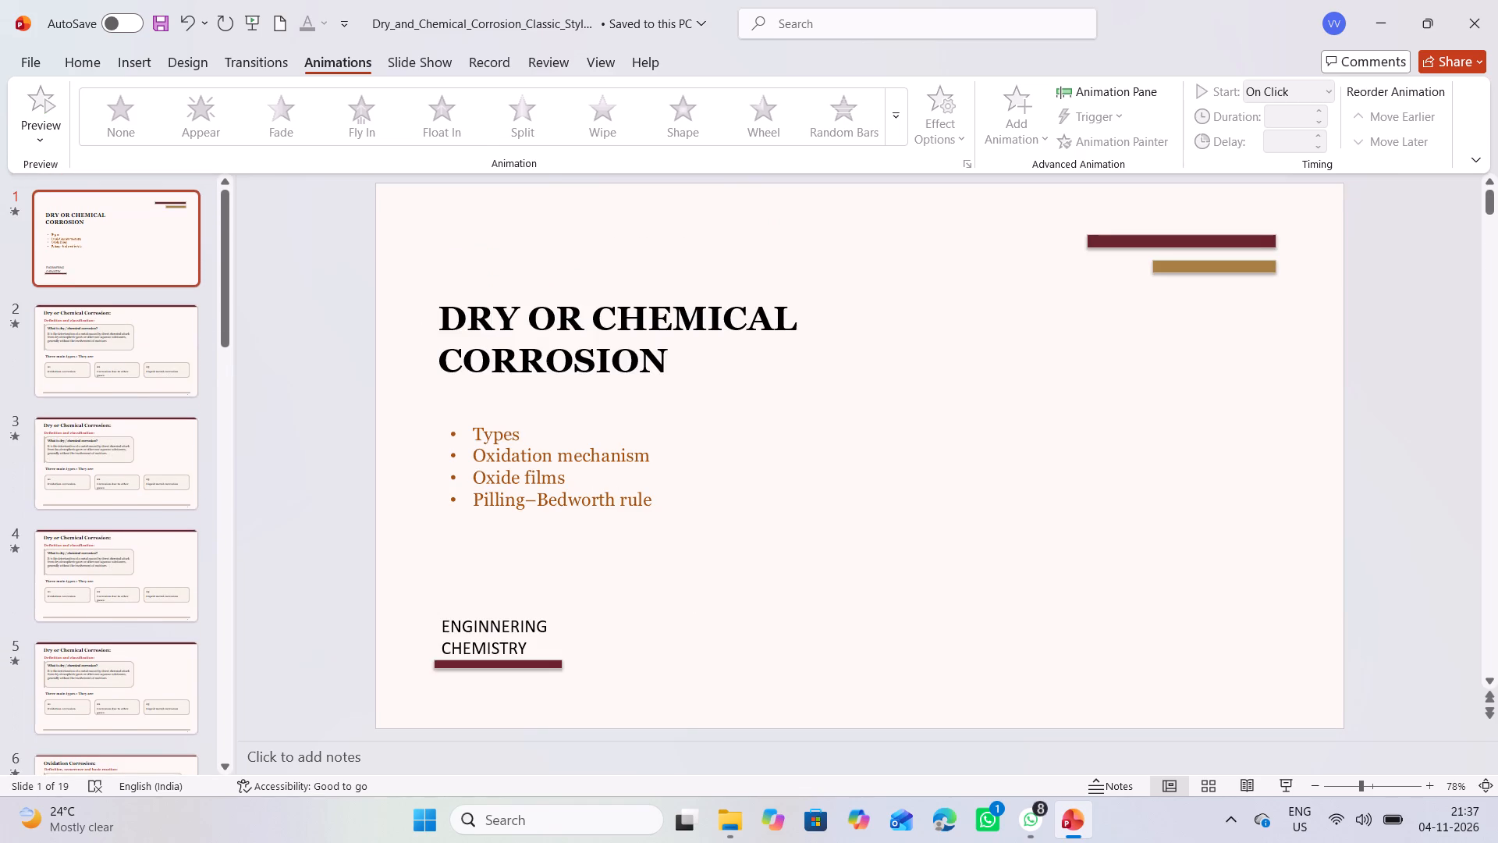
pyautogui.scroll(-4, 617, 425)
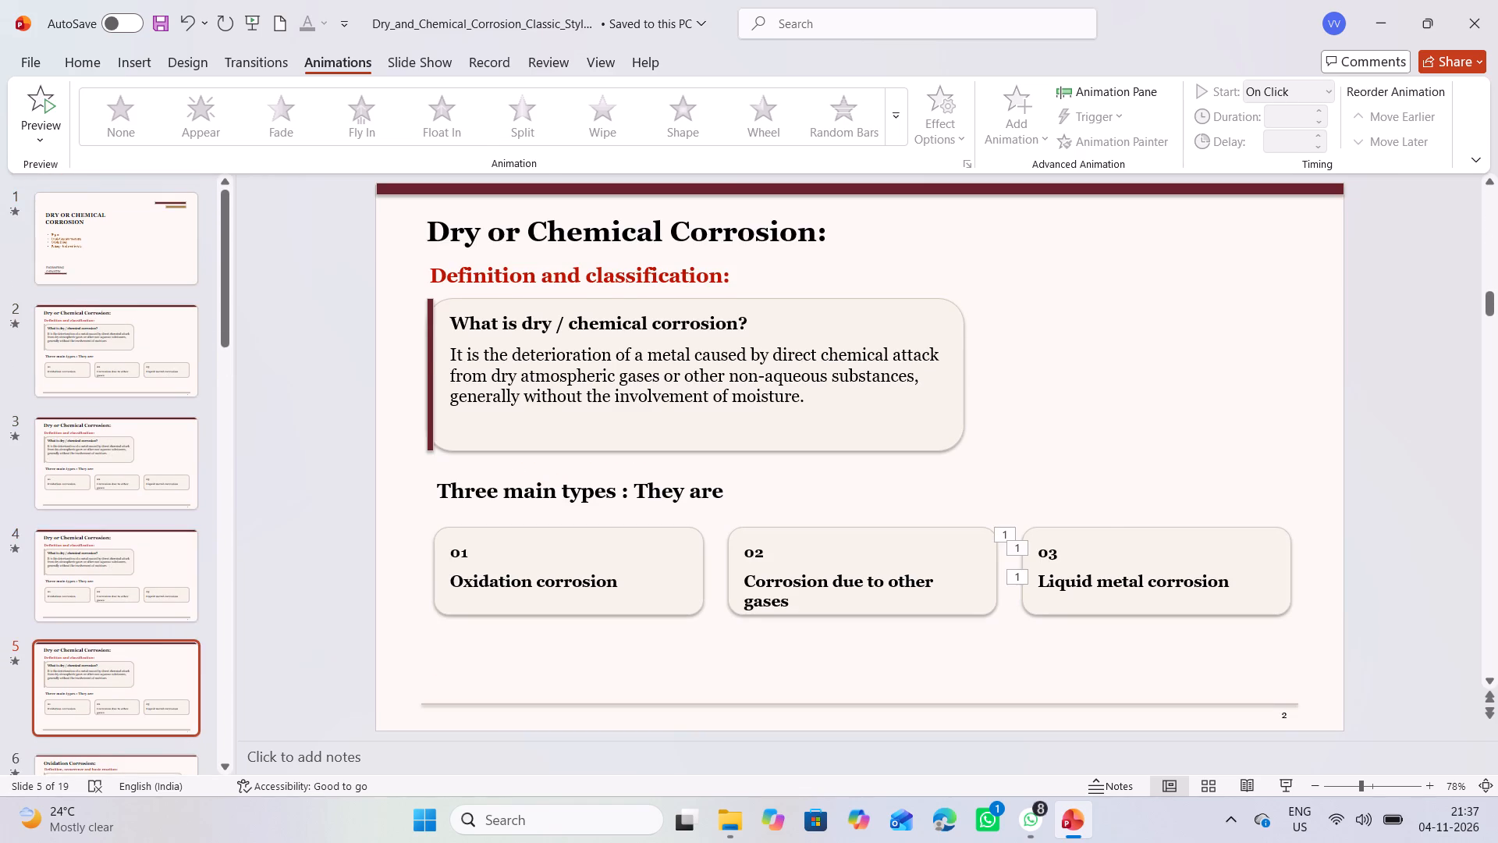
pyautogui.scroll(-1, 617, 425)
pyautogui.scroll(2, 617, 425)
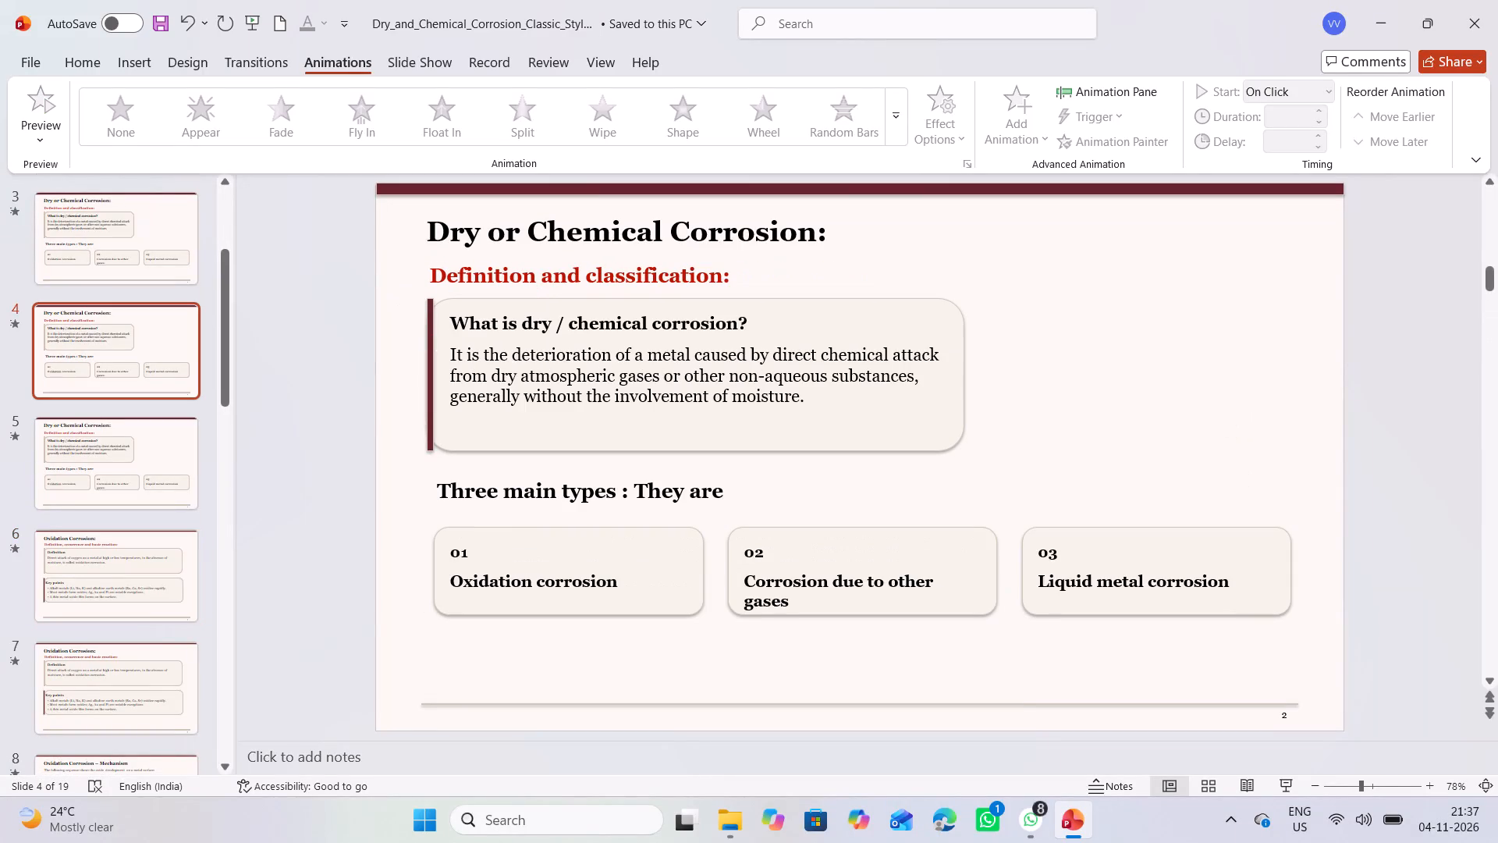
# Remove the Fly In animations from all parts of the "03 Liquid metal corrosion" card on slide 5.
pyautogui.scroll(-1, 617, 425)
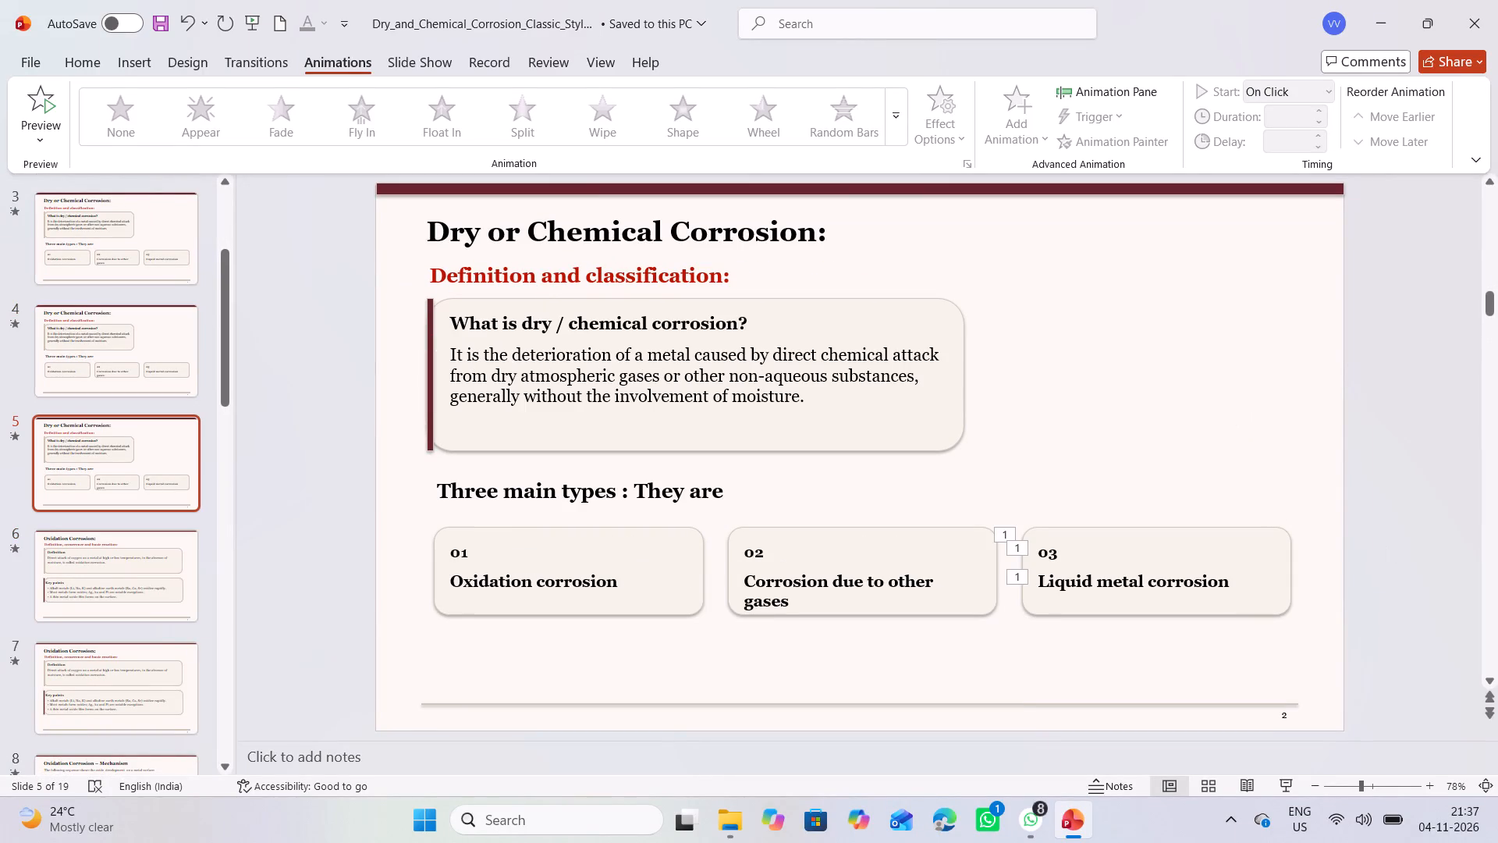
pyautogui.click(998, 535)
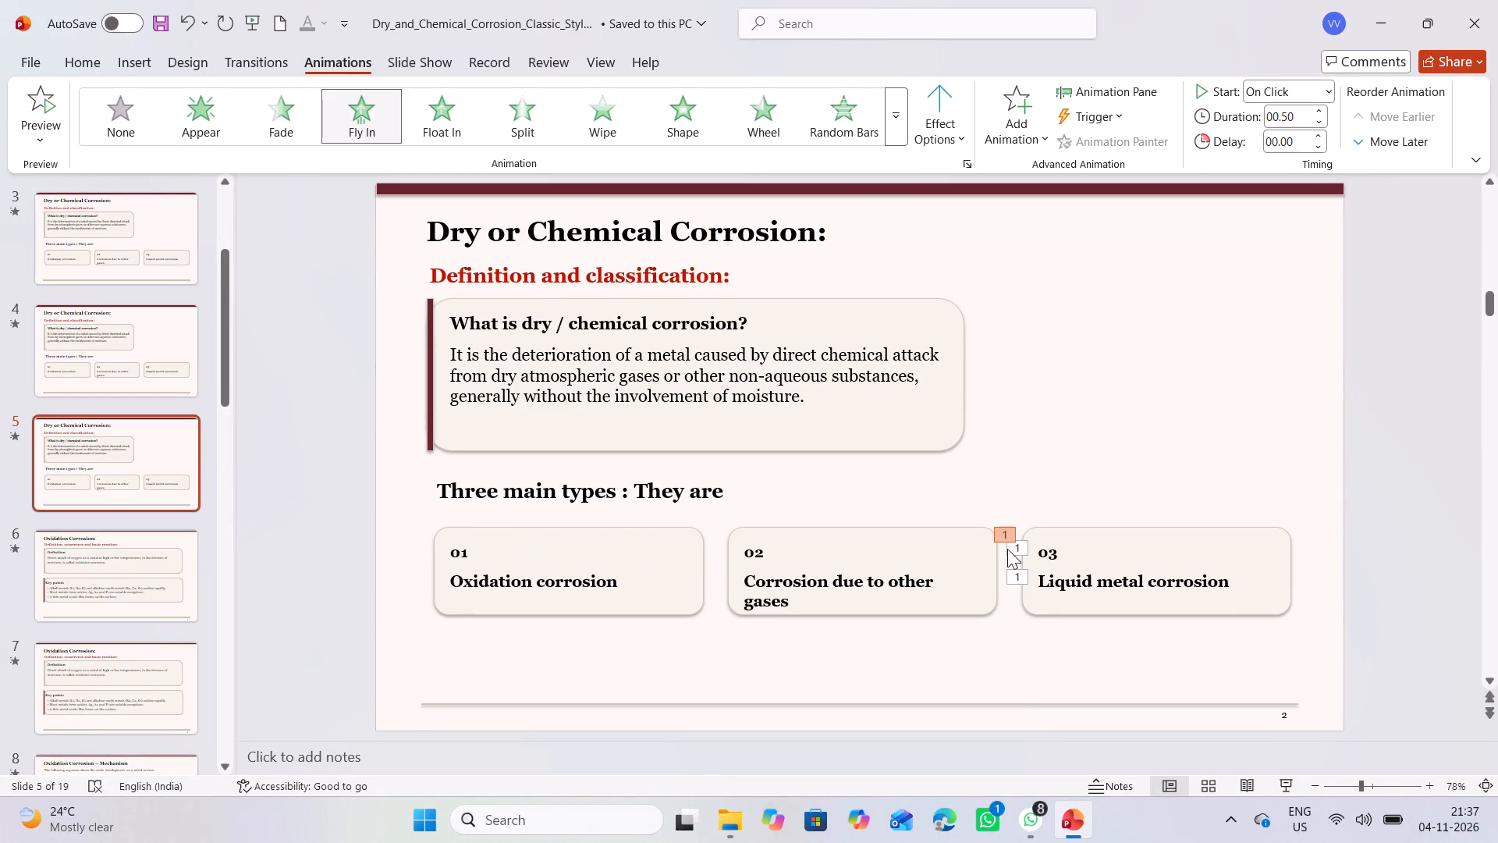
pyautogui.keyDown('ctrl'); pyautogui.click(1008, 549); pyautogui.keyUp('ctrl')
pyautogui.keyDown('ctrl'); pyautogui.click(1013, 582); pyautogui.keyUp('ctrl')
pyautogui.click(137, 137)
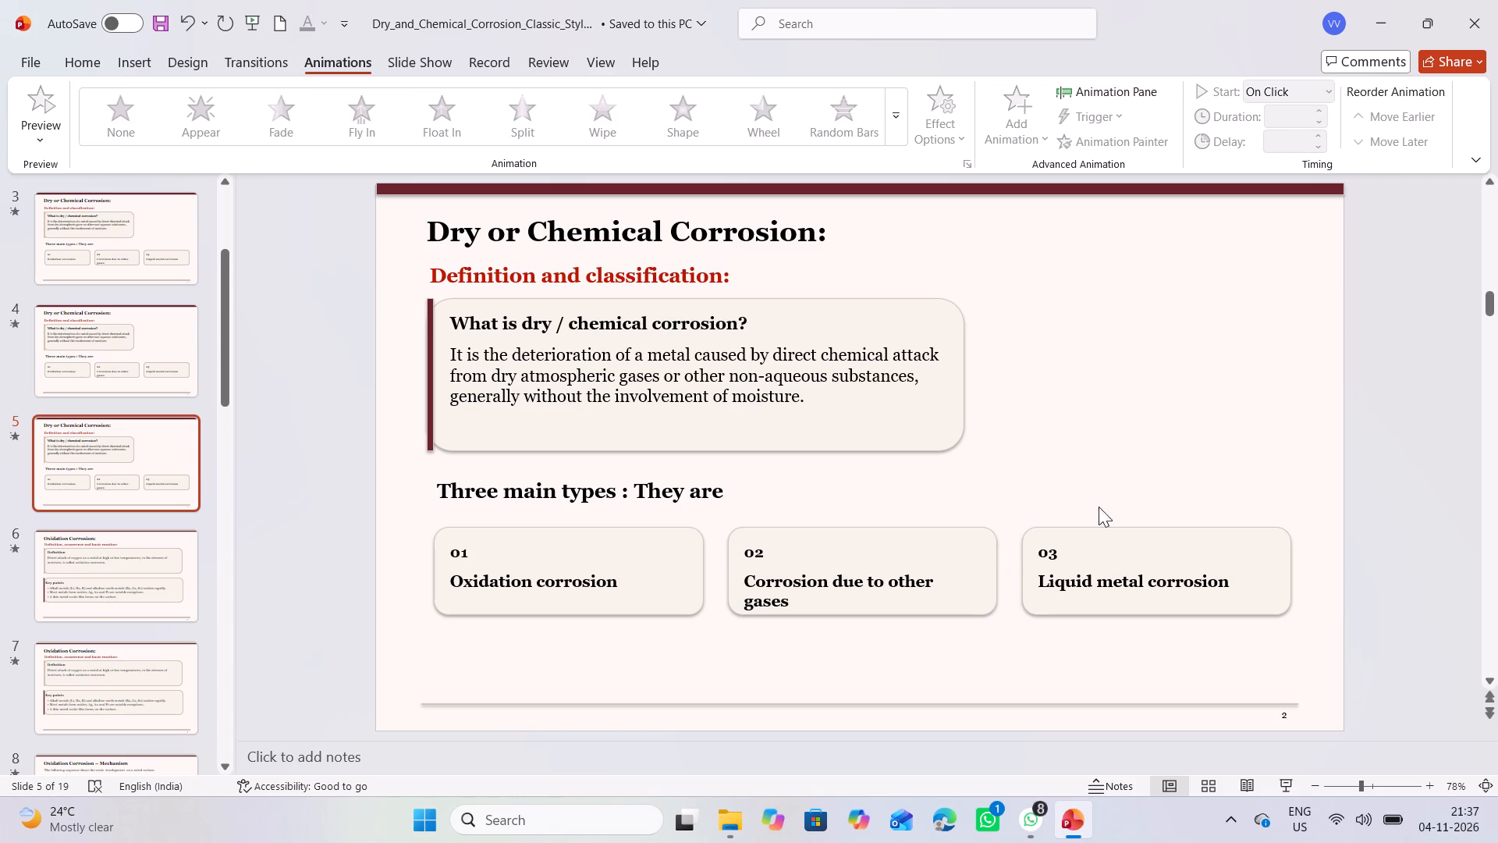
# Remove the Appear animations from all parts of the "Definition" card on slide 6.
pyautogui.scroll(-1, 1092, 469)
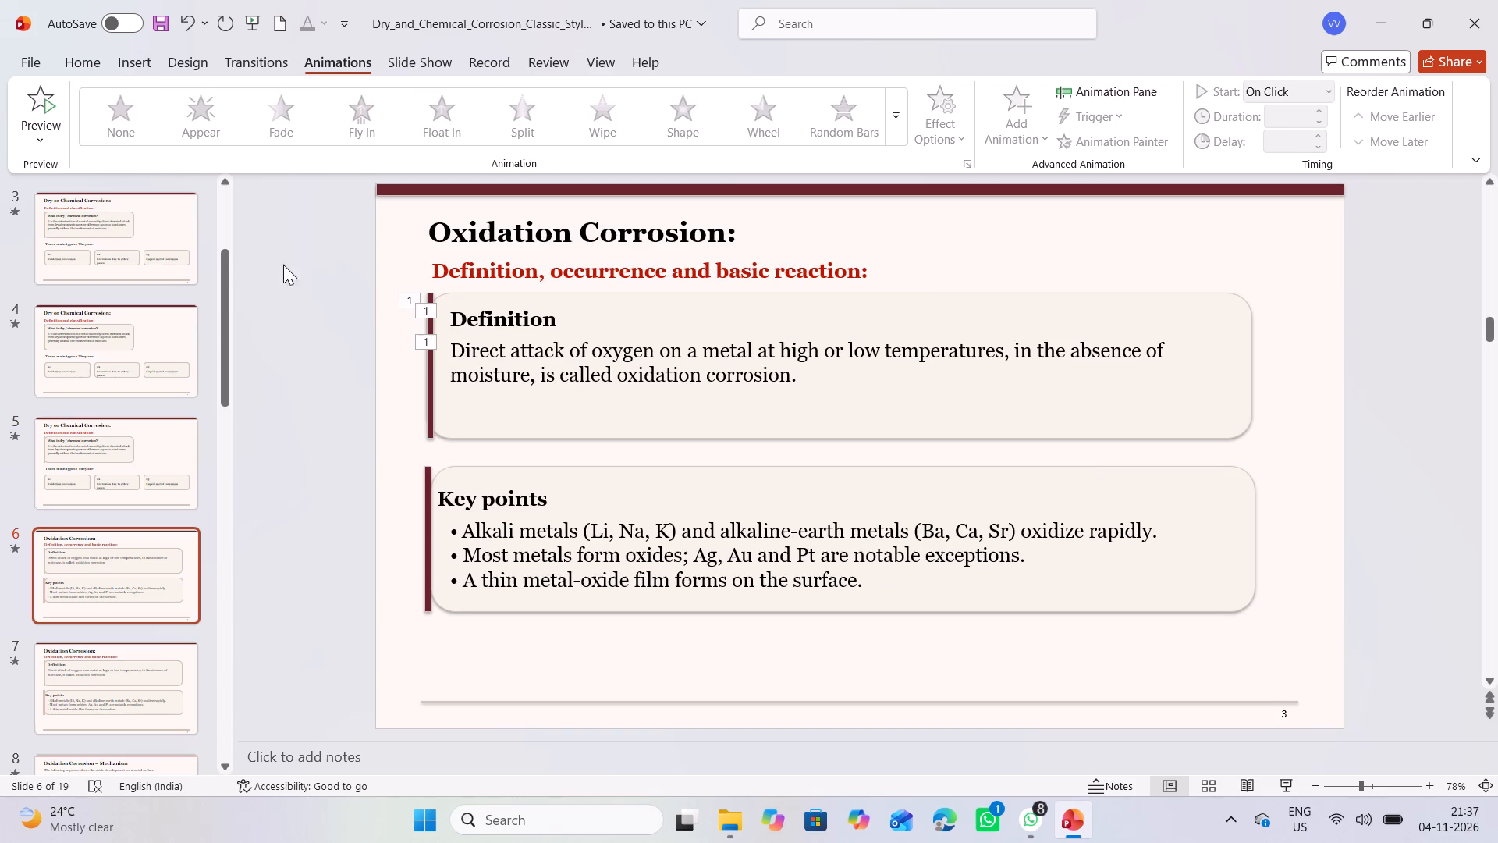
pyautogui.click(404, 304)
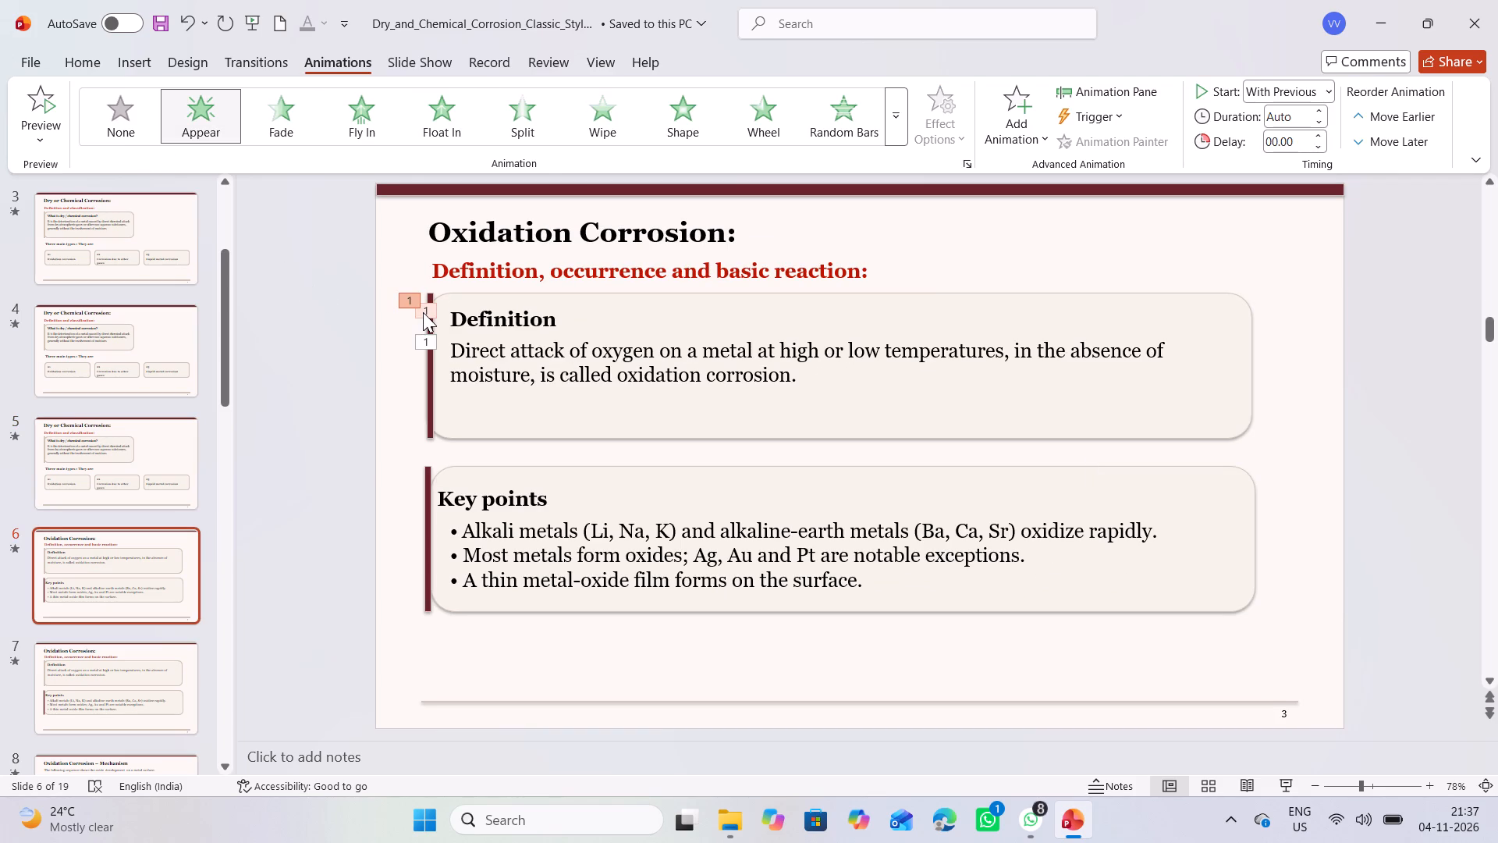
pyautogui.keyDown('ctrl'); pyautogui.click(423, 312); pyautogui.keyUp('ctrl')
pyautogui.click(427, 346)
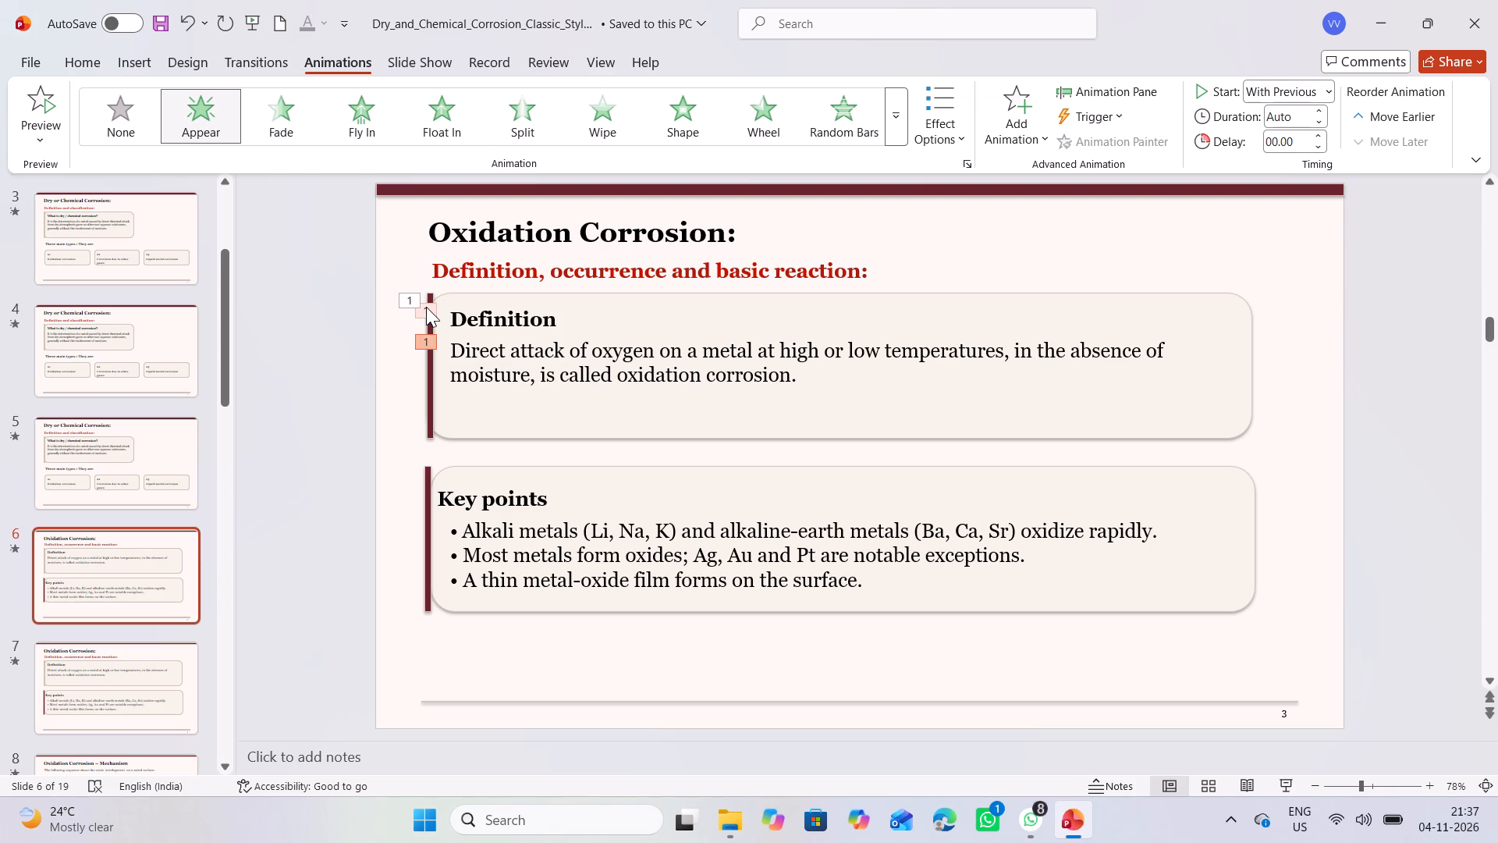
pyautogui.keyDown('ctrl'); pyautogui.click(426, 307); pyautogui.keyUp('ctrl')
pyautogui.keyDown('ctrl'); pyautogui.click(398, 292); pyautogui.keyUp('ctrl')
pyautogui.keyDown('ctrl'); pyautogui.click(418, 301); pyautogui.keyUp('ctrl')
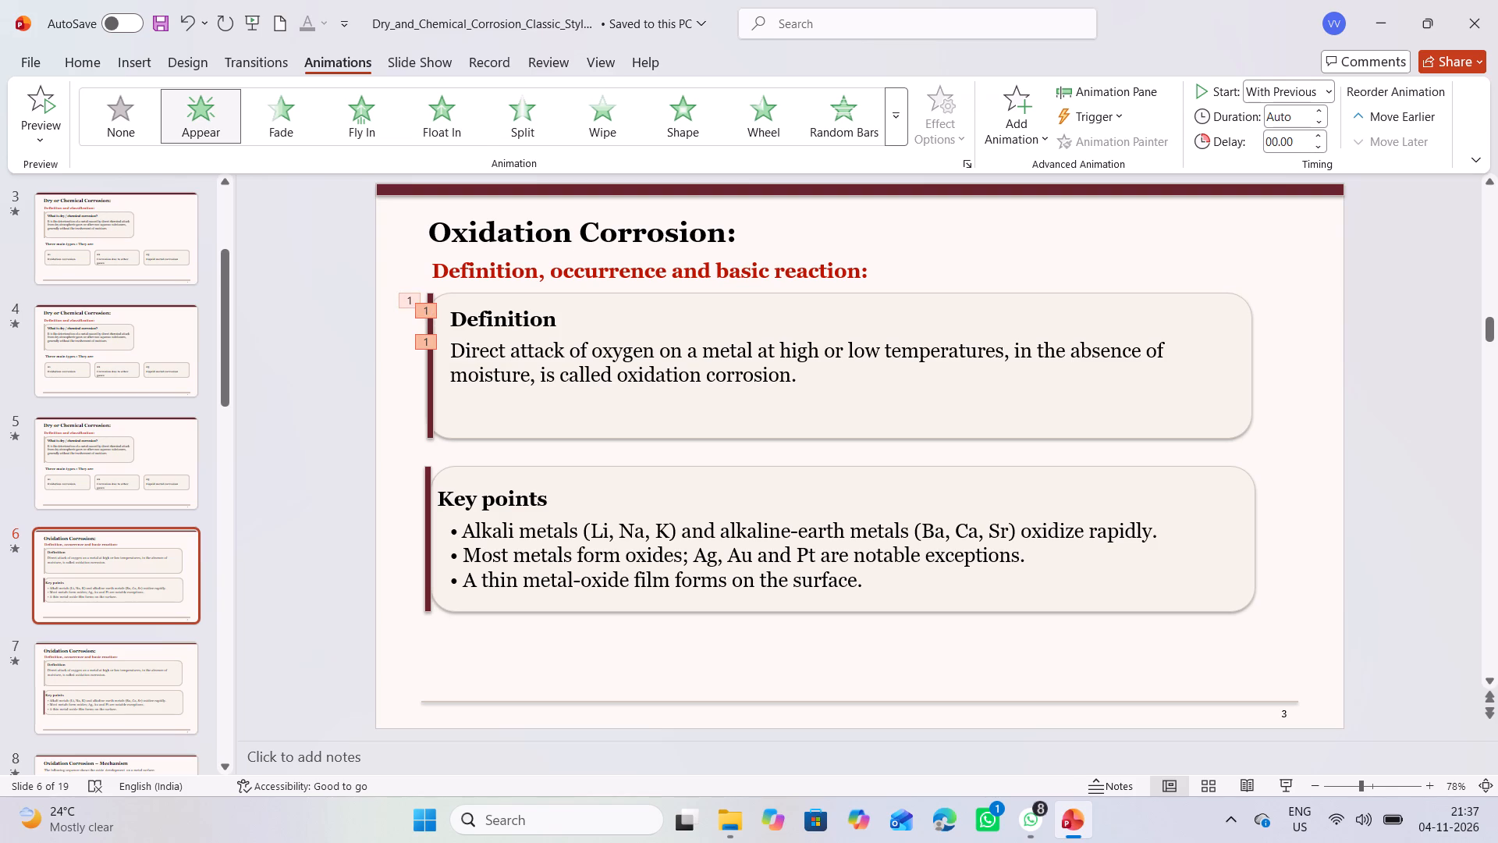
pyautogui.click(102, 115)
pyautogui.click(397, 301)
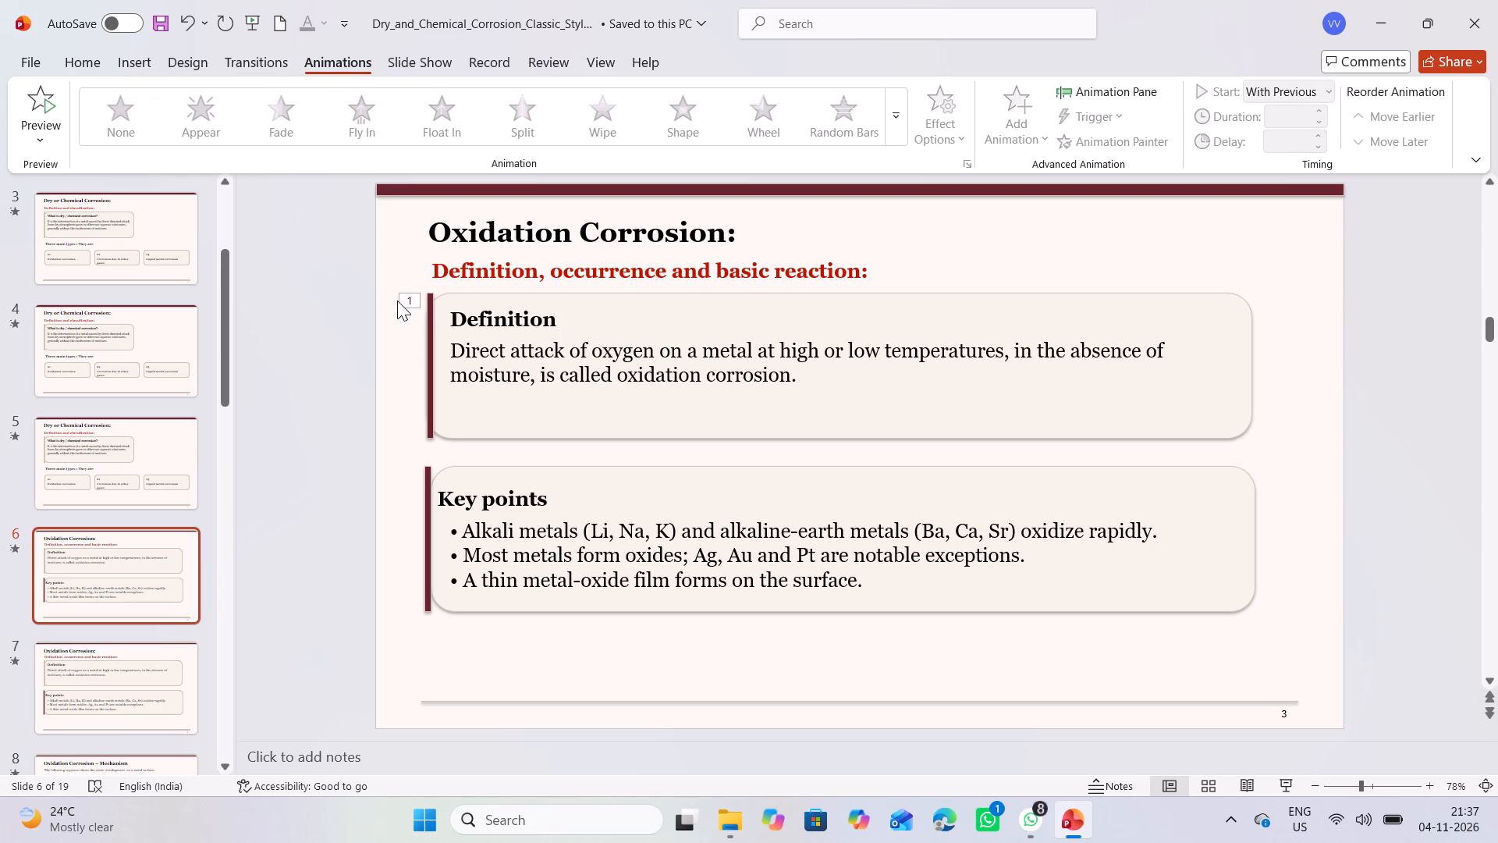
pyautogui.click(414, 304)
pyautogui.click(151, 129)
pyautogui.click(897, 253)
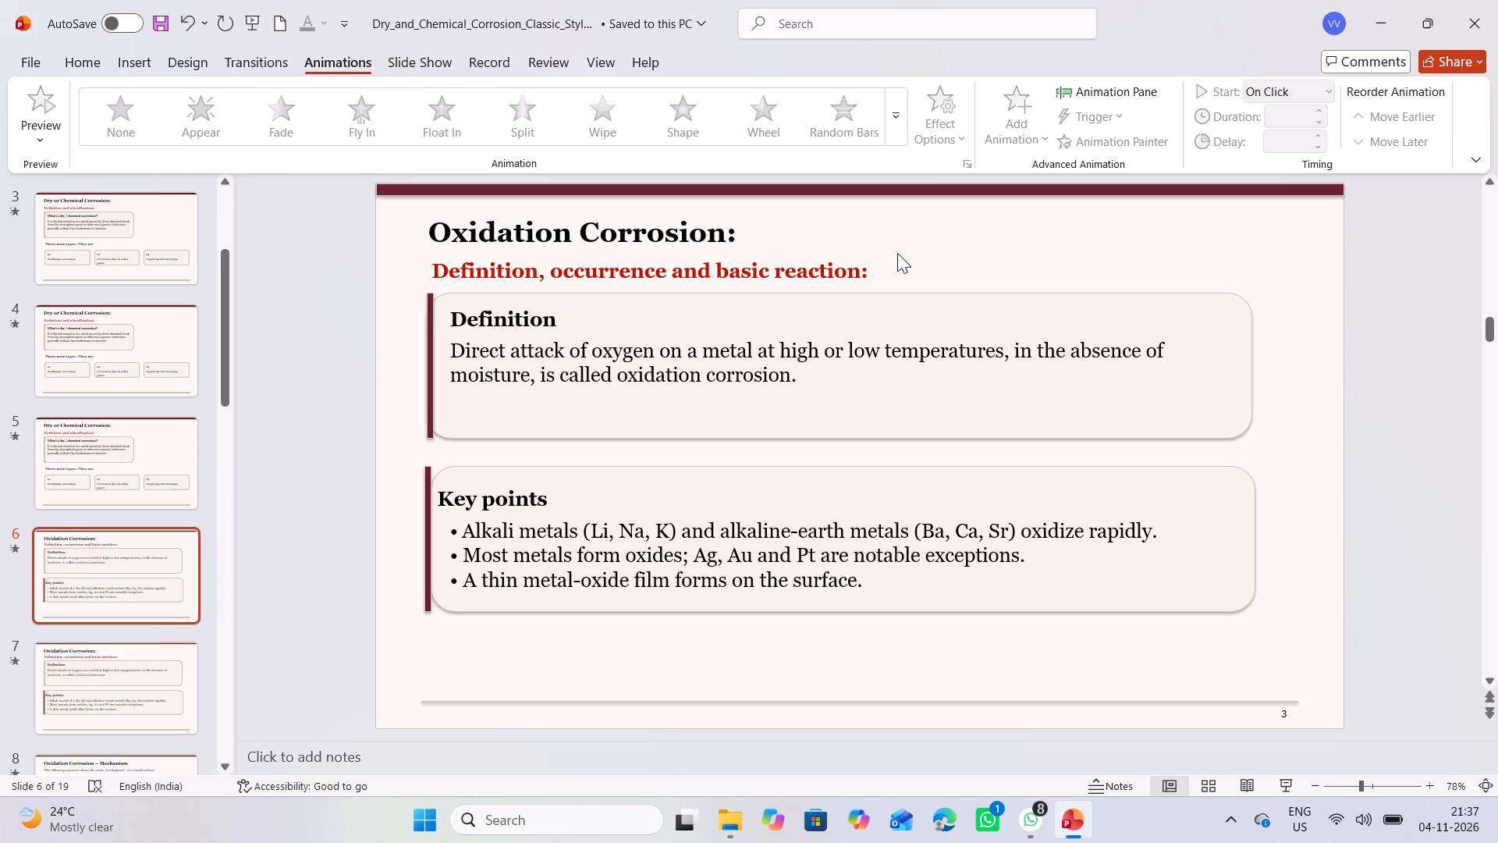
# Remove the Appear animations from all parts of the "Key points" card on slide 7.
pyautogui.scroll(-1, 897, 253)
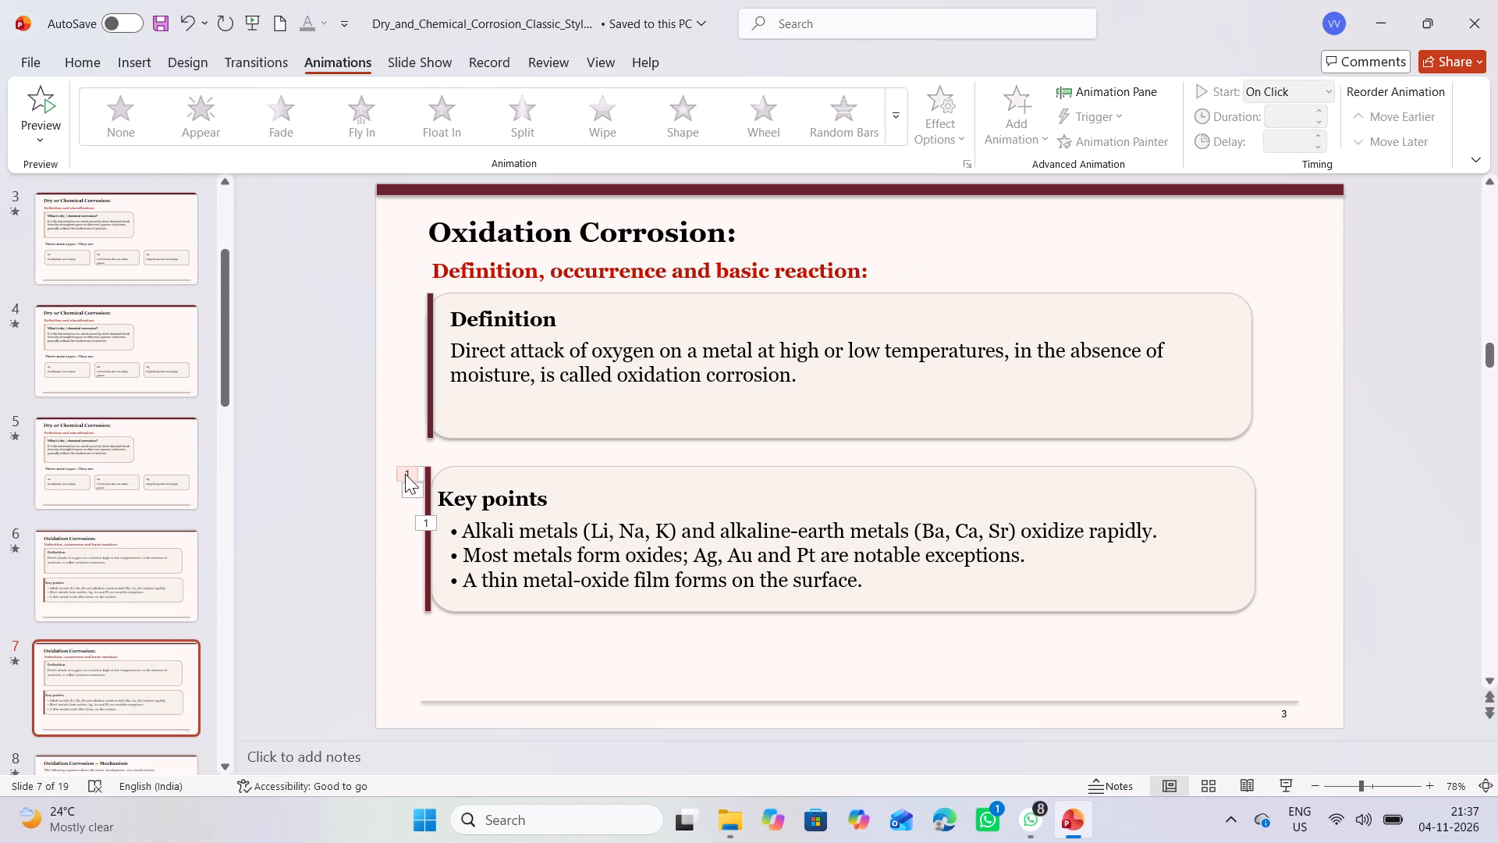
pyautogui.click(405, 474)
pyautogui.keyDown('ctrl'); pyautogui.click(416, 489); pyautogui.keyUp('ctrl')
pyautogui.keyDown('ctrl'); pyautogui.click(421, 522); pyautogui.keyUp('ctrl')
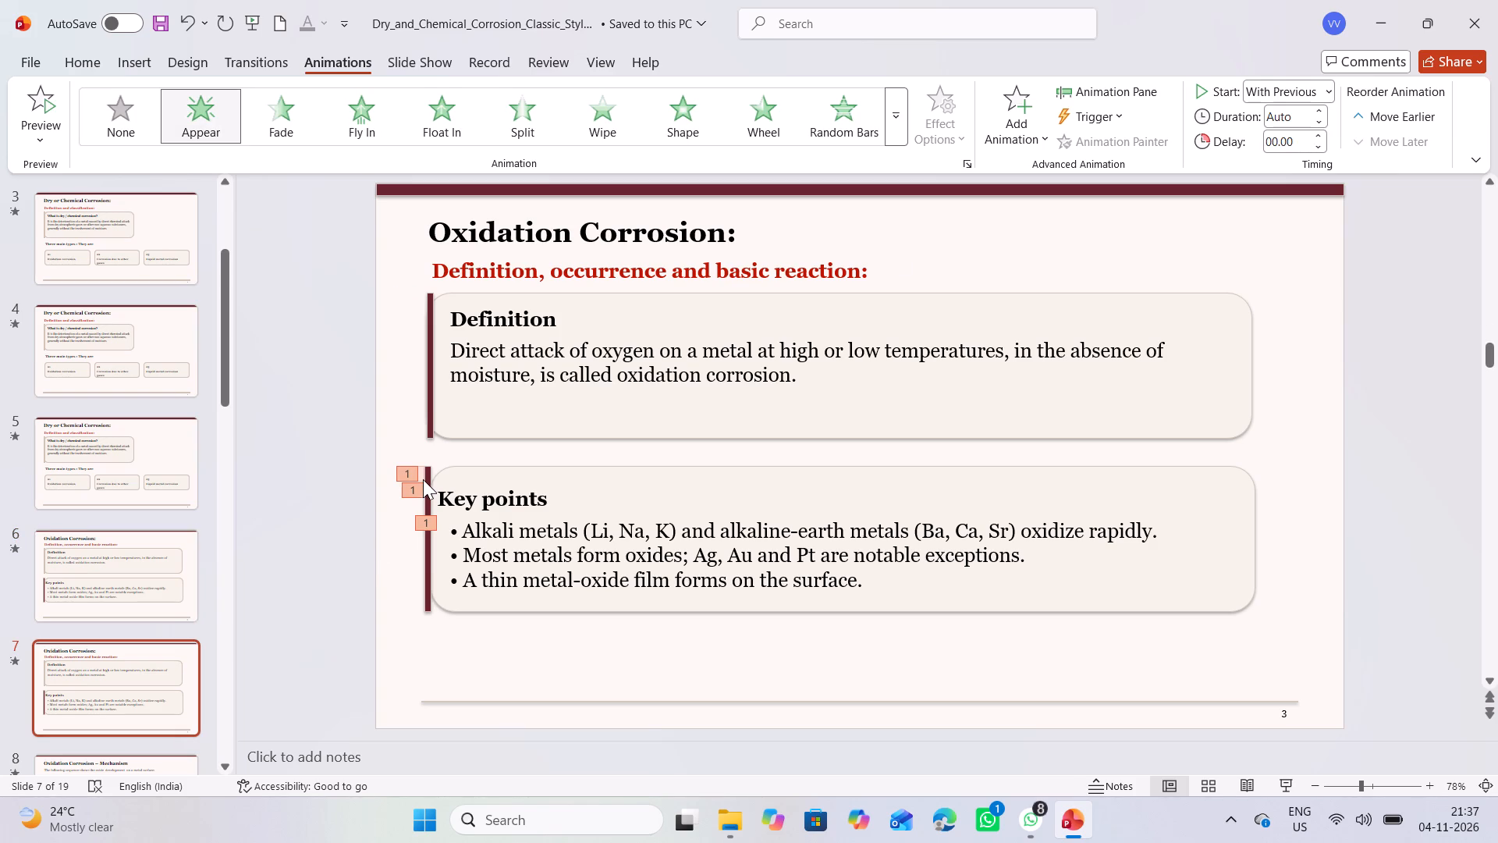
pyautogui.keyDown('ctrl'); pyautogui.click(423, 477); pyautogui.keyUp('ctrl')
pyautogui.click(125, 108)
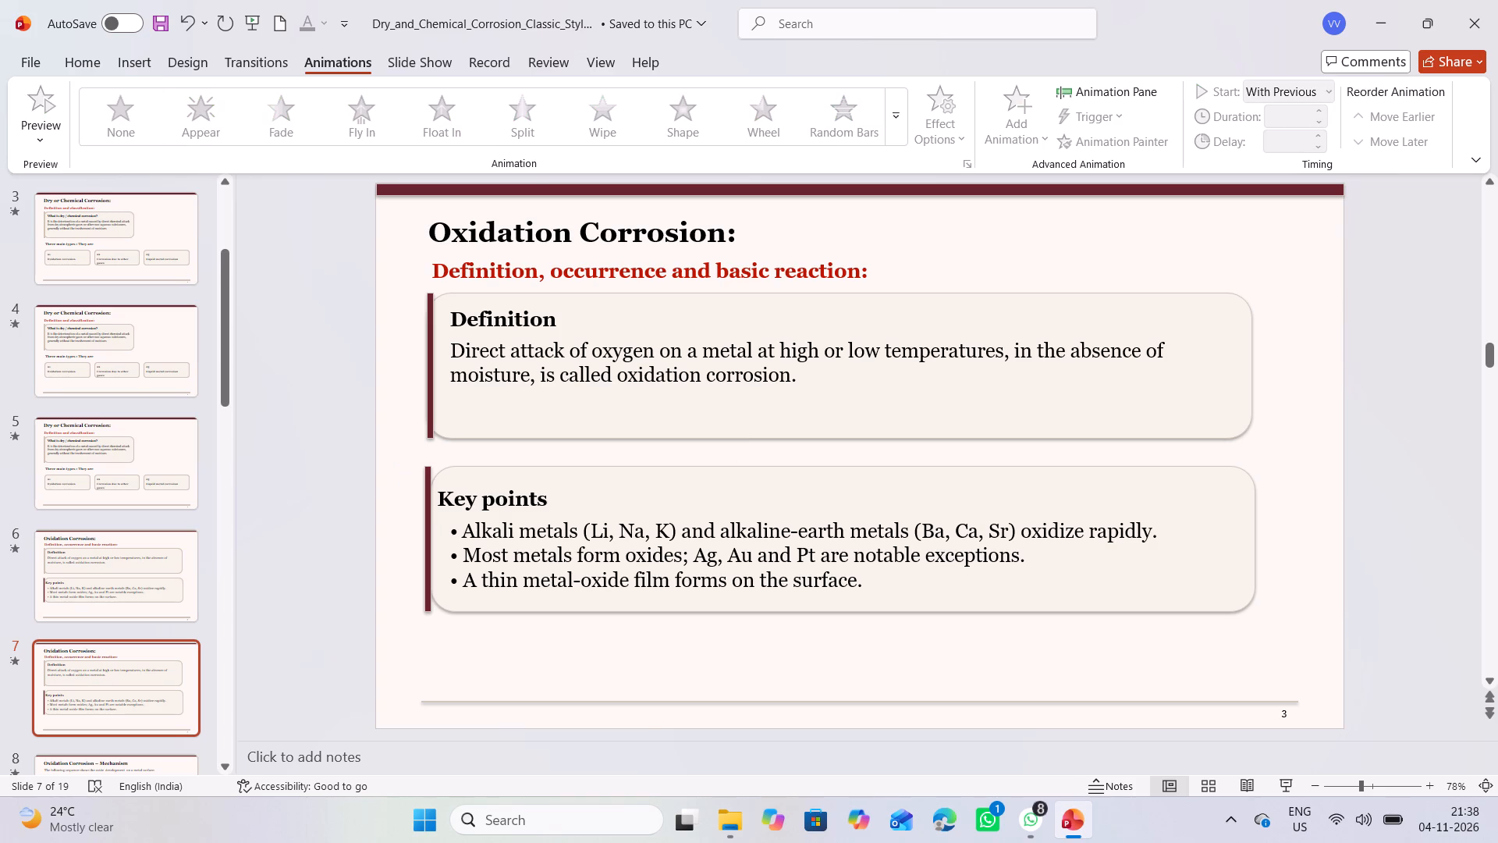
# Remove the Float In animations from all parts of the "1. Metal oxidation" card on slide 8.
pyautogui.scroll(-1, 1021, 480)
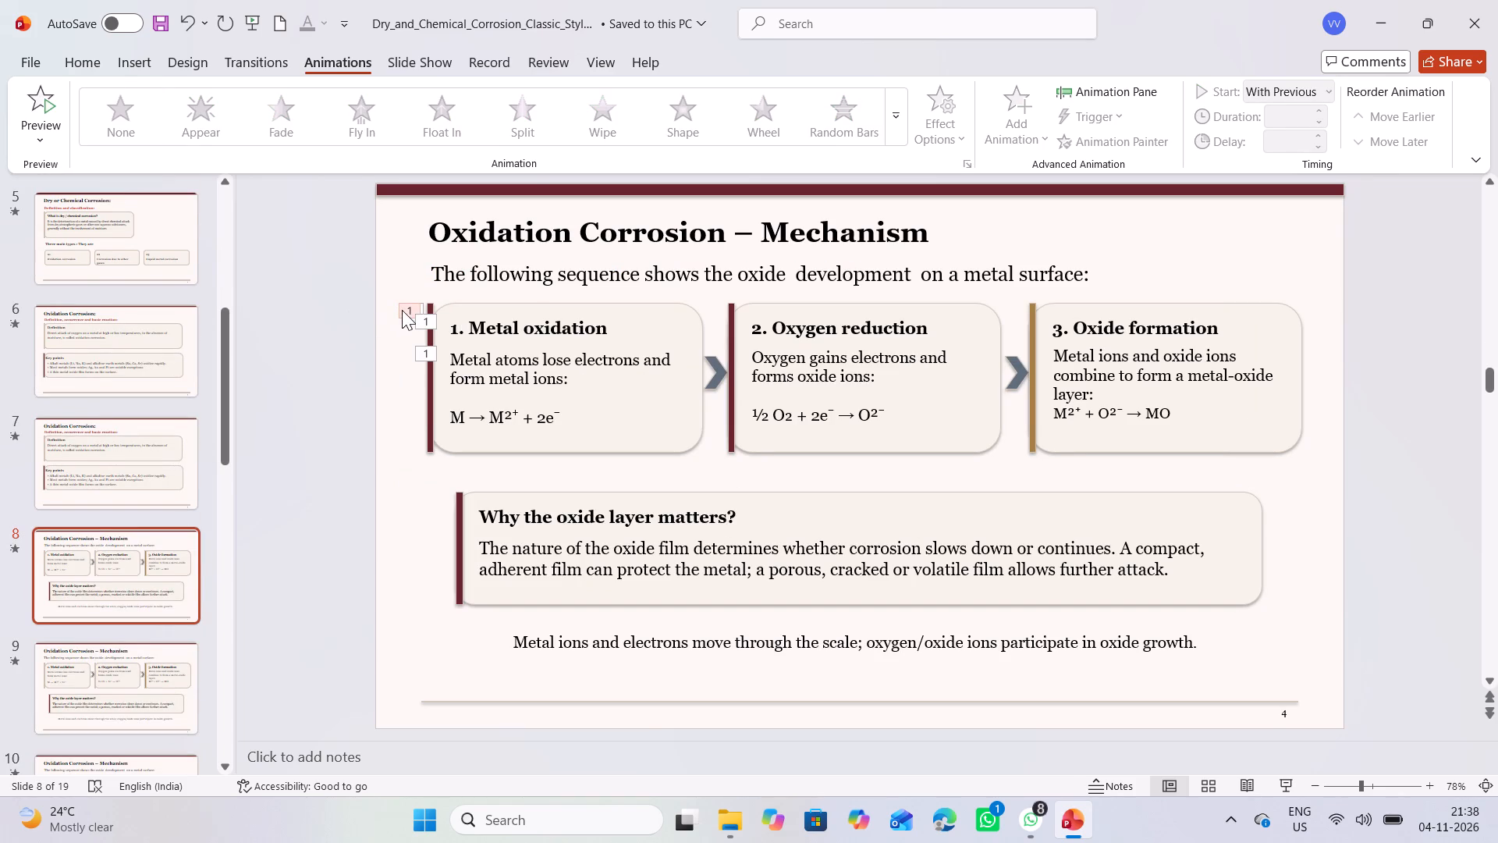
pyautogui.click(402, 310)
pyautogui.keyDown('ctrl'); pyautogui.click(424, 304); pyautogui.keyUp('ctrl')
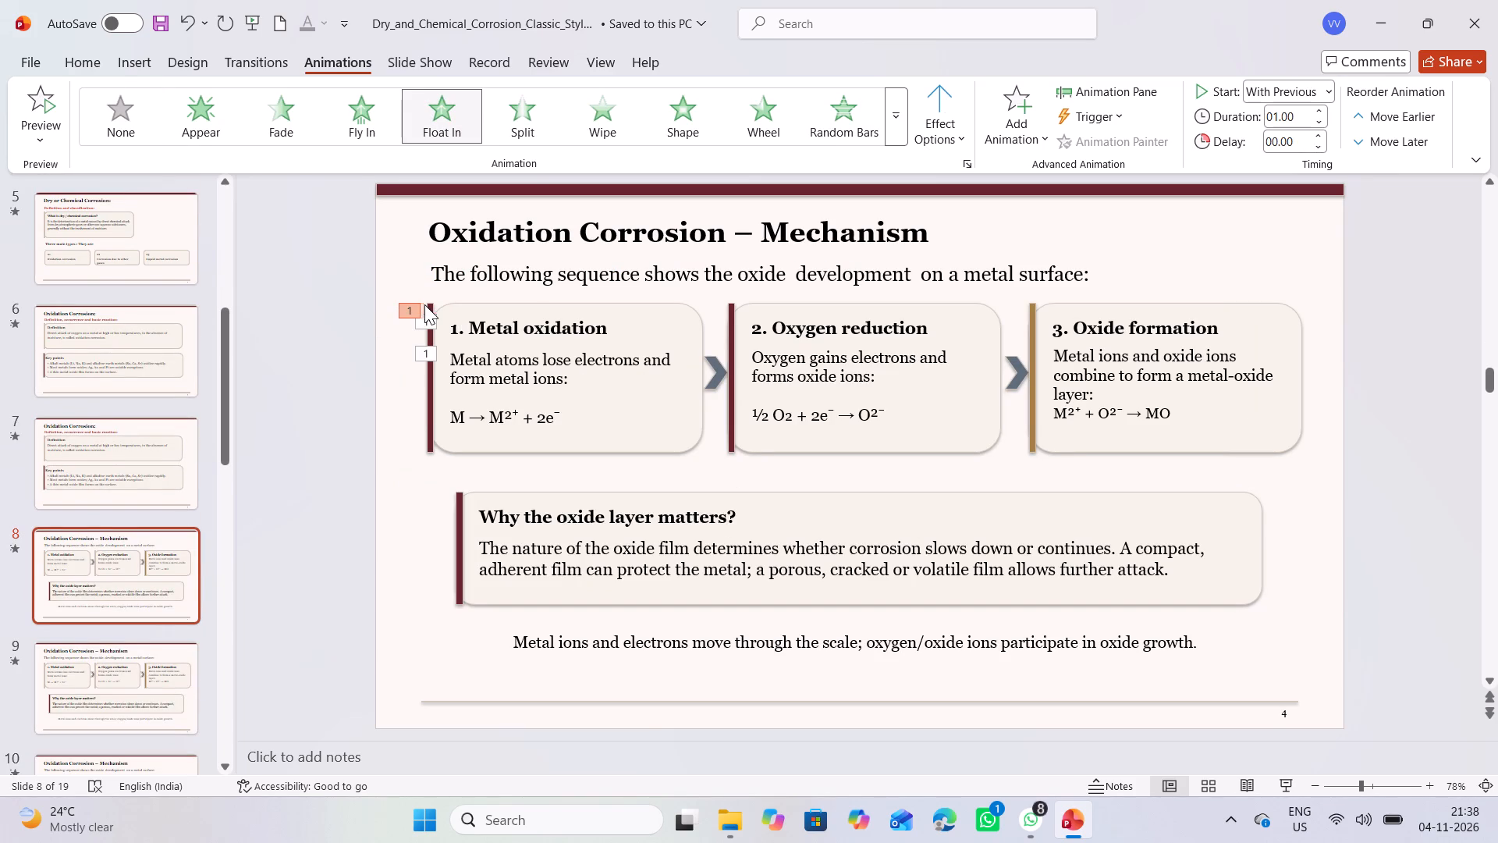
pyautogui.keyDown('ctrl'); pyautogui.click(423, 320); pyautogui.keyUp('ctrl')
pyautogui.keyDown('ctrl'); pyautogui.click(424, 347); pyautogui.keyUp('ctrl')
pyautogui.keyDown('ctrl'); pyautogui.click(425, 325); pyautogui.keyUp('ctrl')
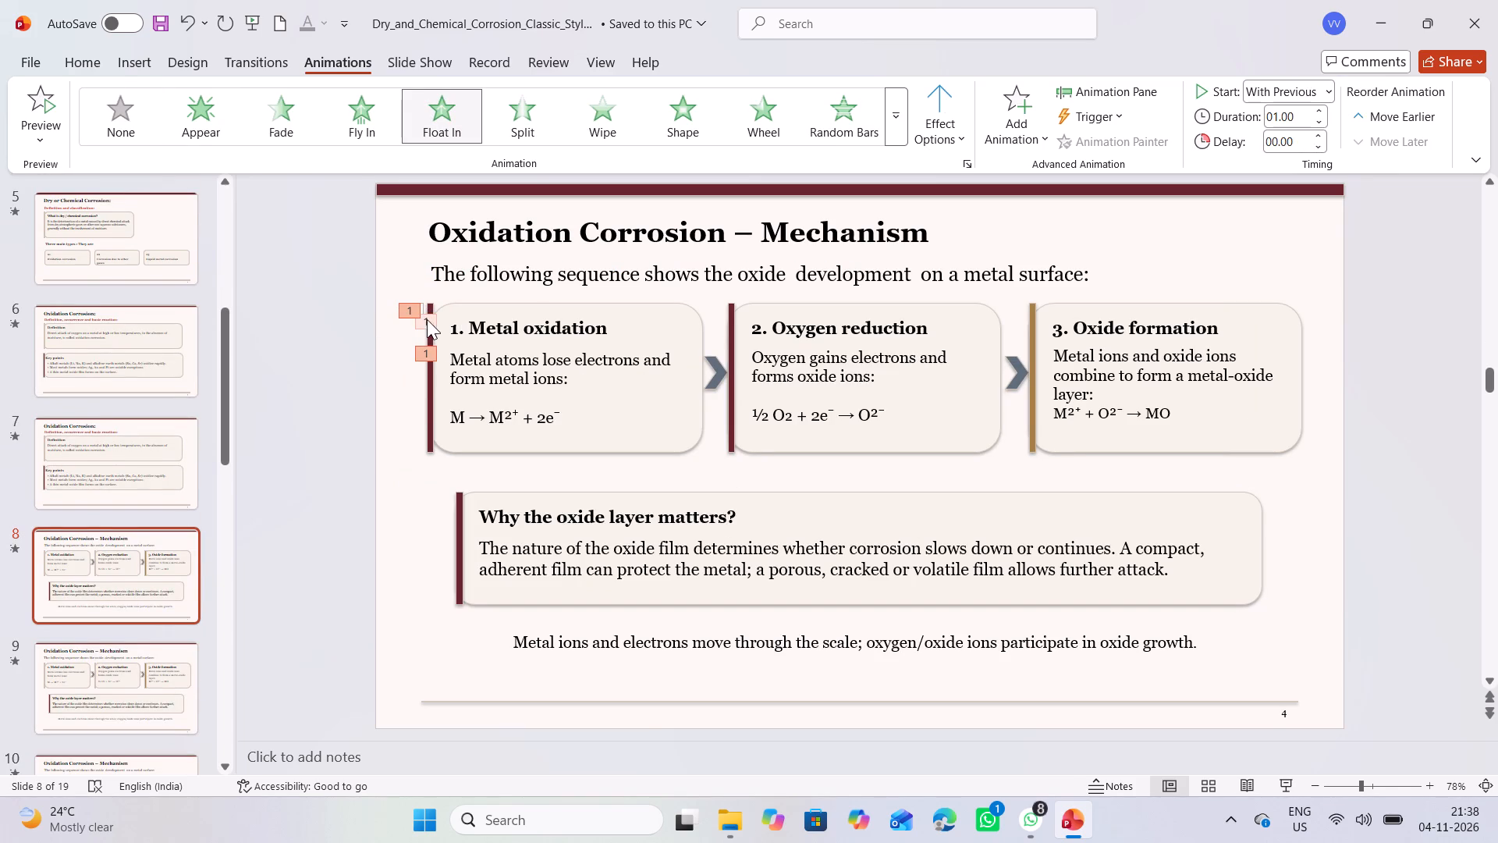
pyautogui.keyDown('ctrl'); pyautogui.click(424, 307); pyautogui.keyUp('ctrl')
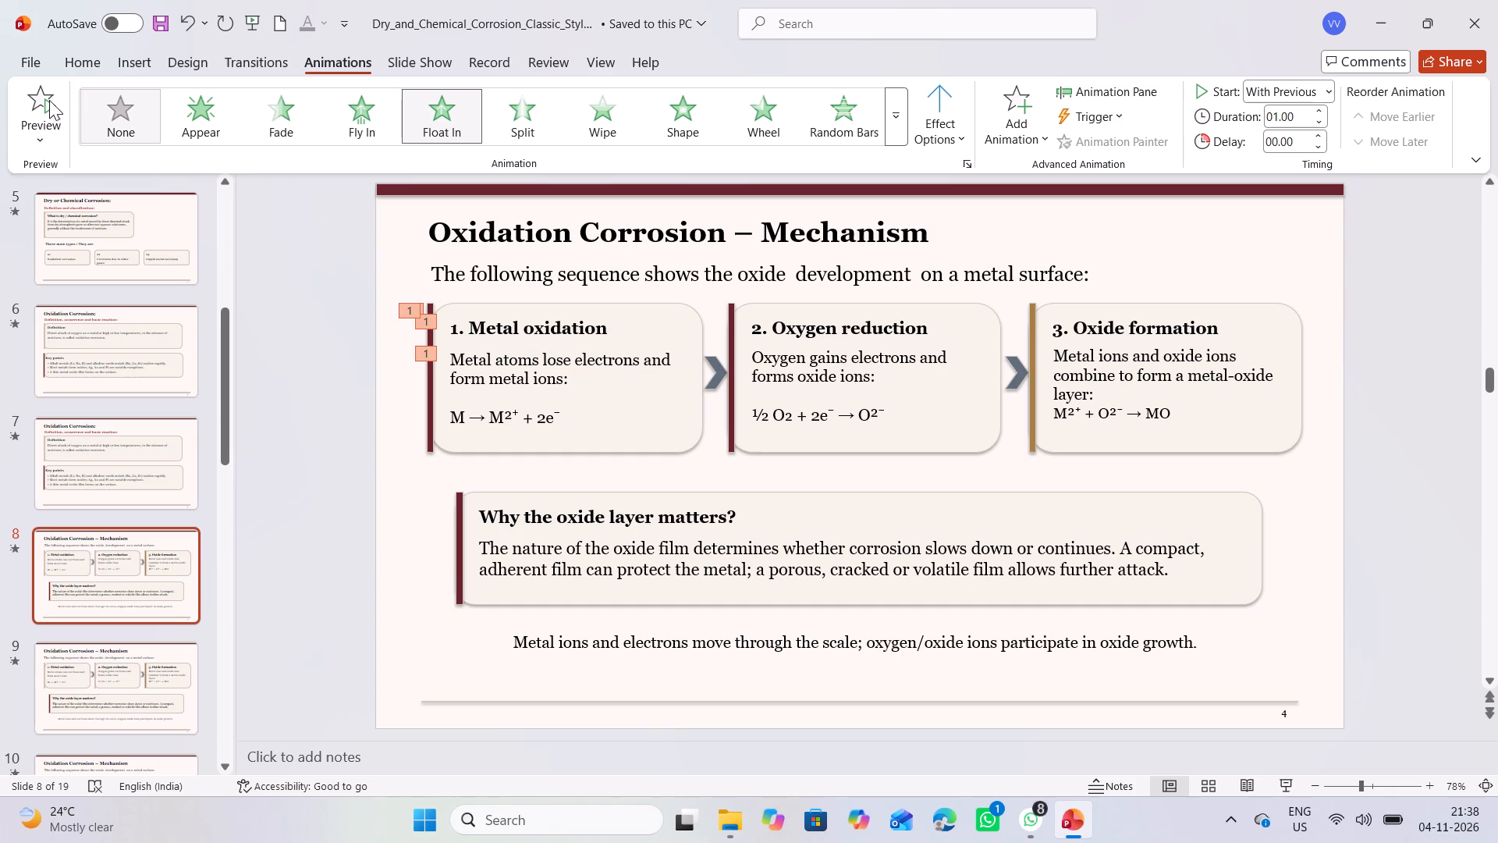
pyautogui.click(107, 109)
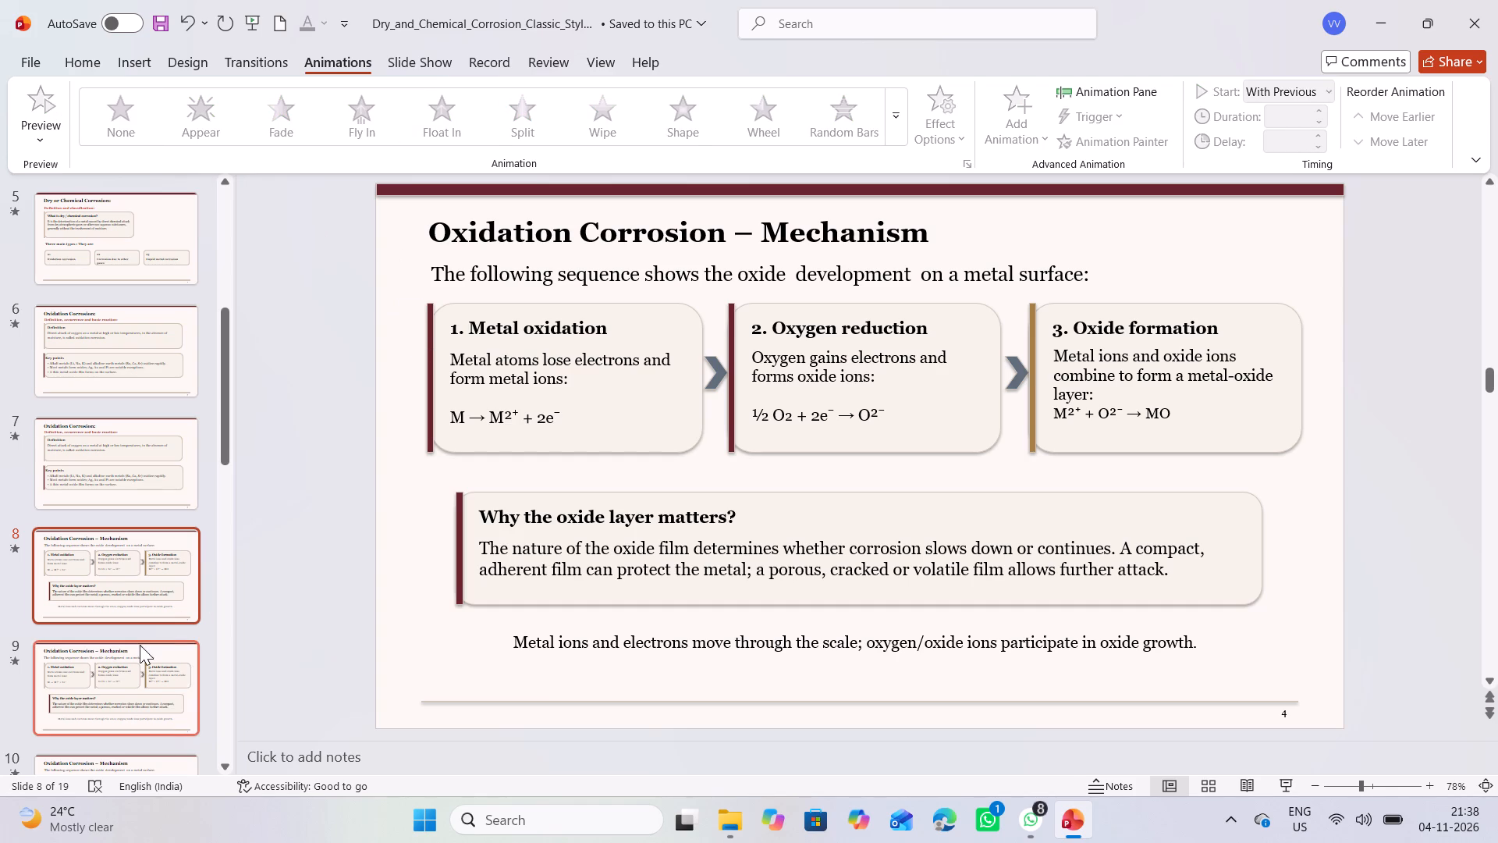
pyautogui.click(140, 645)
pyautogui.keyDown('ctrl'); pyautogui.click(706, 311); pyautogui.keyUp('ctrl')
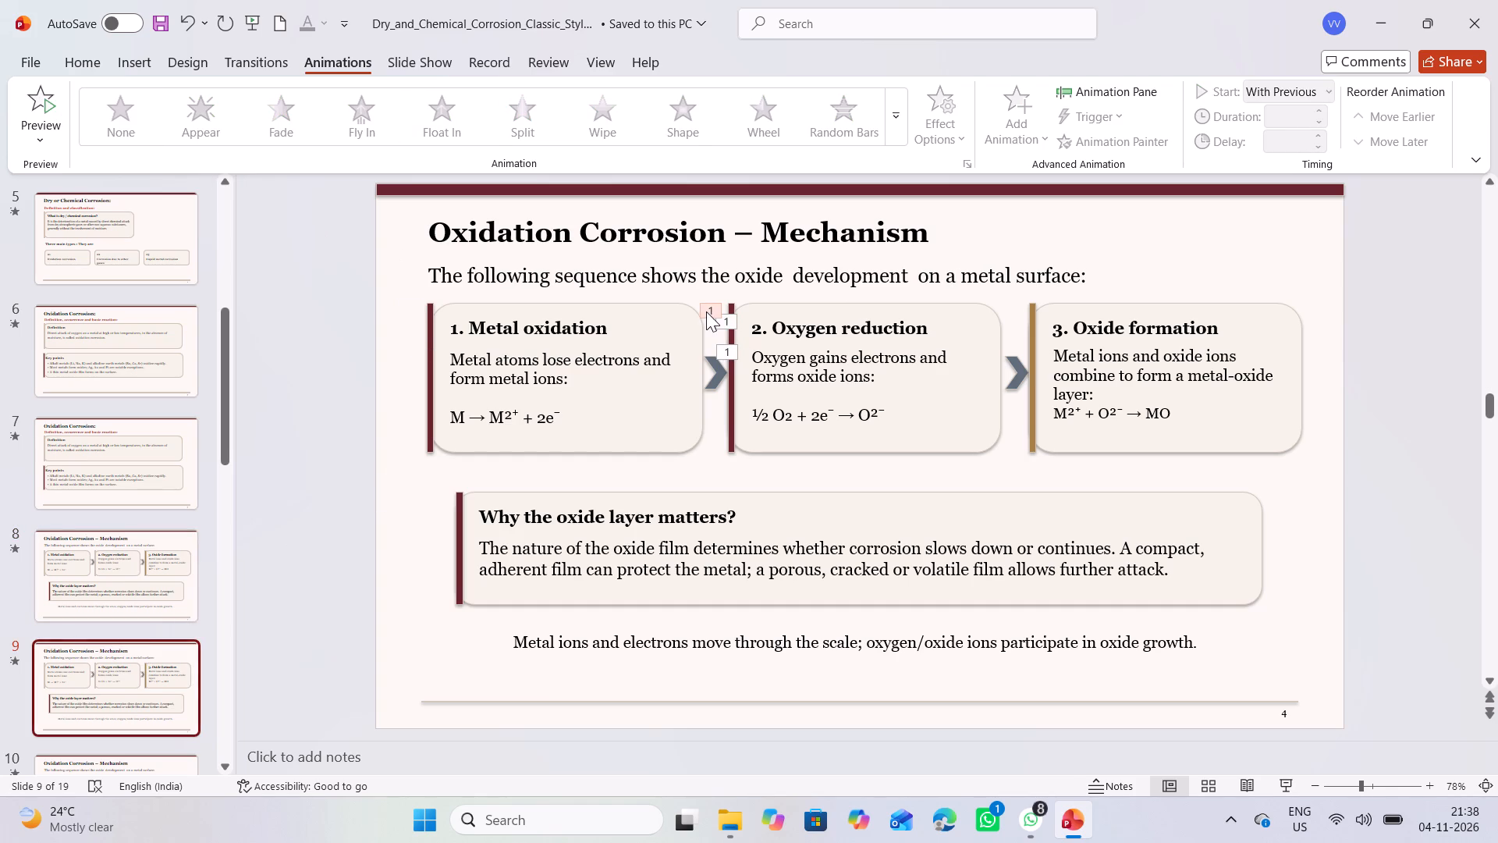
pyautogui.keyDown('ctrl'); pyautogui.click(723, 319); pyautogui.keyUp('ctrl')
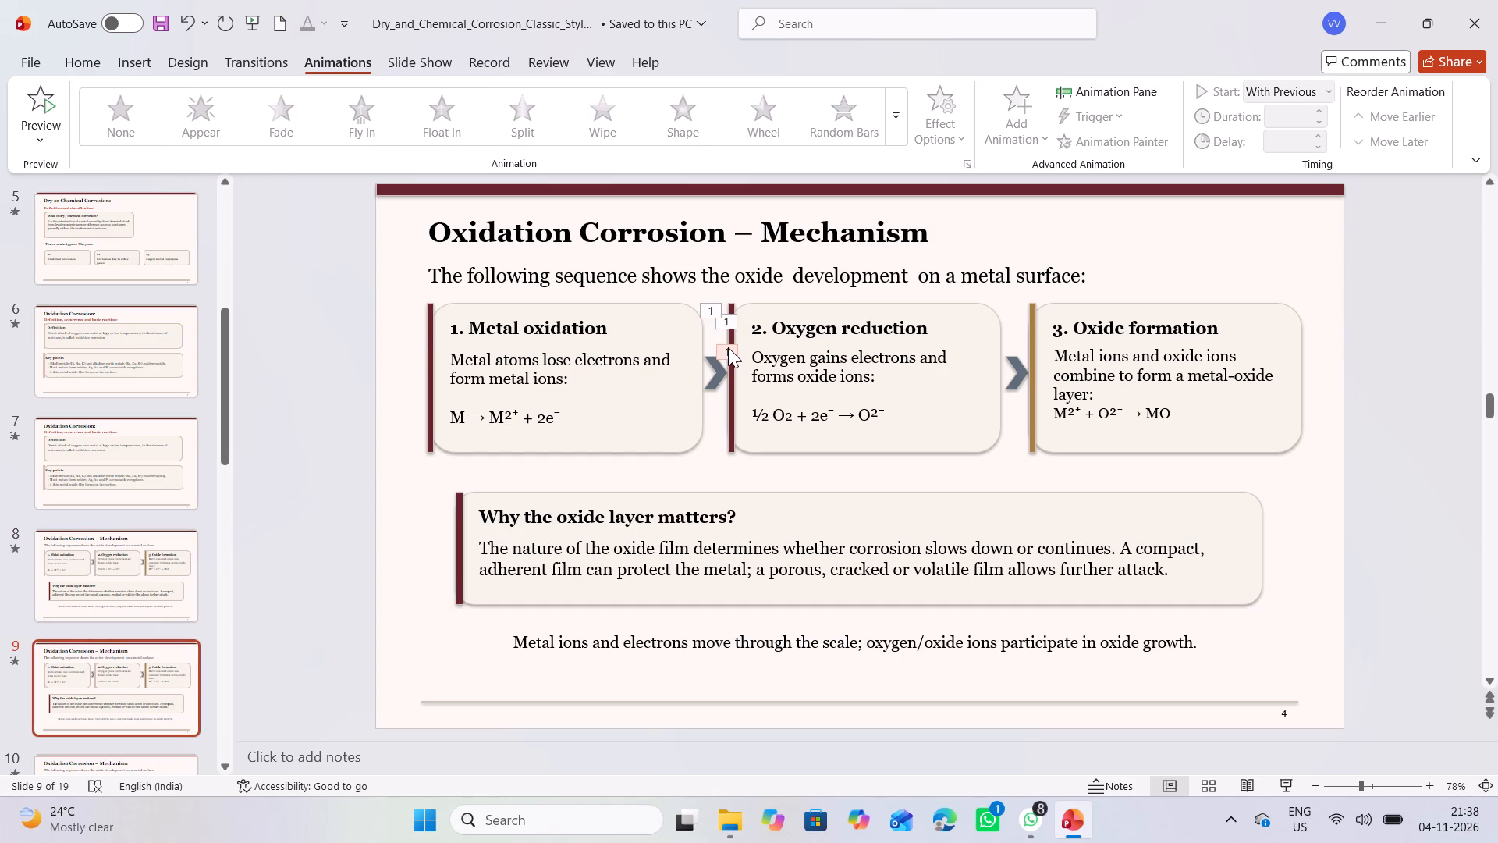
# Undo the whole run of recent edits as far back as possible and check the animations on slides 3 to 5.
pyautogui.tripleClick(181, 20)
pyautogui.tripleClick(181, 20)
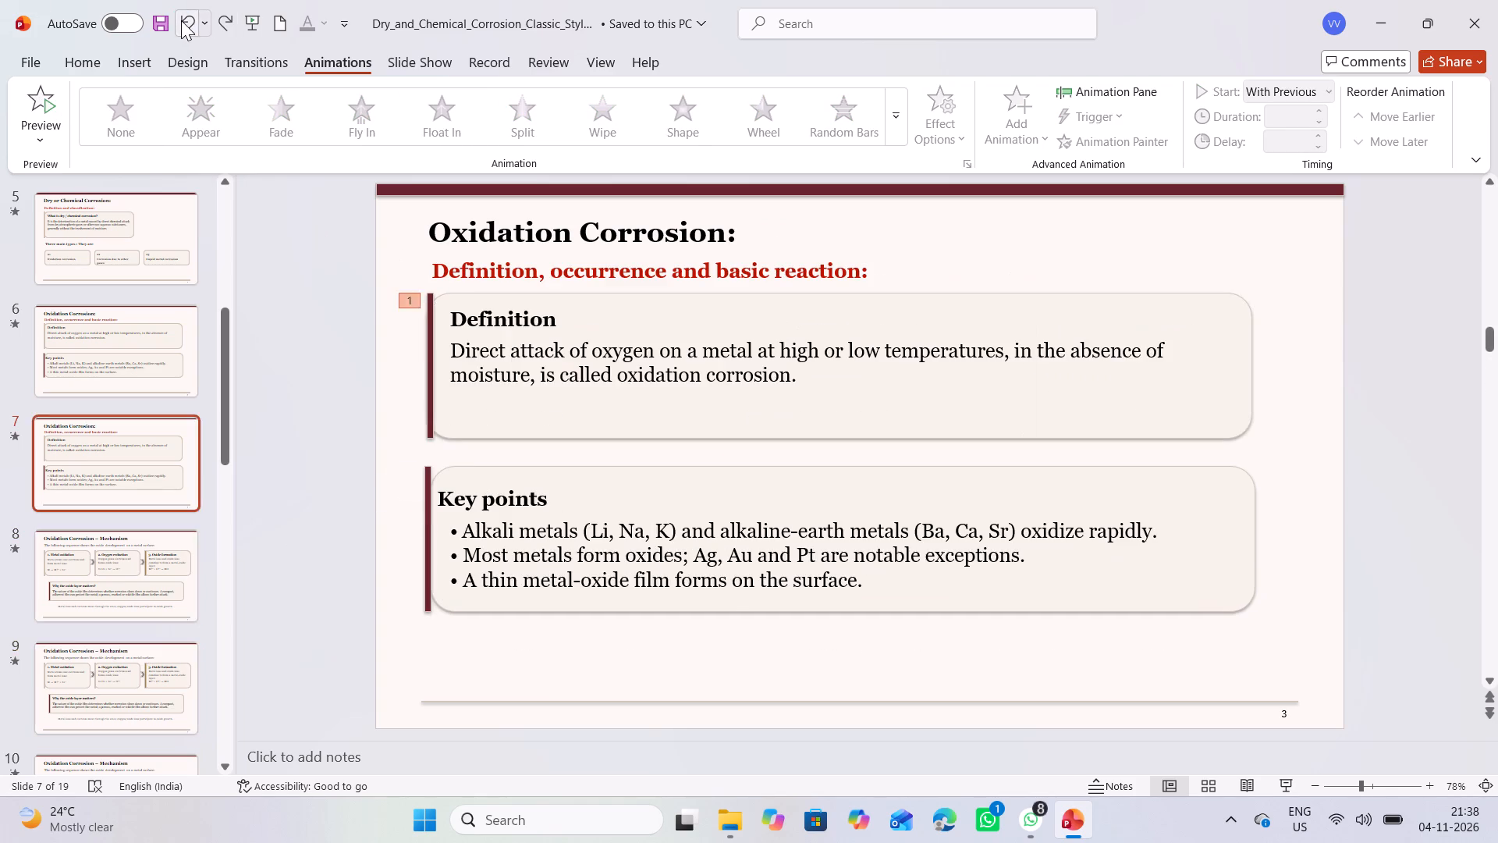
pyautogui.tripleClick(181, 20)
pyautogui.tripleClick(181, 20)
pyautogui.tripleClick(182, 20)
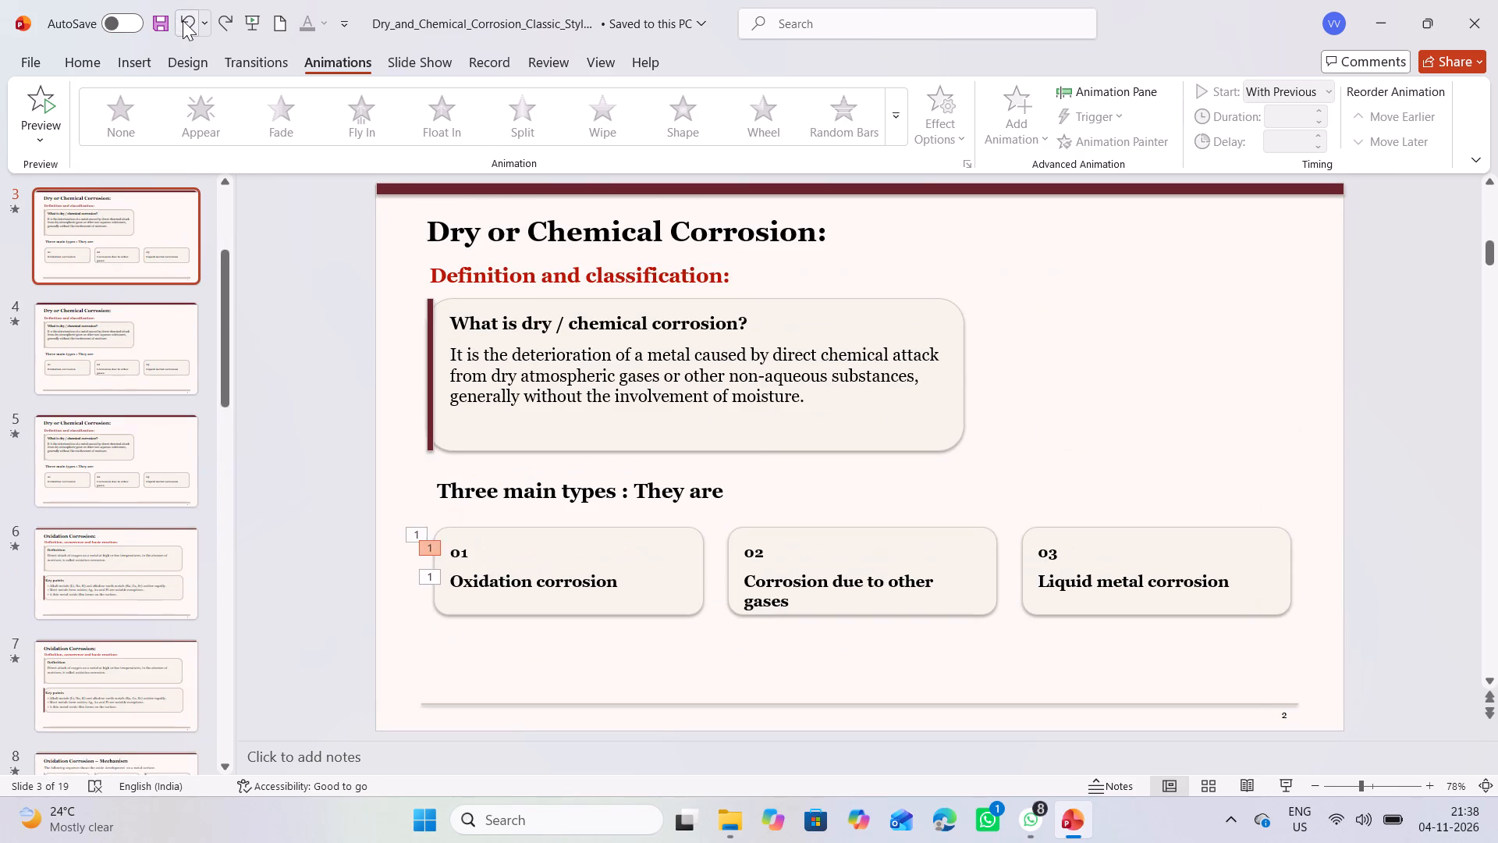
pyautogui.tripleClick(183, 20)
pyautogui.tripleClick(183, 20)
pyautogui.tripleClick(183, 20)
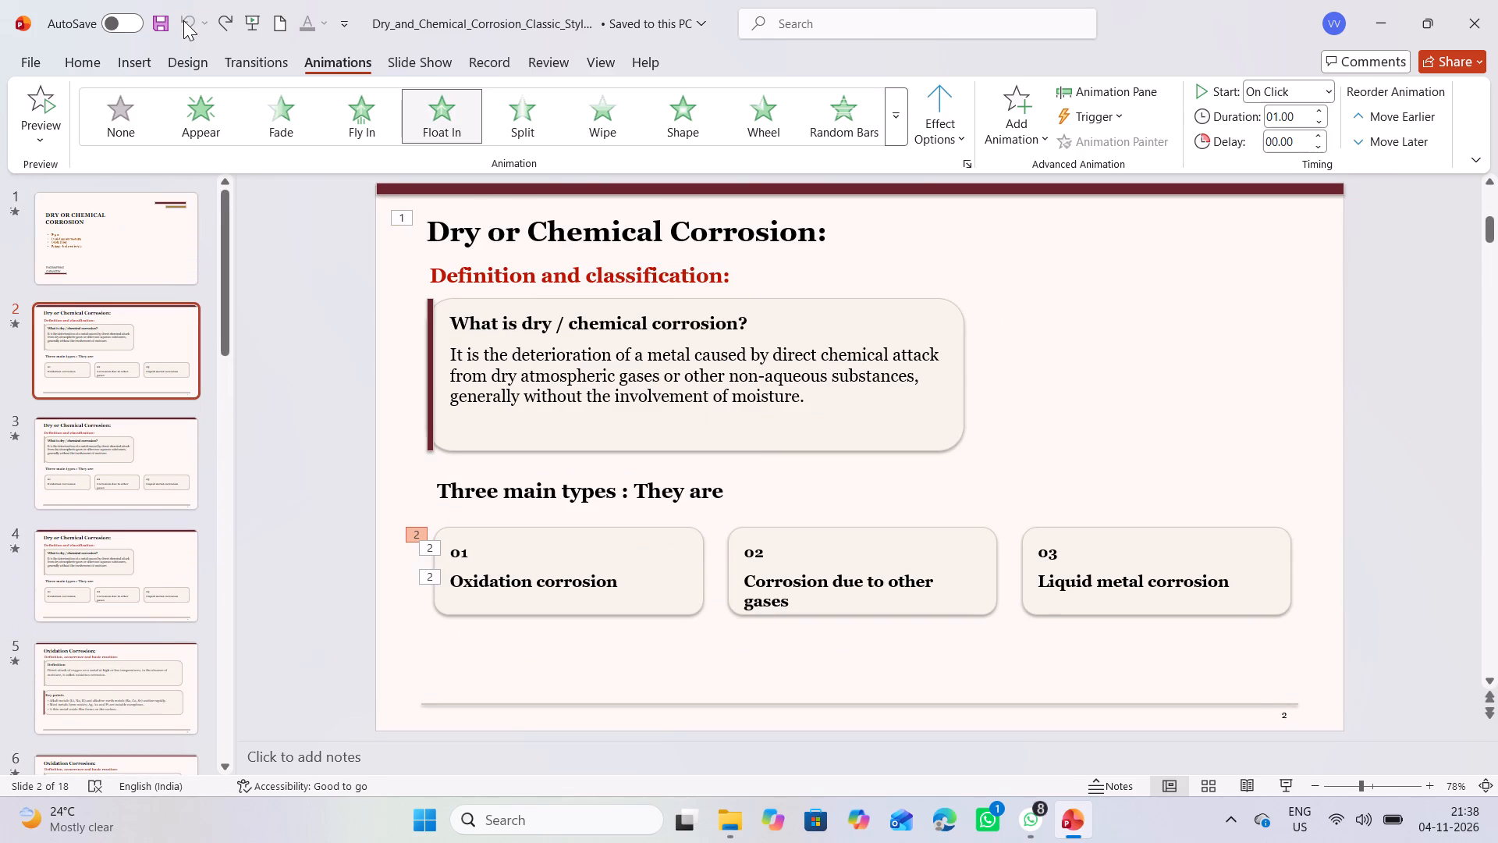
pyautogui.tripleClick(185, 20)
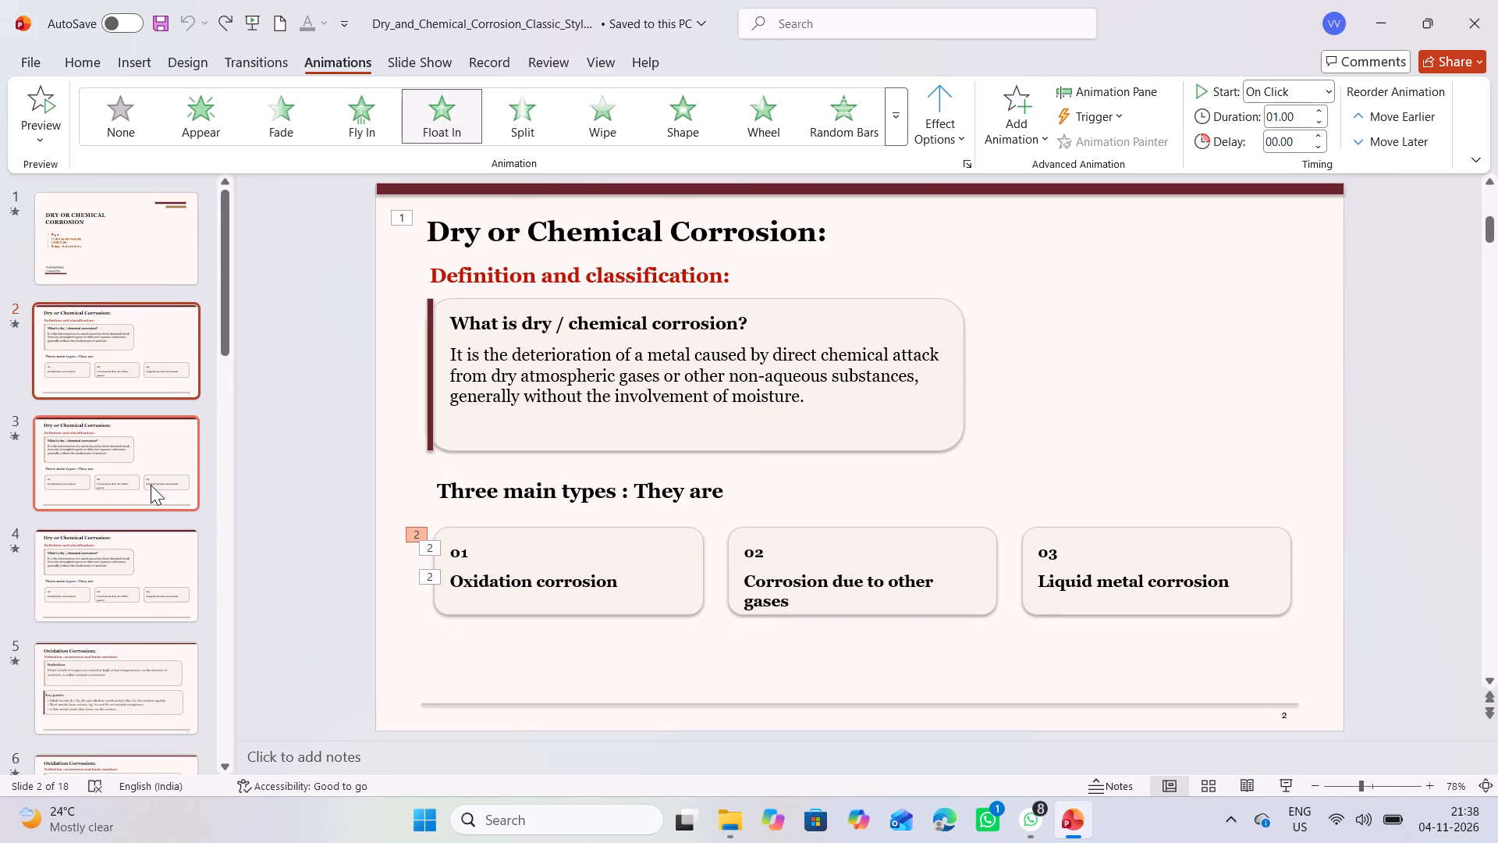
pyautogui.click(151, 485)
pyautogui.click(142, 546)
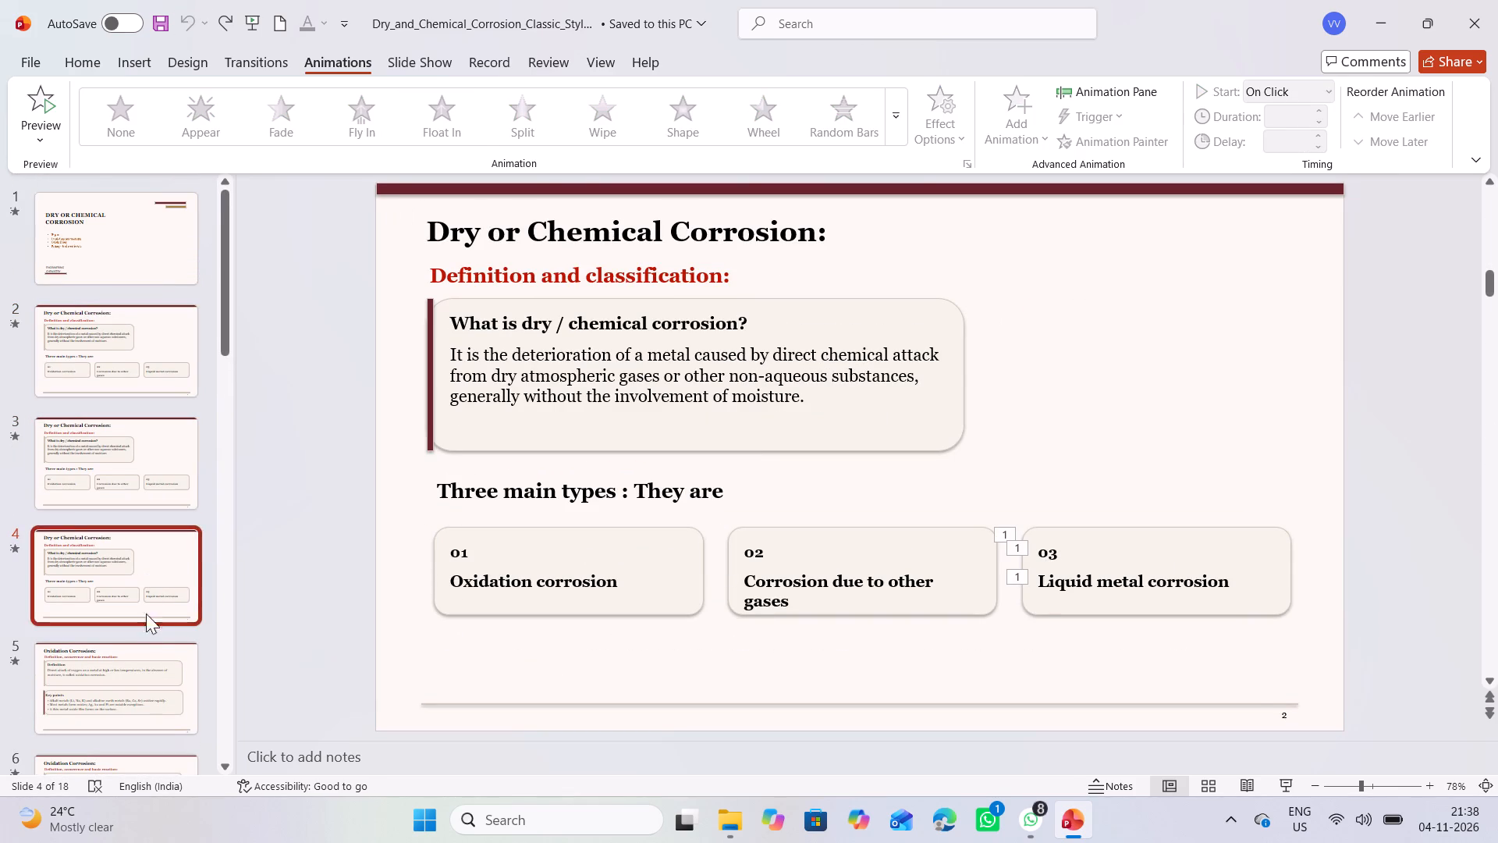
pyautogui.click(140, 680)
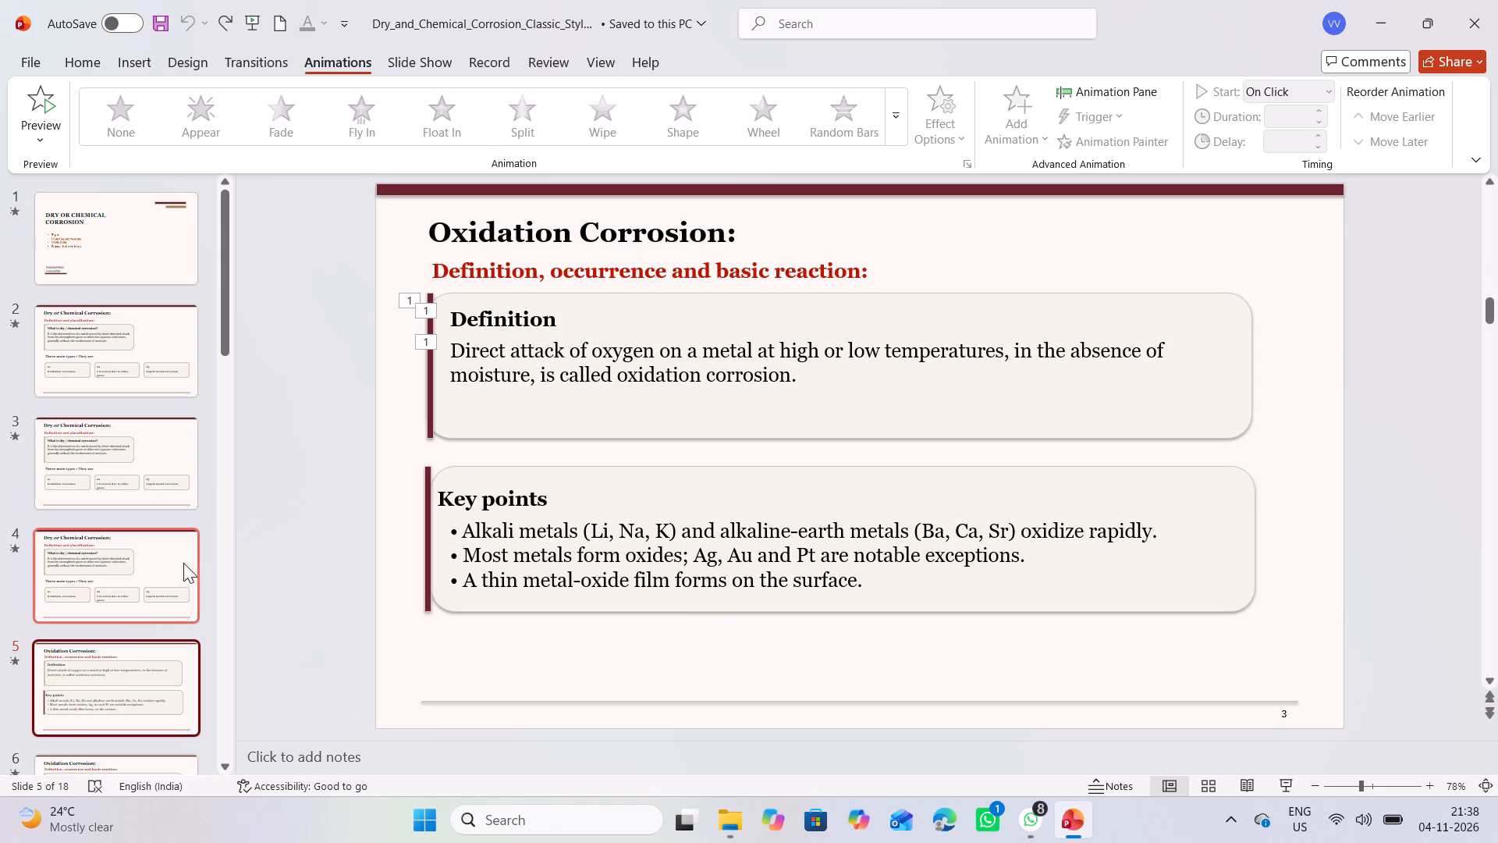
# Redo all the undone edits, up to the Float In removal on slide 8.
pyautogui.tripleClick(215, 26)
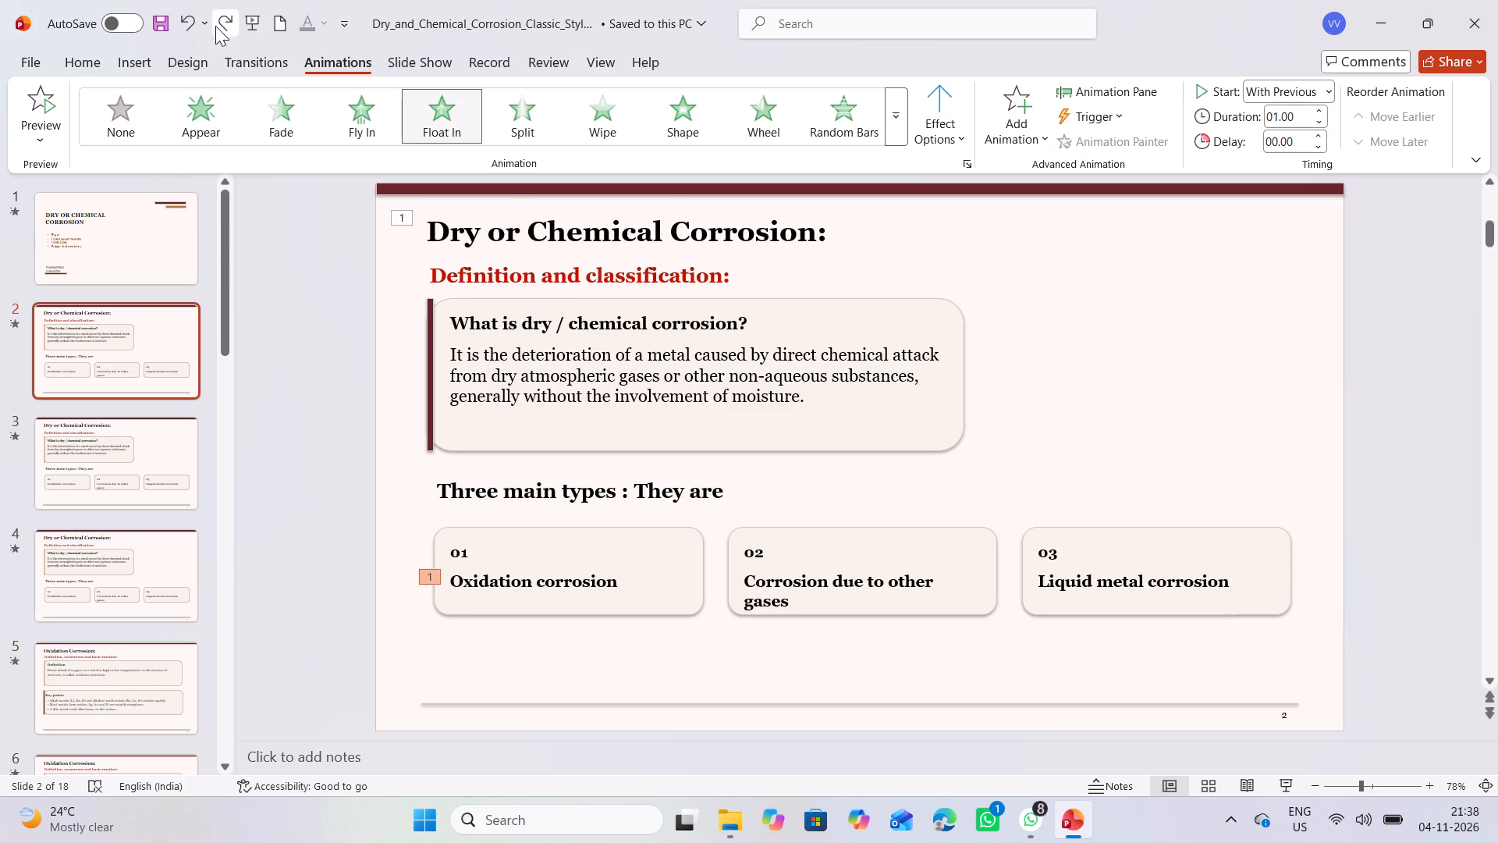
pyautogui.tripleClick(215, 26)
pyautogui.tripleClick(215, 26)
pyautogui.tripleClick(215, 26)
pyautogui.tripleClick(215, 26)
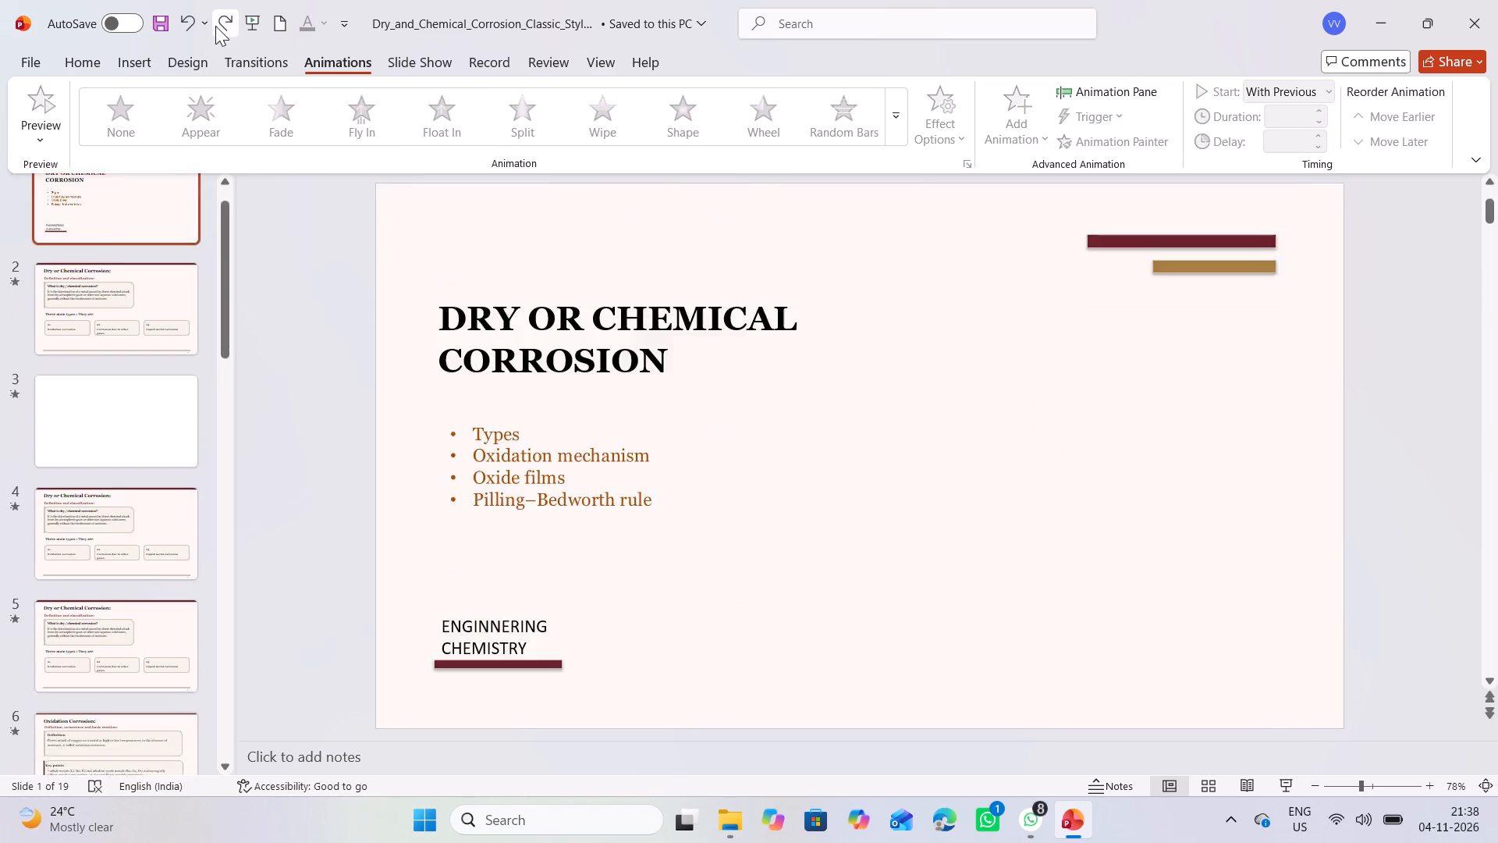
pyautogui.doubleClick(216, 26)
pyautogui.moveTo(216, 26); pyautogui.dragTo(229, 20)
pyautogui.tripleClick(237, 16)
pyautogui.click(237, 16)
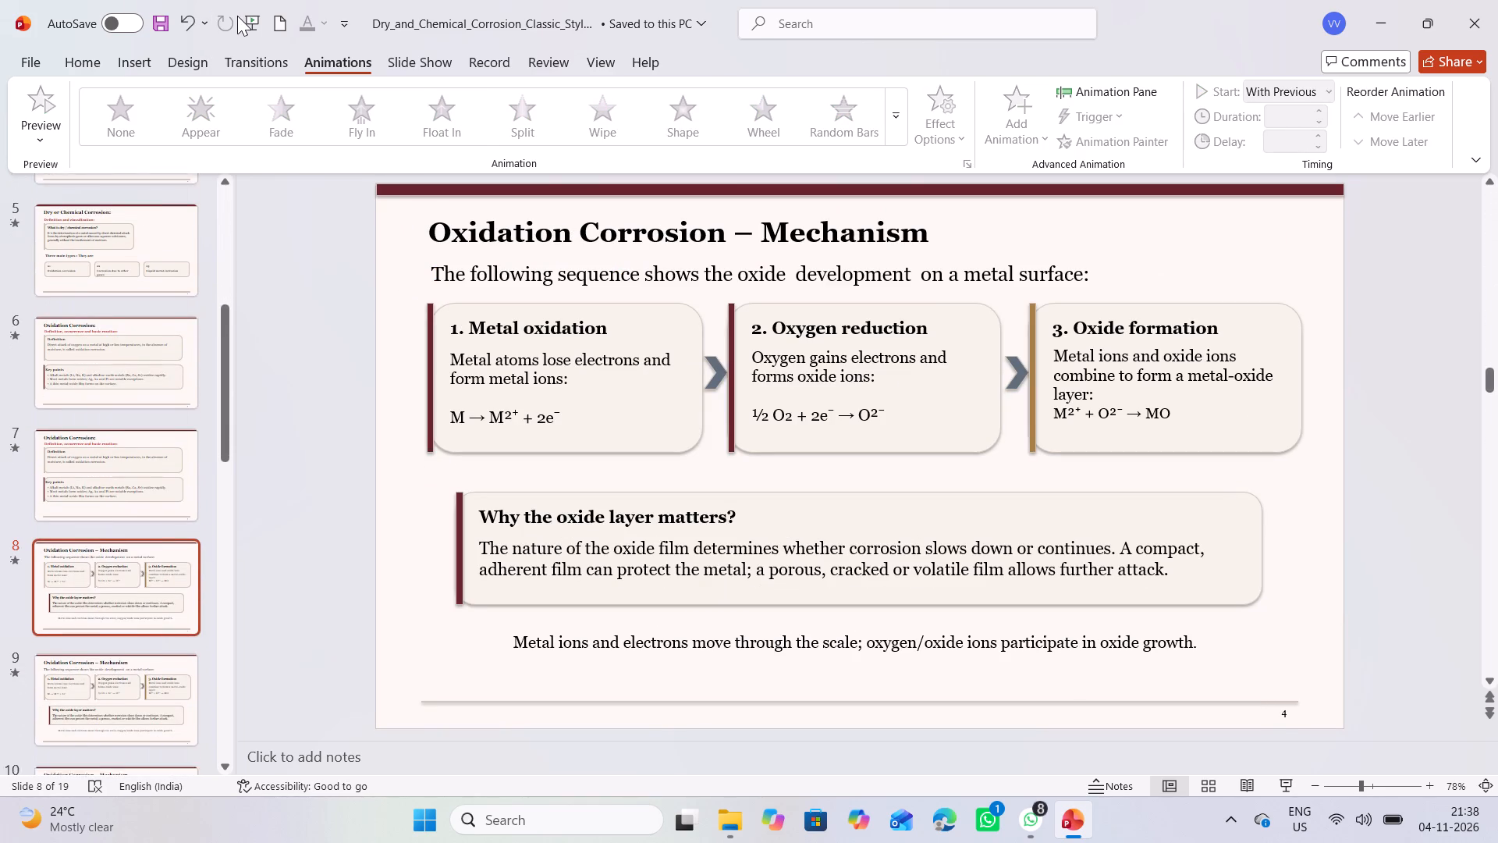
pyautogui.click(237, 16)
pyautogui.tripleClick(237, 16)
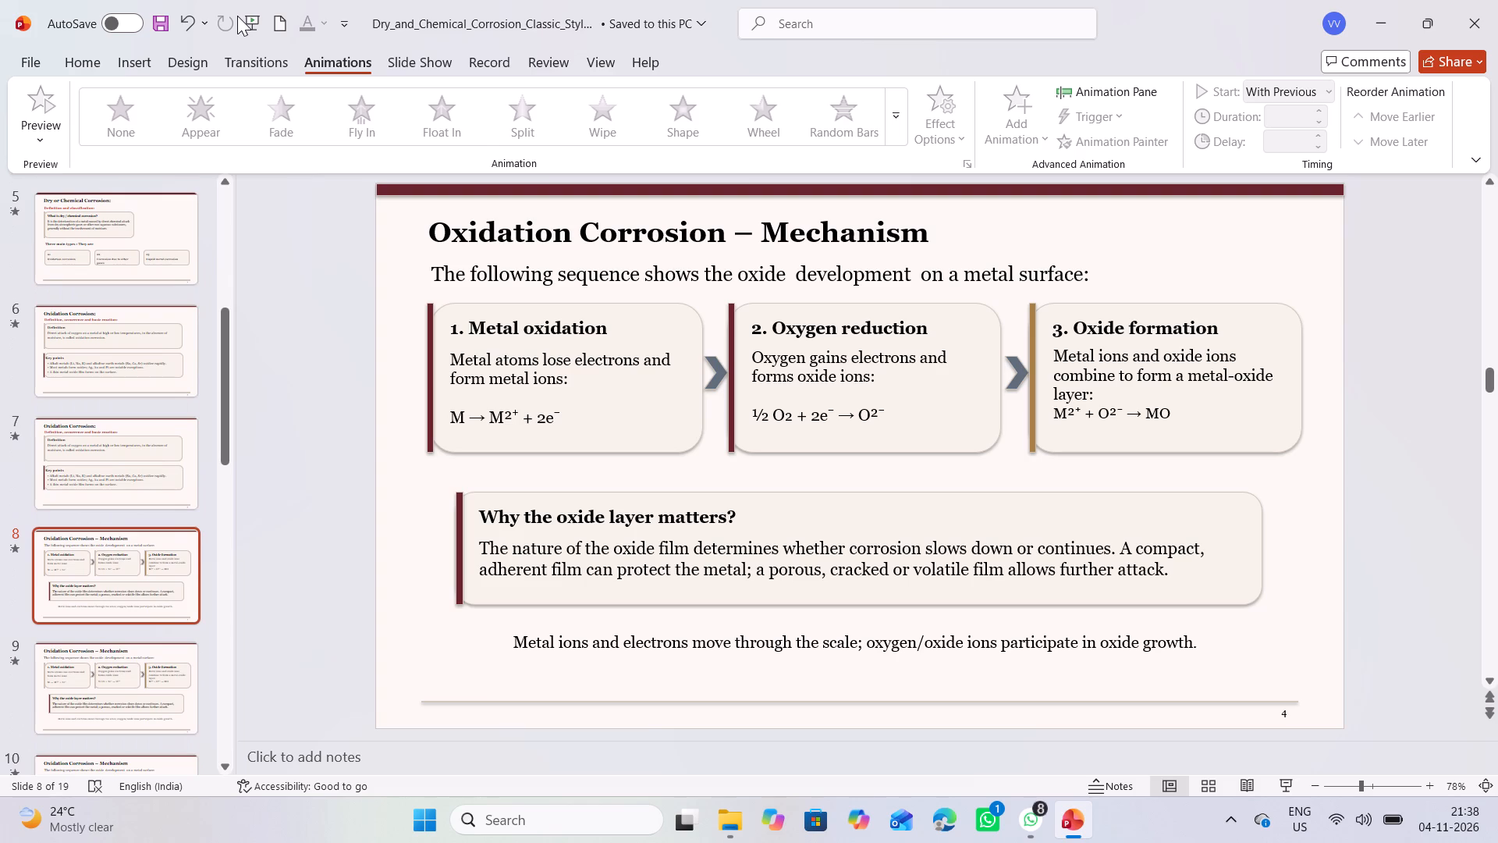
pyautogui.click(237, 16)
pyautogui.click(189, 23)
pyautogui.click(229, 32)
# Remove the Float In animations from all parts of the "2. Oxygen reduction" card on slide 9.
pyautogui.click(105, 713)
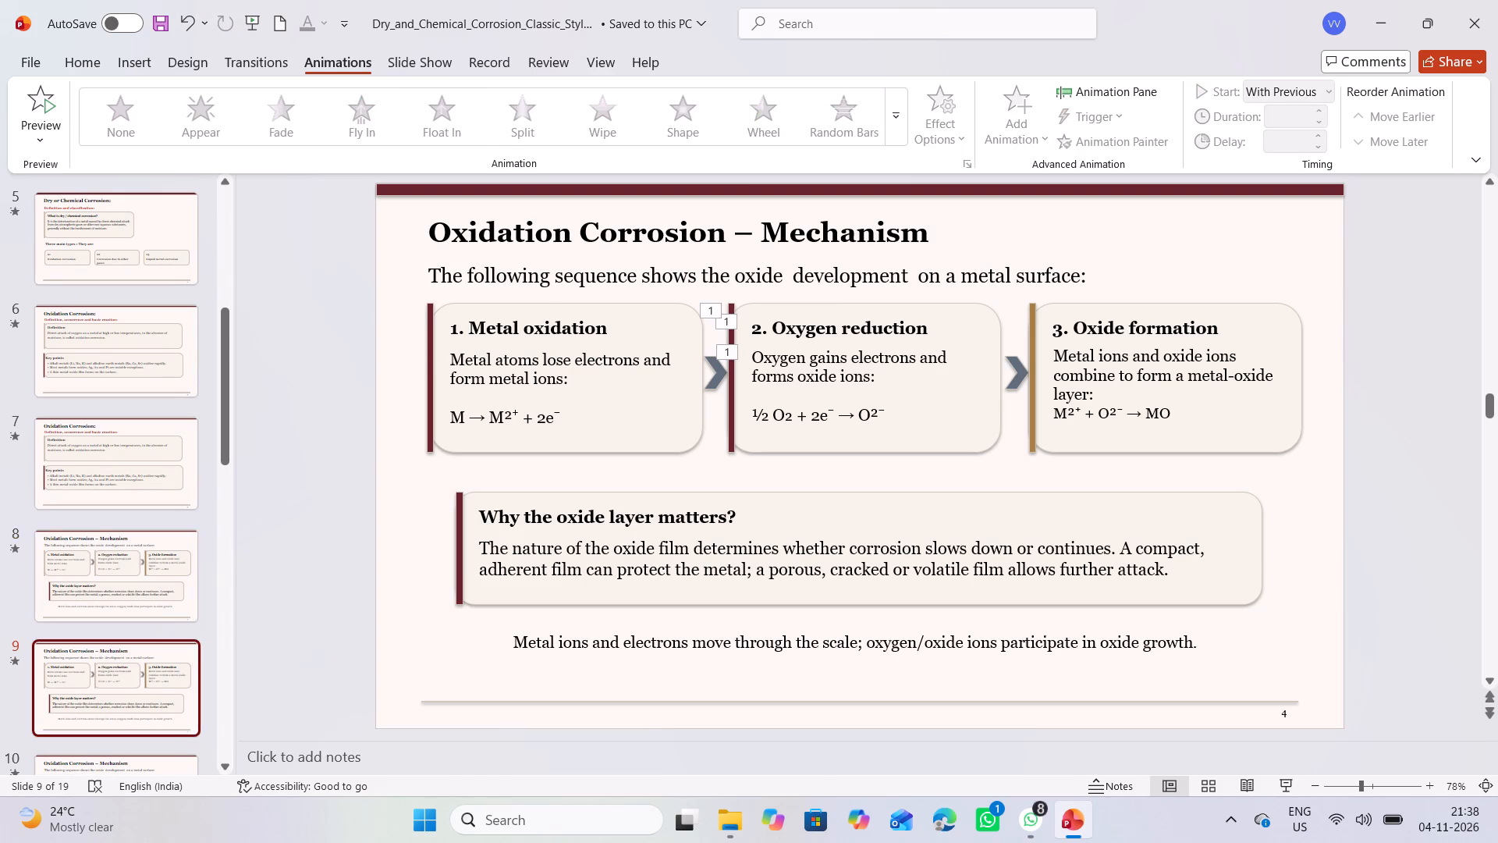
pyautogui.keyDown('ctrl'); pyautogui.click(713, 312); pyautogui.keyUp('ctrl')
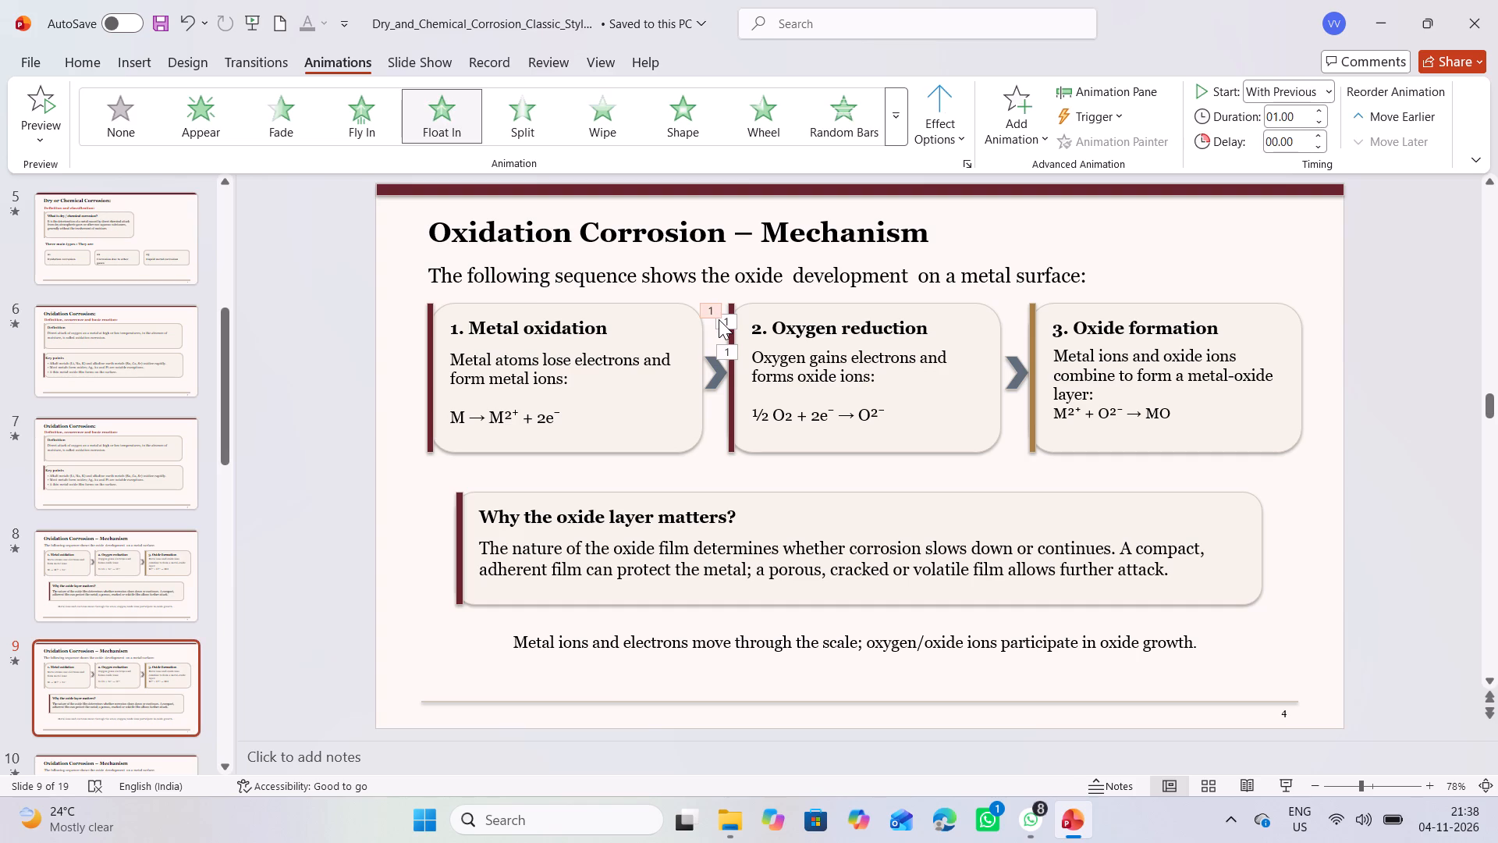
pyautogui.keyDown('ctrl'); pyautogui.click(719, 319); pyautogui.keyUp('ctrl')
pyautogui.keyDown('ctrl'); pyautogui.click(725, 354); pyautogui.keyUp('ctrl')
pyautogui.keyDown('ctrl'); pyautogui.click(725, 326); pyautogui.keyUp('ctrl')
pyautogui.keyDown('ctrl'); pyautogui.click(715, 311); pyautogui.keyUp('ctrl')
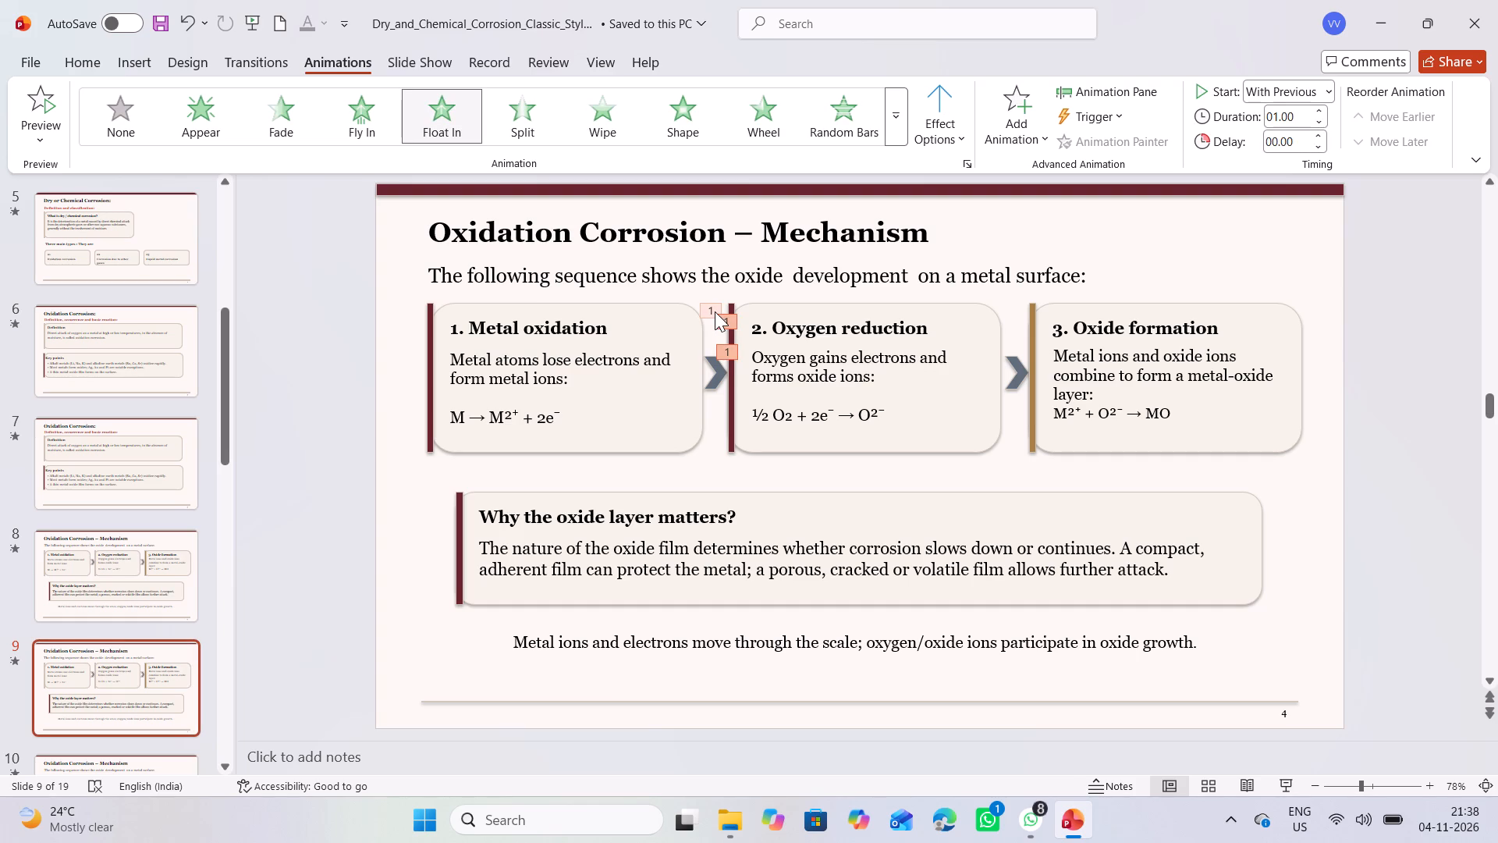
pyautogui.keyDown('ctrl'); pyautogui.click(713, 311); pyautogui.keyUp('ctrl')
pyautogui.keyDown('ctrl'); pyautogui.click(705, 308); pyautogui.keyUp('ctrl')
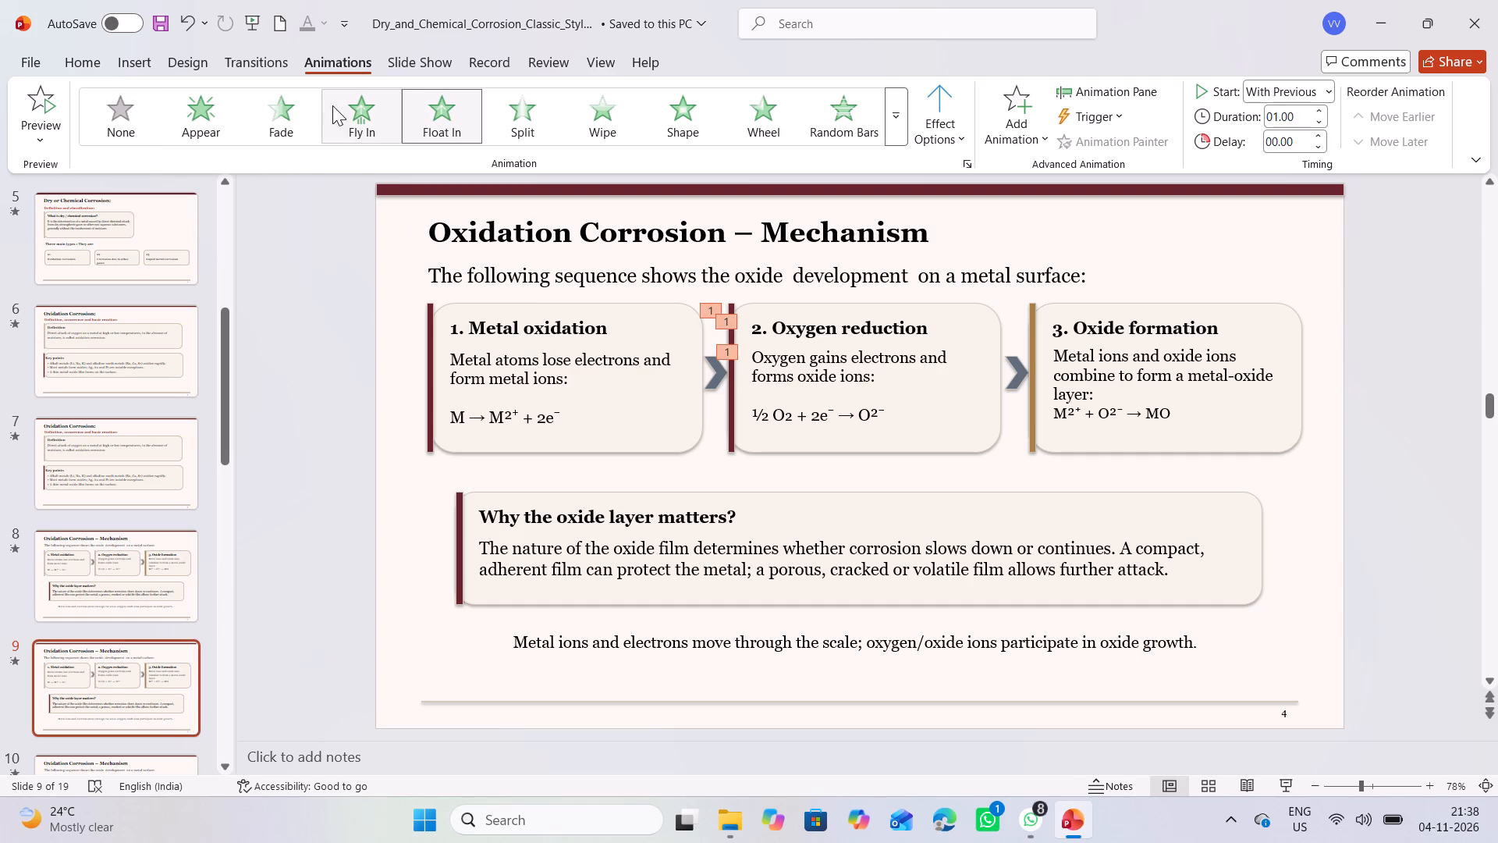
pyautogui.click(99, 130)
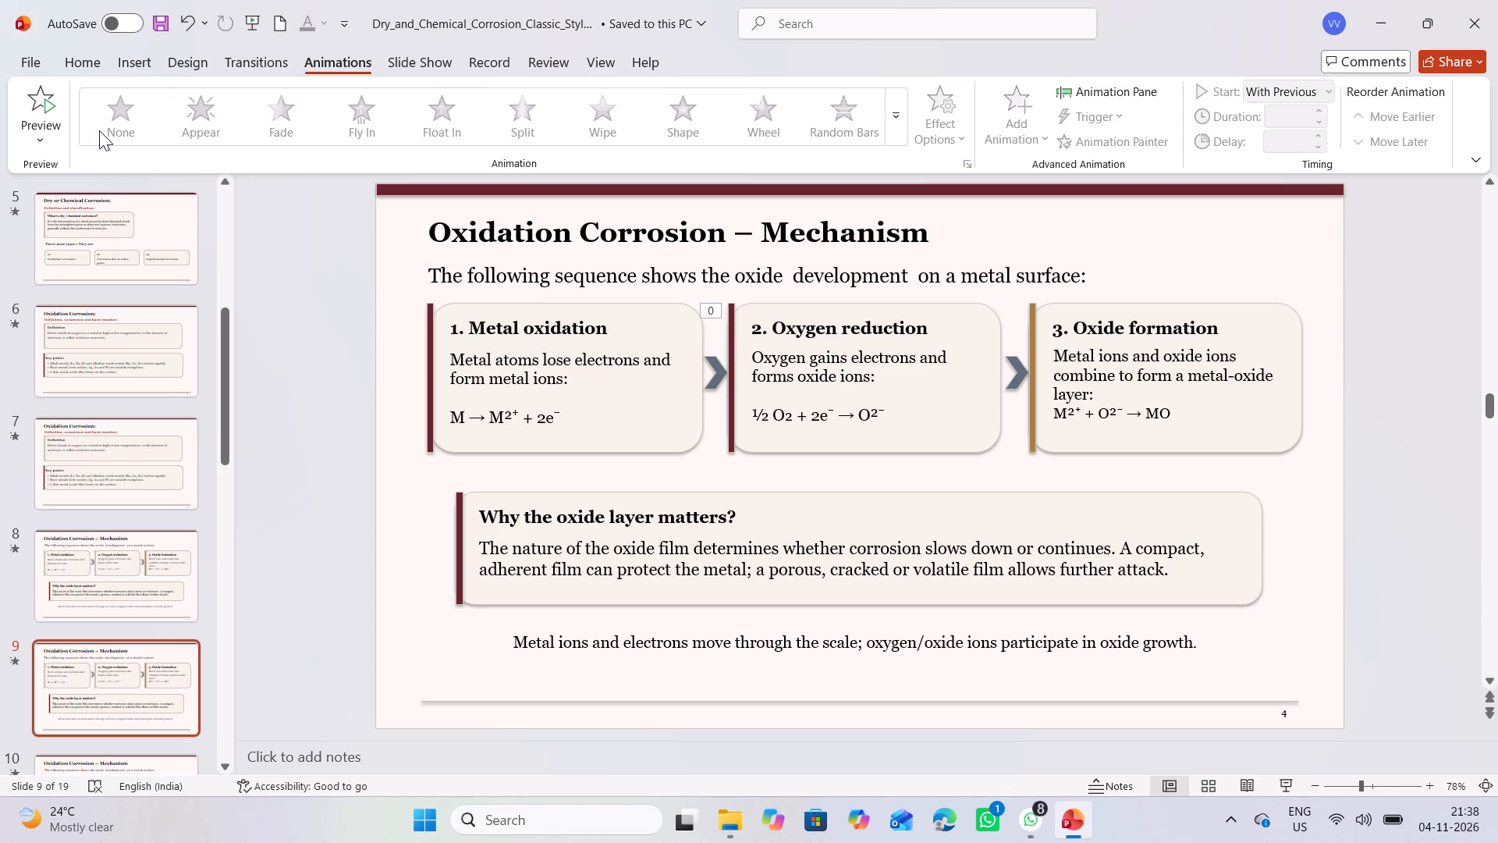
pyautogui.scroll(-1, 568, 471)
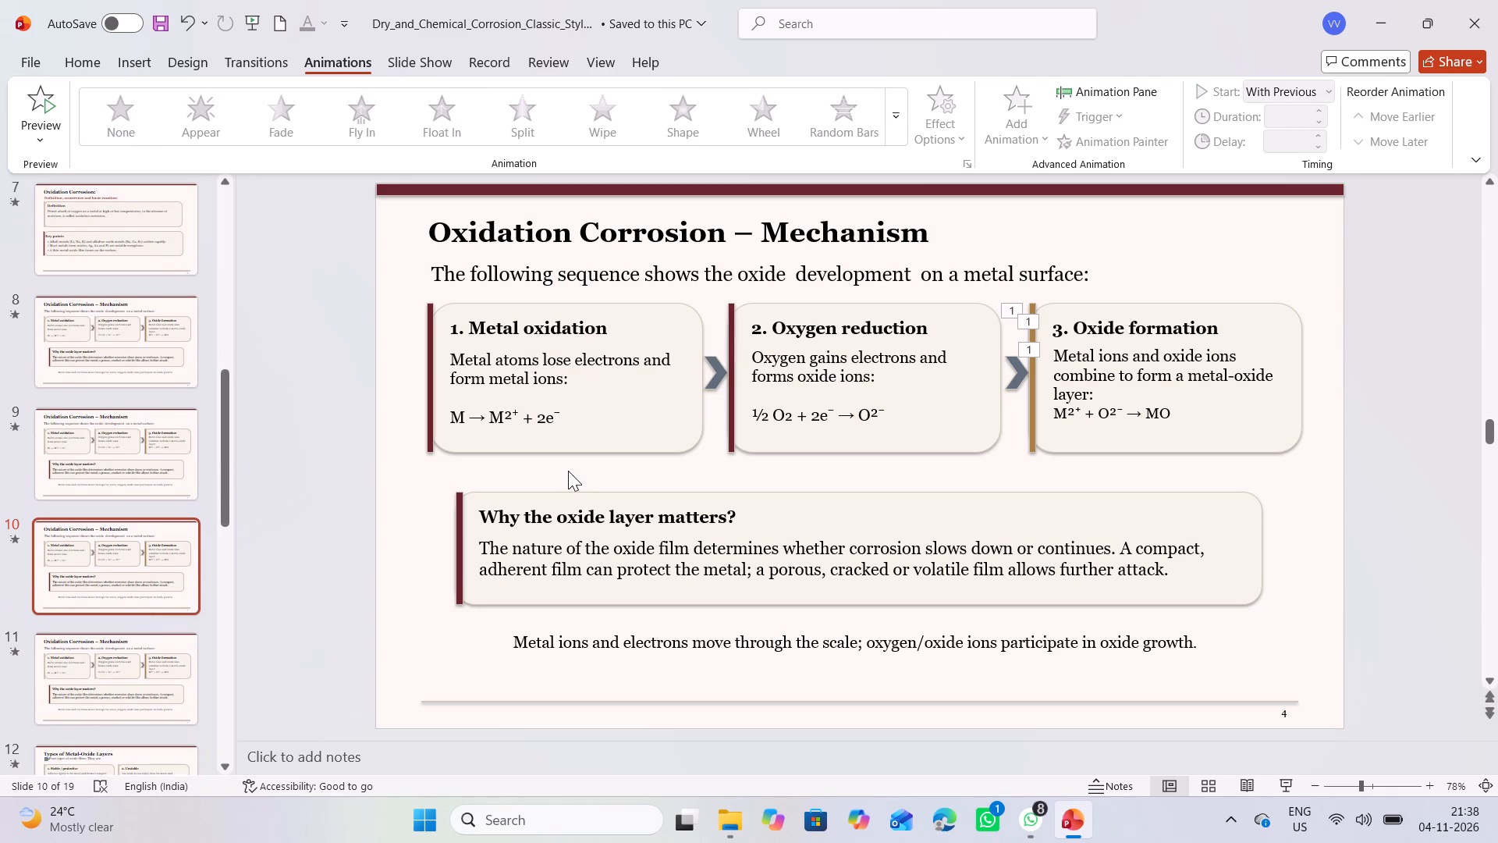
pyautogui.scroll(1, 568, 471)
pyautogui.click(713, 312)
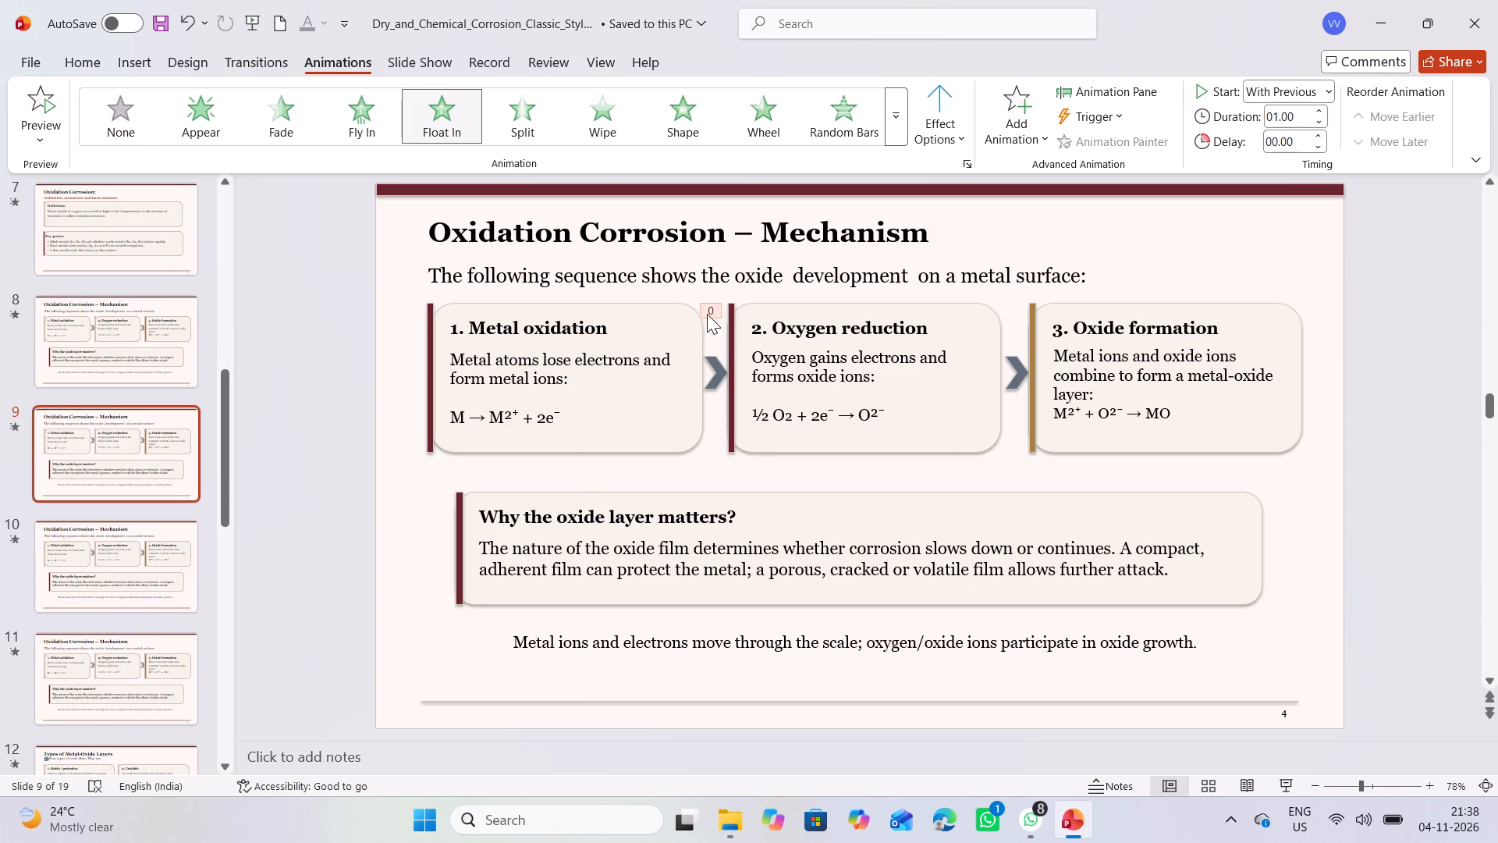
pyautogui.click(130, 105)
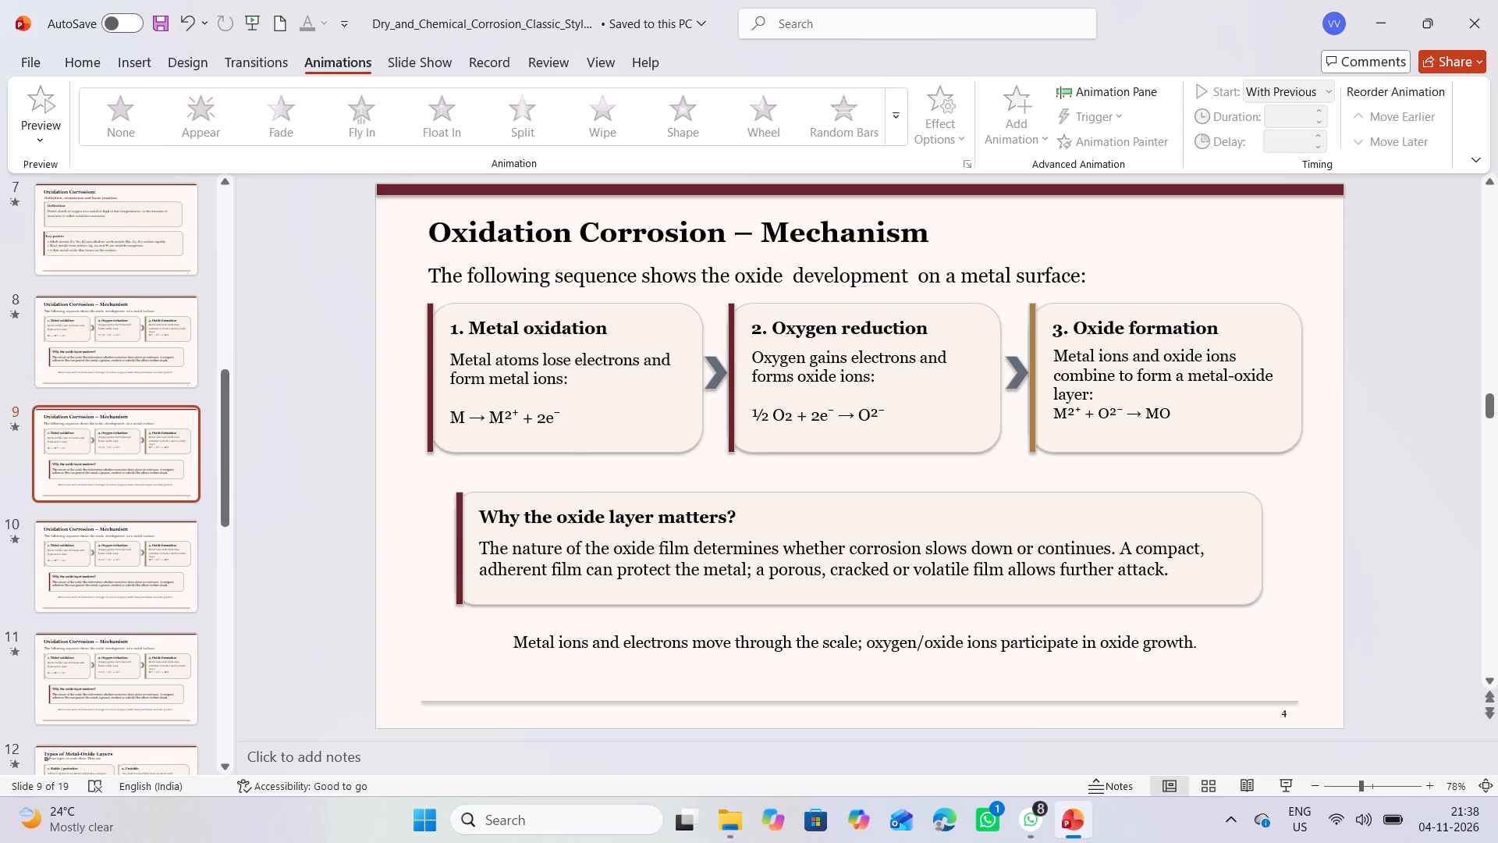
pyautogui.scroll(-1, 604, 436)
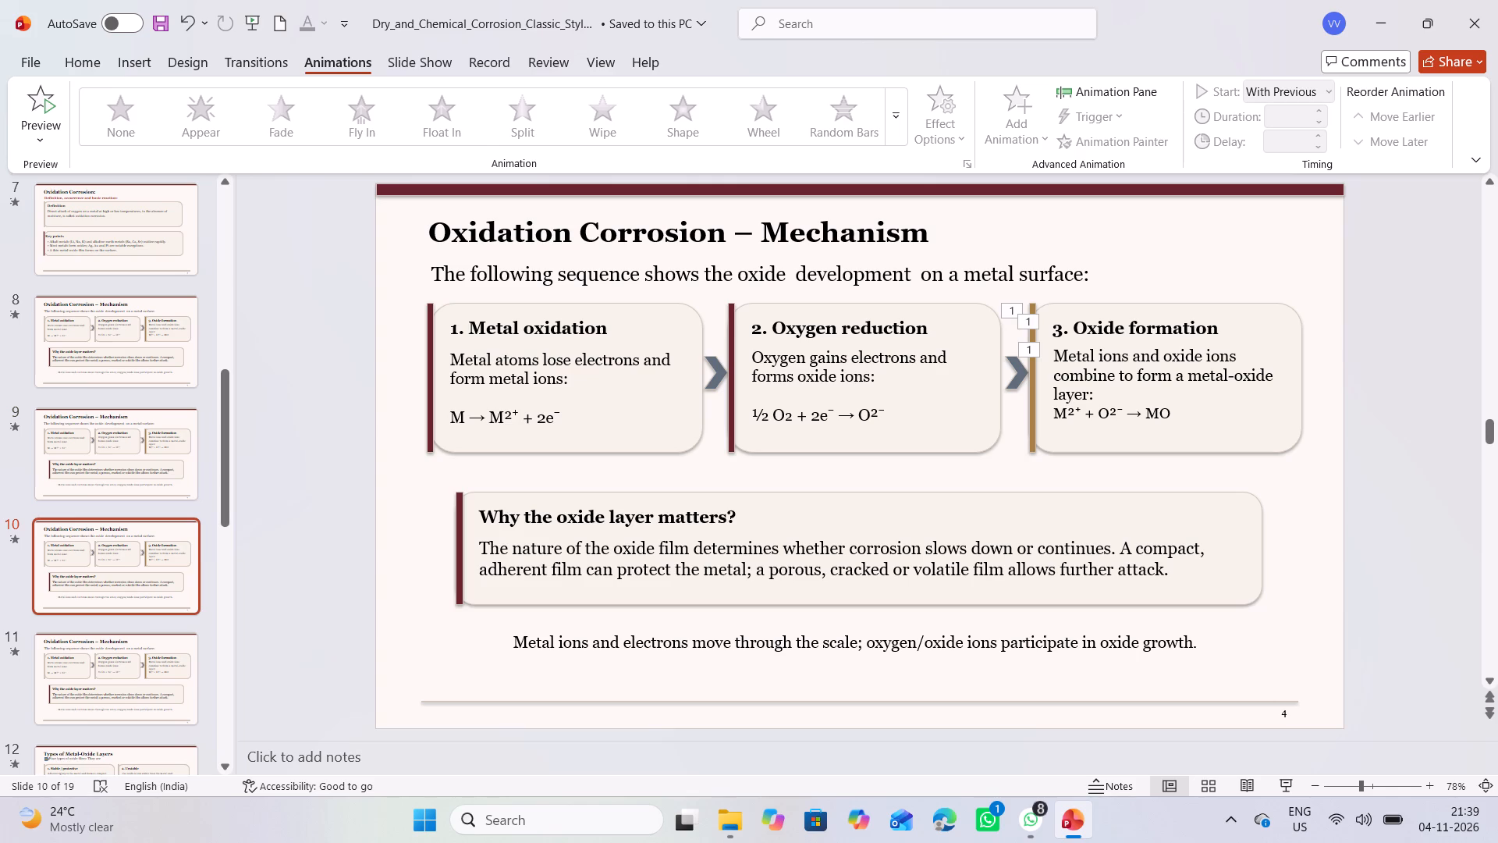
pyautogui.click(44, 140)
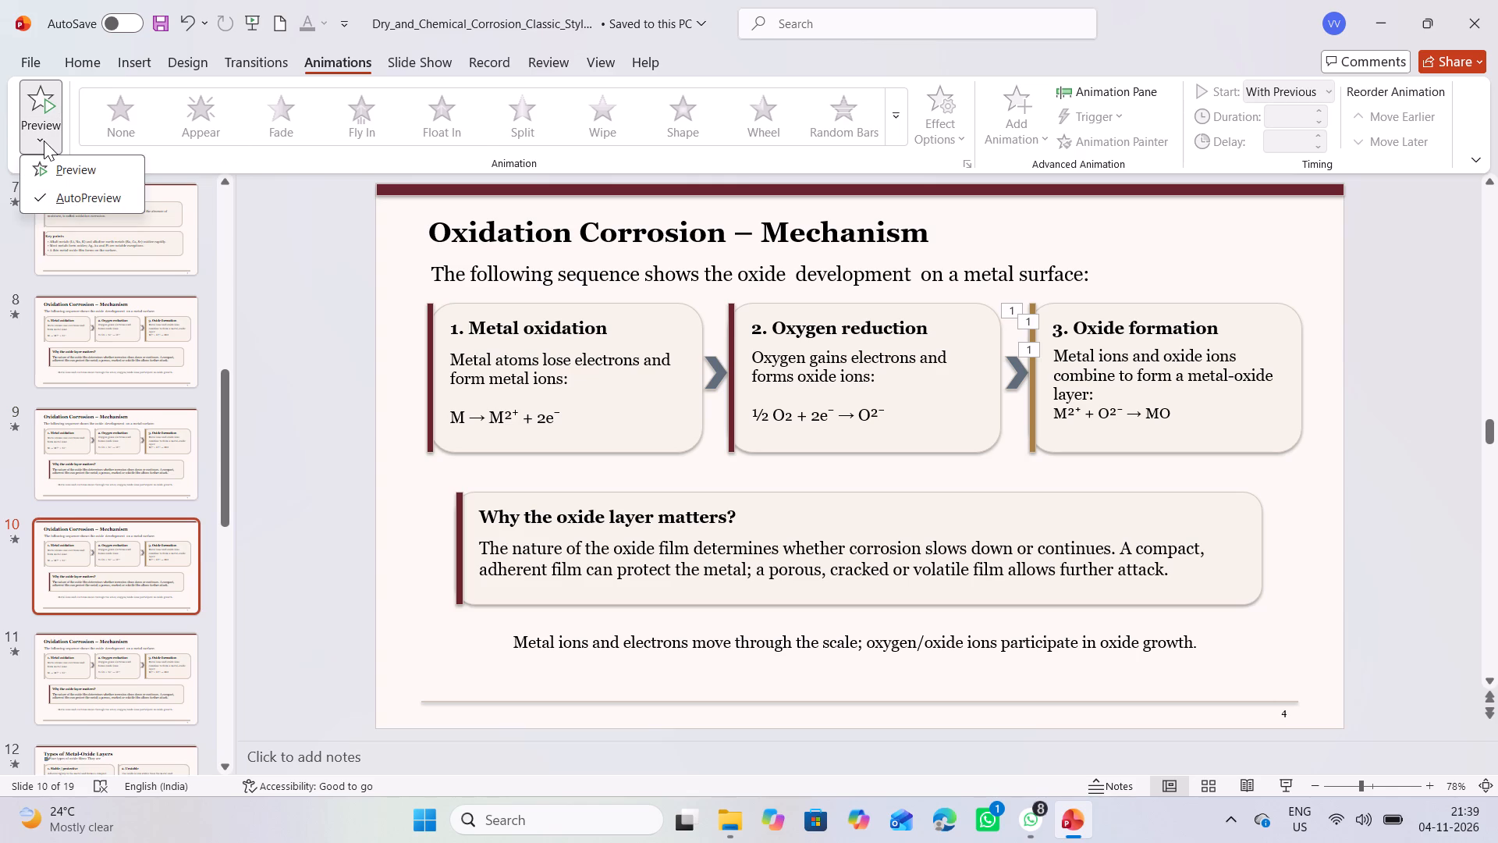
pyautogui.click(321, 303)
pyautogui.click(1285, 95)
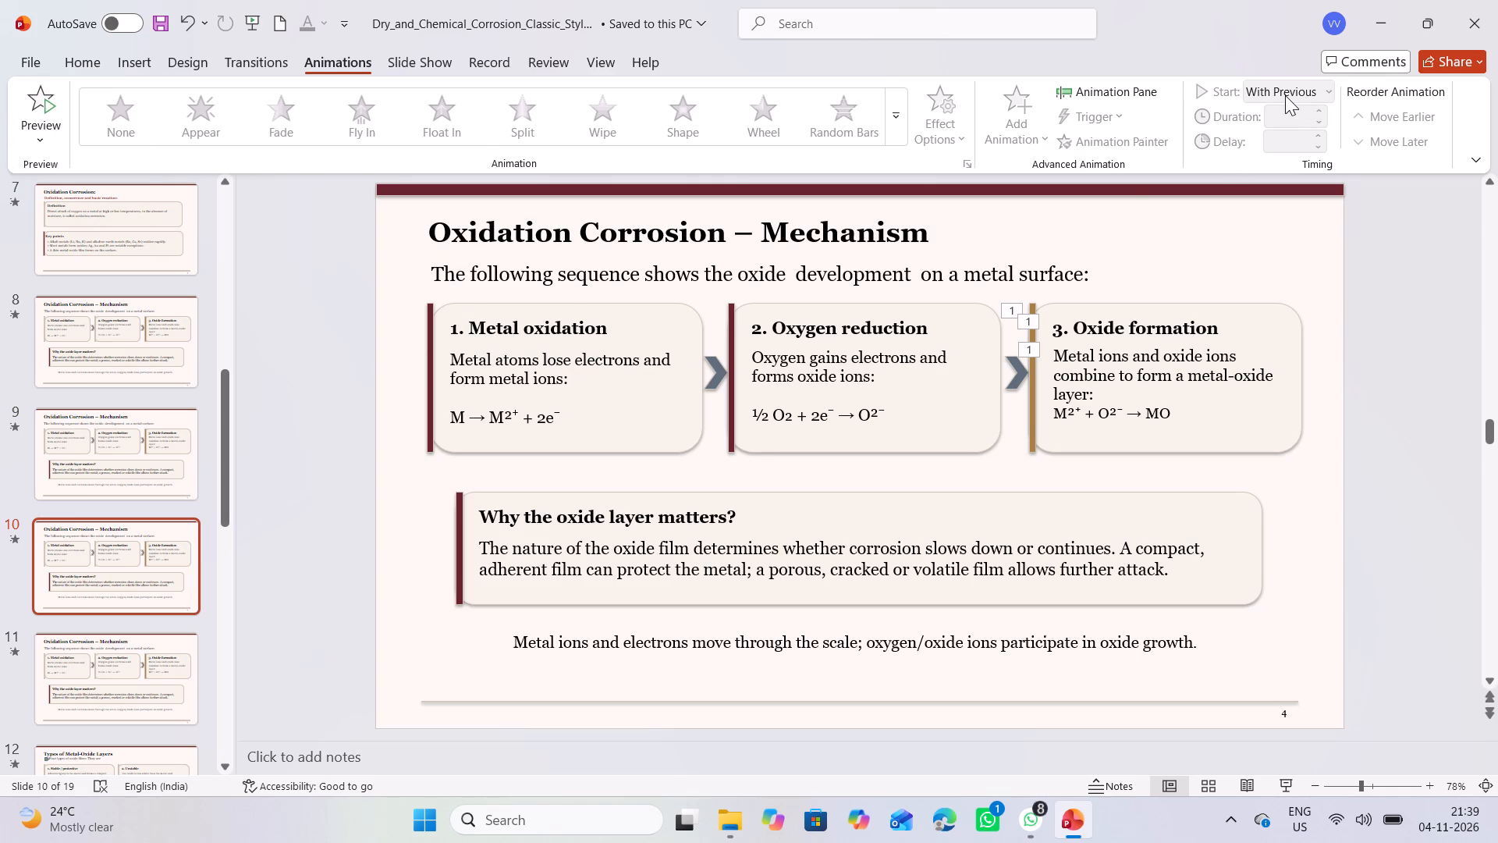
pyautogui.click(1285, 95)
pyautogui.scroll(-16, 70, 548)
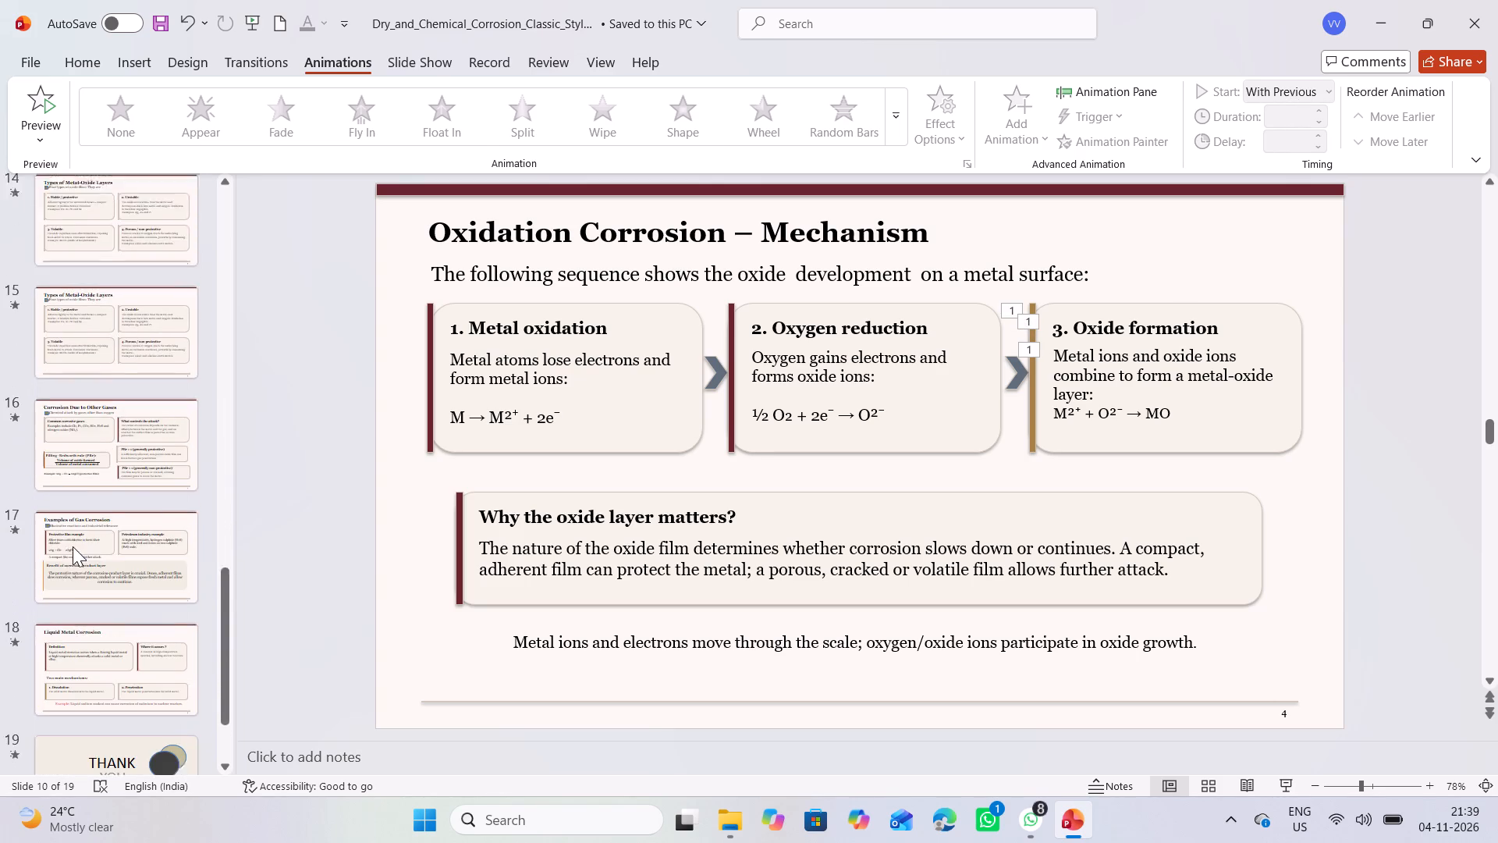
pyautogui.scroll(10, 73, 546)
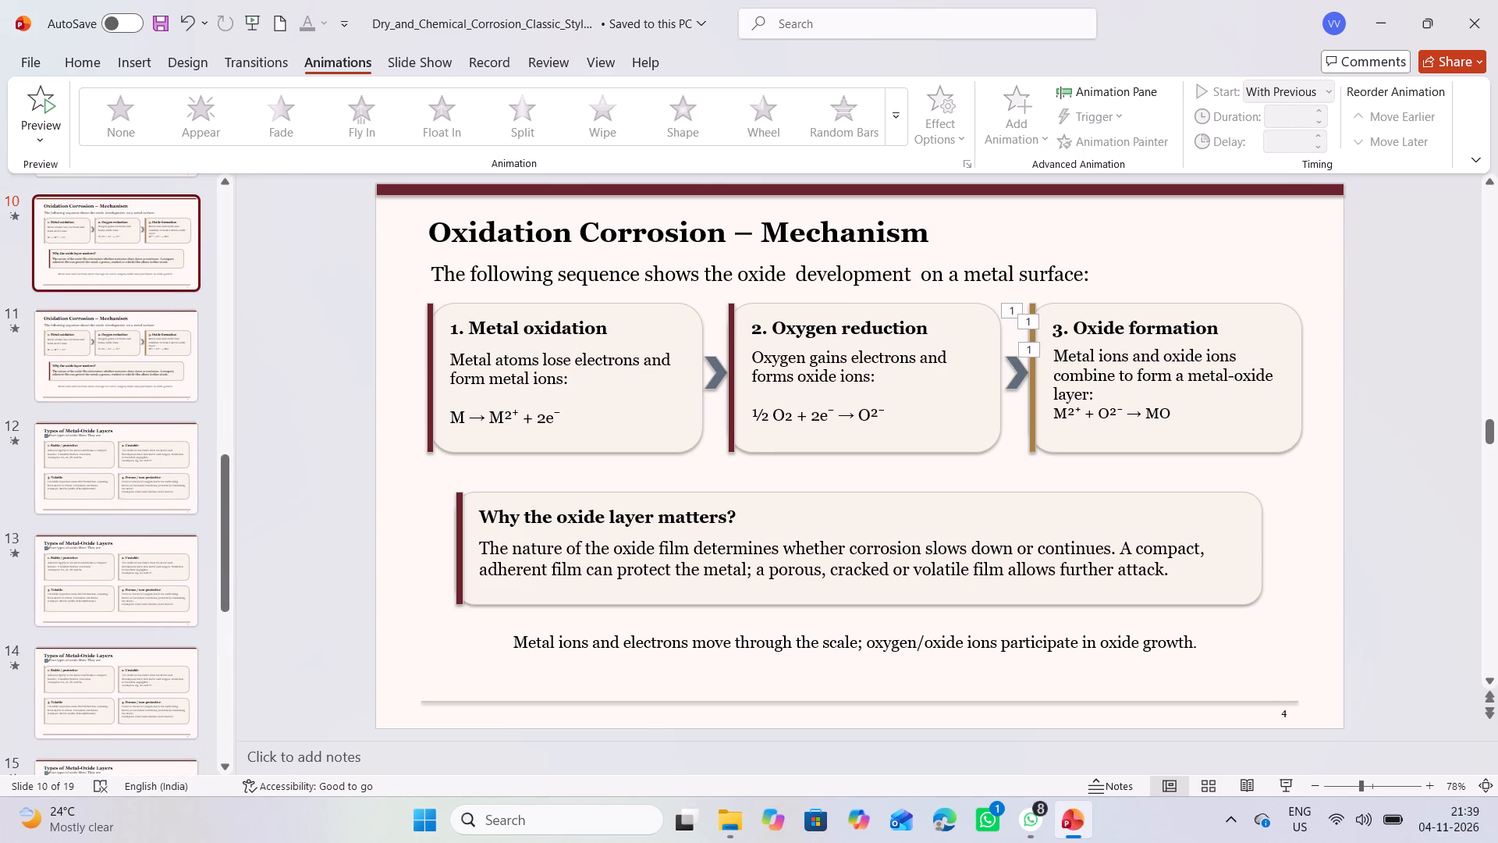
# Remove the Float In animations marked beside the "3. Oxide formation" card on slide 10.
pyautogui.click(1005, 304)
pyautogui.keyDown('ctrl'); pyautogui.click(1026, 318); pyautogui.keyUp('ctrl')
pyautogui.keyDown('ctrl'); pyautogui.click(1029, 348); pyautogui.keyUp('ctrl')
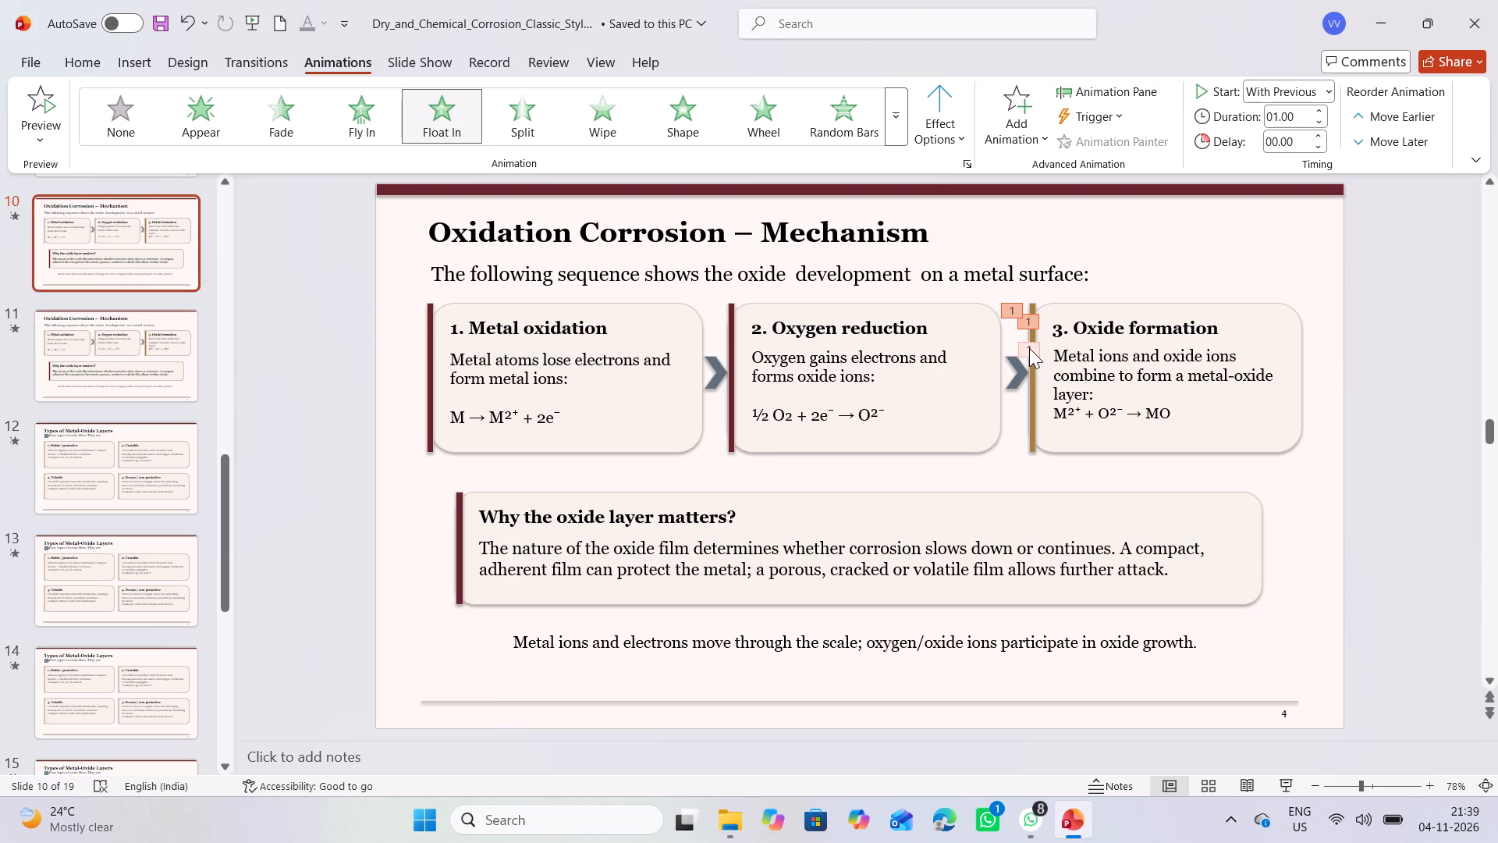
pyautogui.click(107, 101)
pyautogui.click(417, 287)
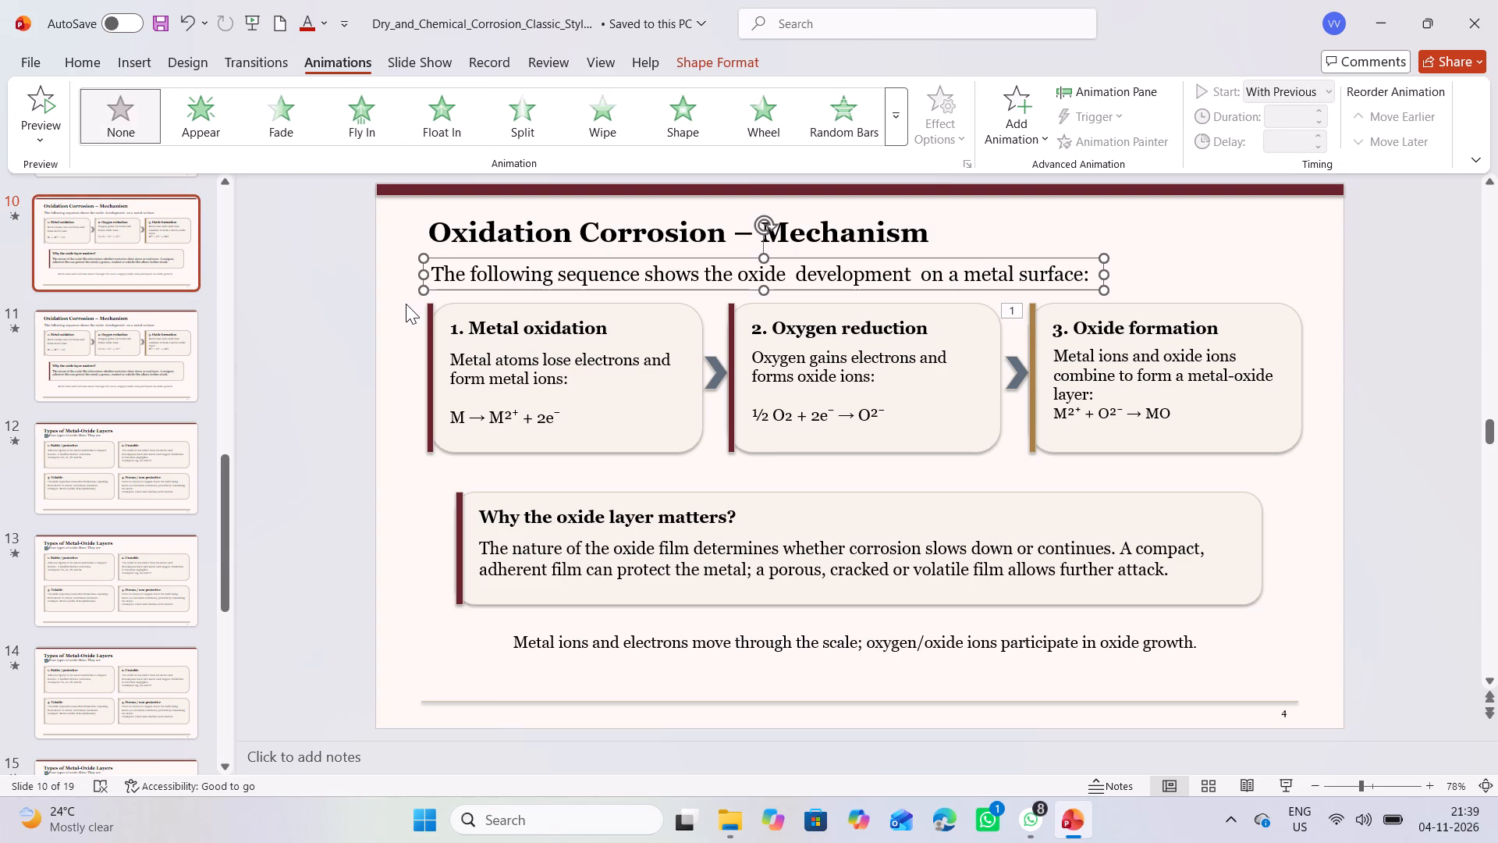
pyautogui.click(406, 304)
# Remove the Appear animations from all parts of the "1. Stable / protective" card on slide 12, Types of Metal-Oxide Layers.
pyautogui.scroll(-2, 406, 304)
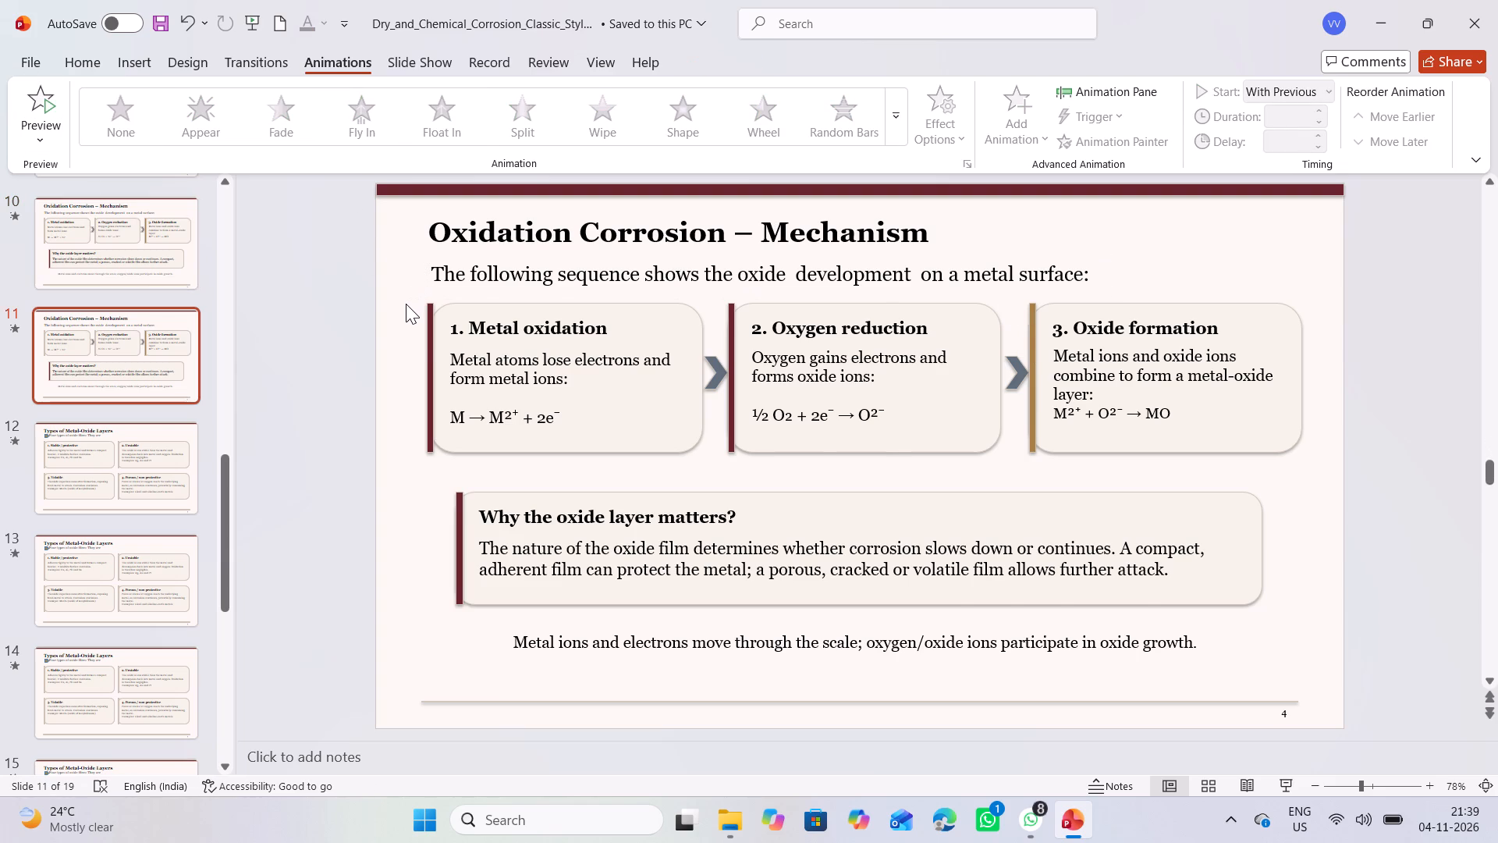
pyautogui.scroll(-1, 406, 304)
pyautogui.scroll(2, 406, 304)
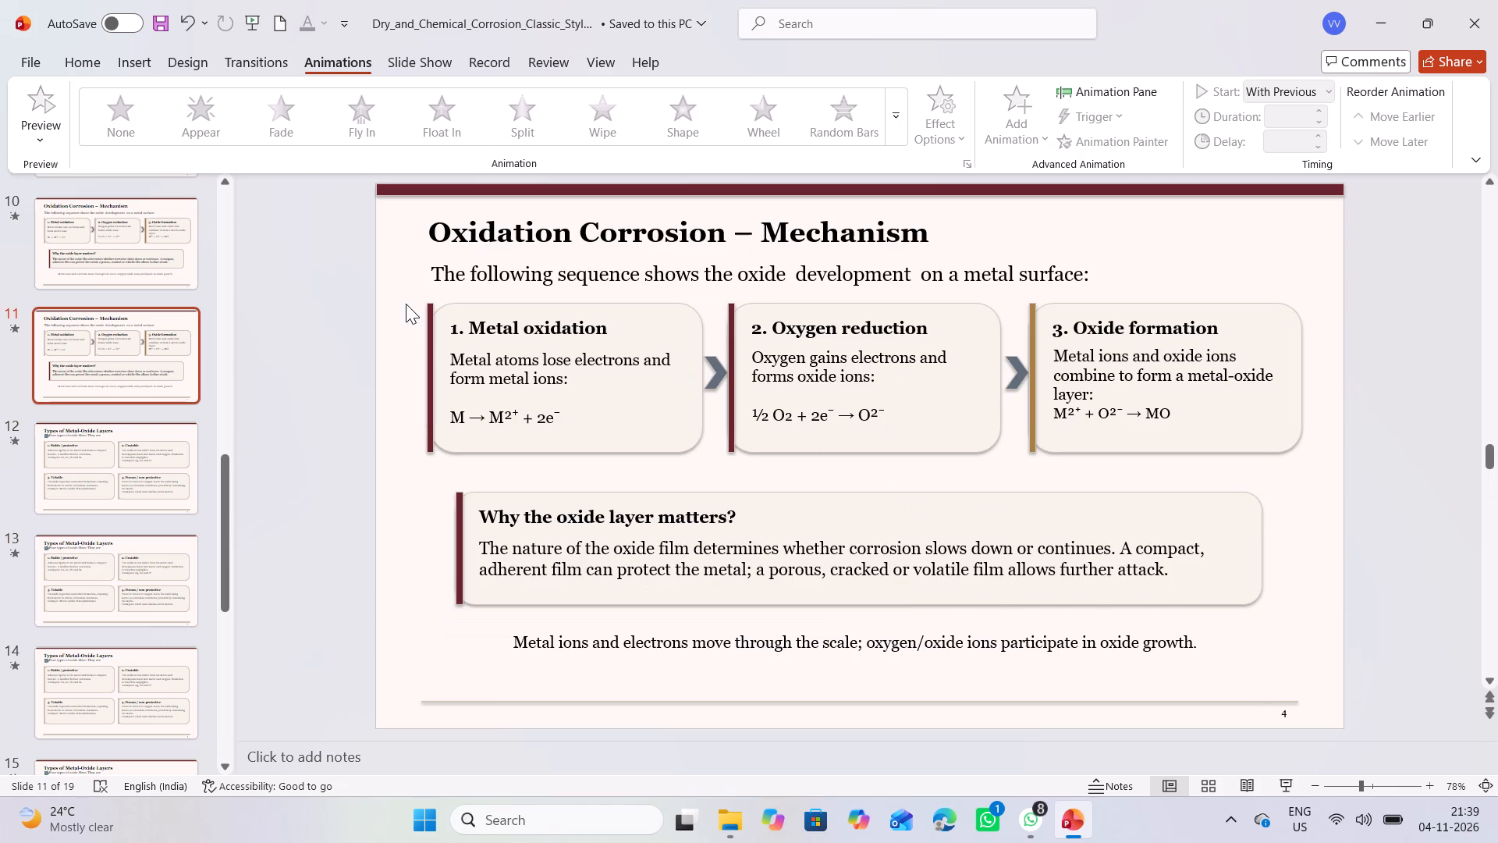
pyautogui.scroll(-1, 406, 304)
pyautogui.click(406, 304)
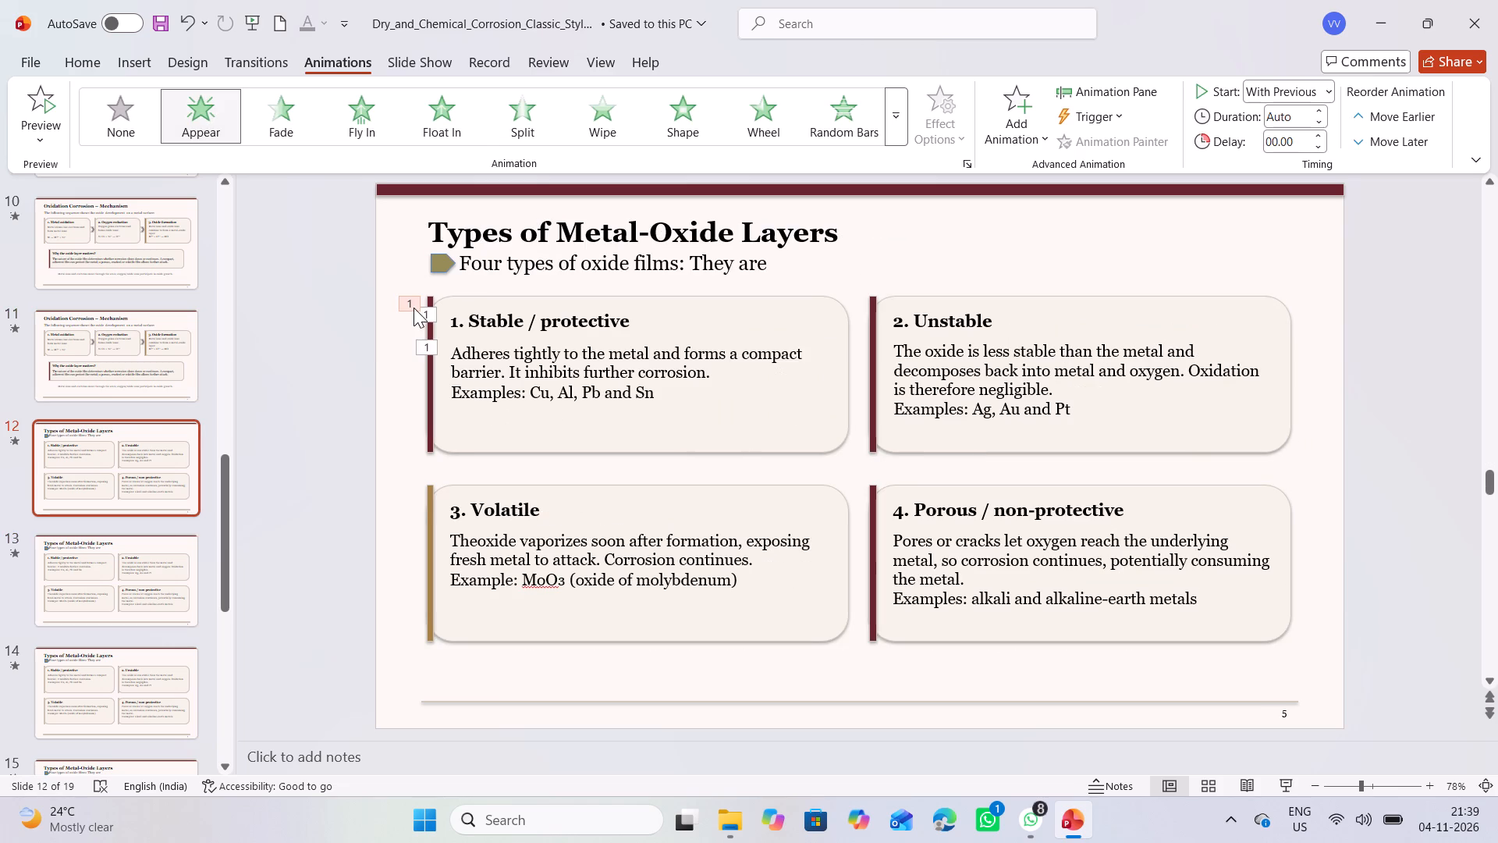
pyautogui.keyDown('ctrl'); pyautogui.click(415, 309); pyautogui.keyUp('ctrl')
pyautogui.keyDown('ctrl'); pyautogui.click(421, 313); pyautogui.keyUp('ctrl')
pyautogui.keyDown('ctrl'); pyautogui.click(428, 343); pyautogui.keyUp('ctrl')
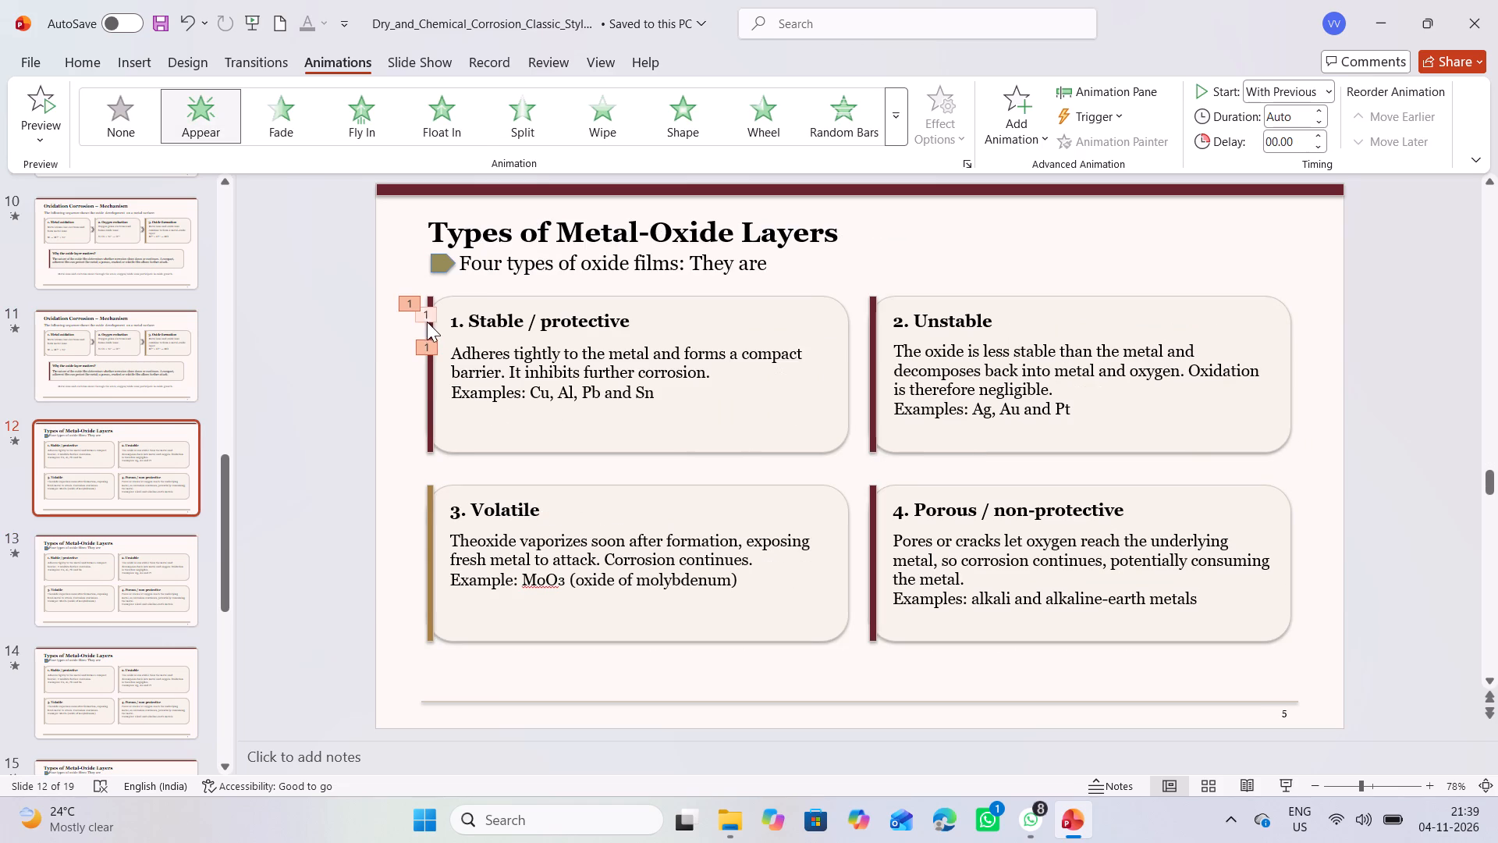
pyautogui.keyDown('ctrl'); pyautogui.click(425, 318); pyautogui.keyUp('ctrl')
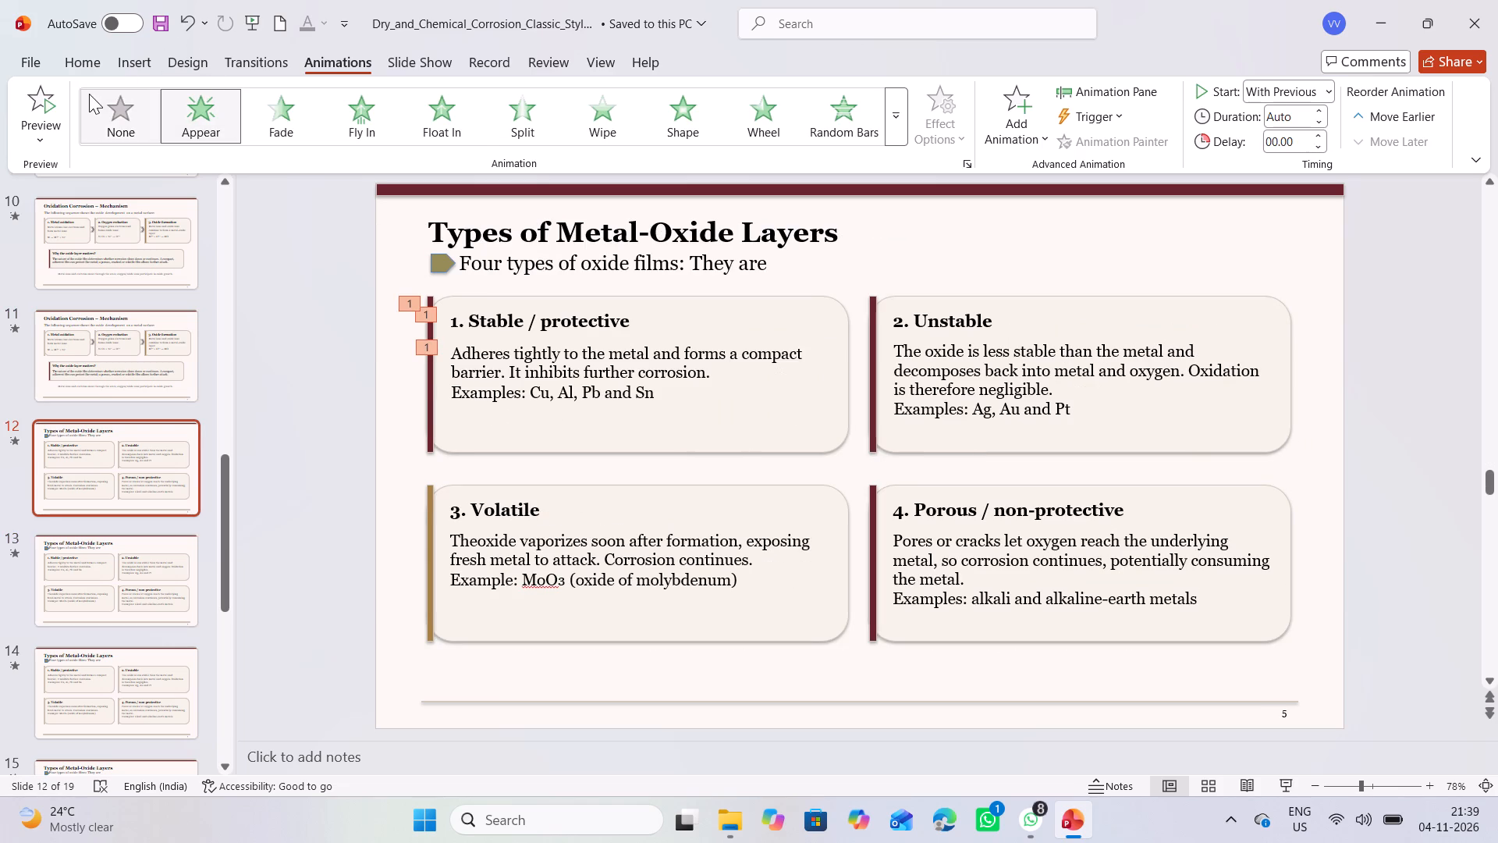
pyautogui.click(101, 107)
pyautogui.click(413, 304)
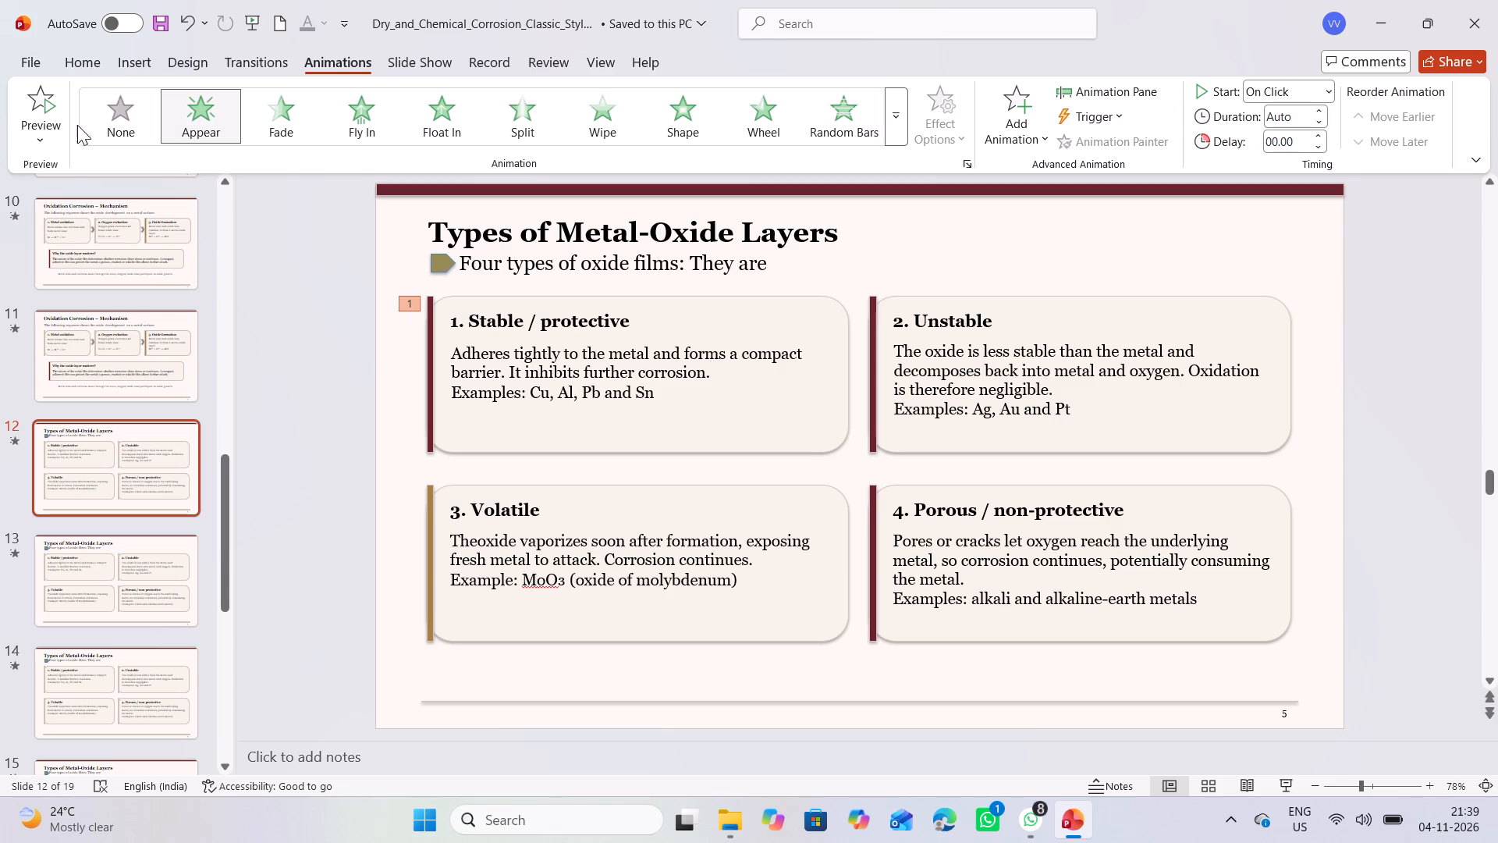
pyautogui.click(122, 123)
pyautogui.click(389, 354)
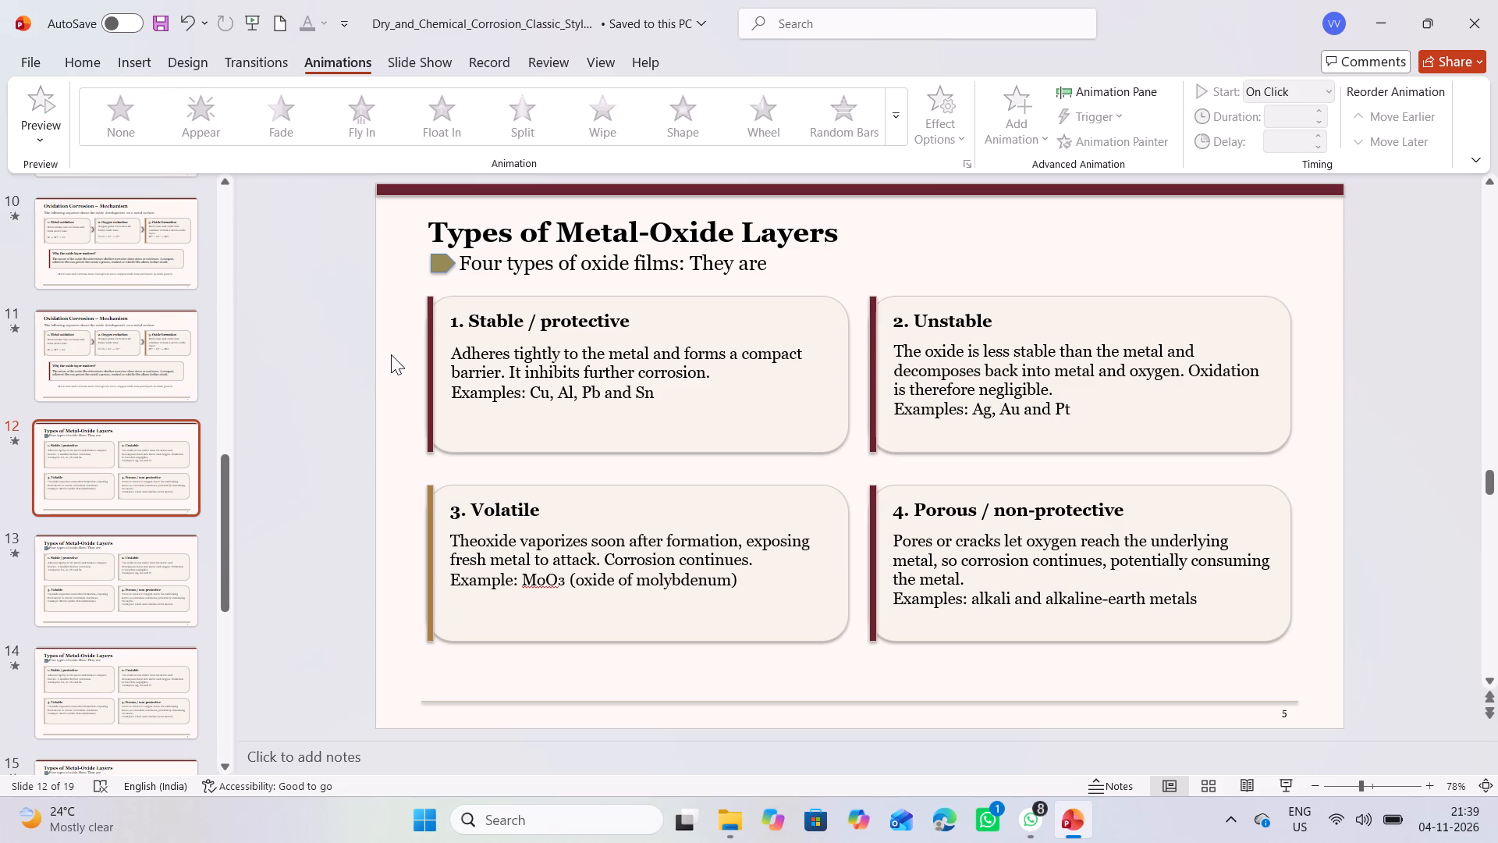
# Delete the three duplicate Types of Metal-Oxide Layers slides that follow slide 12.
pyautogui.scroll(-1, 391, 354)
pyautogui.scroll(1, 389, 347)
pyautogui.click(120, 603)
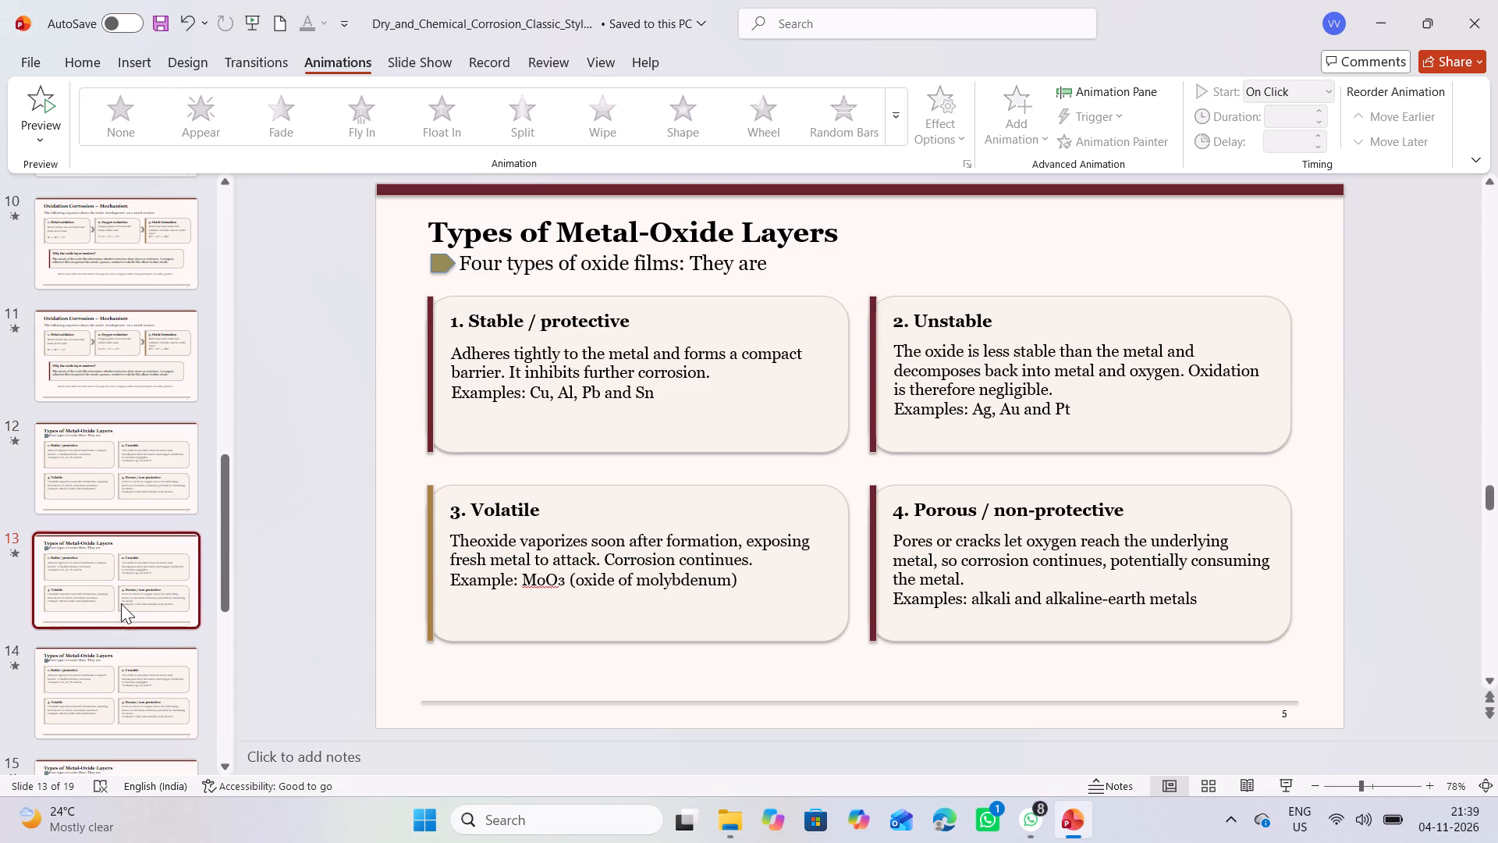
pyautogui.rightClick(129, 593)
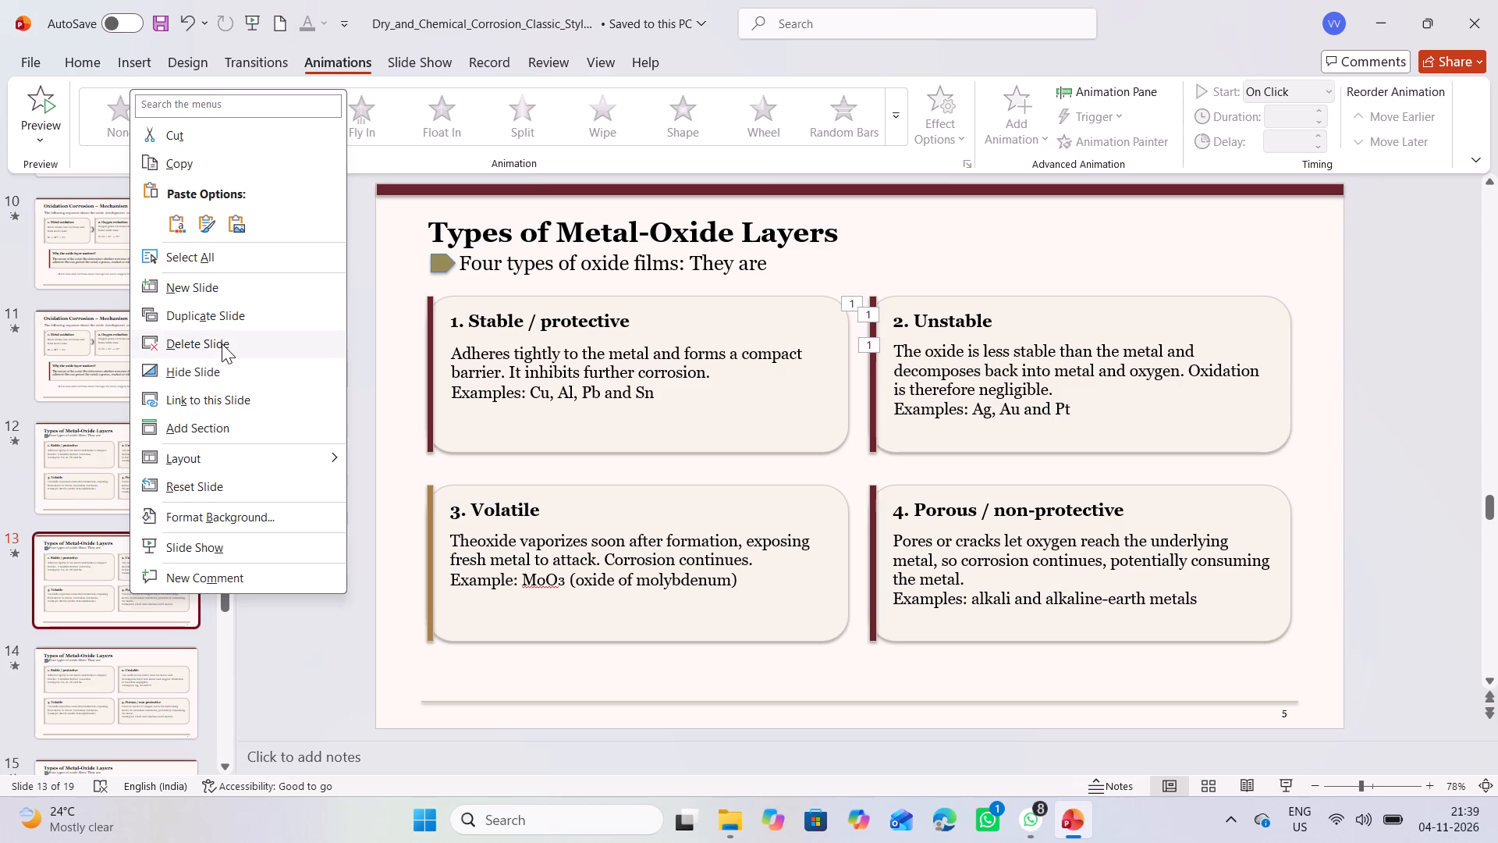
pyautogui.click(222, 343)
pyautogui.rightClick(122, 666)
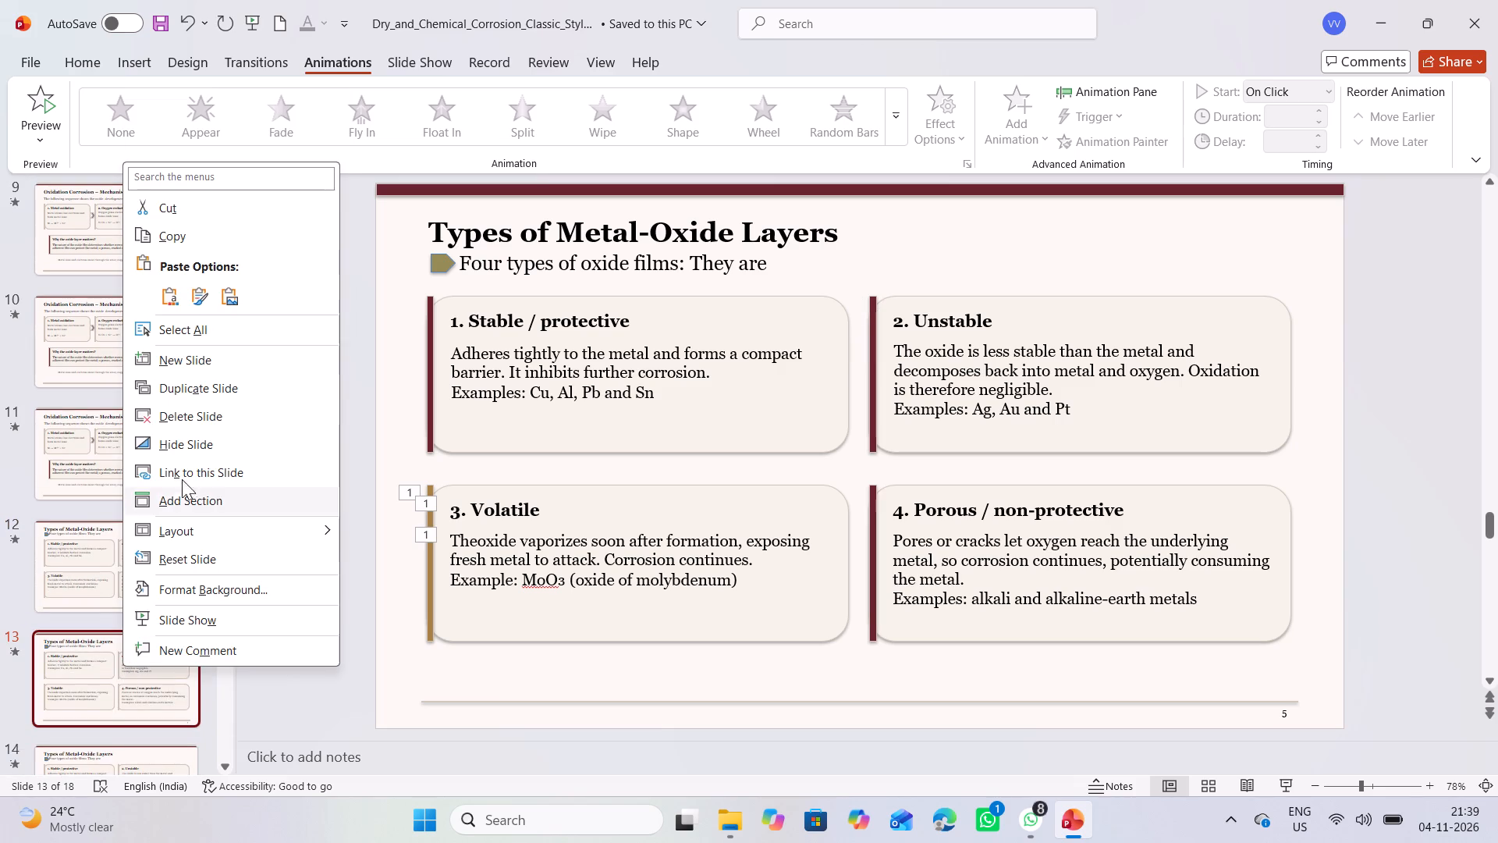
pyautogui.click(206, 418)
pyautogui.rightClick(139, 703)
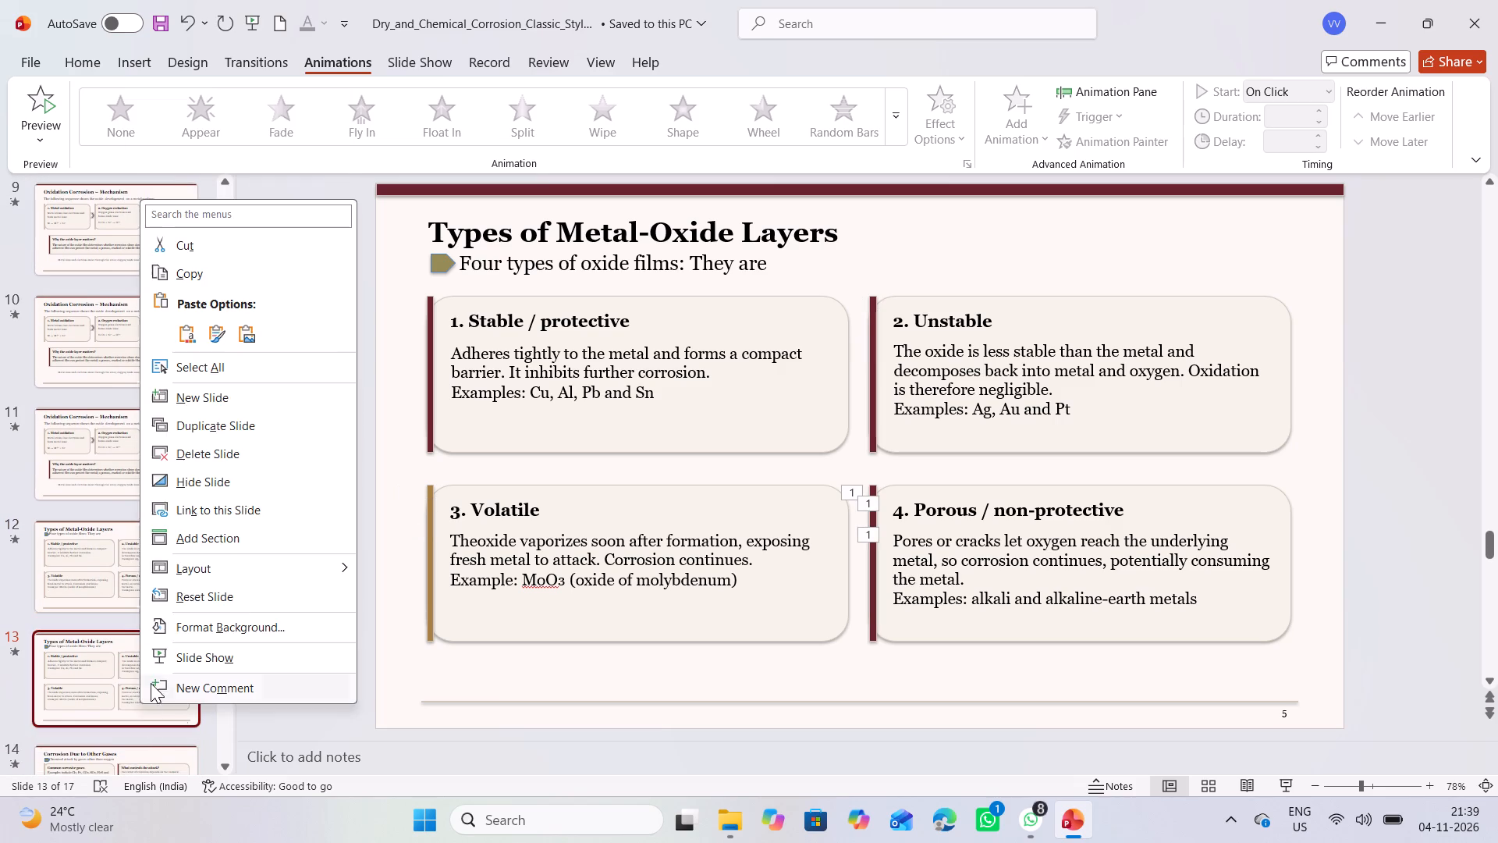
pyautogui.click(218, 460)
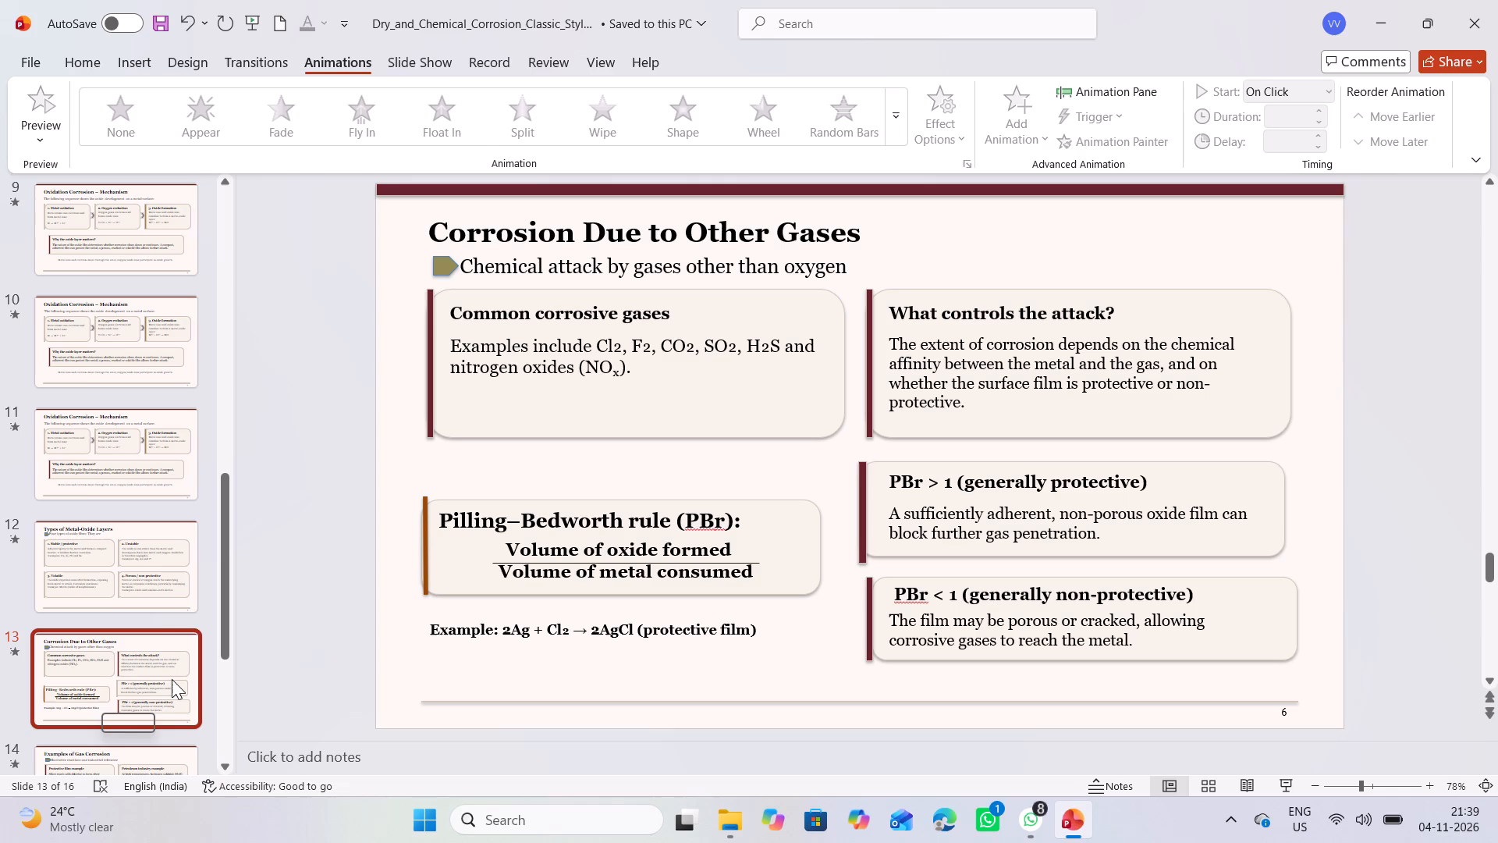
pyautogui.click(389, 589)
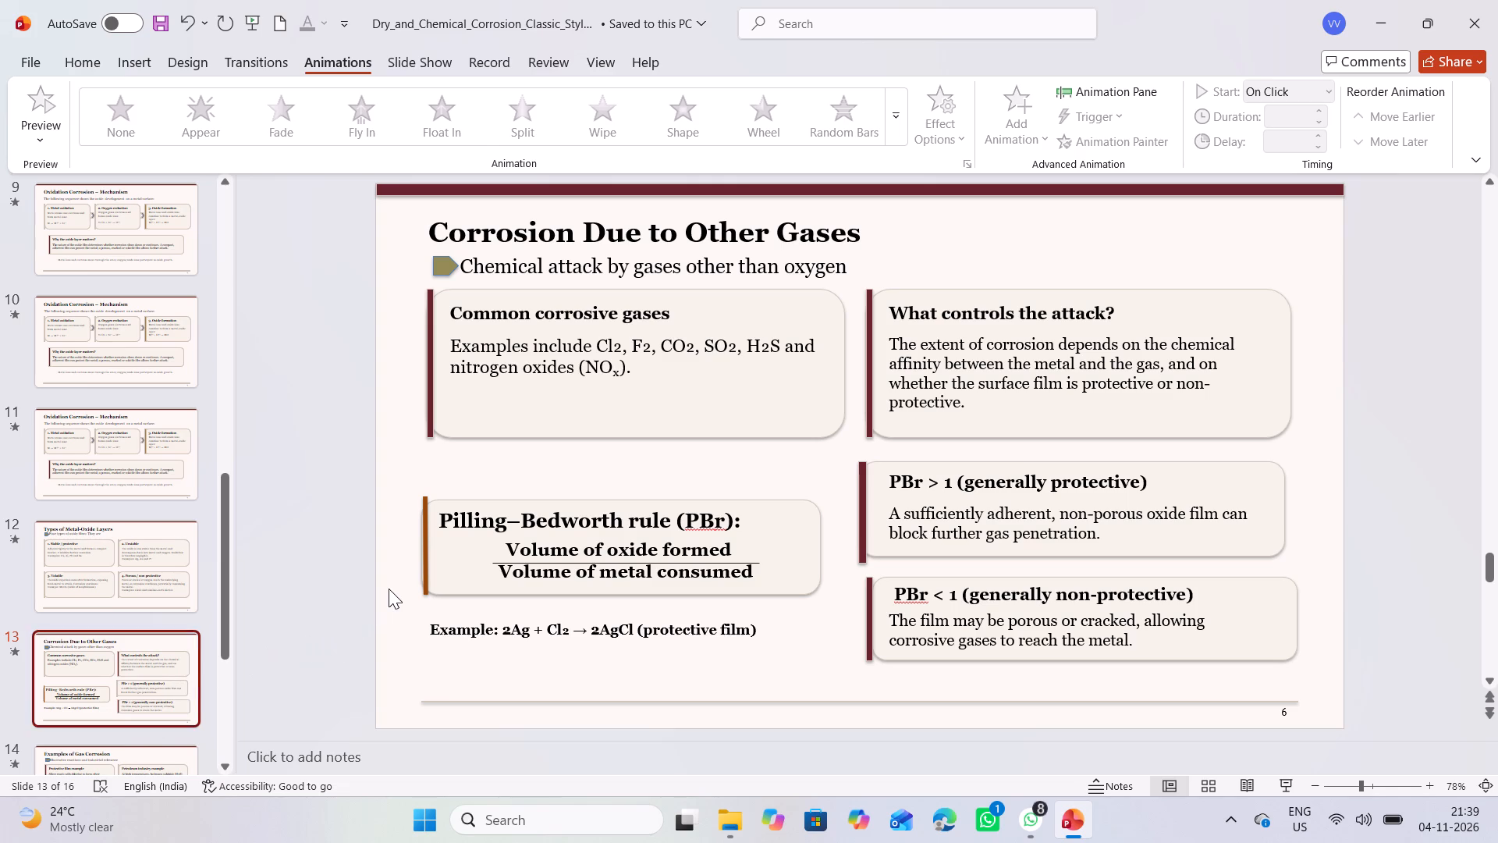
# Review slides 10 through 16, up to the closing Thank You slide, for remaining animation markers and duplicate slides.
pyautogui.scroll(-3, 391, 576)
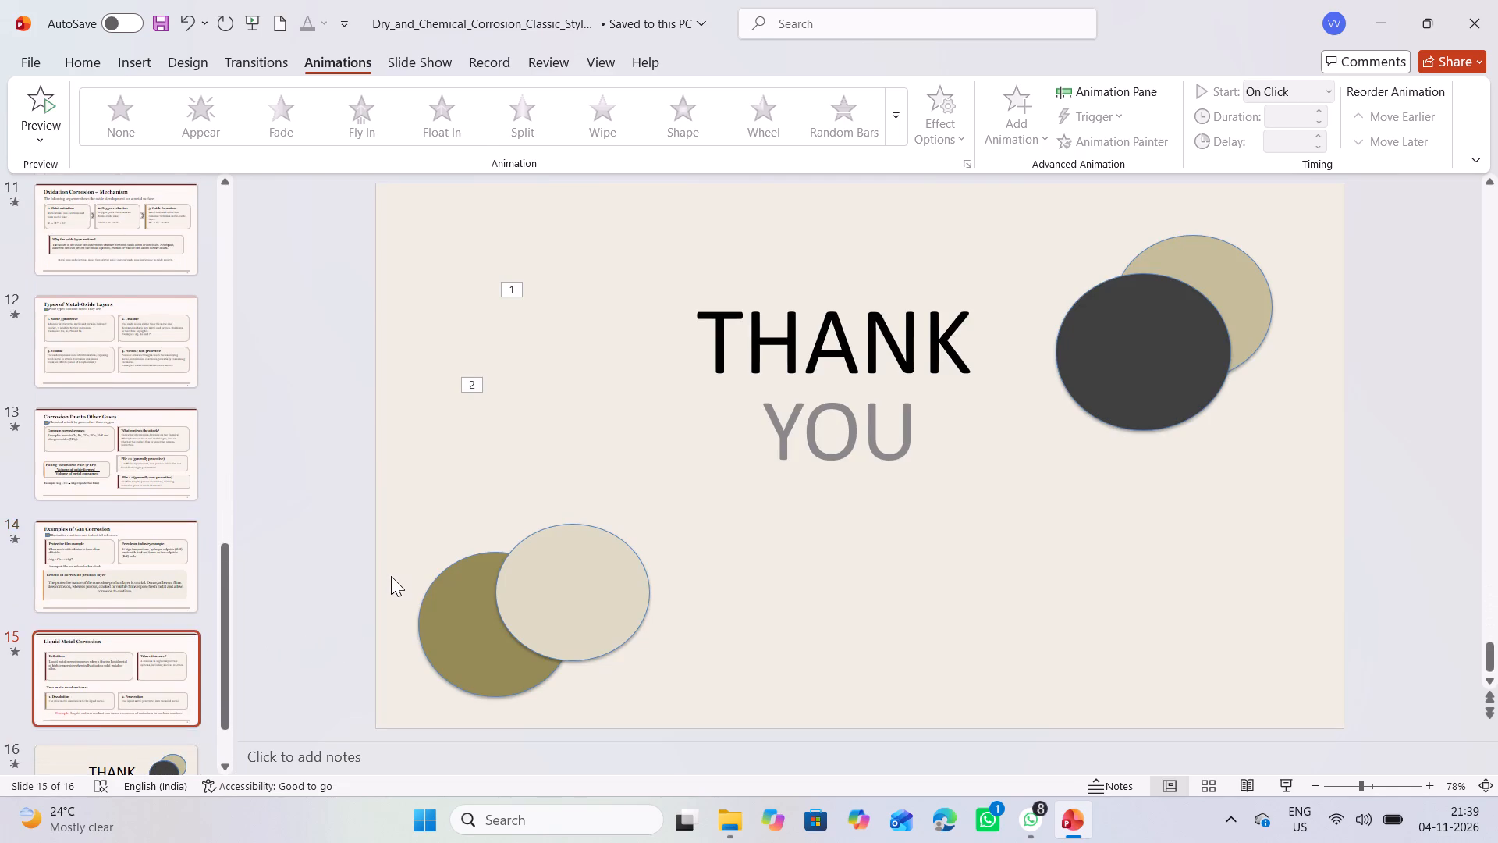
pyautogui.scroll(-1, 391, 576)
pyautogui.click(475, 386)
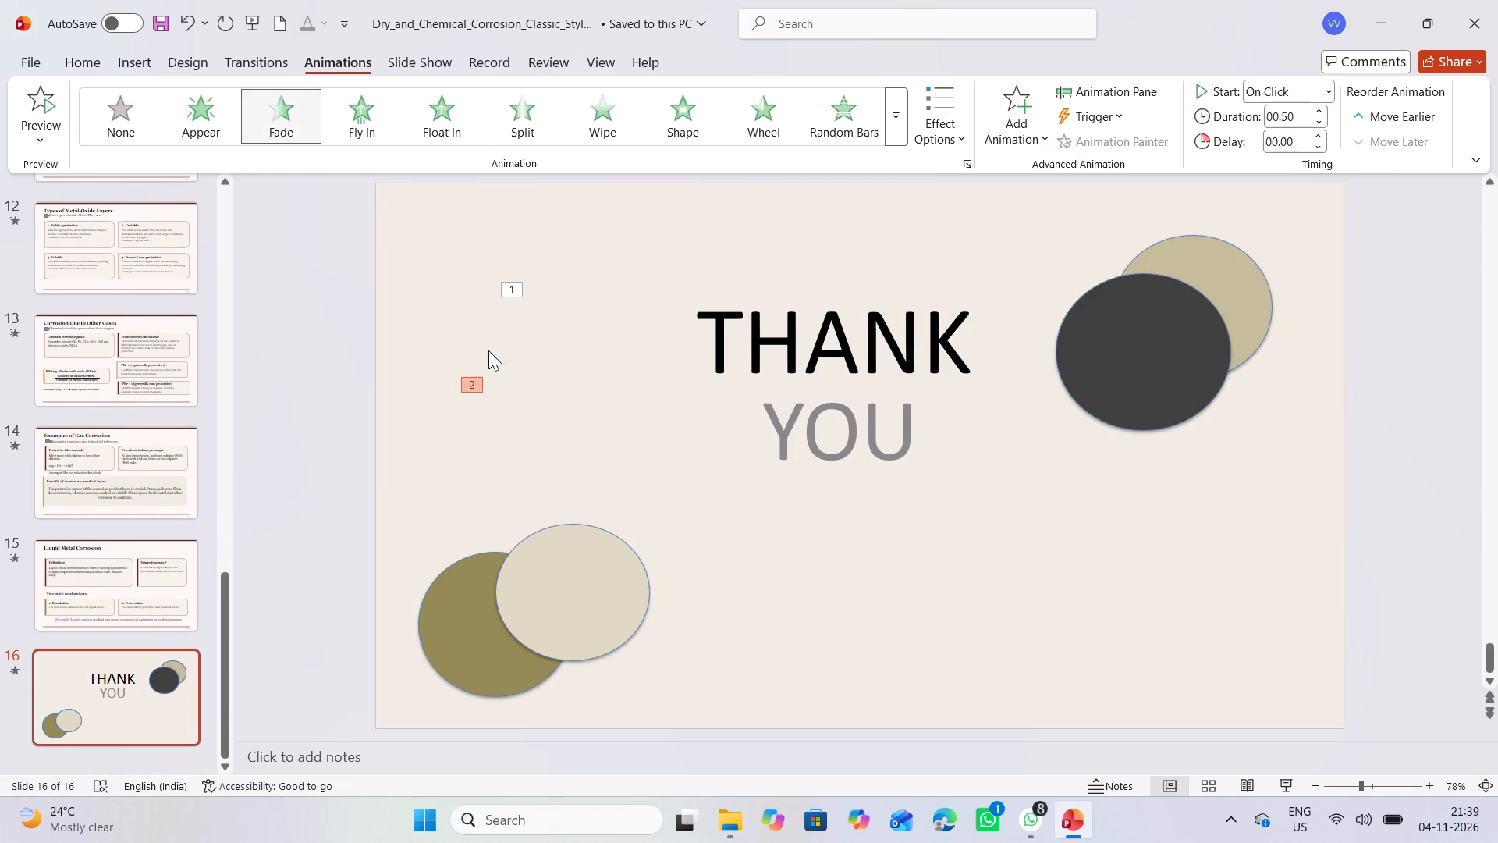
pyautogui.click(465, 351)
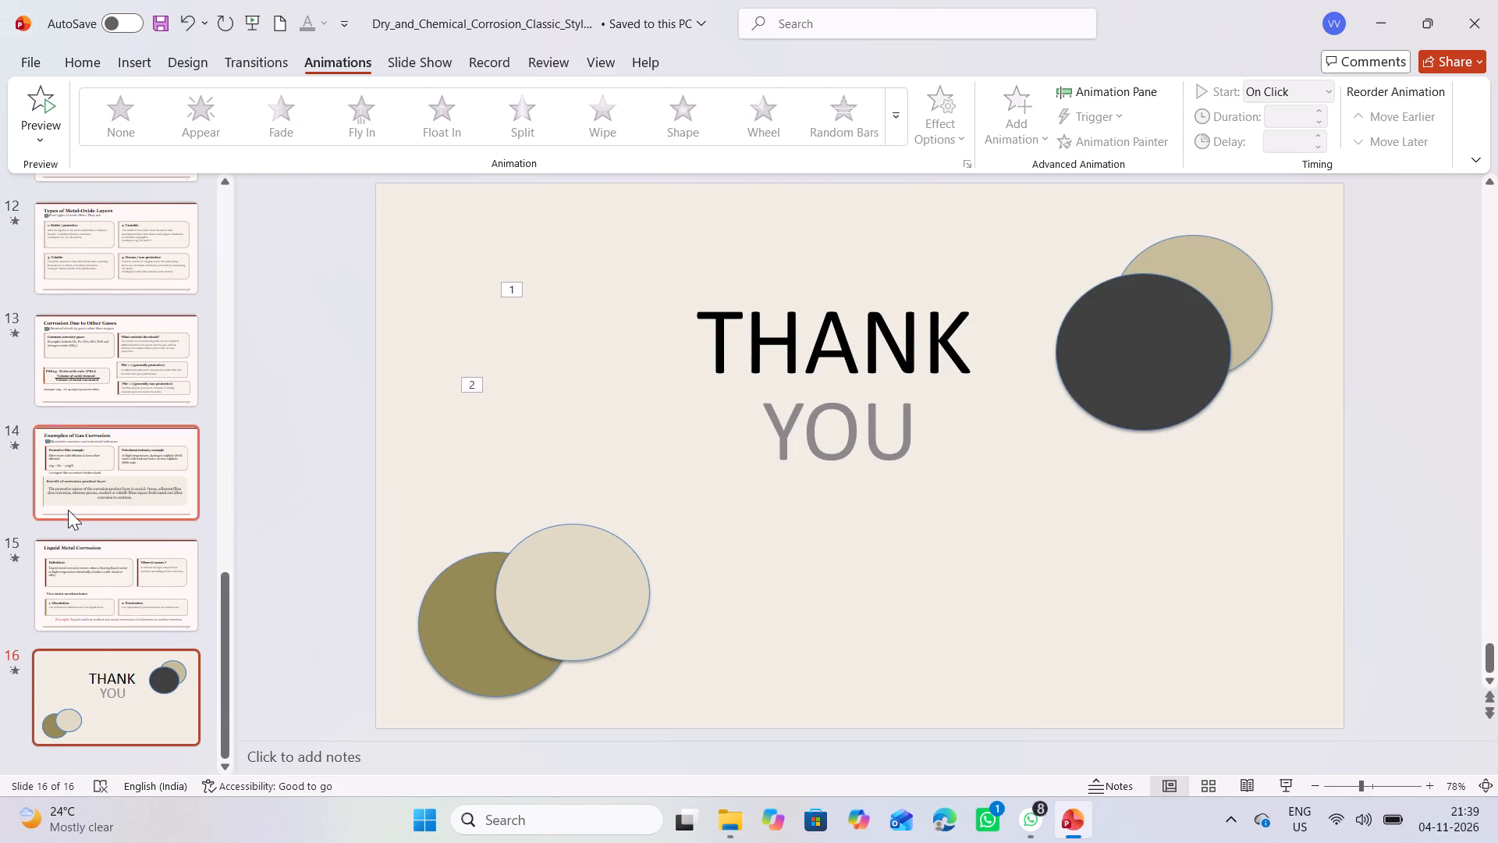
pyautogui.click(105, 624)
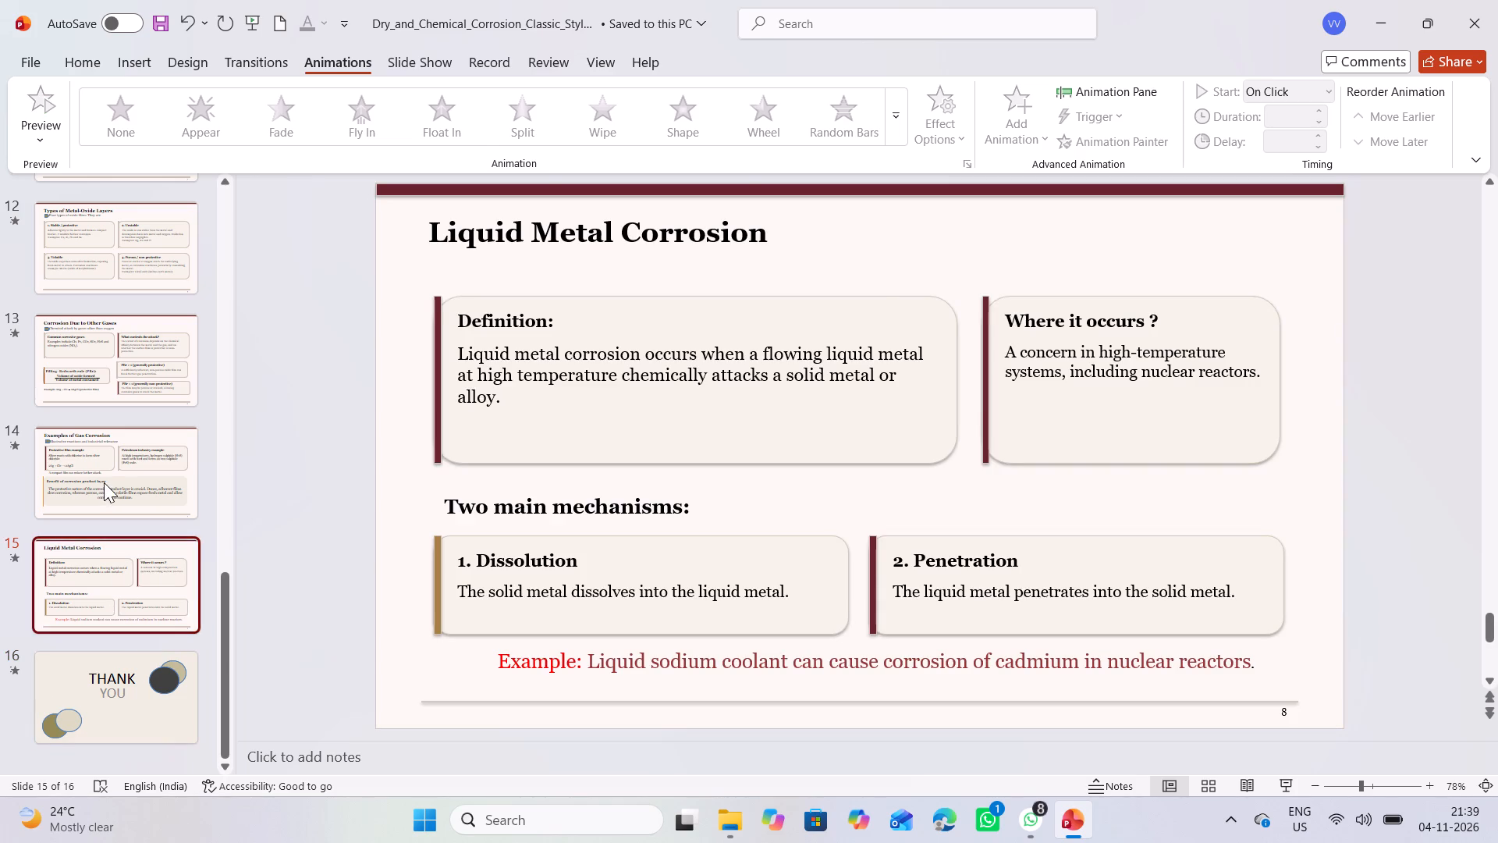
pyautogui.click(106, 482)
pyautogui.click(116, 388)
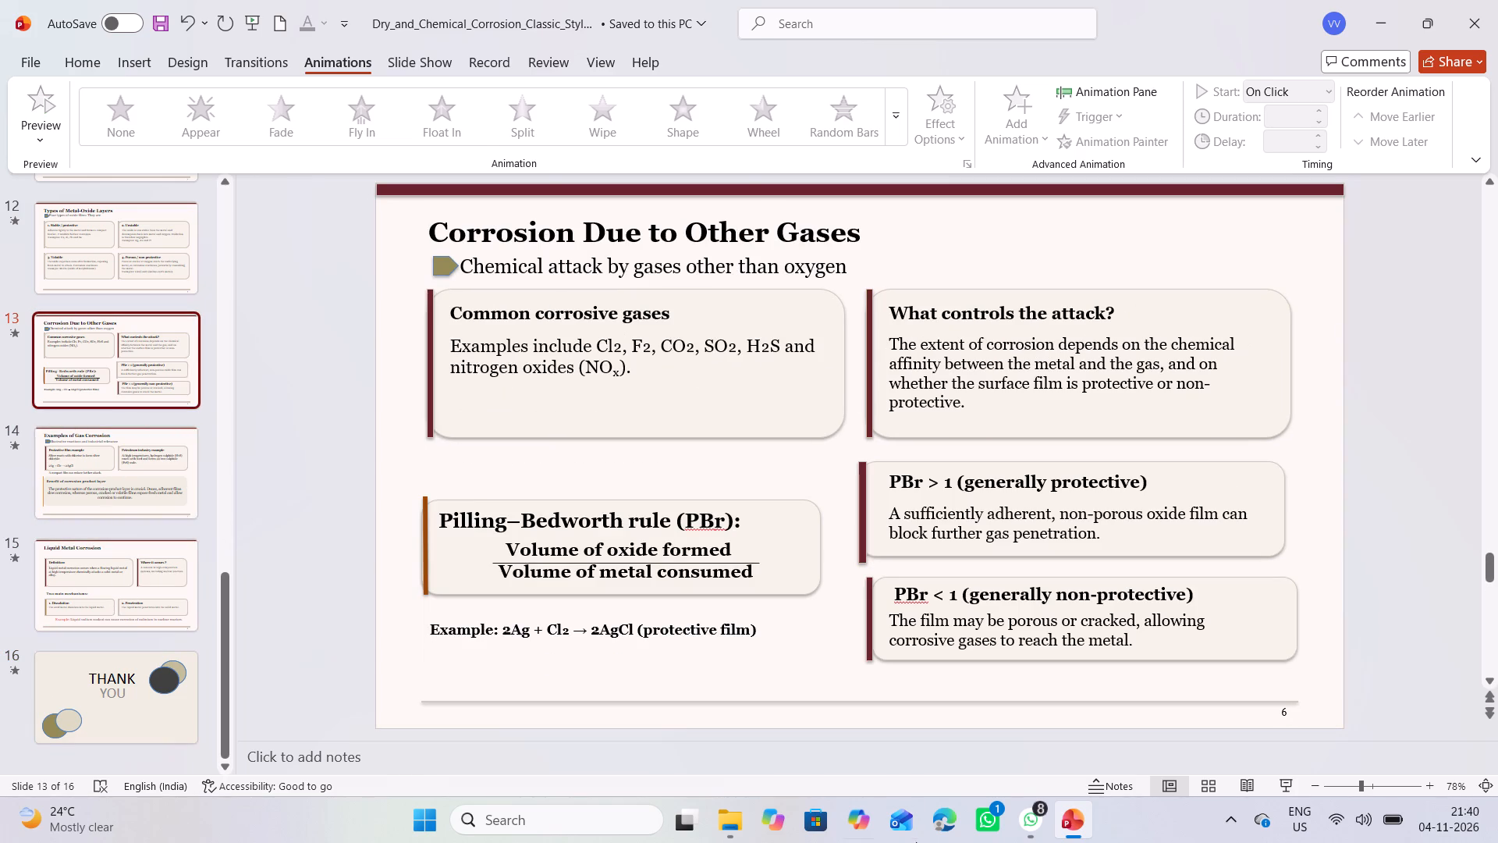
pyautogui.press('Up')
pyautogui.press('Up')
pyautogui.press('Up')
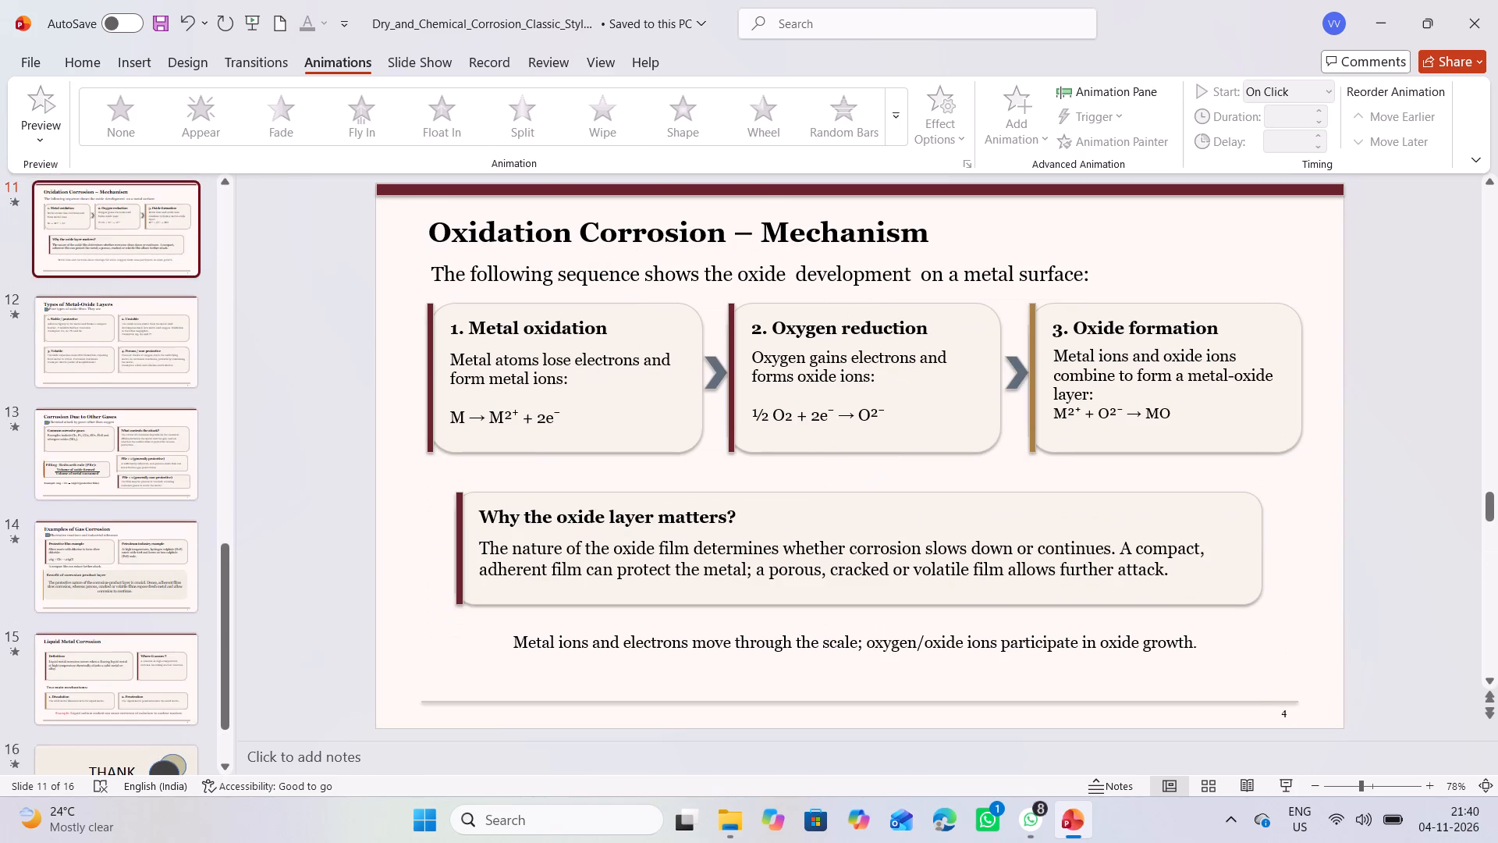
pyautogui.press('Up')
pyautogui.press('Down')
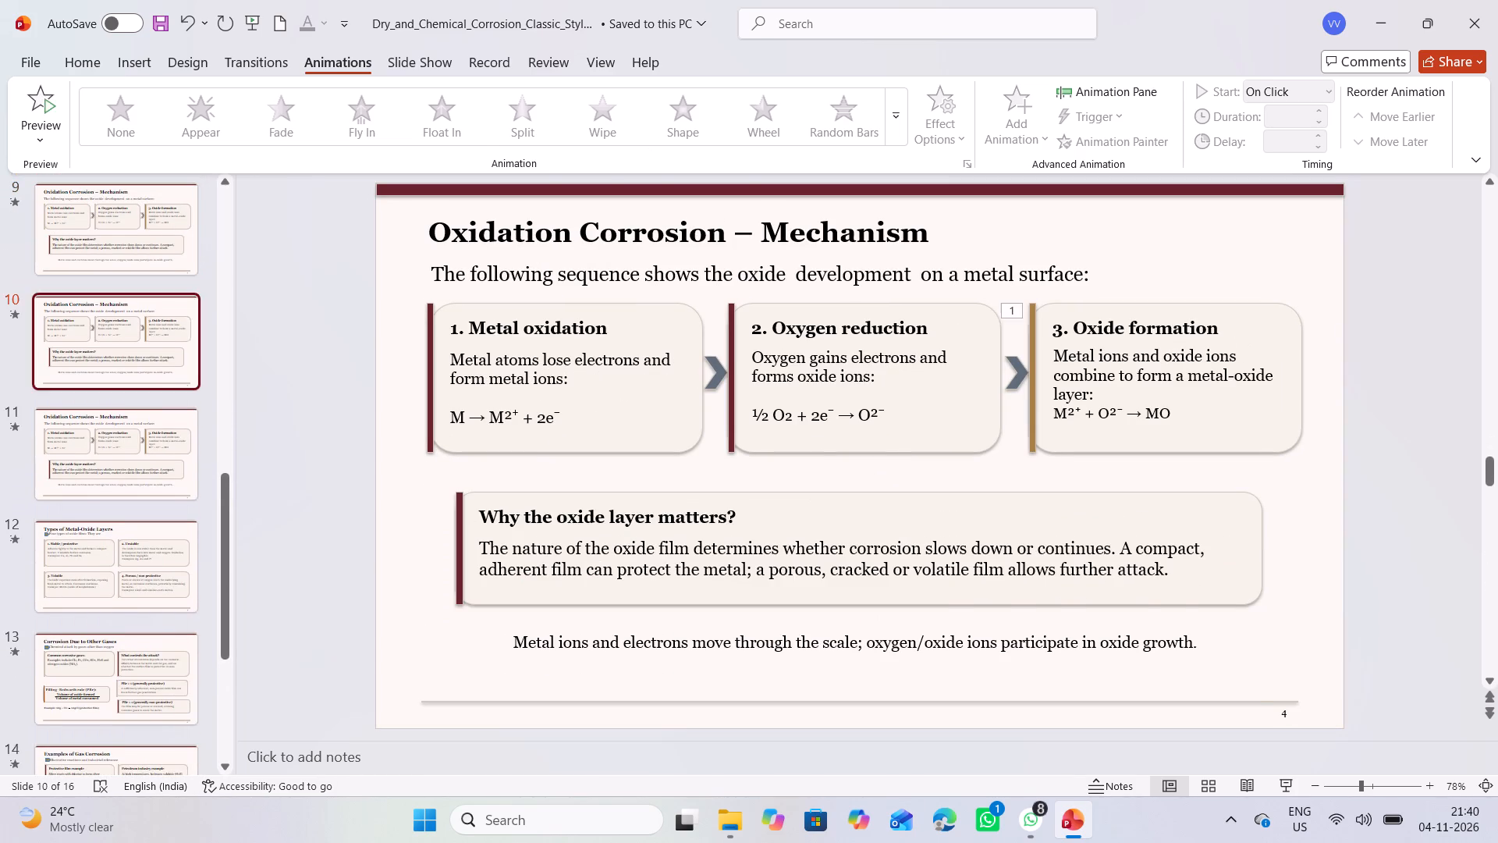
pyautogui.press('Down')
pyautogui.press('Down')
pyautogui.press('Down')
pyautogui.press('Up')
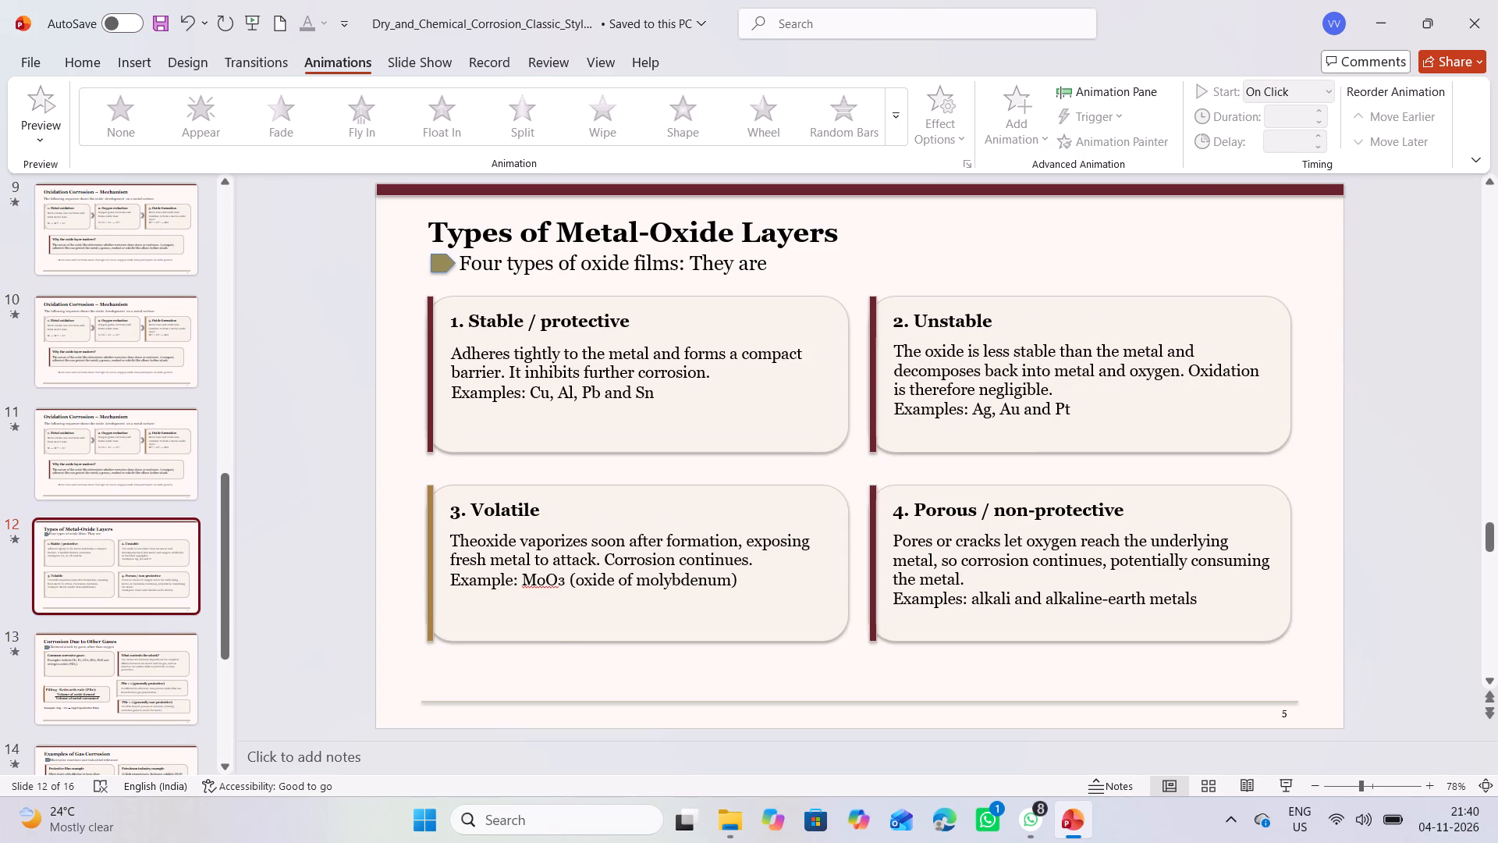
# Delete slides 11 and 10, the last two duplicates of the Oxidation Corrosion – Mechanism slide.
pyautogui.click(117, 443)
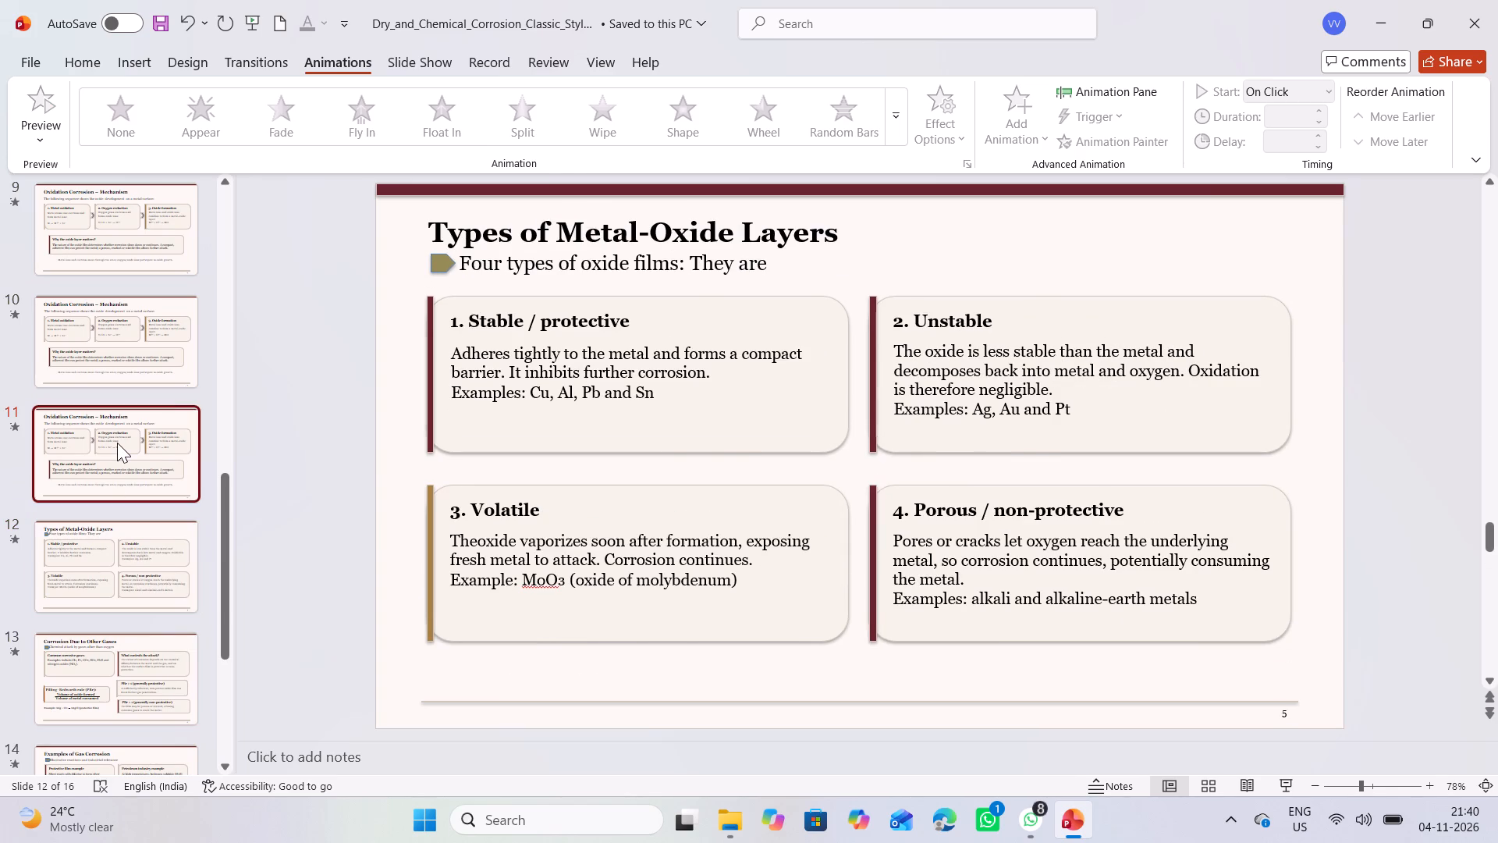
pyautogui.rightClick(117, 443)
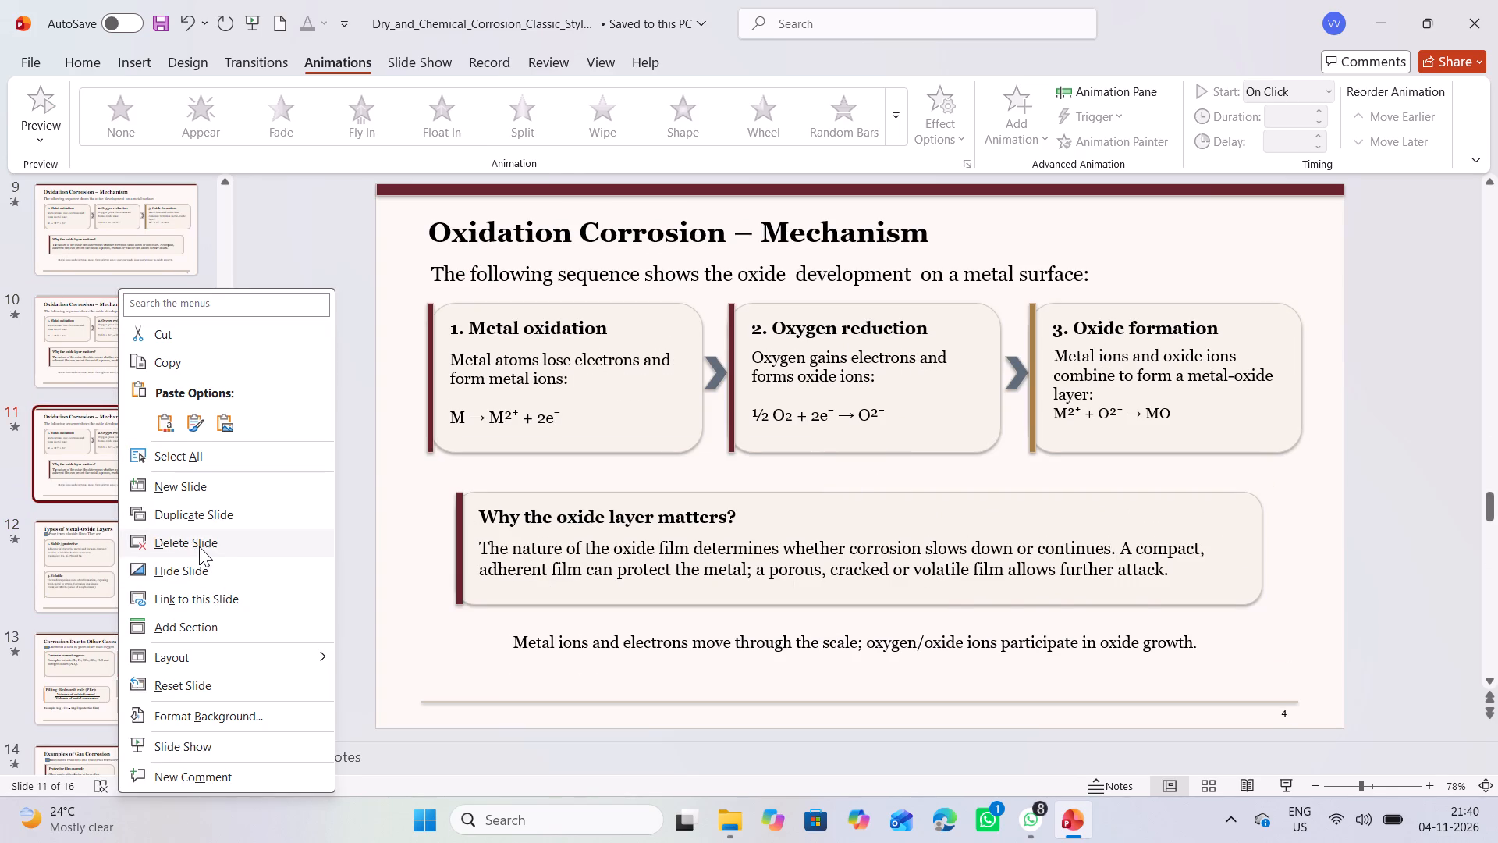
pyautogui.click(199, 546)
pyautogui.click(126, 547)
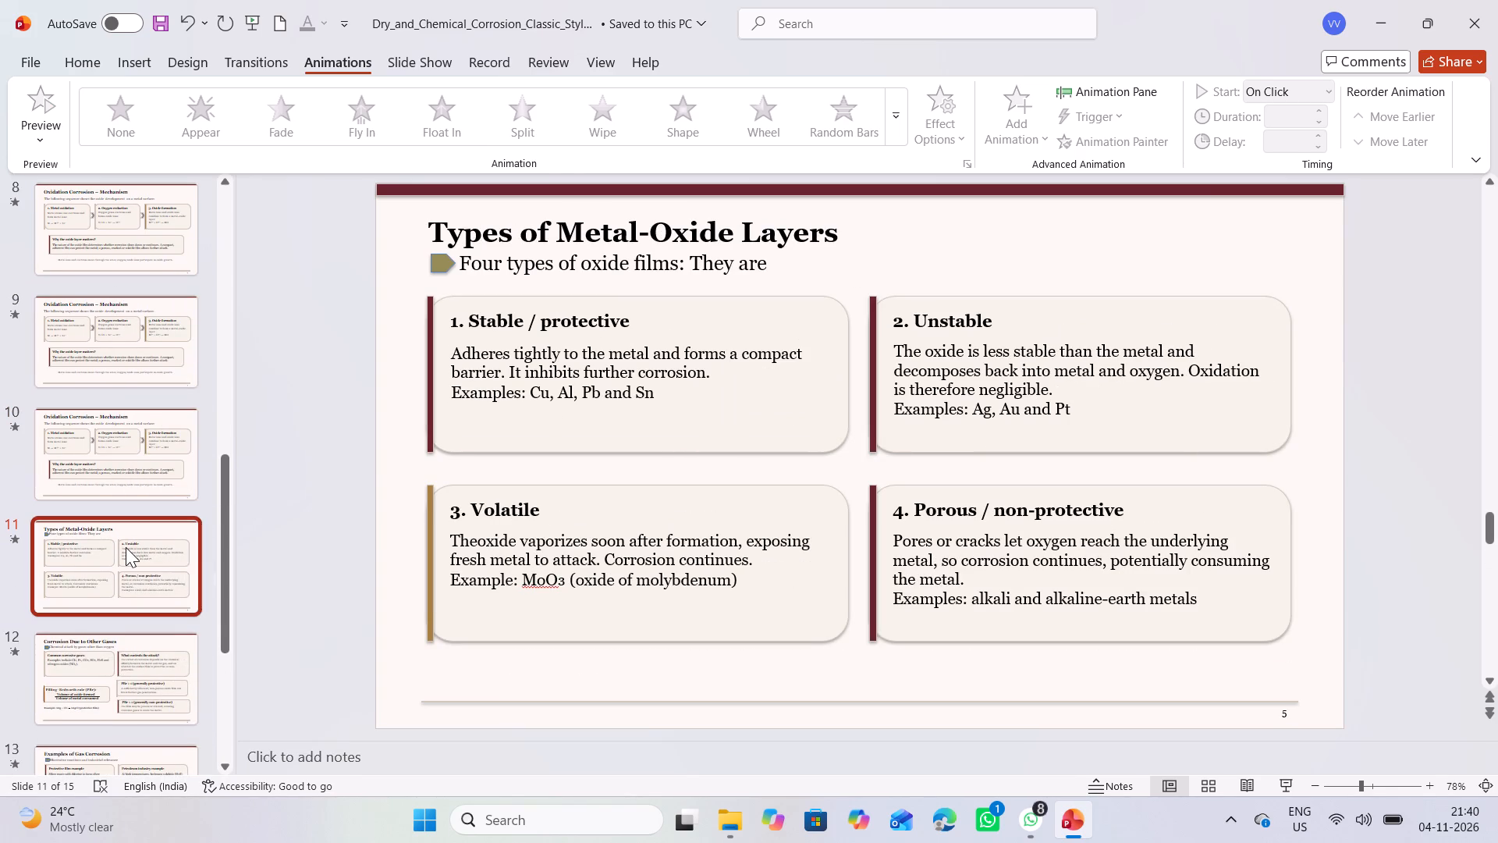
pyautogui.click(126, 457)
pyautogui.rightClick(126, 457)
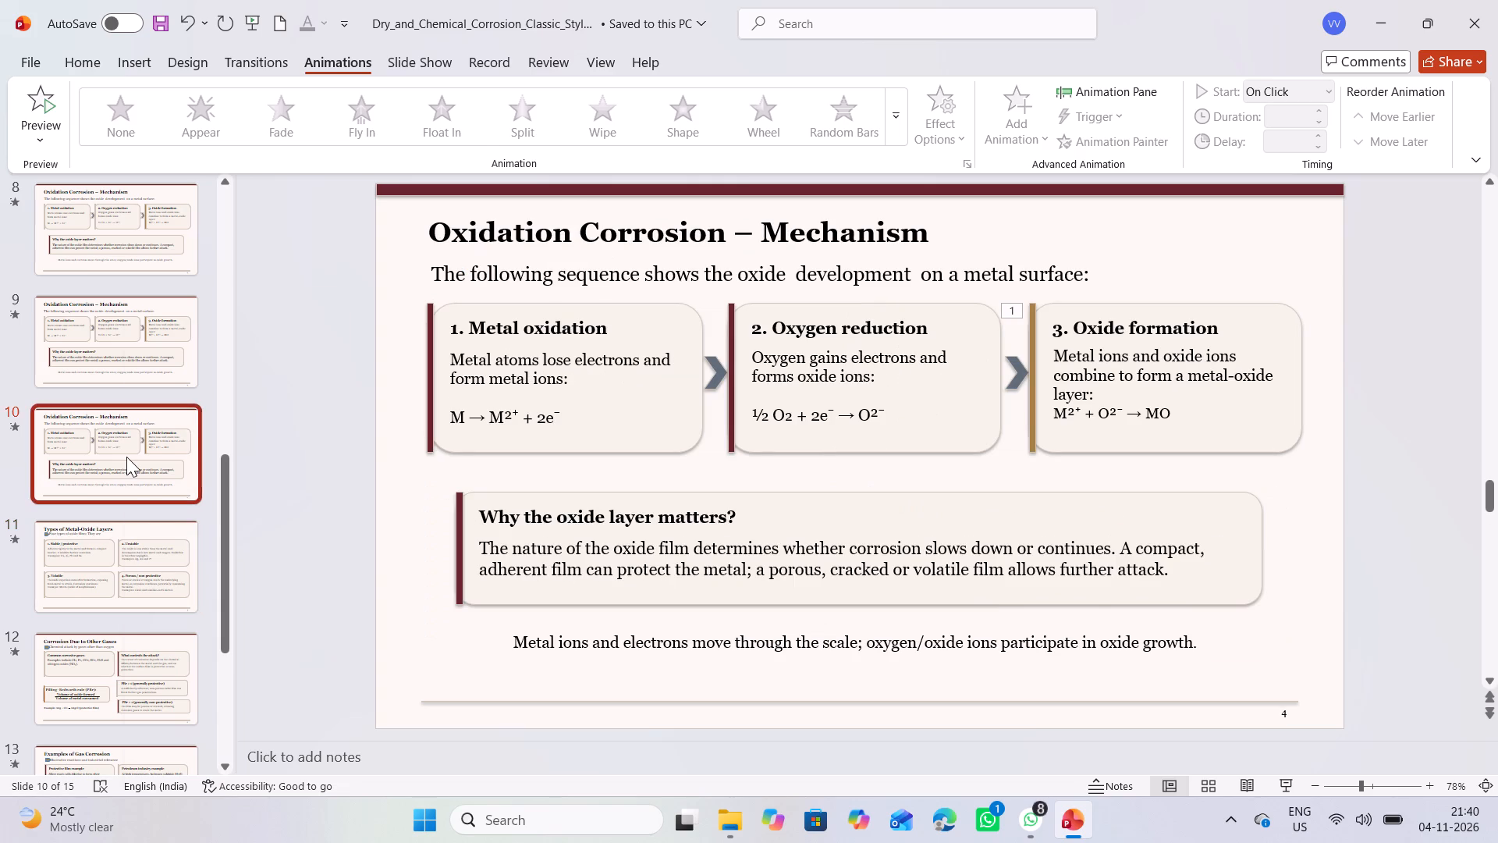
pyautogui.click(211, 549)
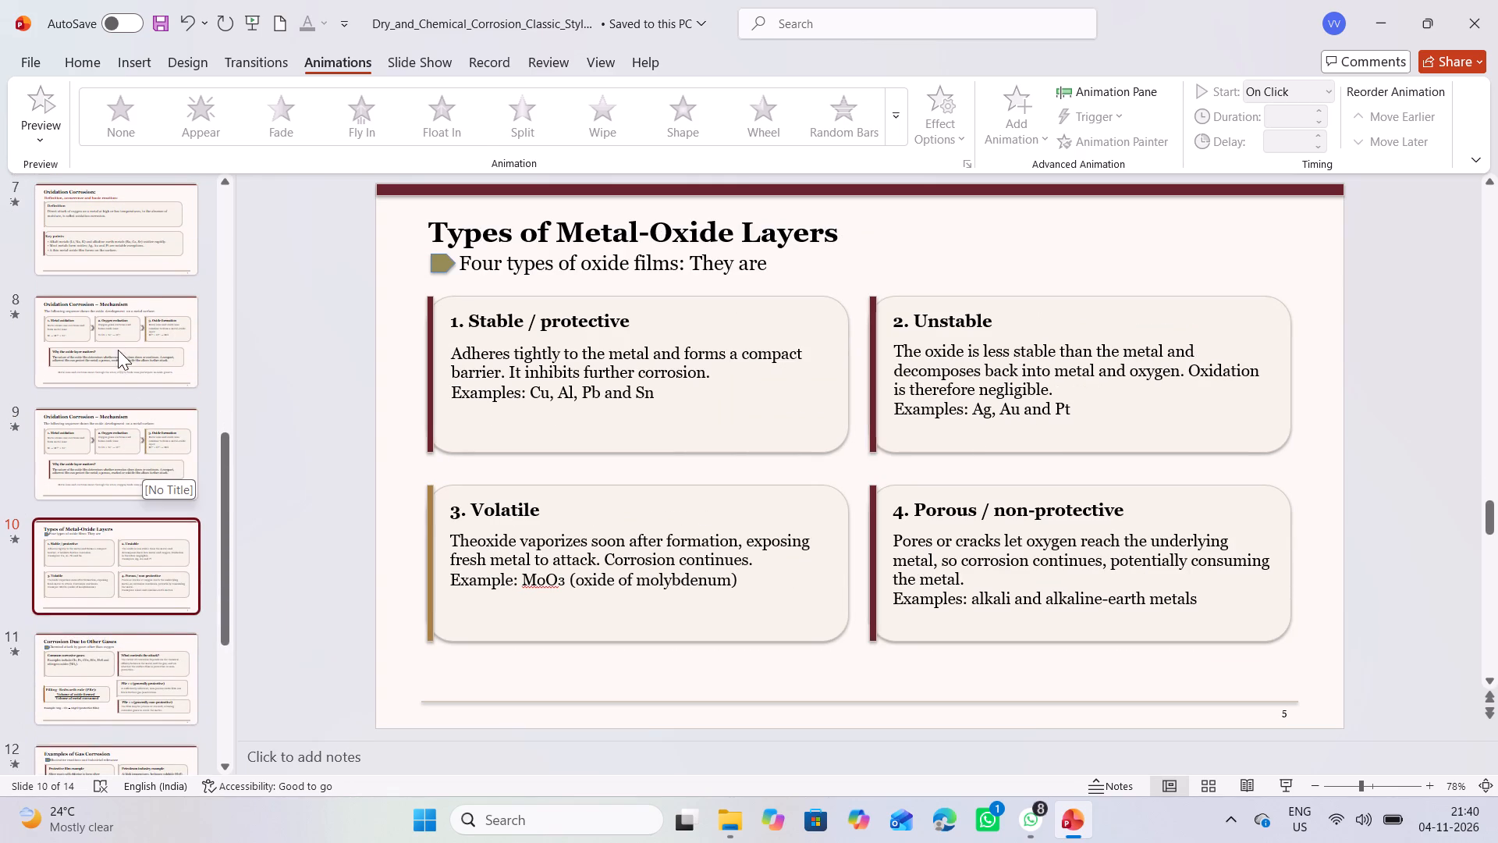
# Delete slide 8, the first of the two remaining Oxidation Corrosion – Mechanism slides, keeping the one on slide 9.
pyautogui.click(113, 664)
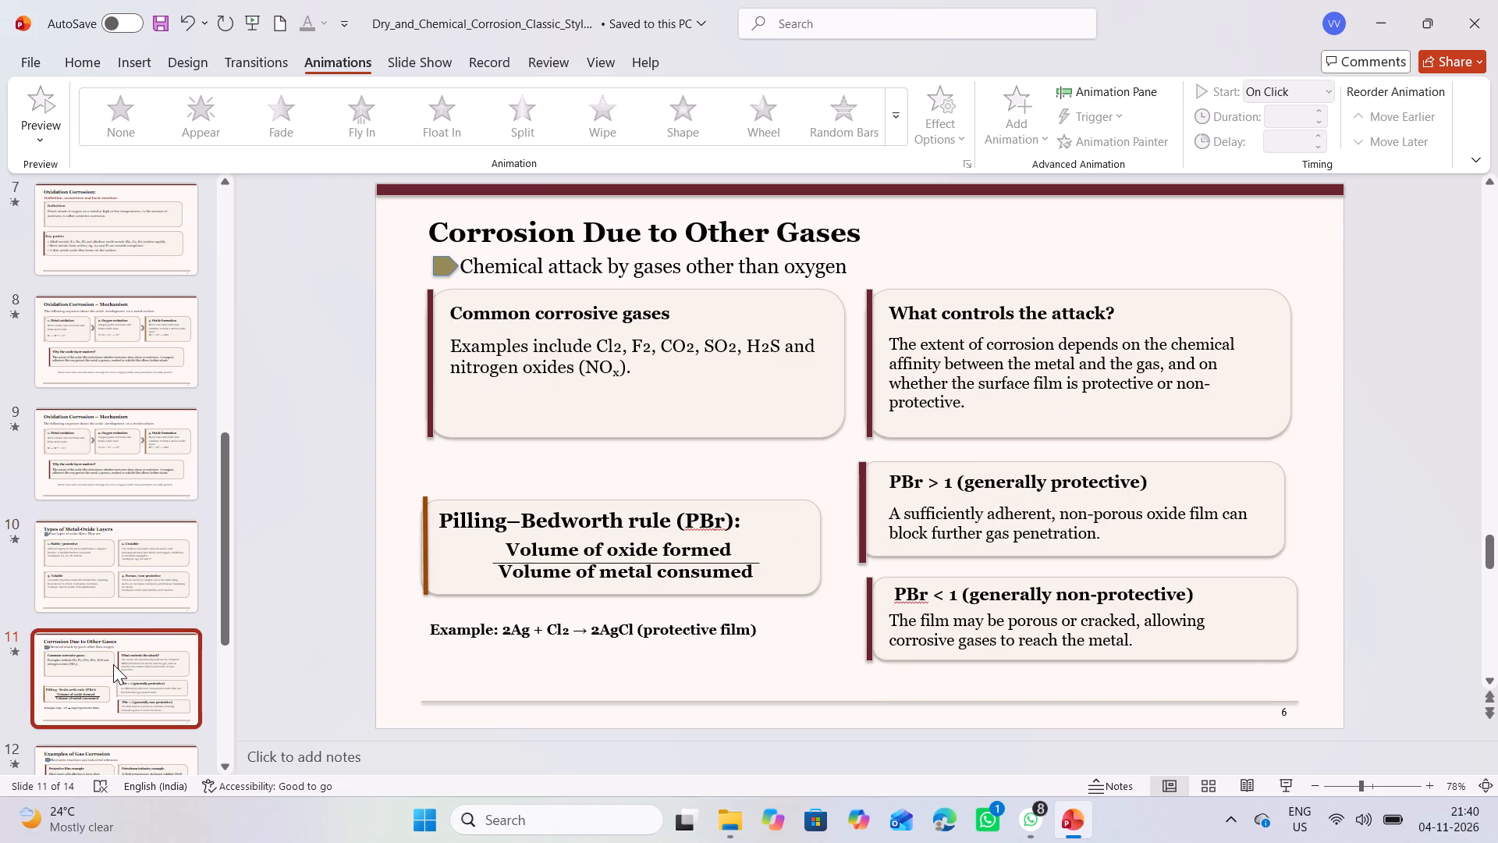
pyautogui.click(108, 579)
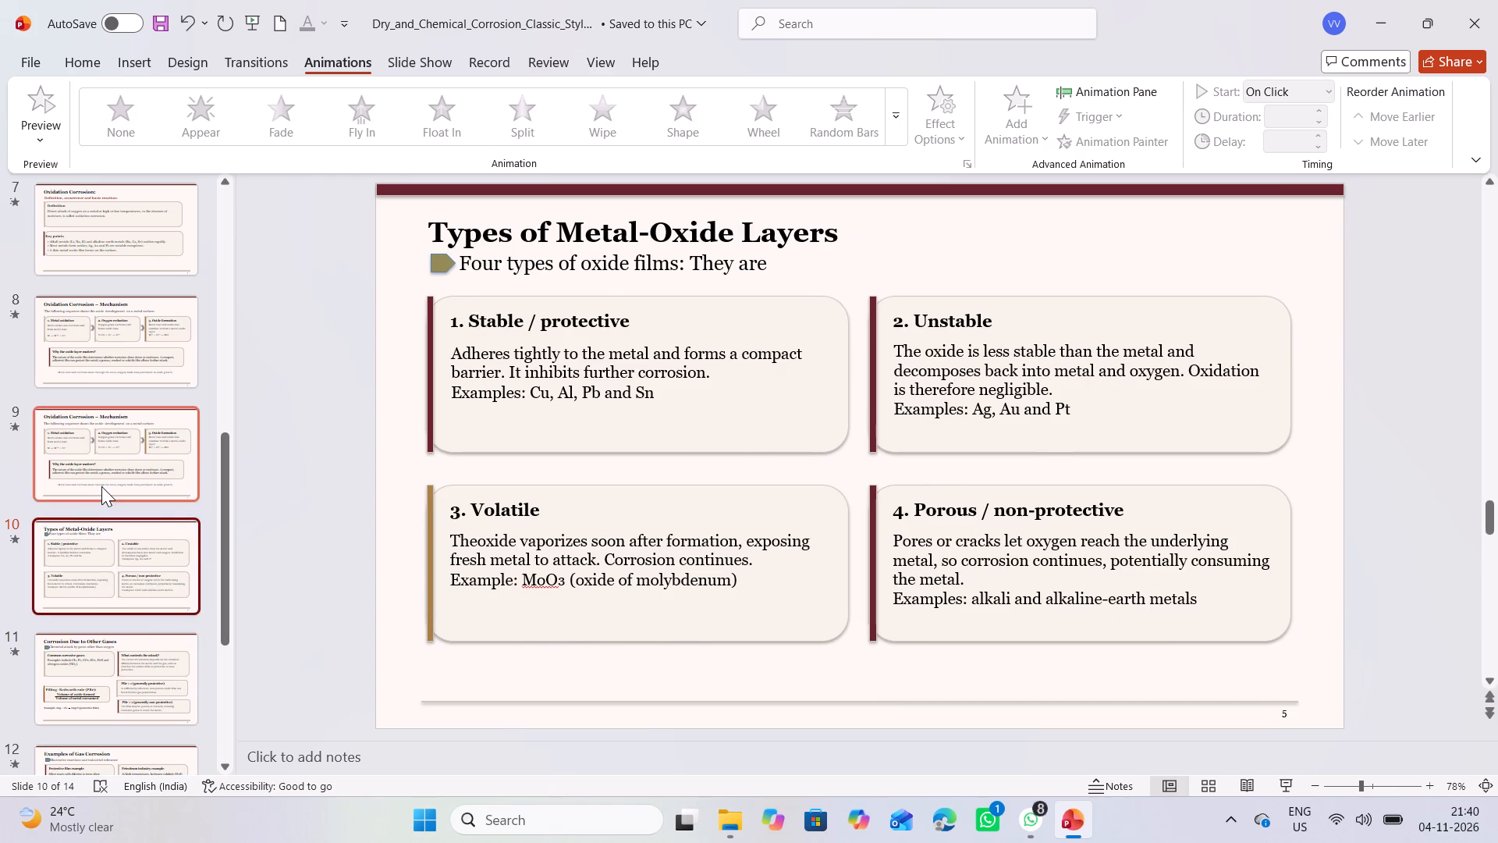
pyautogui.click(101, 486)
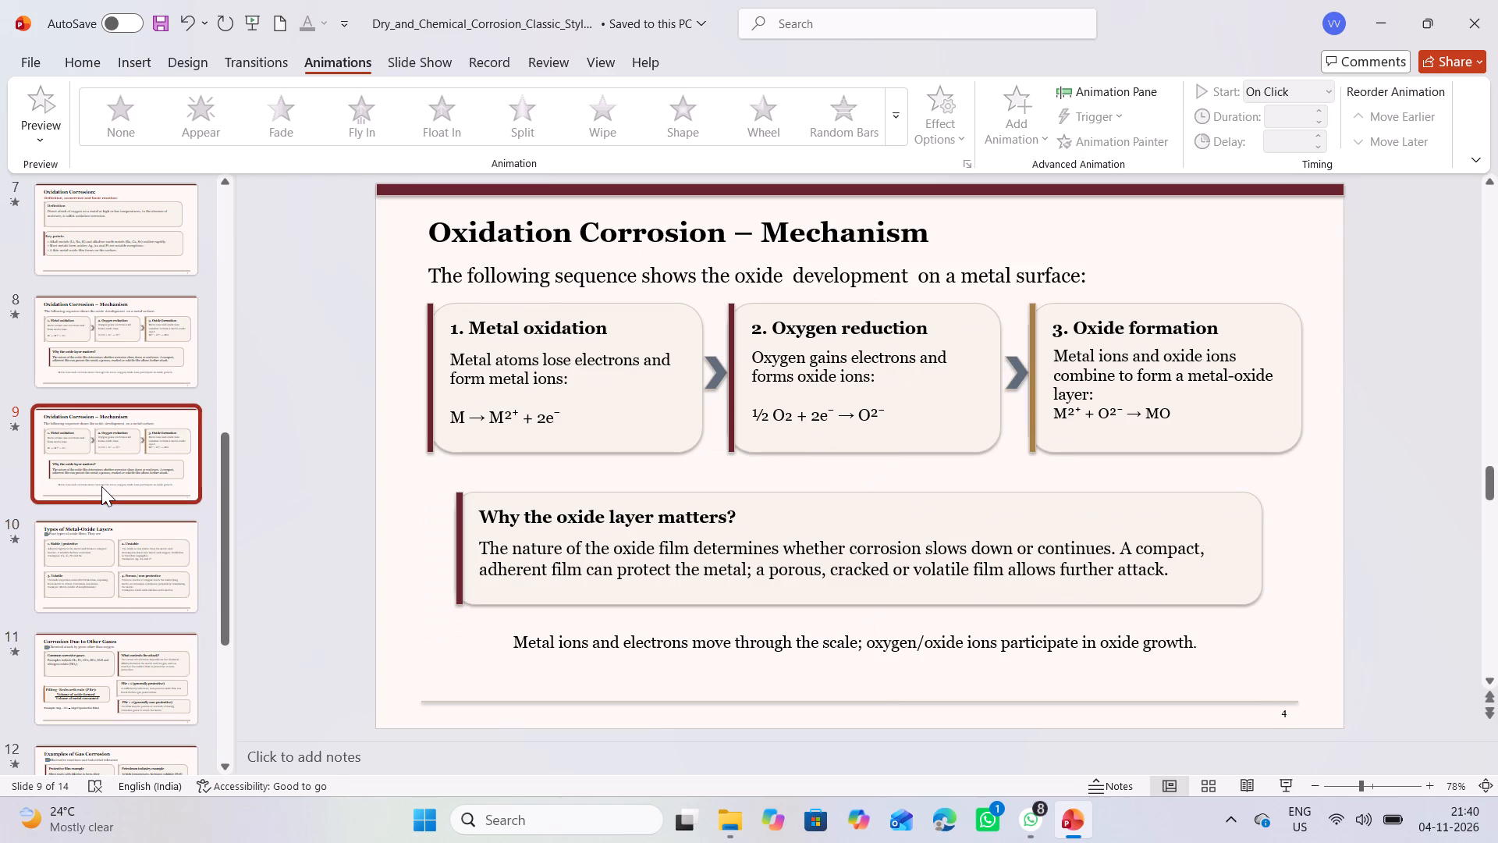
pyautogui.click(119, 379)
pyautogui.rightClick(137, 508)
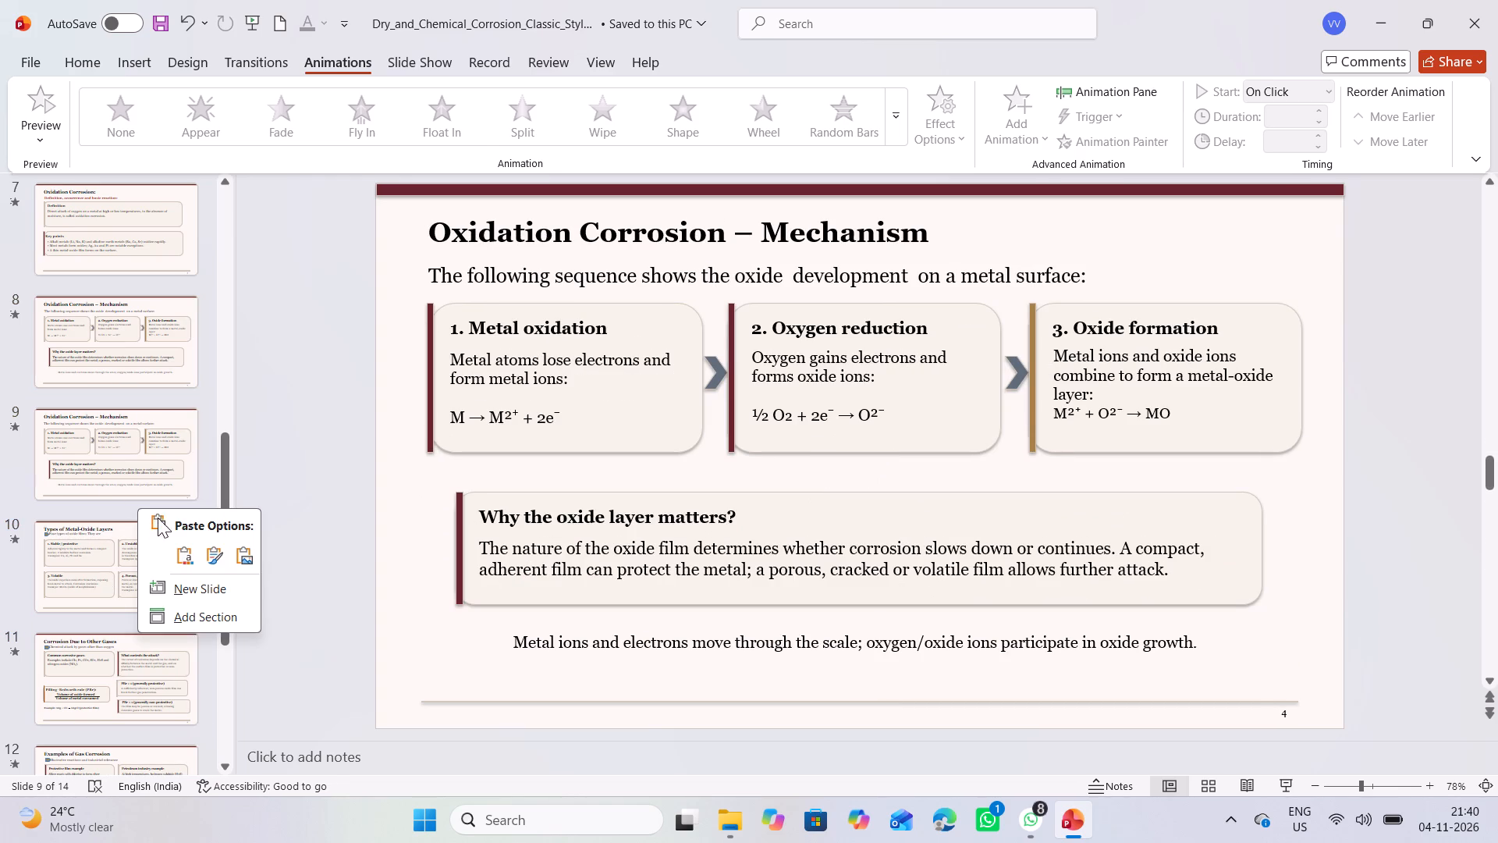
pyautogui.click(242, 404)
pyautogui.press('0')
pyautogui.rightClick(118, 368)
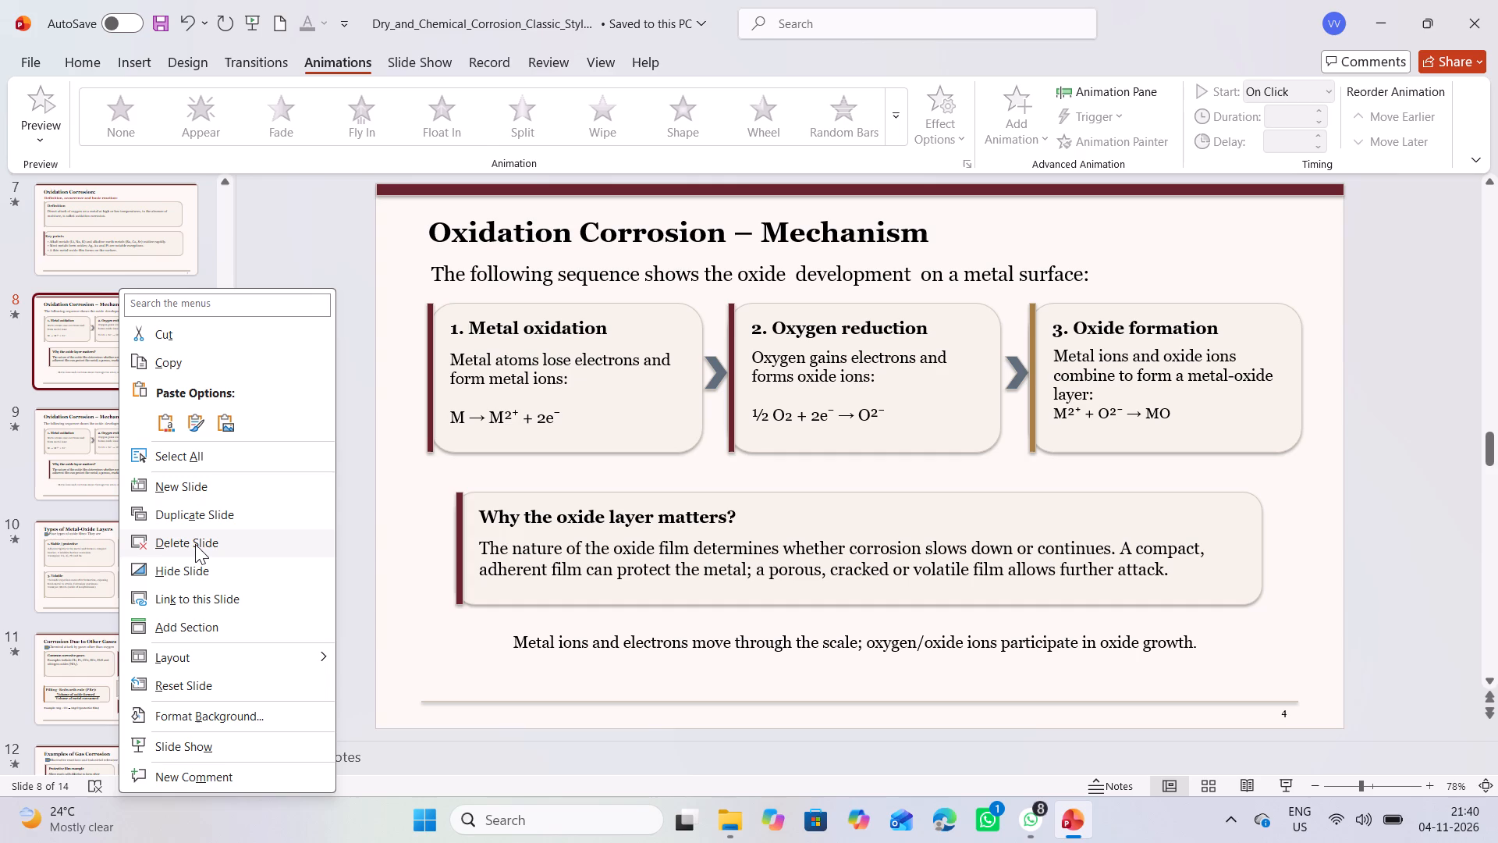
pyautogui.click(196, 544)
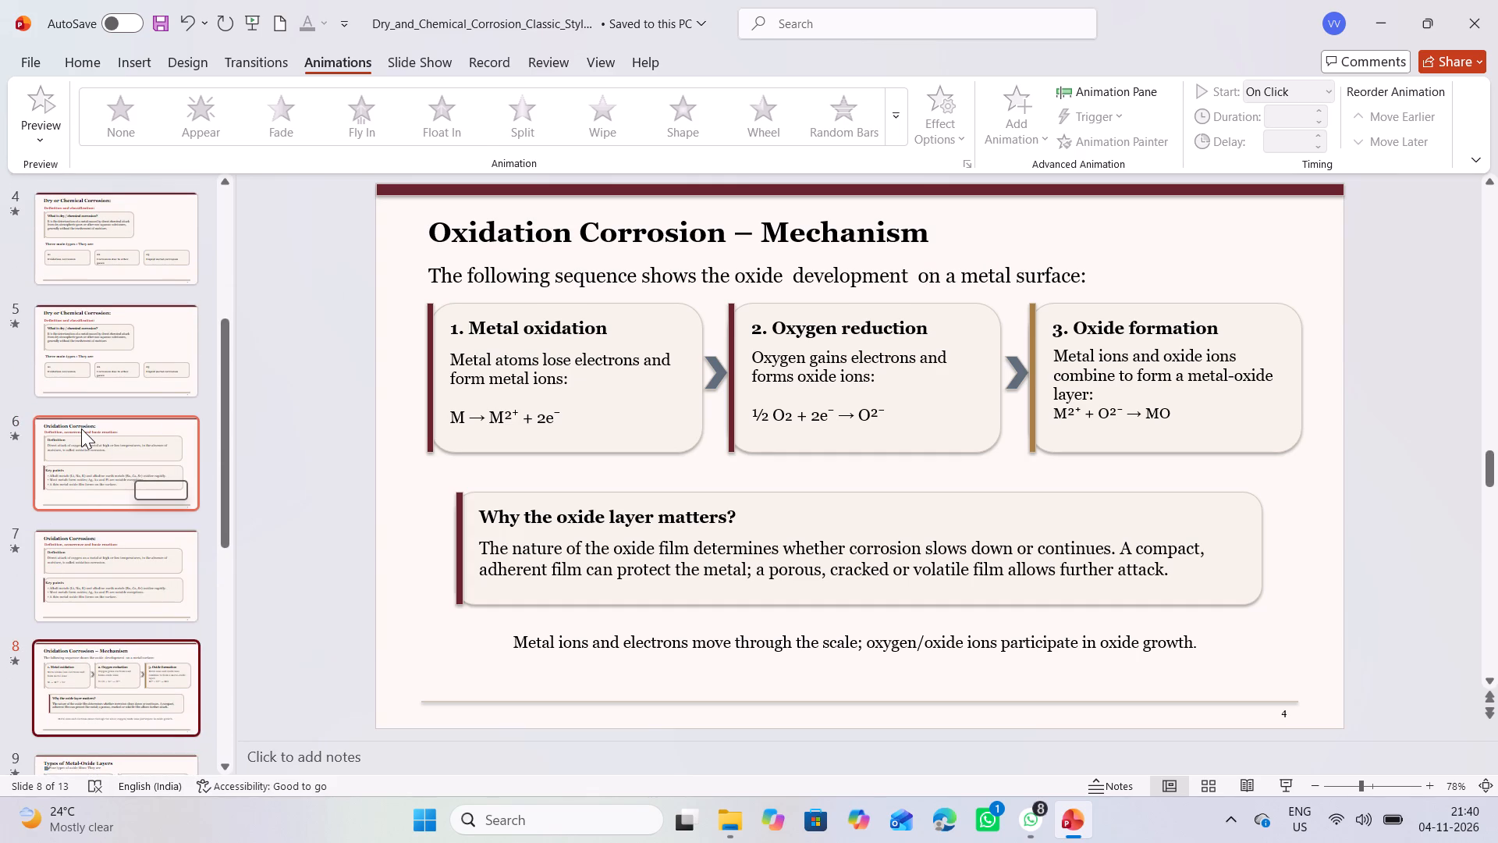
# Delete slide 6, the first of the two Oxidation Corrosion definition slides.
pyautogui.rightClick(81, 429)
pyautogui.click(197, 543)
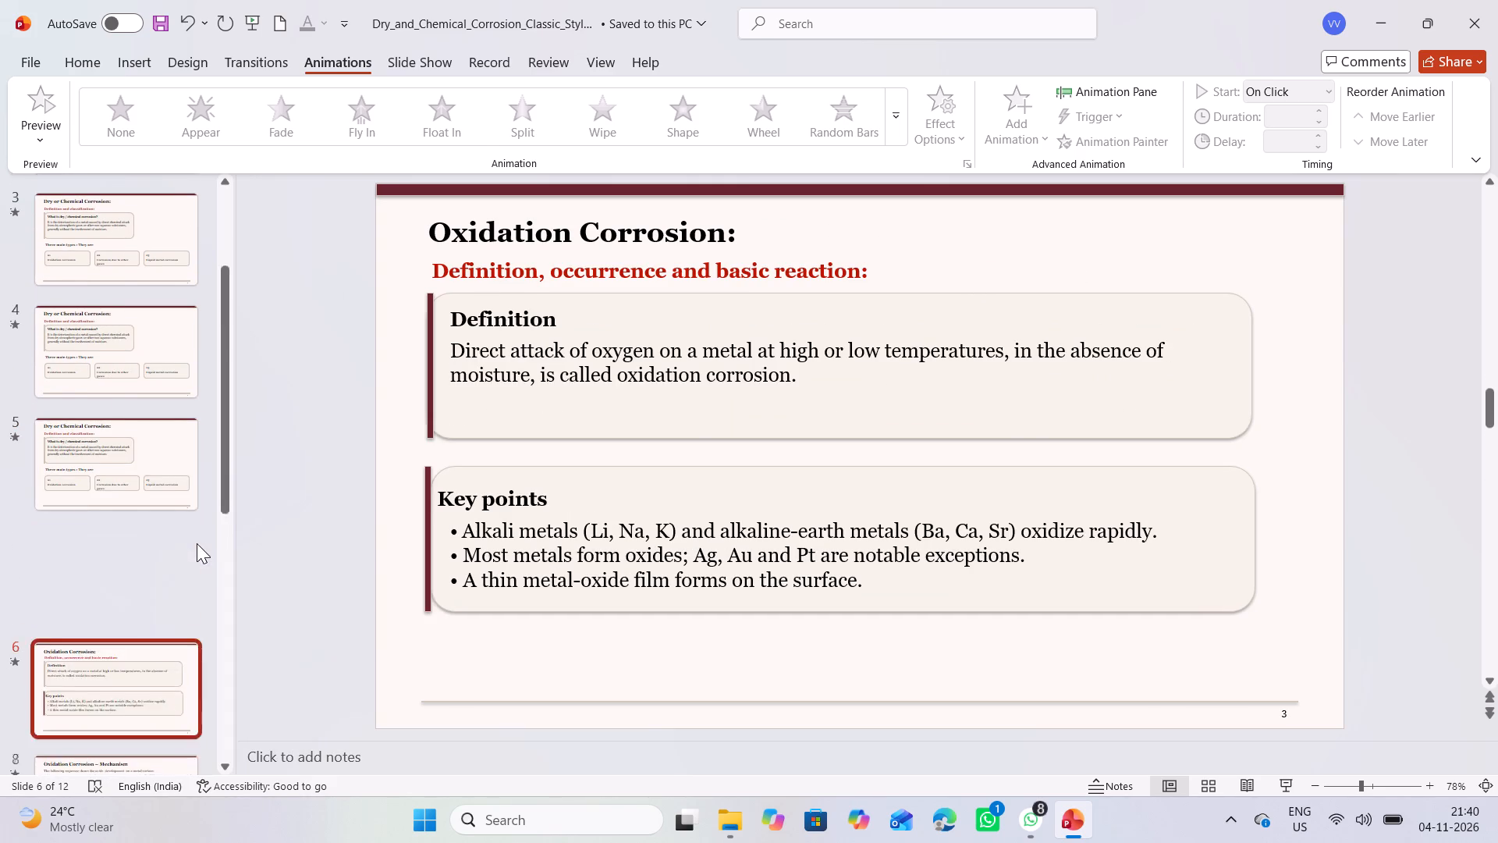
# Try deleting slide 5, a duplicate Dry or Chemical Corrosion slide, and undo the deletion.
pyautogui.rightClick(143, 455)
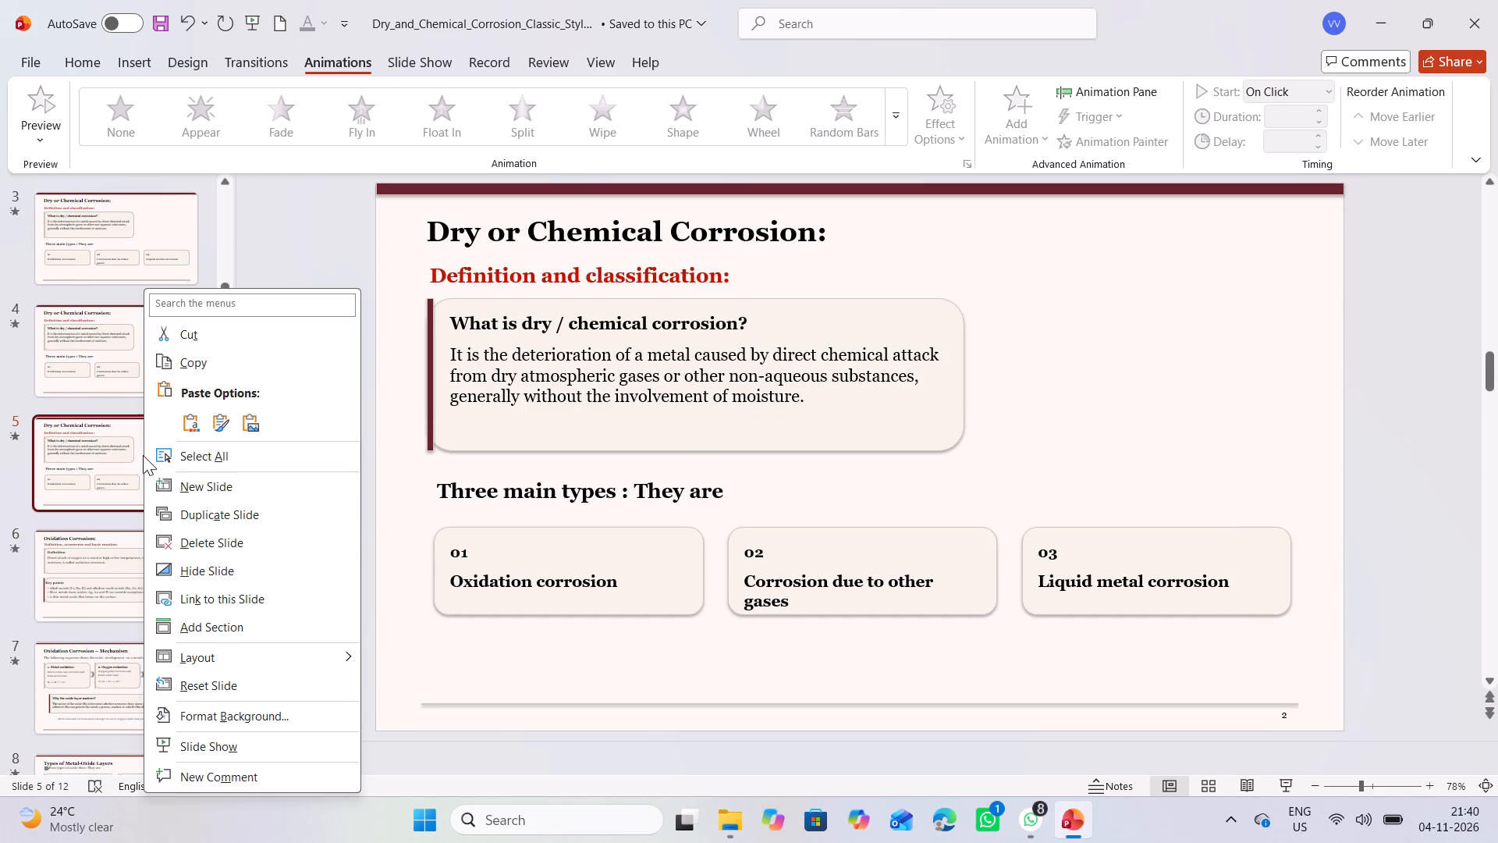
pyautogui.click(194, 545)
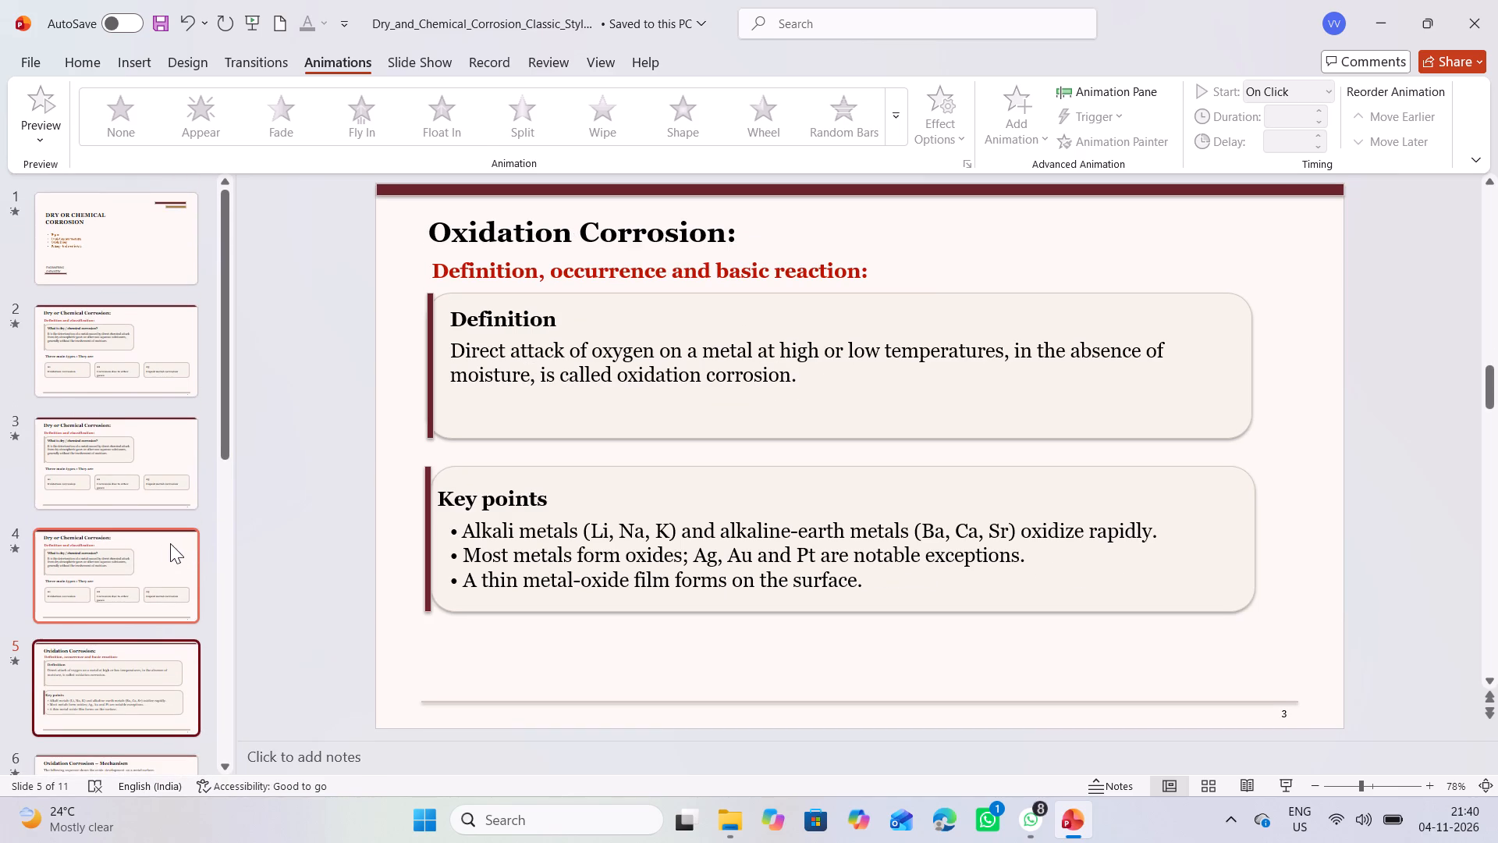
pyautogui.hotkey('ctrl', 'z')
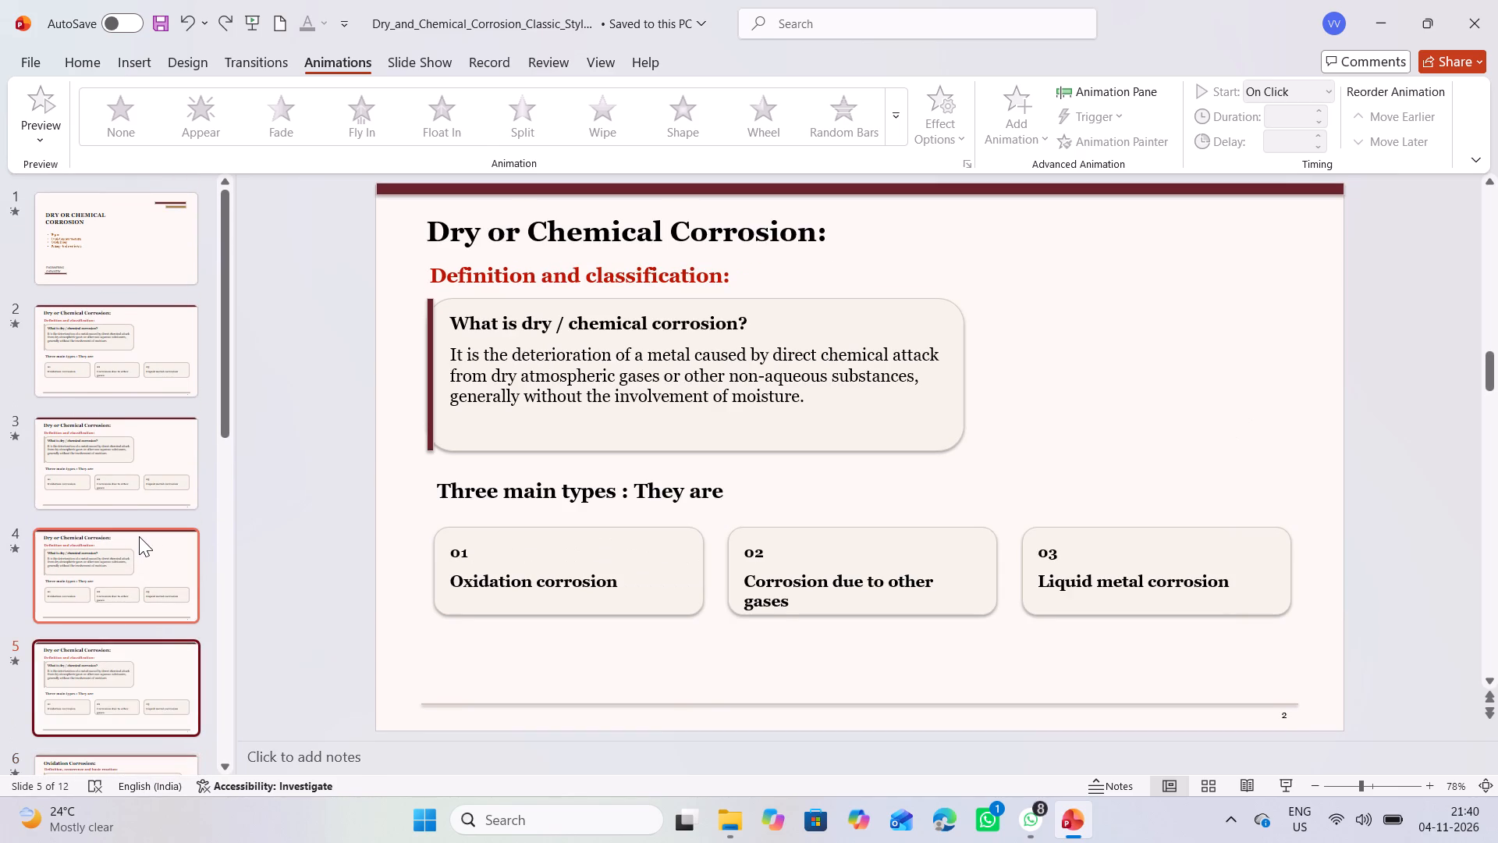
# Delete slides 5, 4 and 3, the duplicate Dry or Chemical Corrosion slides, keeping the one on slide 2.
pyautogui.click(126, 476)
pyautogui.click(146, 588)
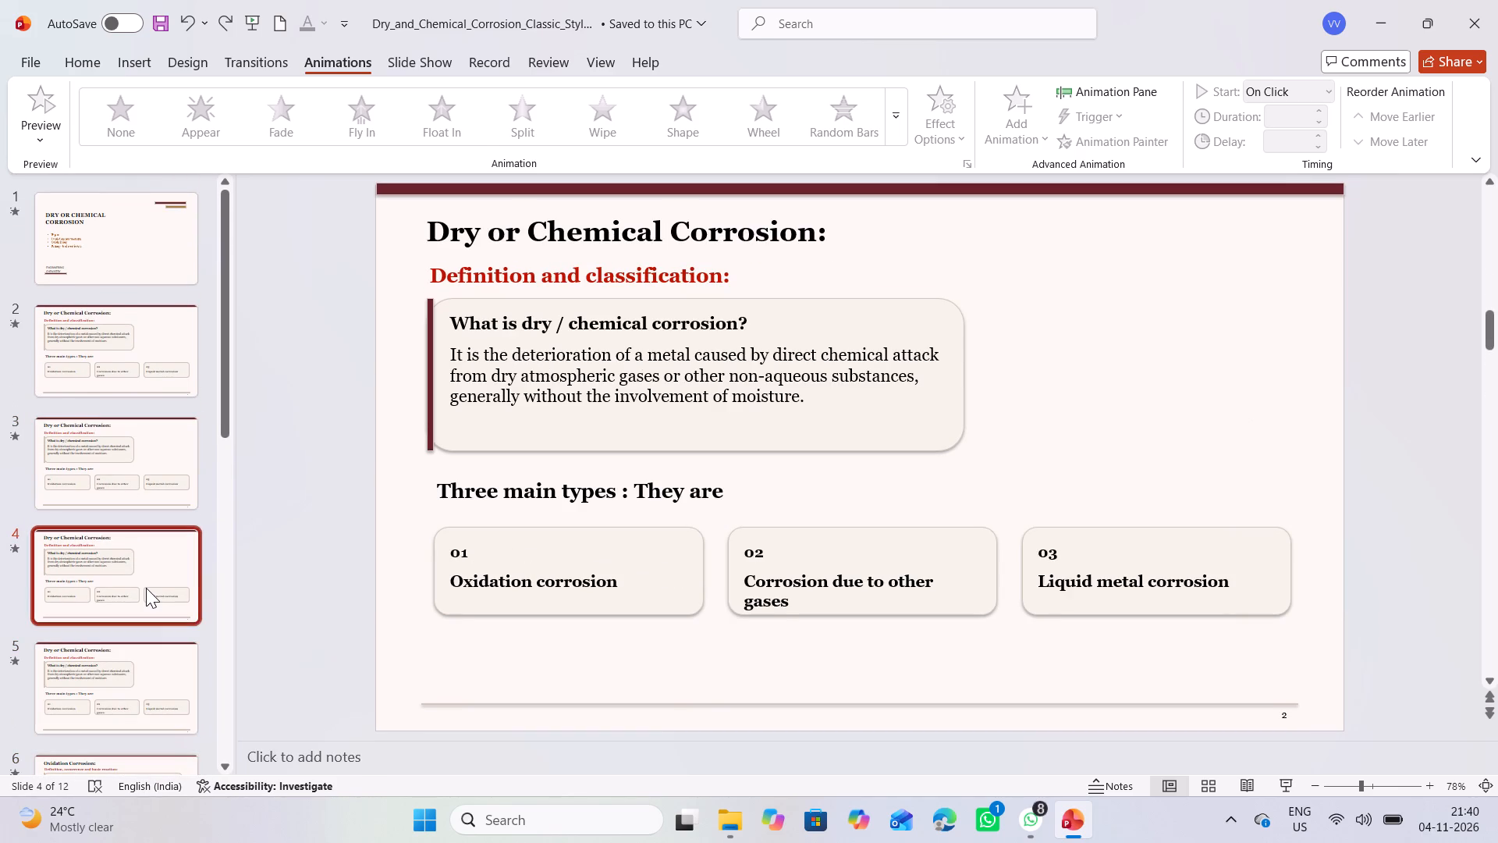
pyautogui.click(145, 676)
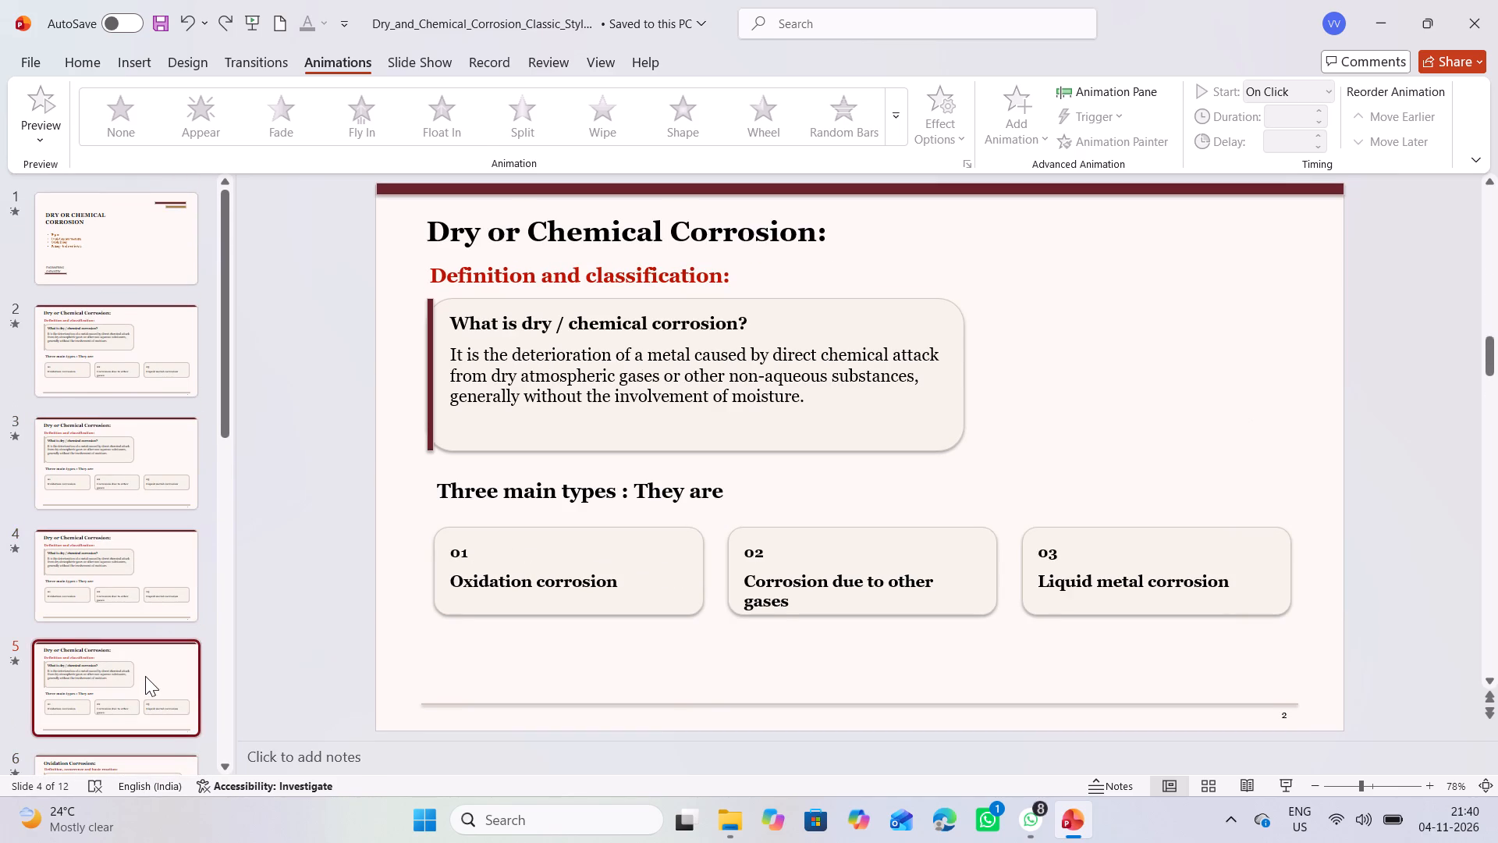
pyautogui.rightClick(147, 675)
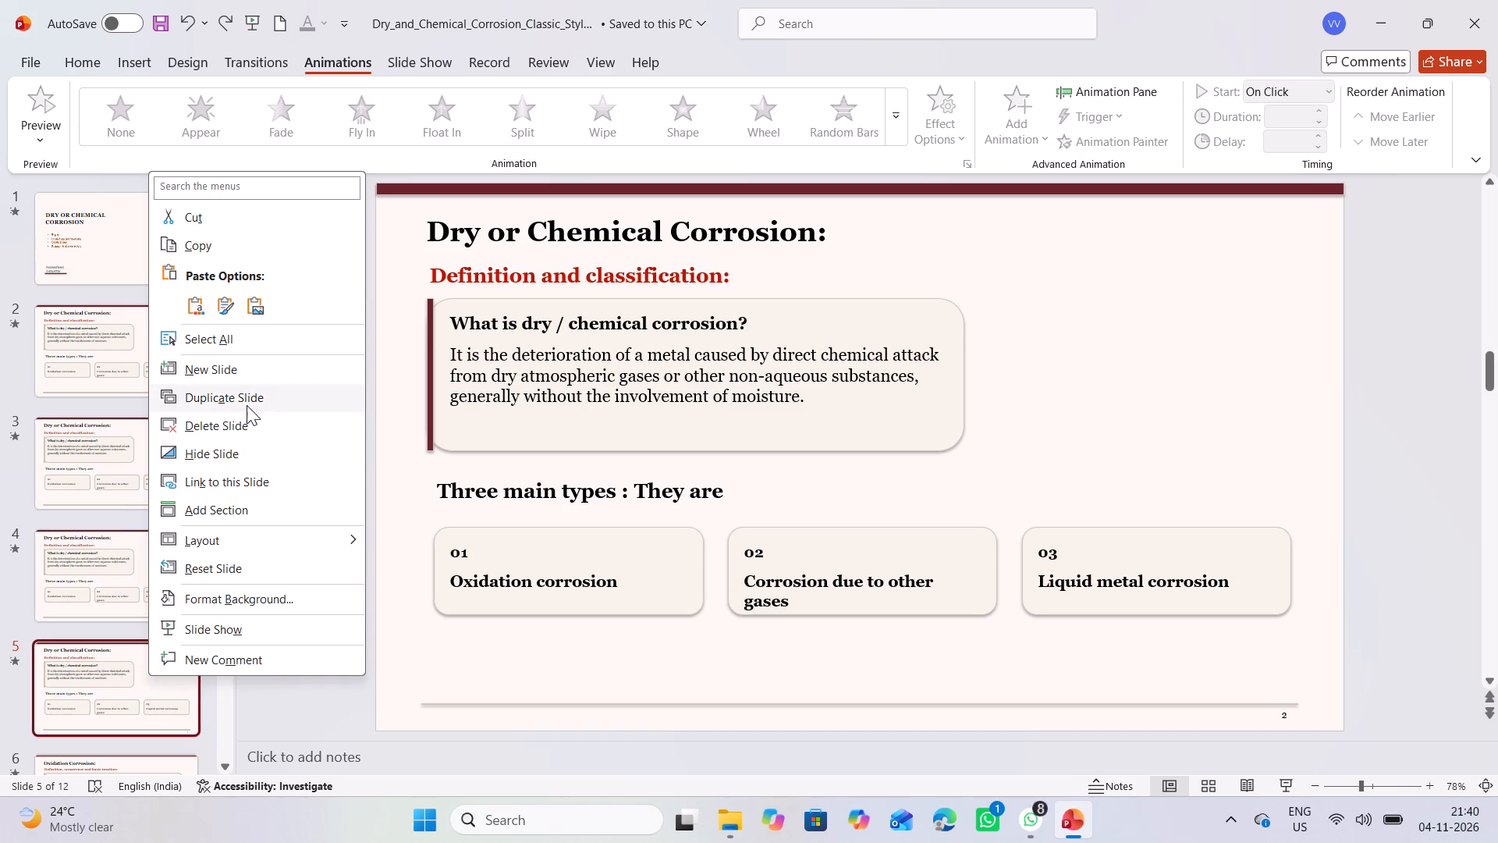
pyautogui.click(253, 429)
pyautogui.rightClick(174, 571)
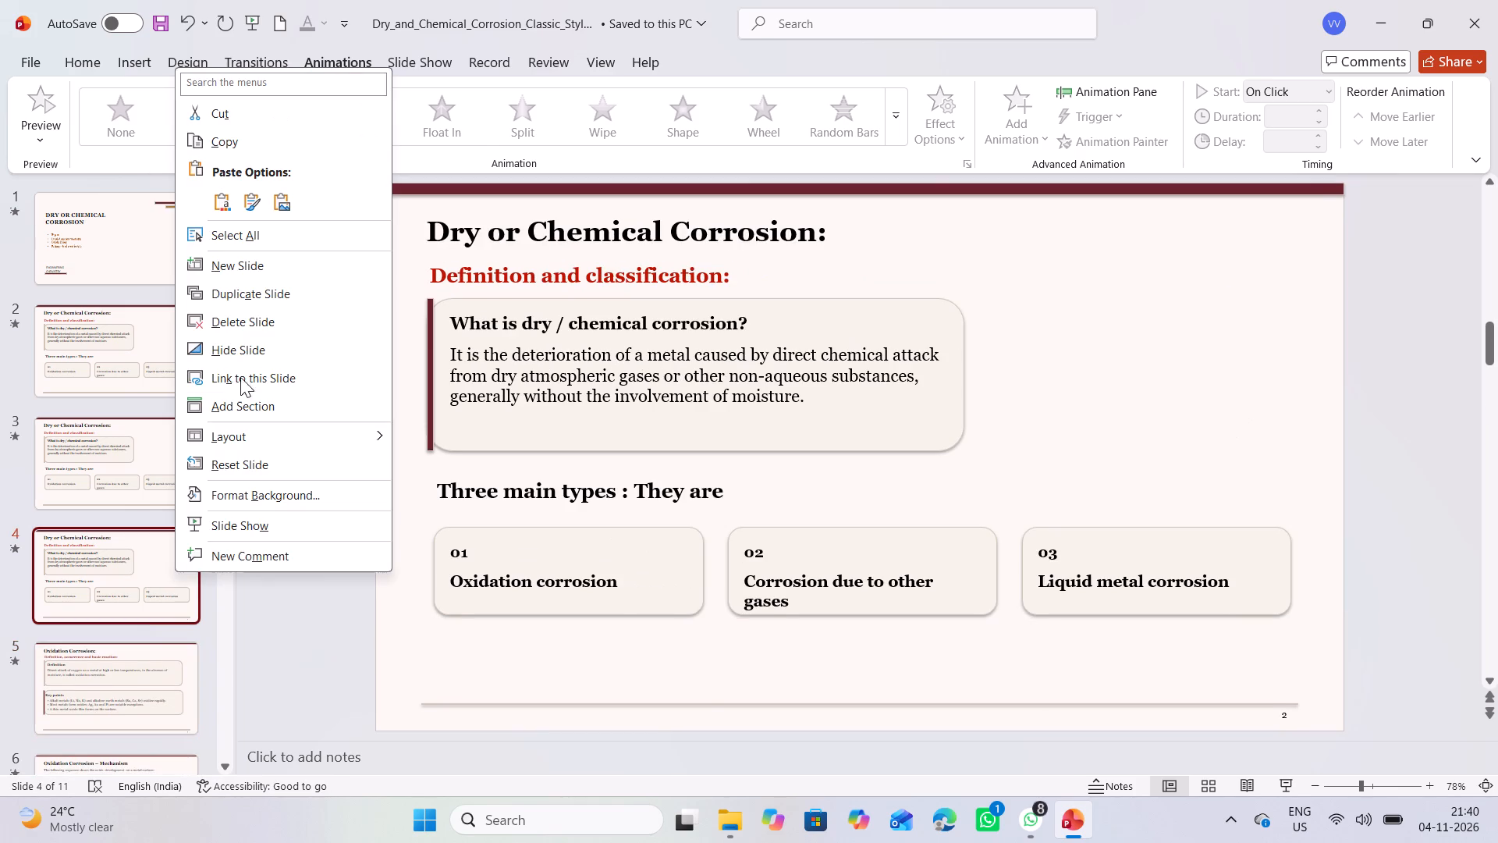
pyautogui.click(265, 322)
pyautogui.rightClick(130, 431)
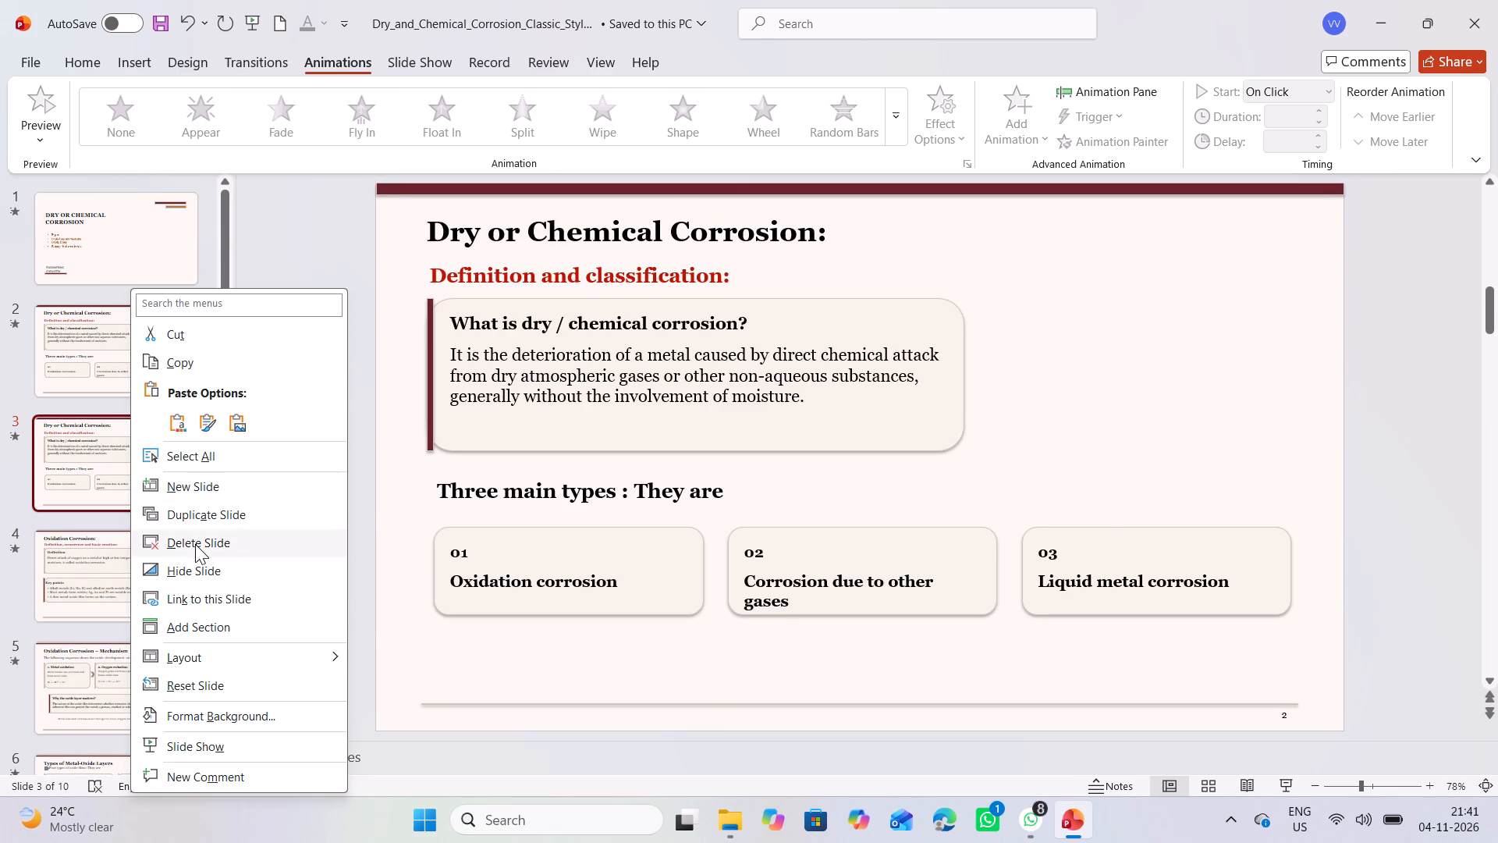
pyautogui.click(195, 544)
# Check the order and content of the remaining slides from the title slide through to the Thank You slide and back.
pyautogui.click(113, 254)
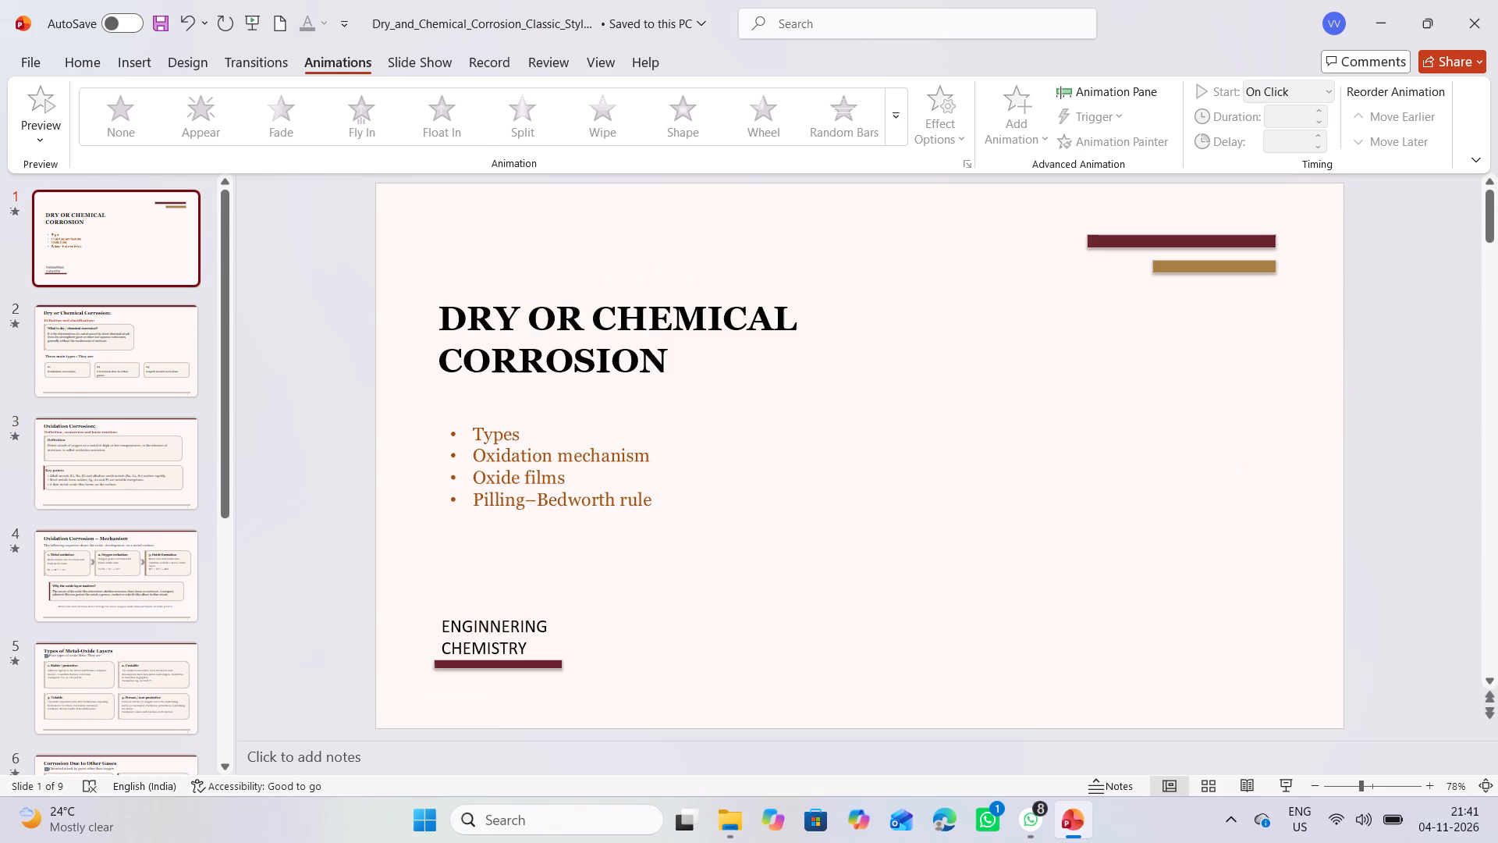
pyautogui.press('Down')
pyautogui.press('Down')
pyautogui.press('Down')
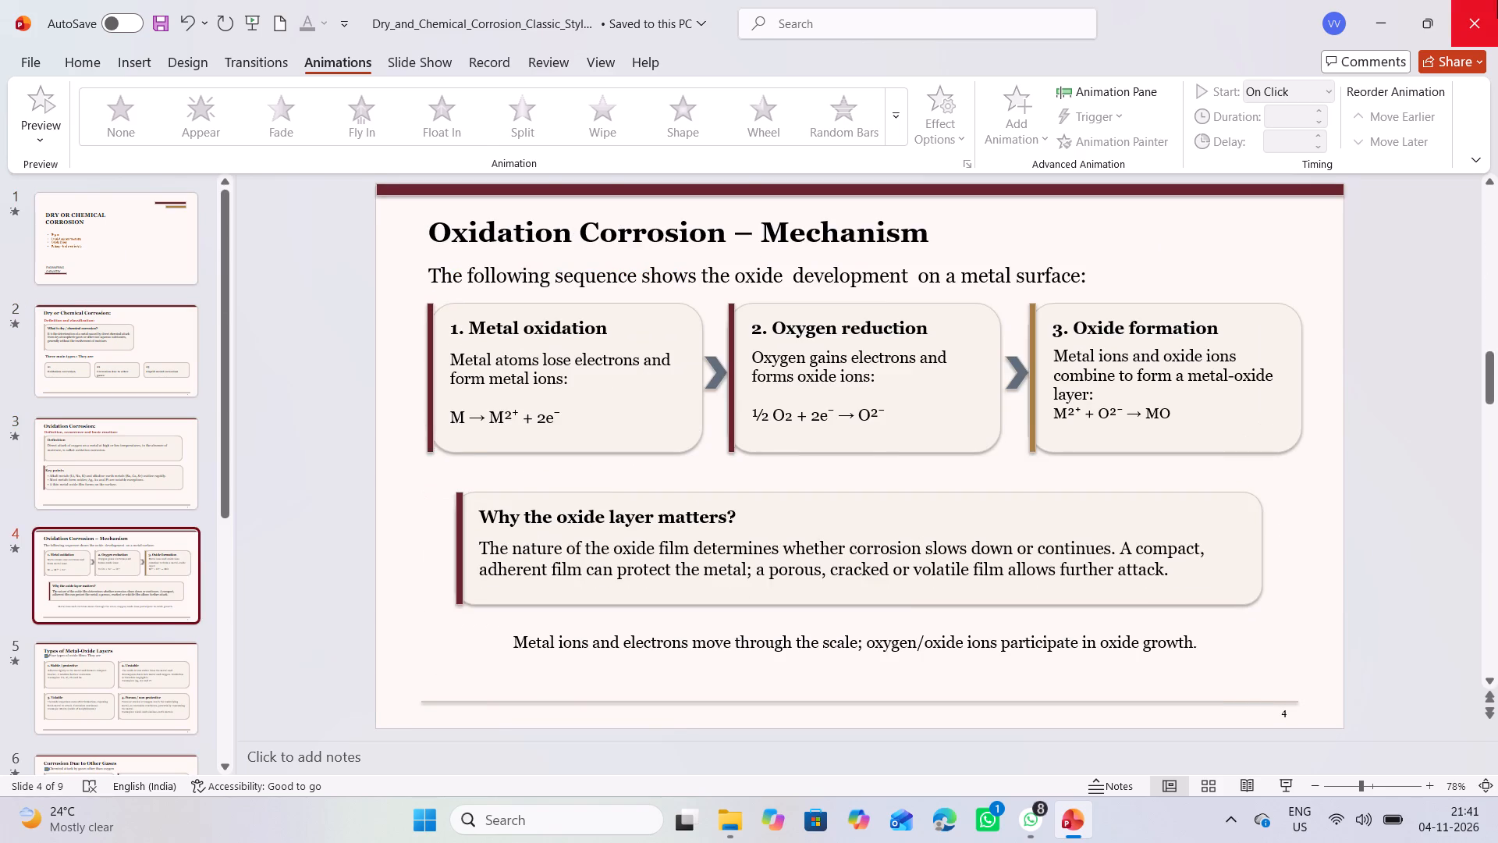
pyautogui.press('Down')
pyautogui.press('Down')
pyautogui.press('Down')
pyautogui.press('Down')
pyautogui.press('Down')
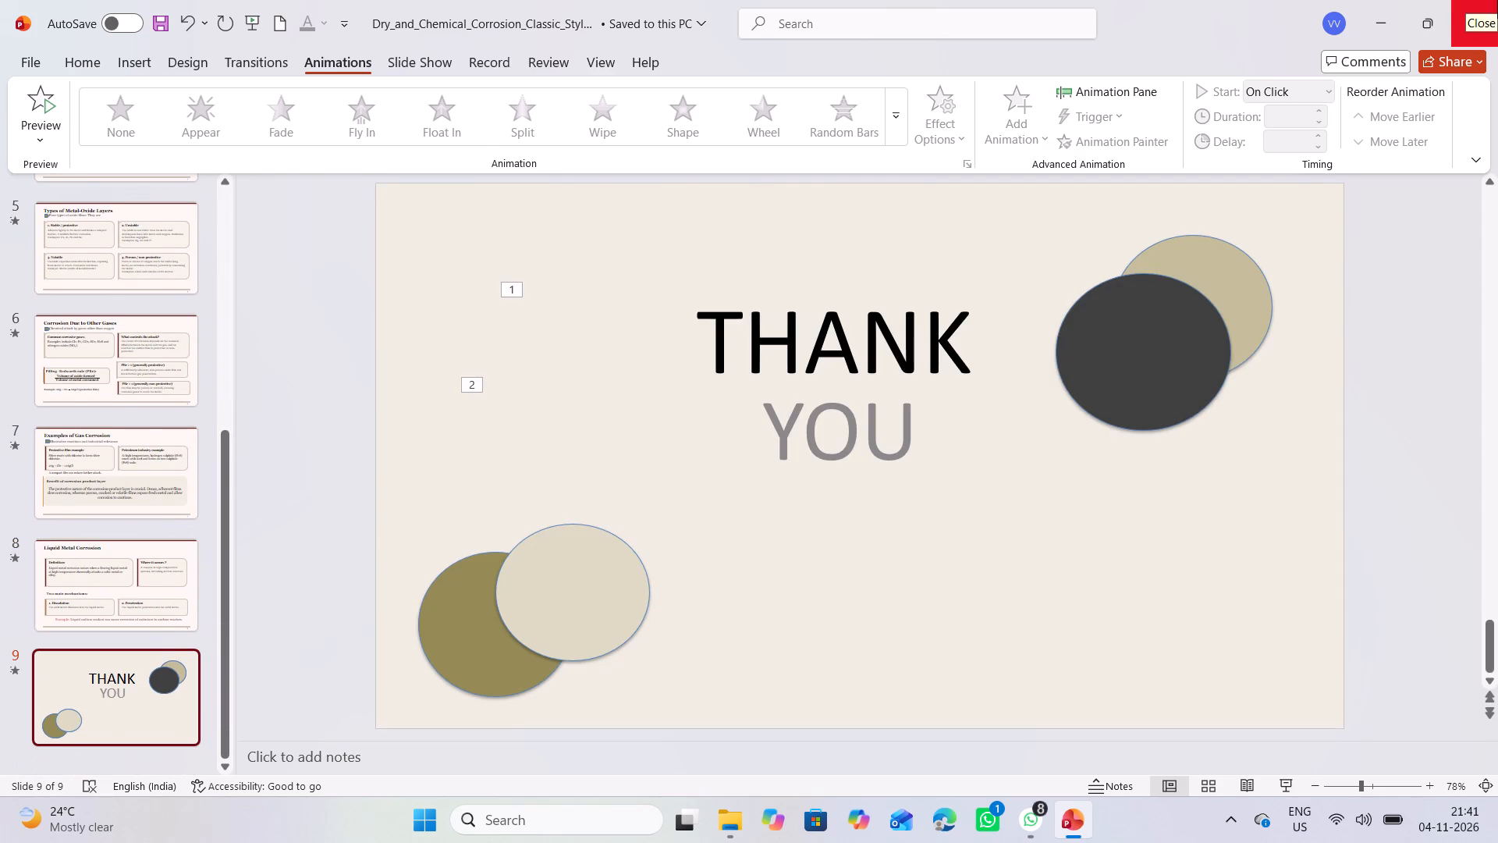
pyautogui.press('Up')
pyautogui.press('Up')
pyautogui.press('Up')
pyautogui.press('Up')
pyautogui.press('Up')
pyautogui.press('Up')
pyautogui.press('Up')
pyautogui.press('Up')
pyautogui.press('Up')
pyautogui.press('Up')
pyautogui.press('Up')
pyautogui.press('Up')
pyautogui.press('Up')
pyautogui.press('Up')
pyautogui.press('Up')
pyautogui.press('Up')
pyautogui.press('Up')
pyautogui.press('Up')
pyautogui.press('Up')
pyautogui.press('Up')
pyautogui.press('Up')
pyautogui.press('Up')
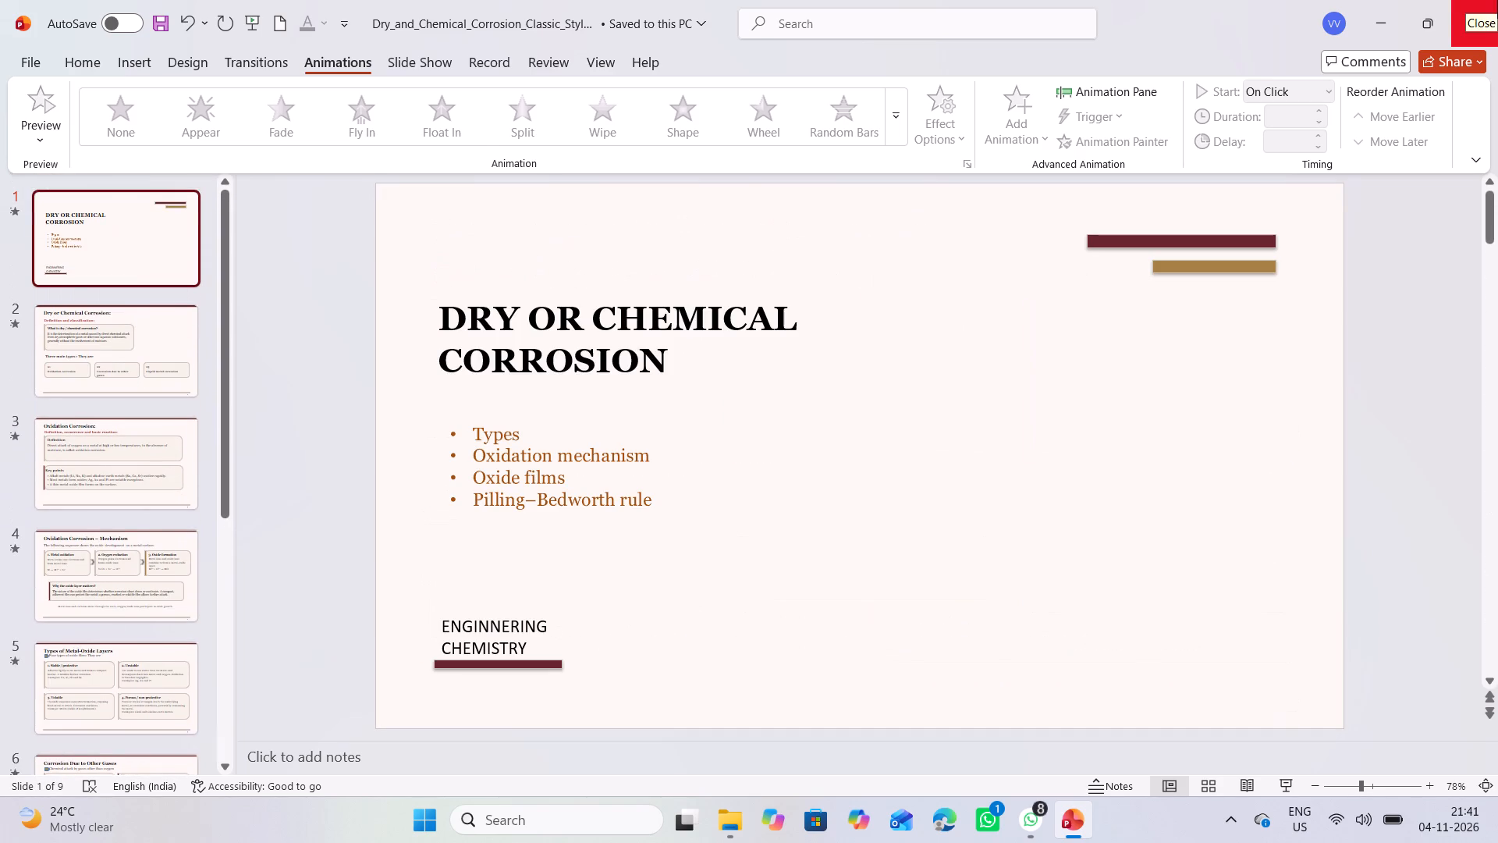
pyautogui.press('Down')
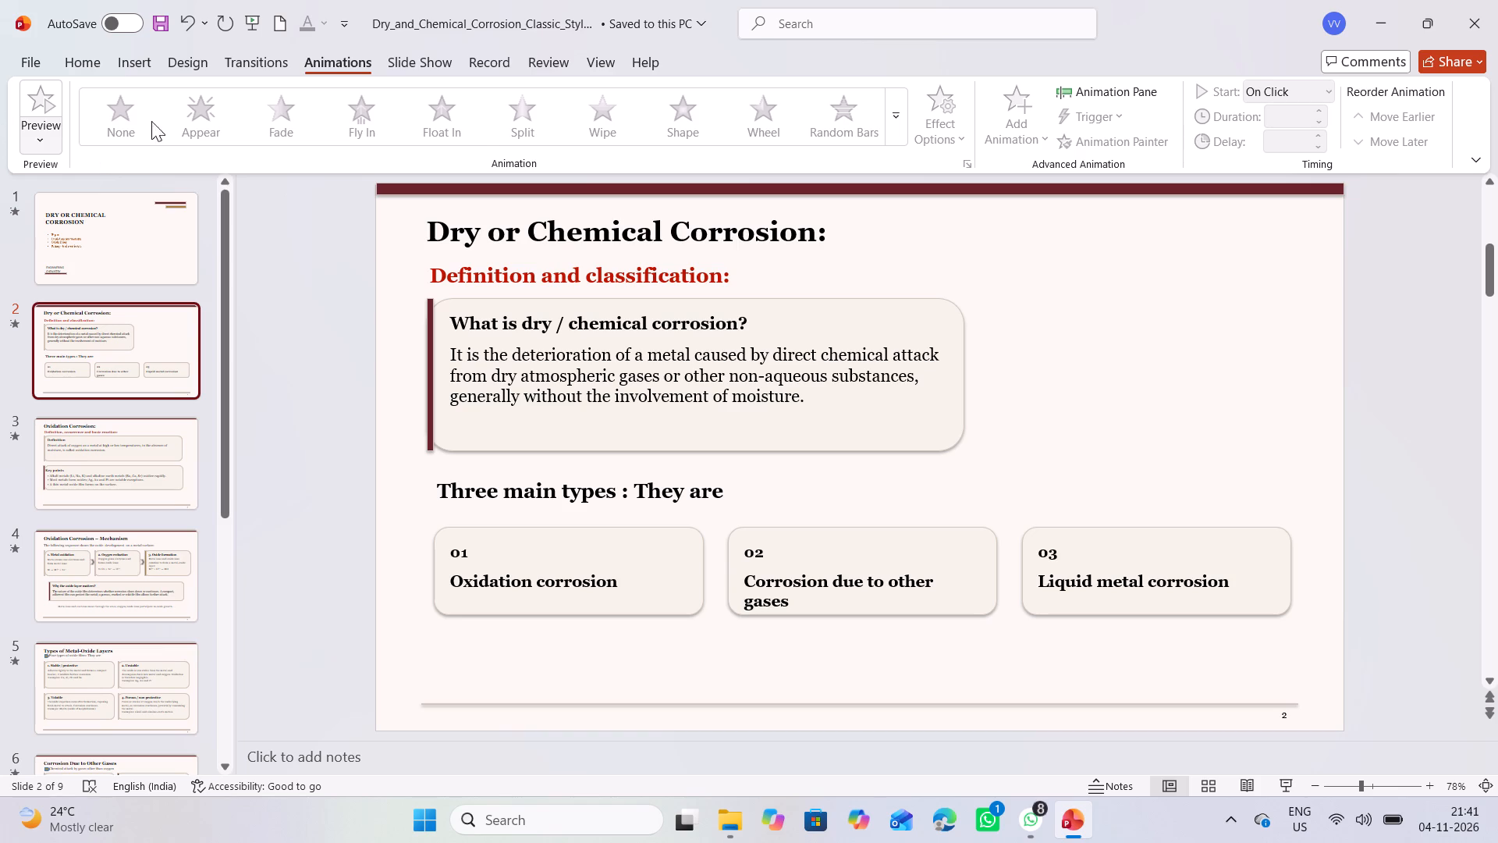
# Start the slide show from the title slide.
pyautogui.click(50, 135)
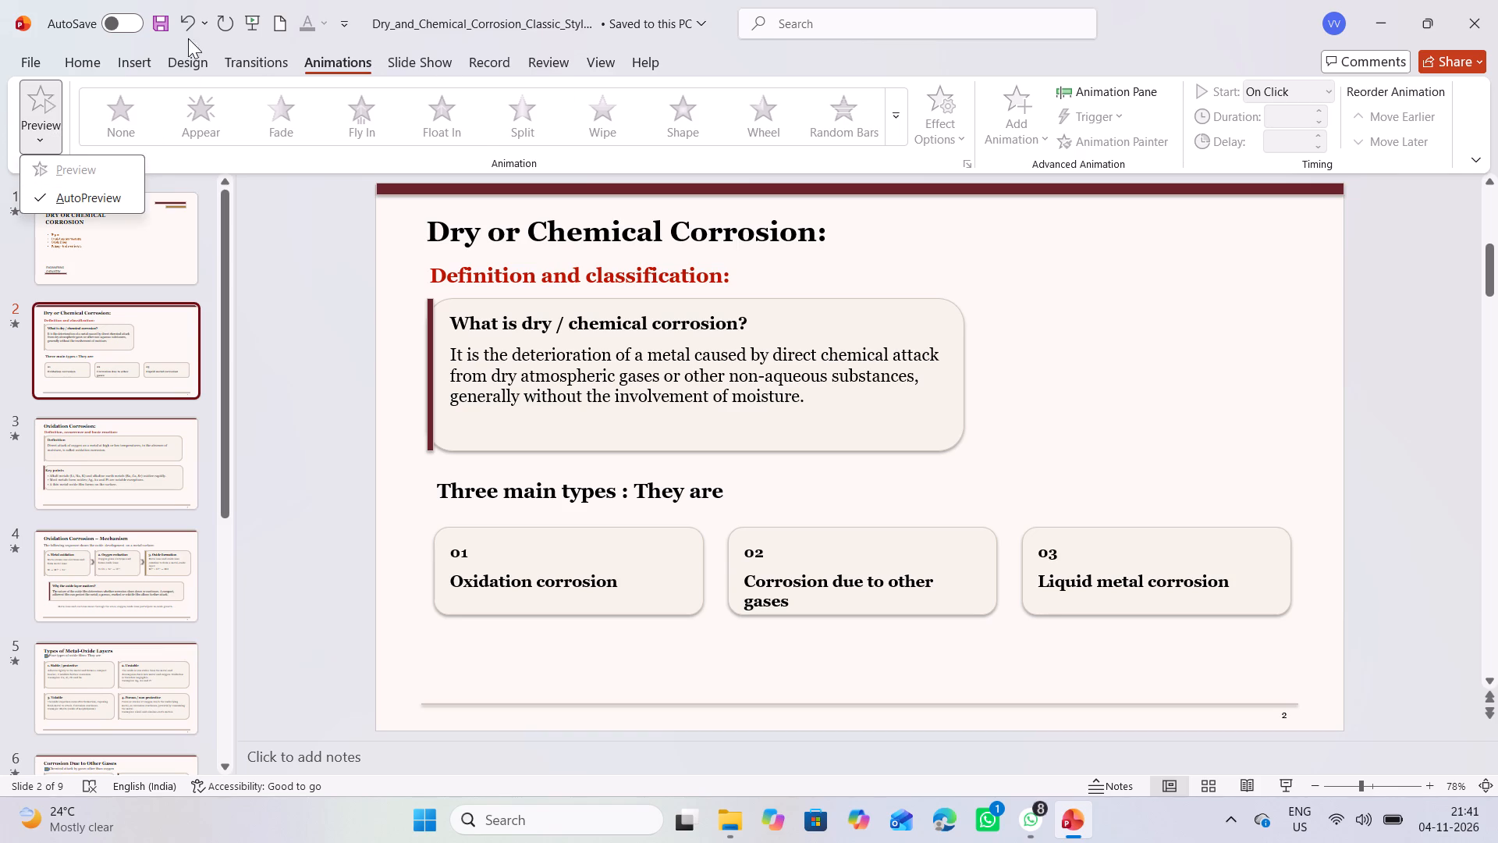
pyautogui.click(257, 21)
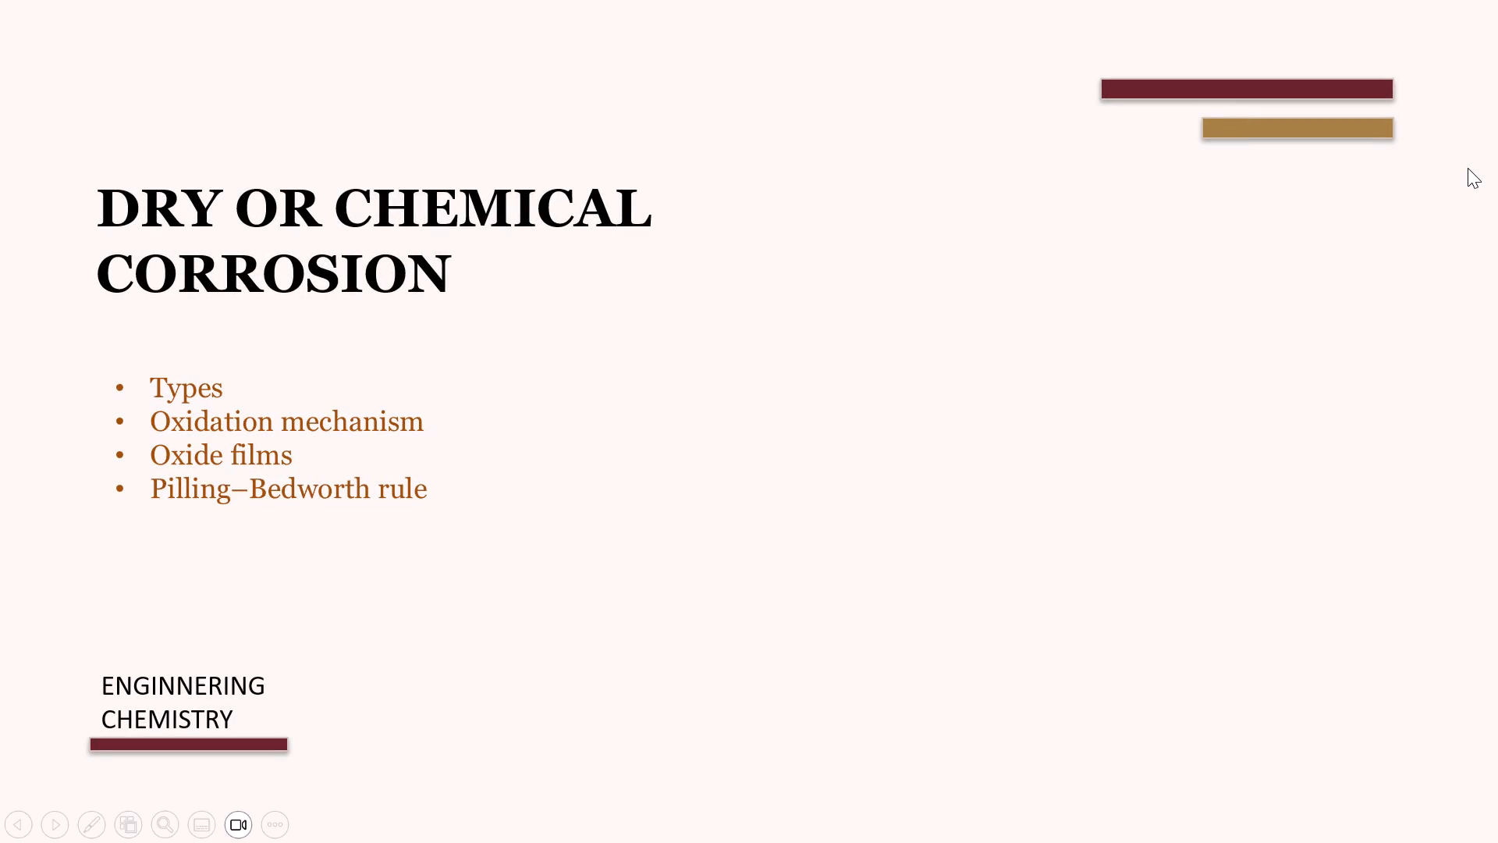
# Play the slide show on from the title slide to check how the following slides appear, and end the show.
pyautogui.press('Right')
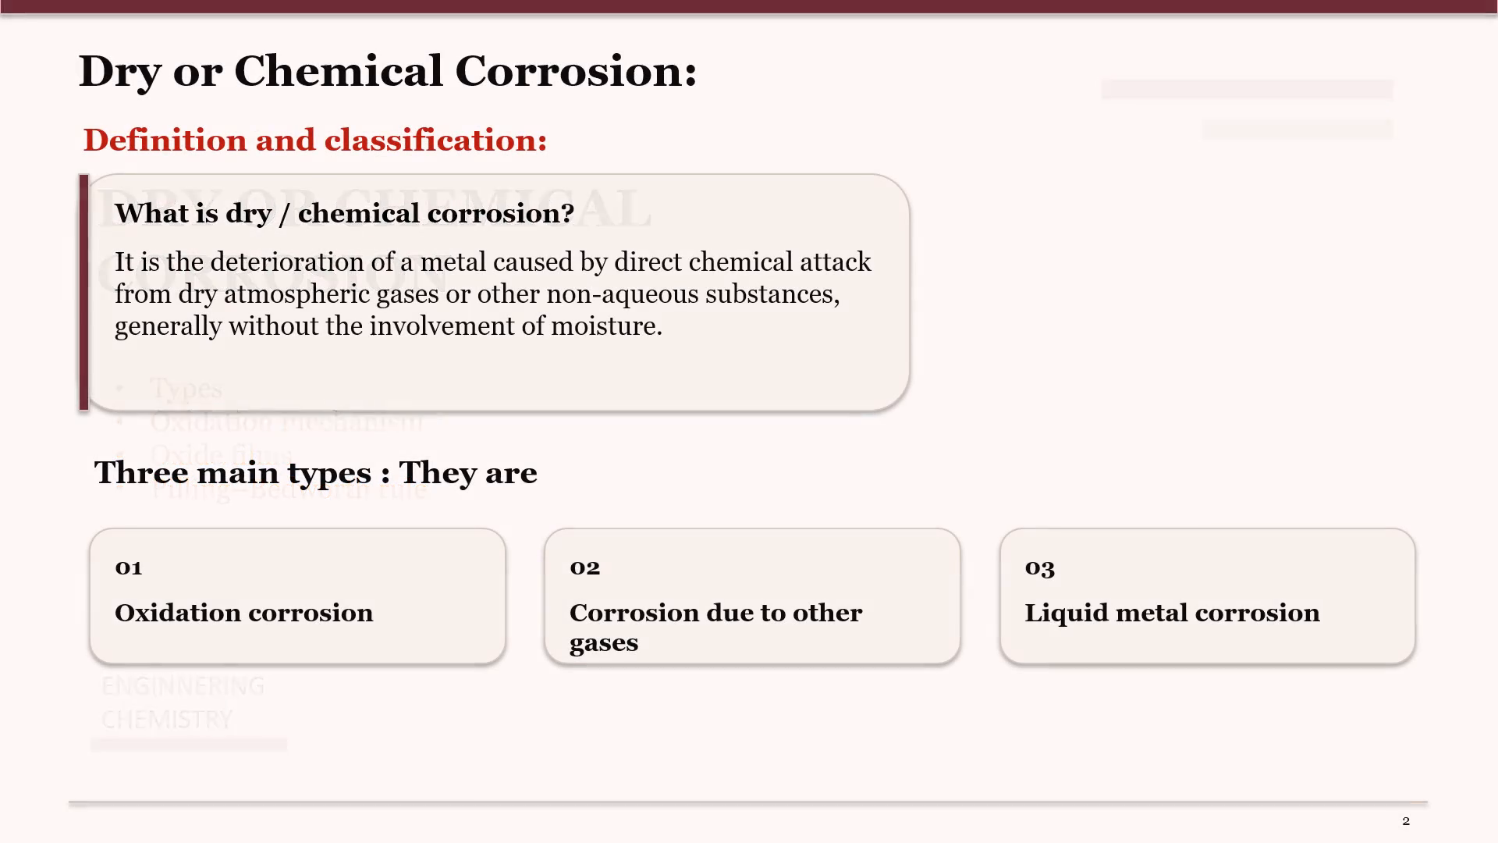
pyautogui.press('Right')
pyautogui.press('Right')
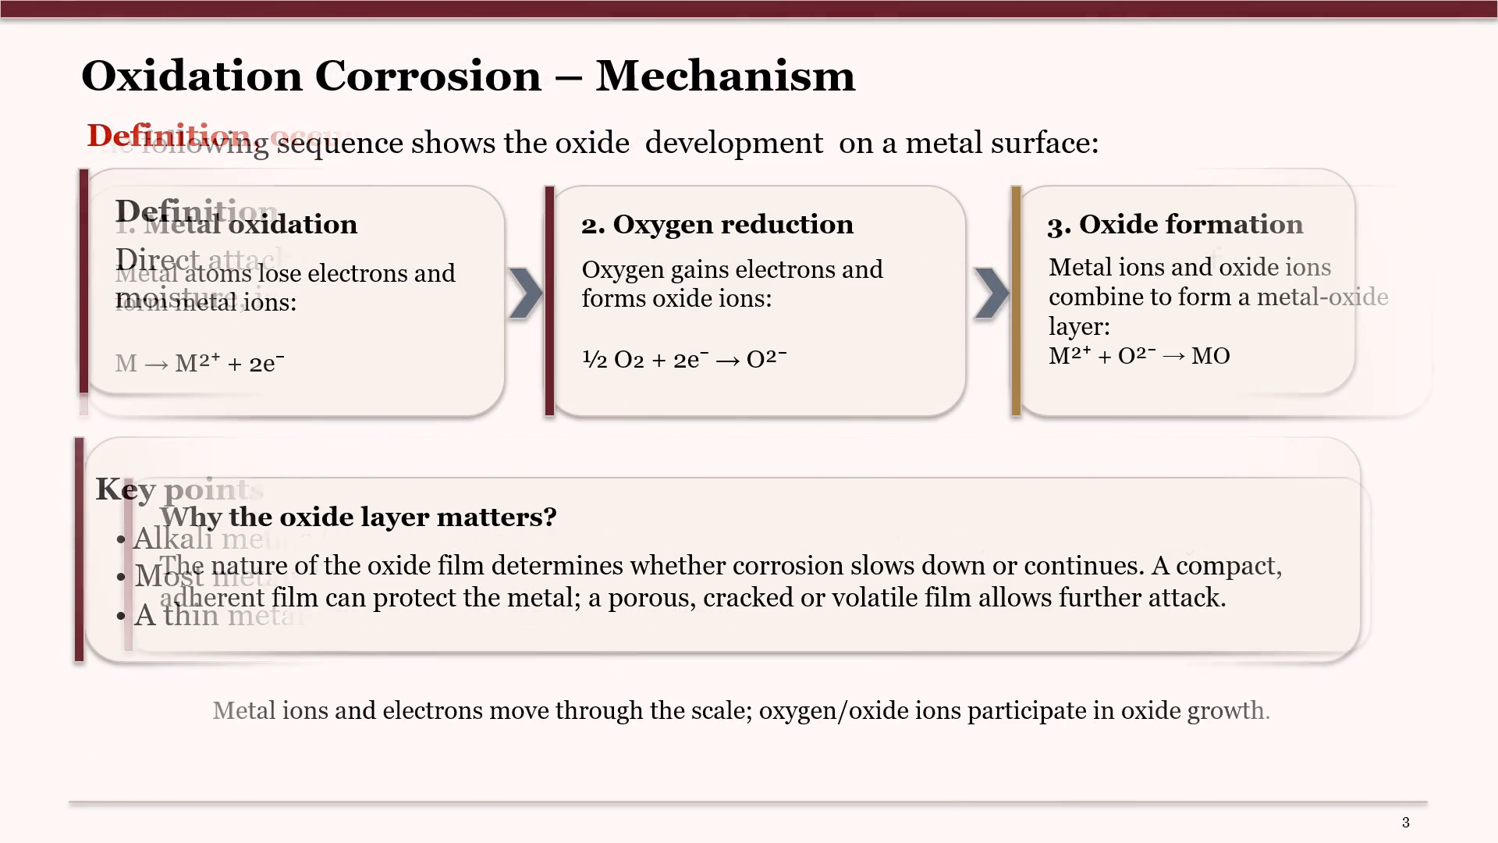
pyautogui.press('Right')
pyautogui.press('Right')
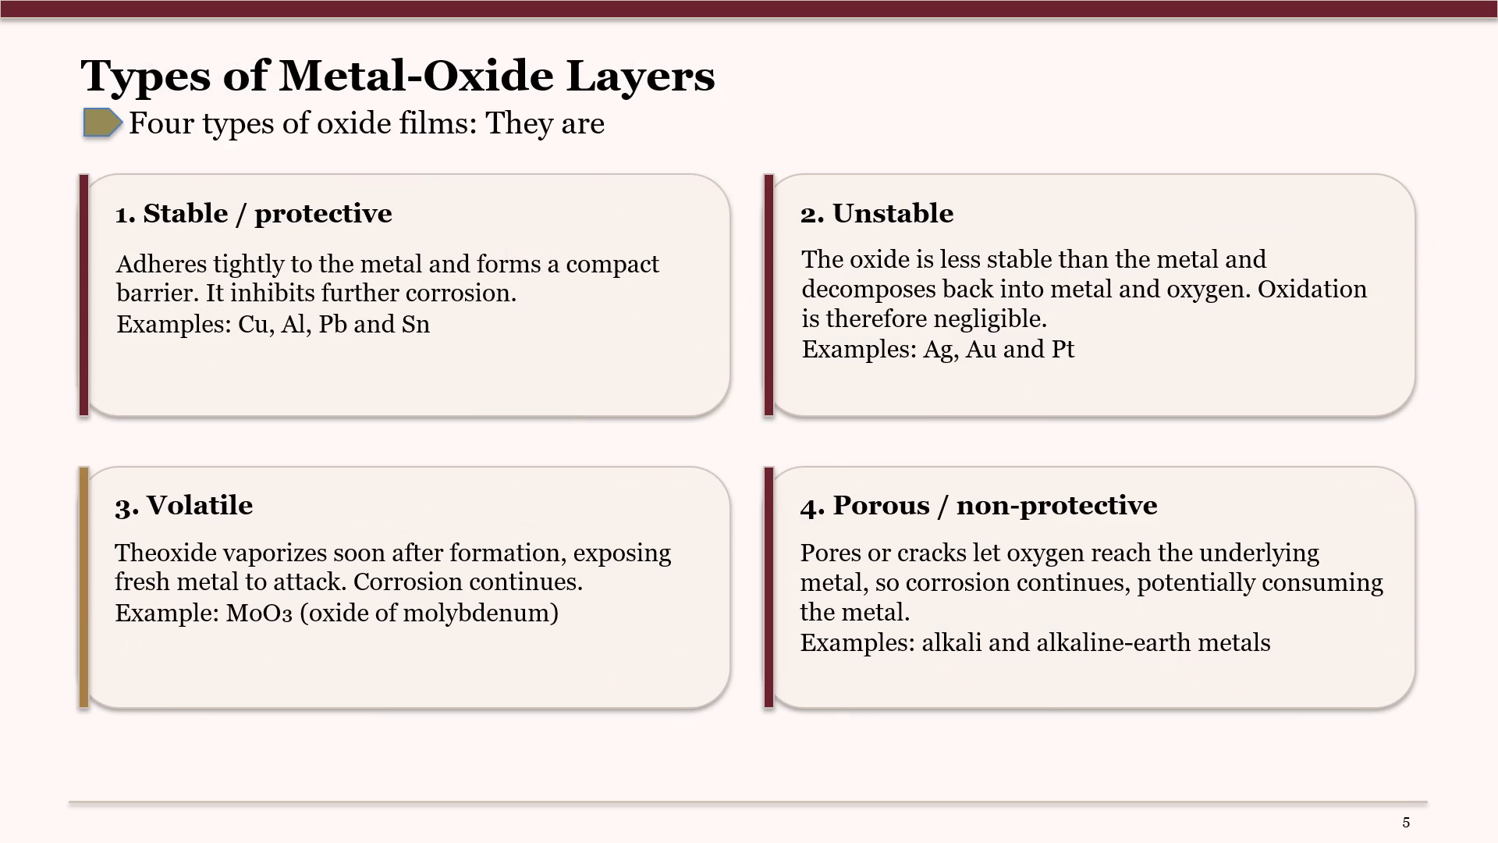
pyautogui.press('Escape')
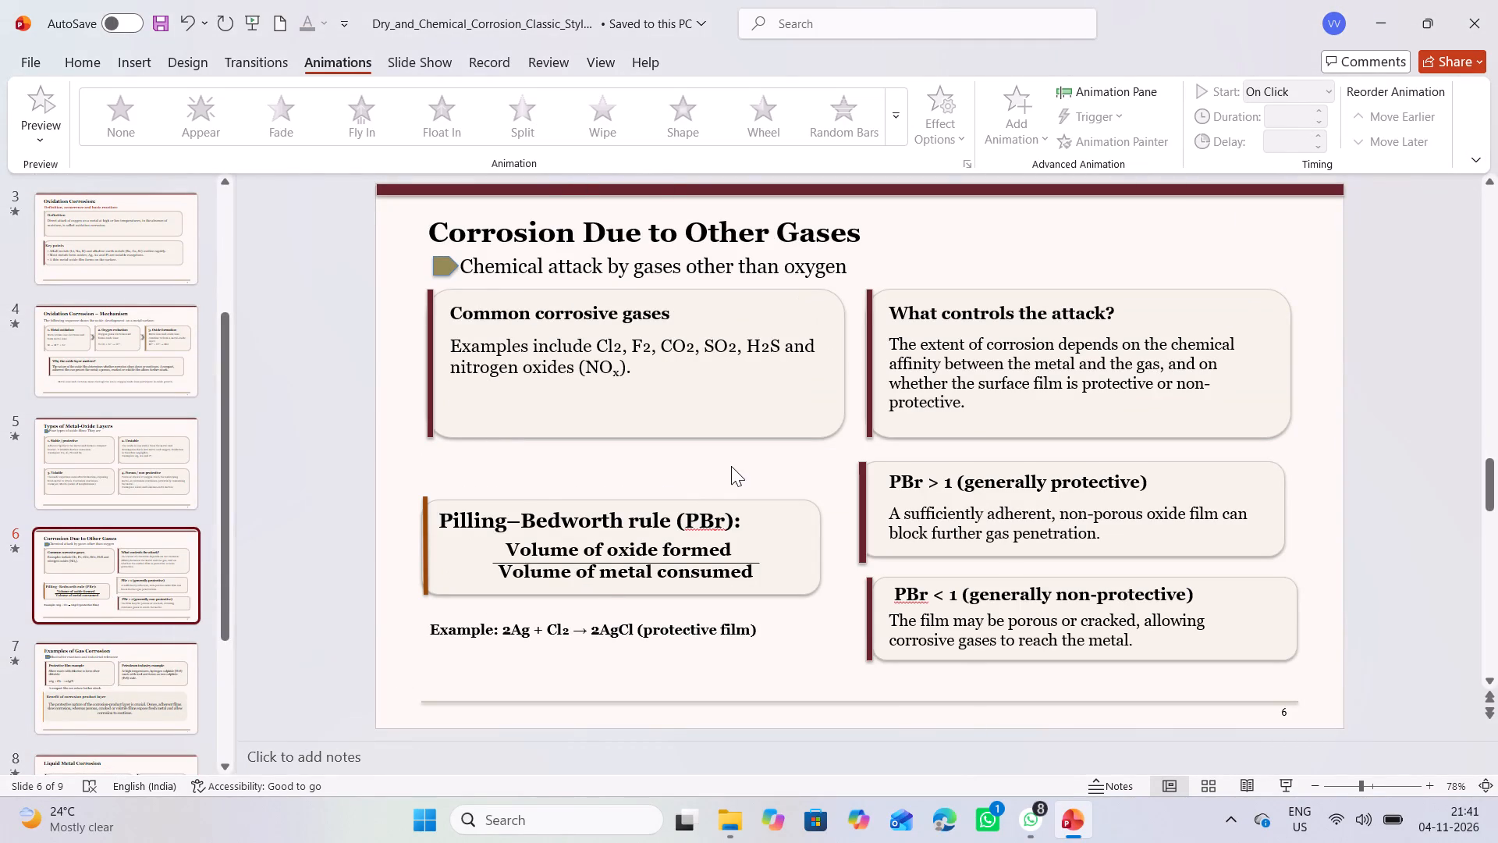
# Apply the Page Curl transition to the title slide.
pyautogui.scroll(13, 731, 466)
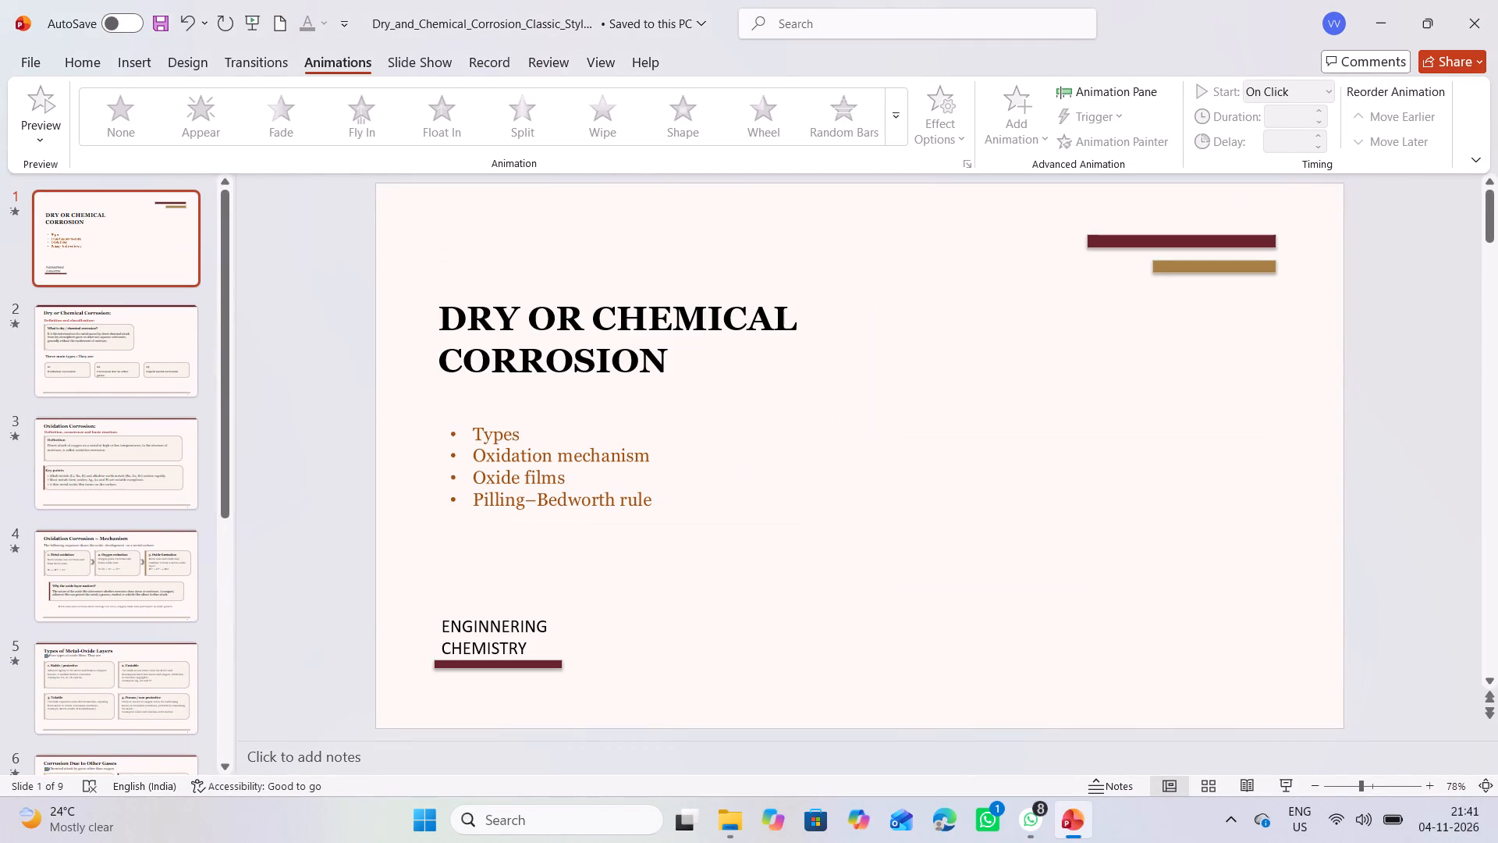
pyautogui.click(252, 58)
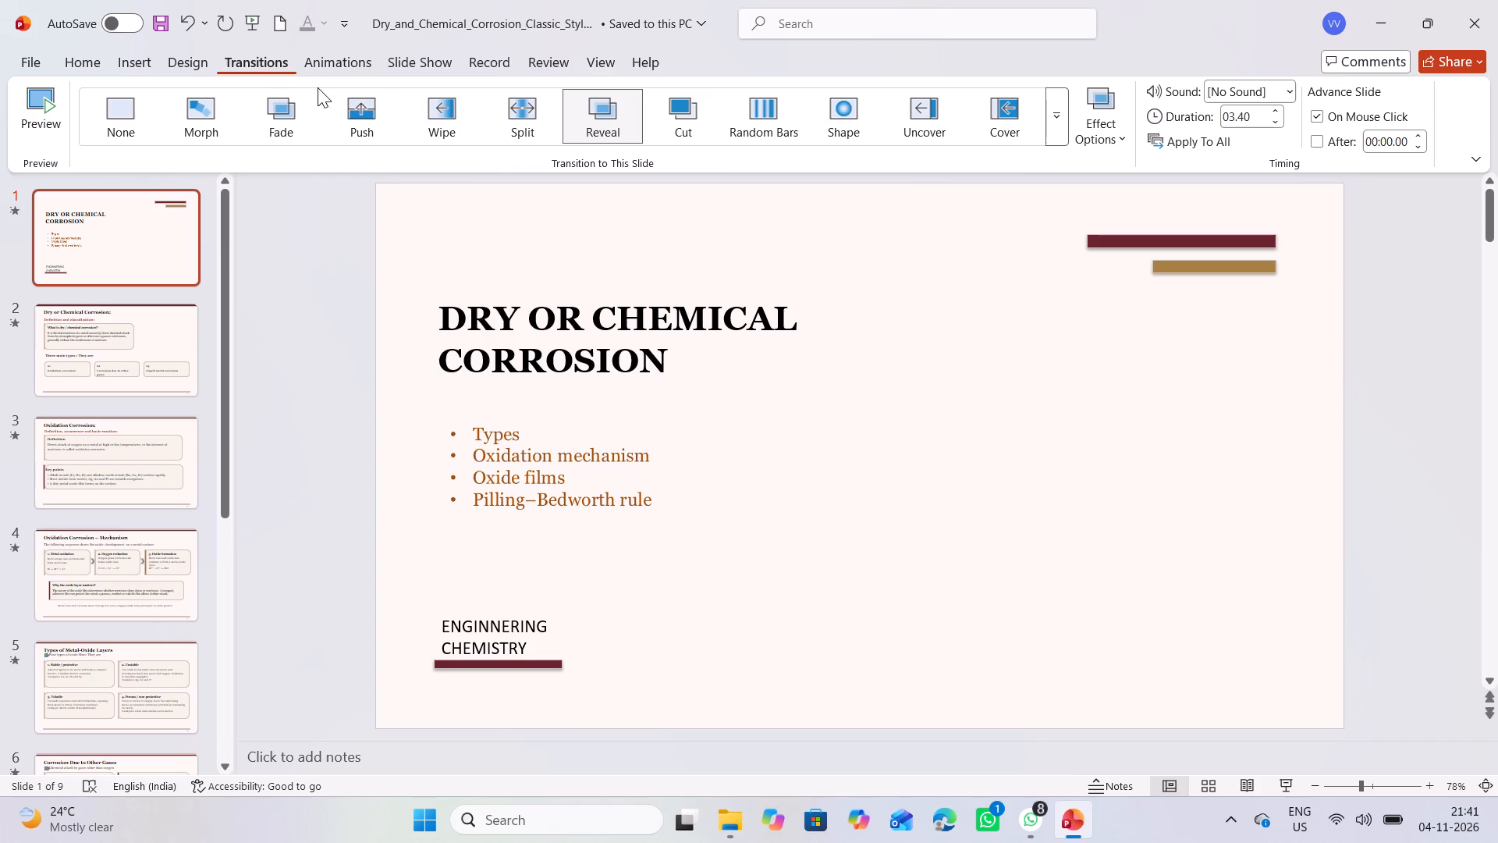
pyautogui.click(942, 137)
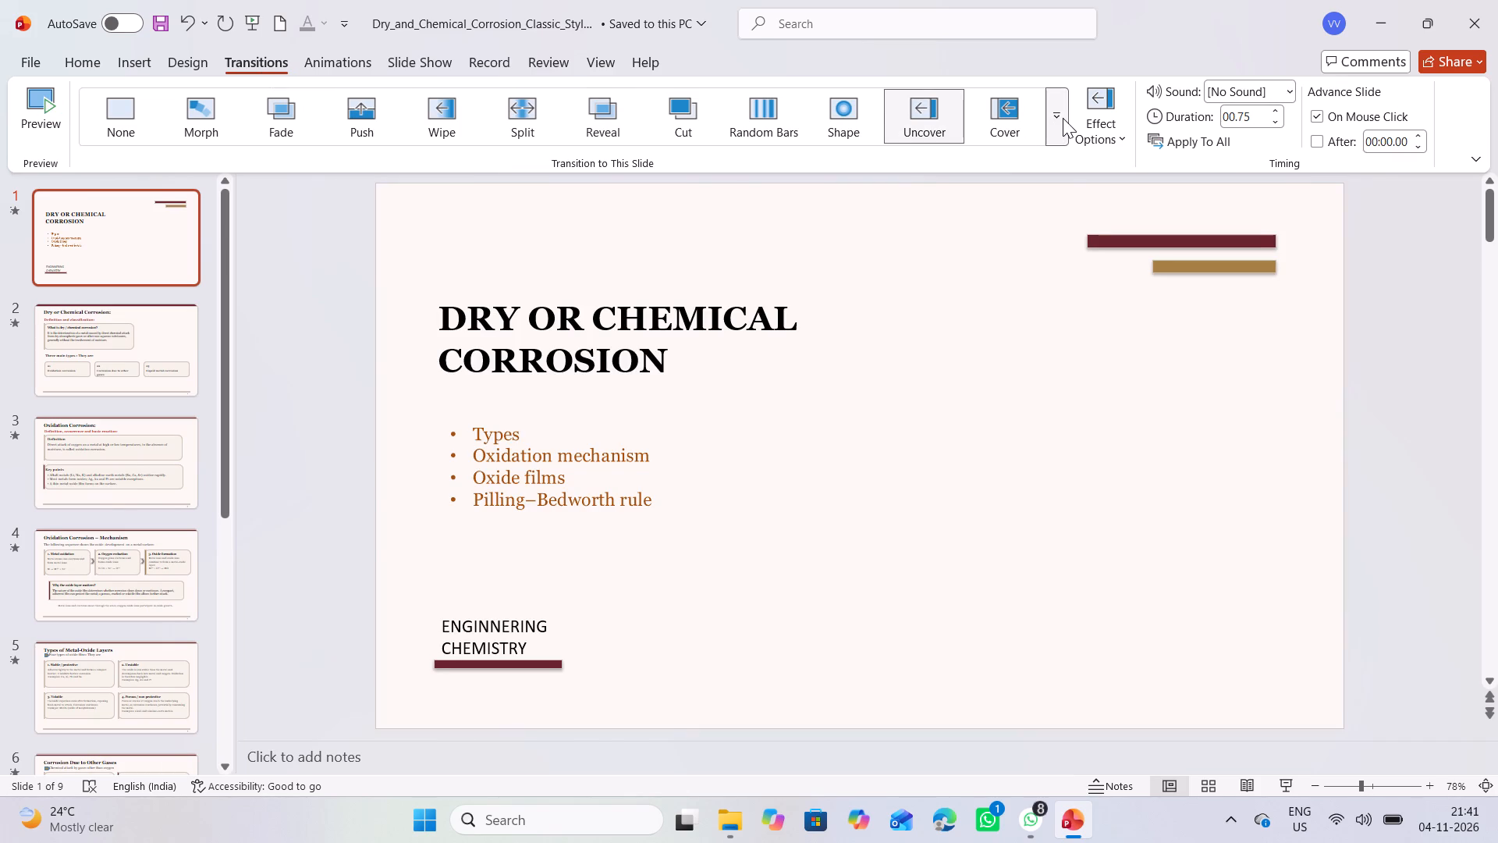
pyautogui.click(1063, 118)
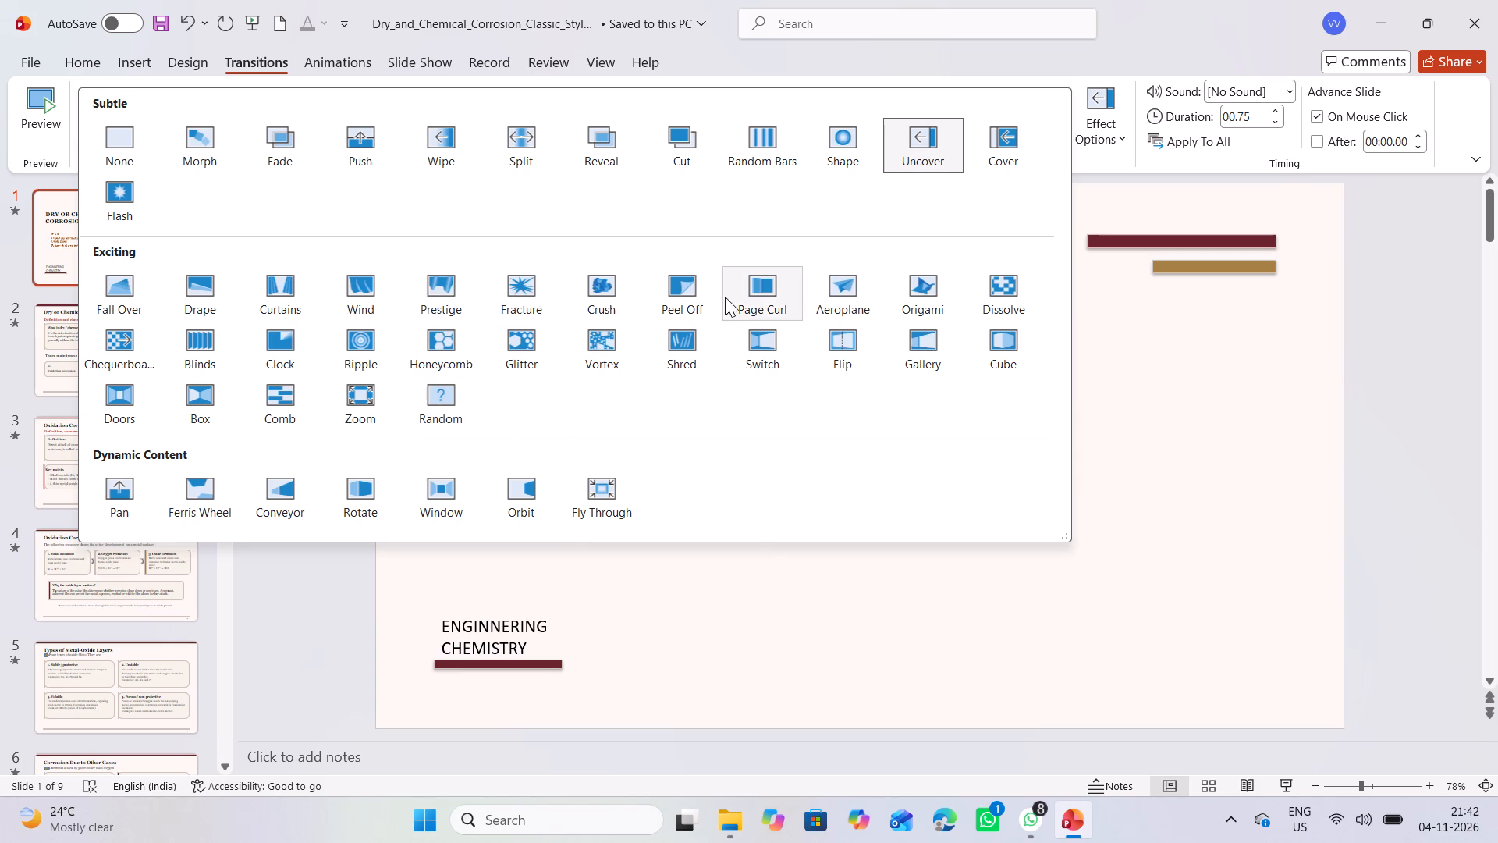
pyautogui.click(766, 290)
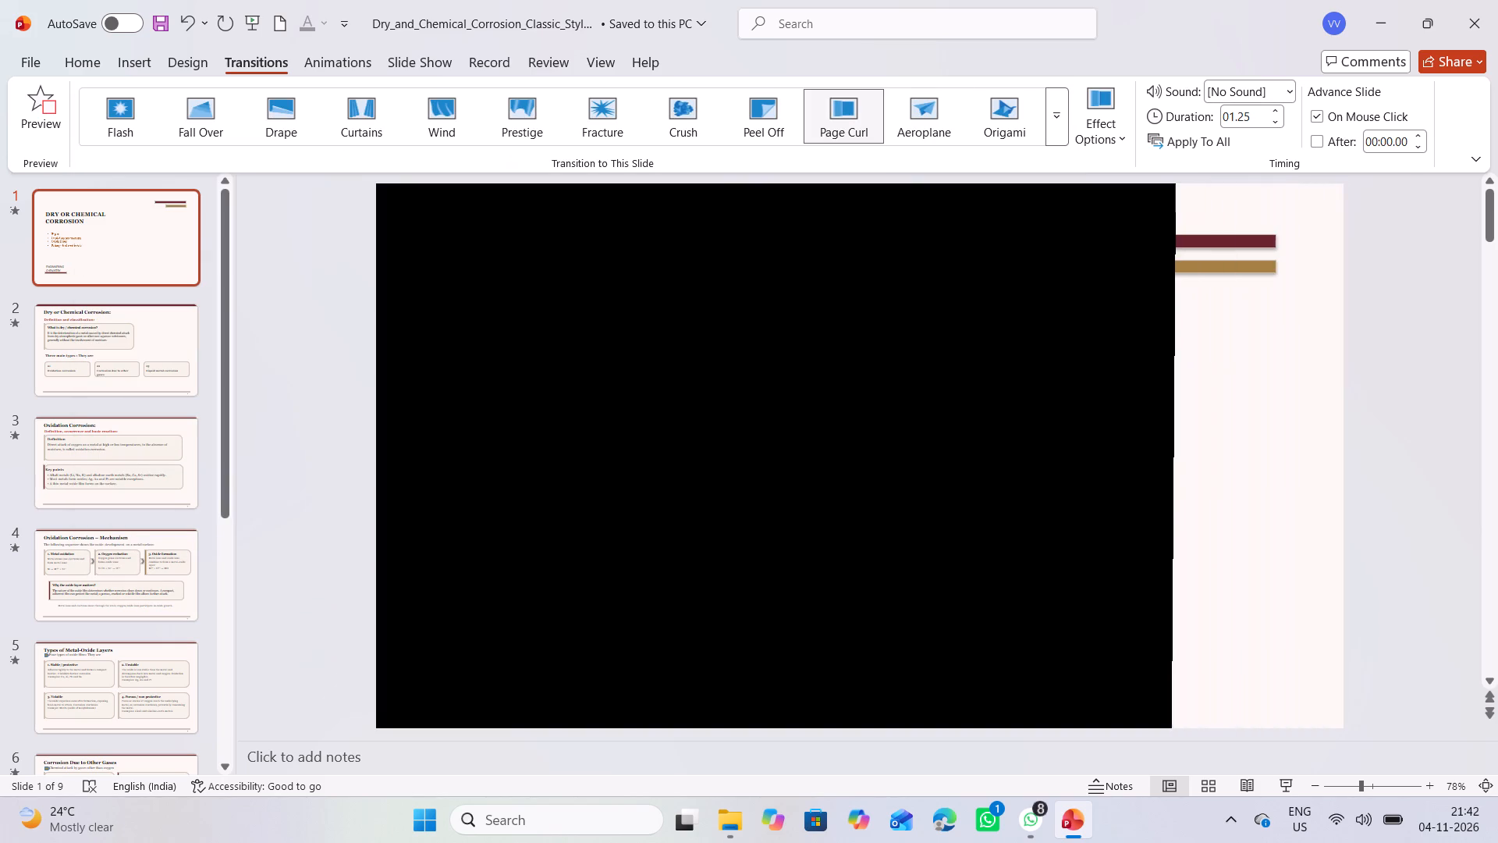
pyautogui.click(122, 258)
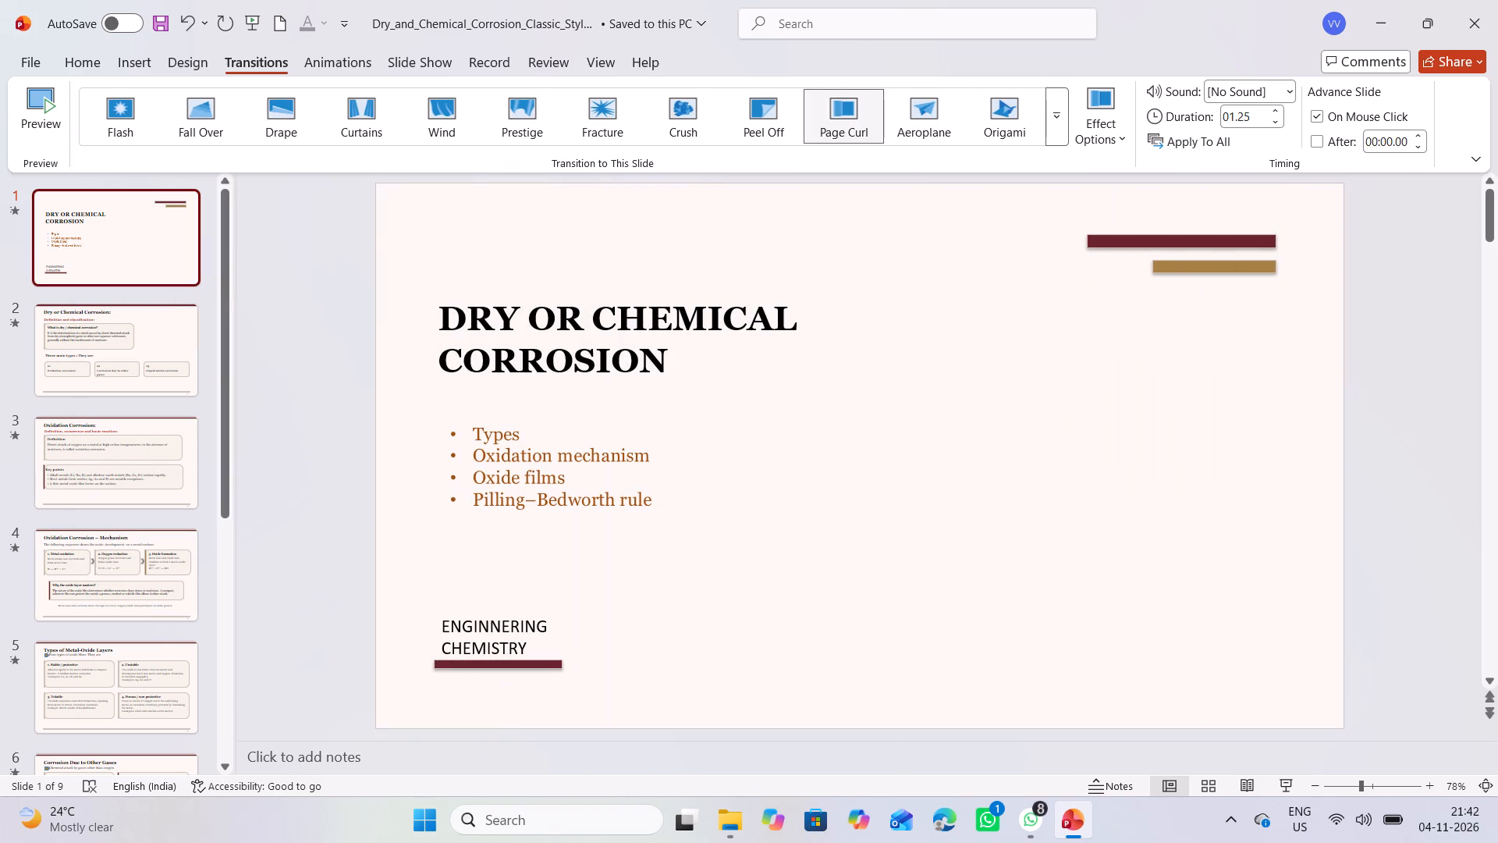
# Apply the Page Curl transition to slides 2 and 3, Dry or Chemical Corrosion and Oxidation Corrosion.
pyautogui.click(165, 352)
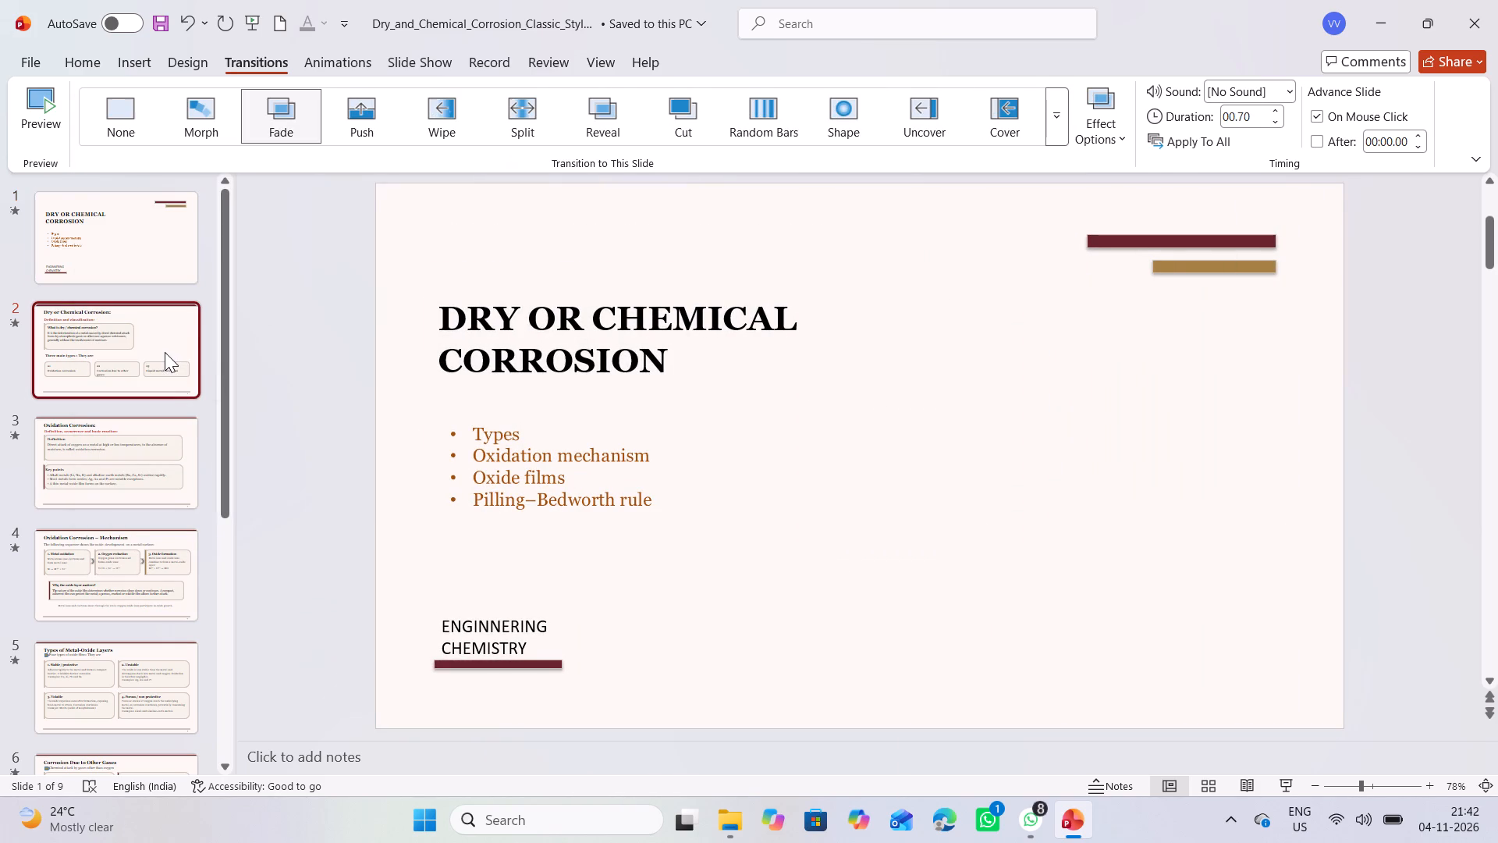
pyautogui.click(1050, 132)
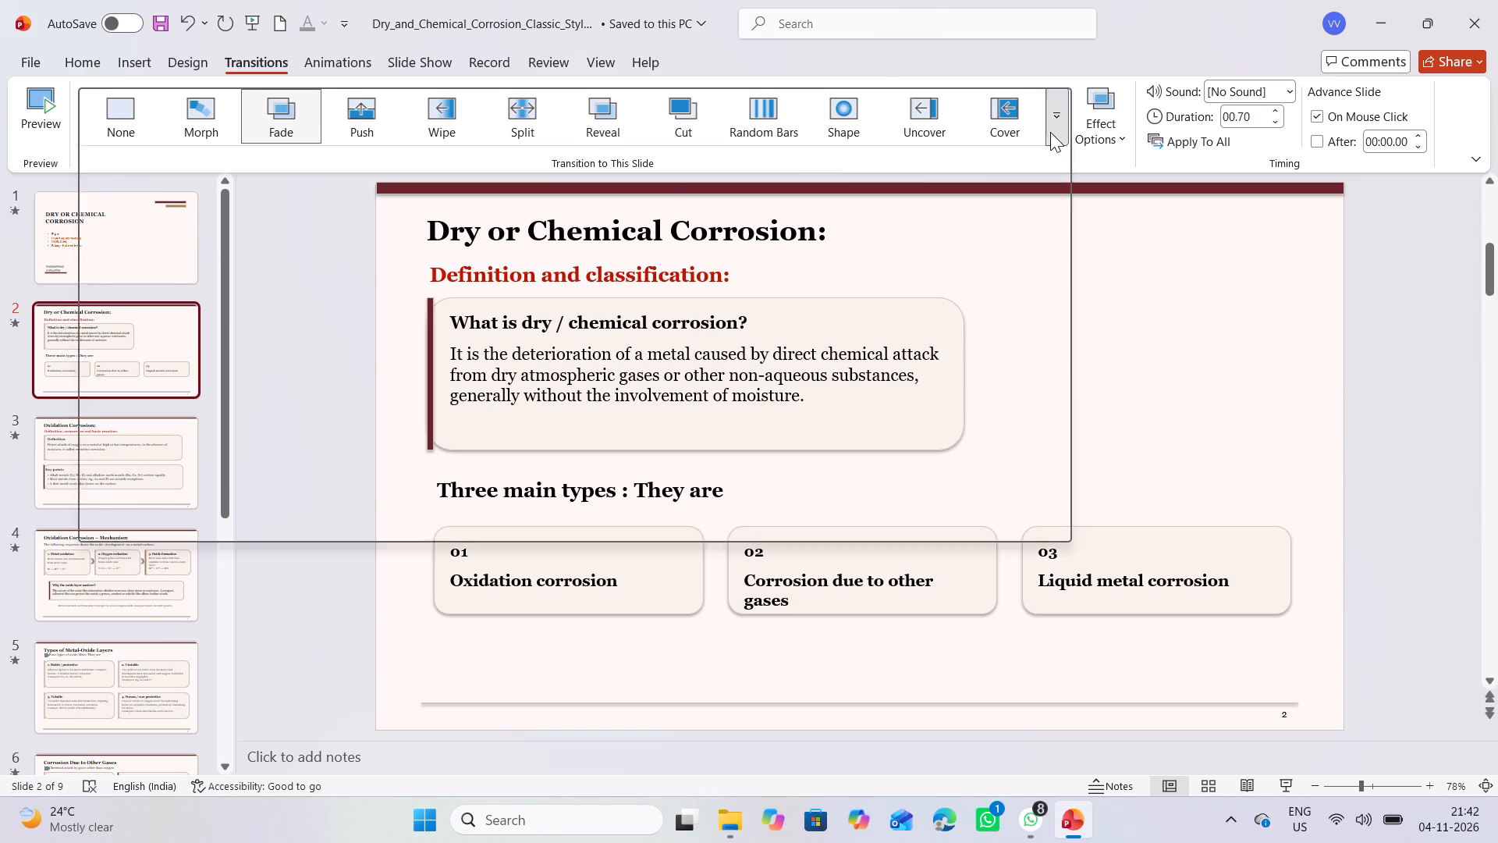
pyautogui.click(764, 294)
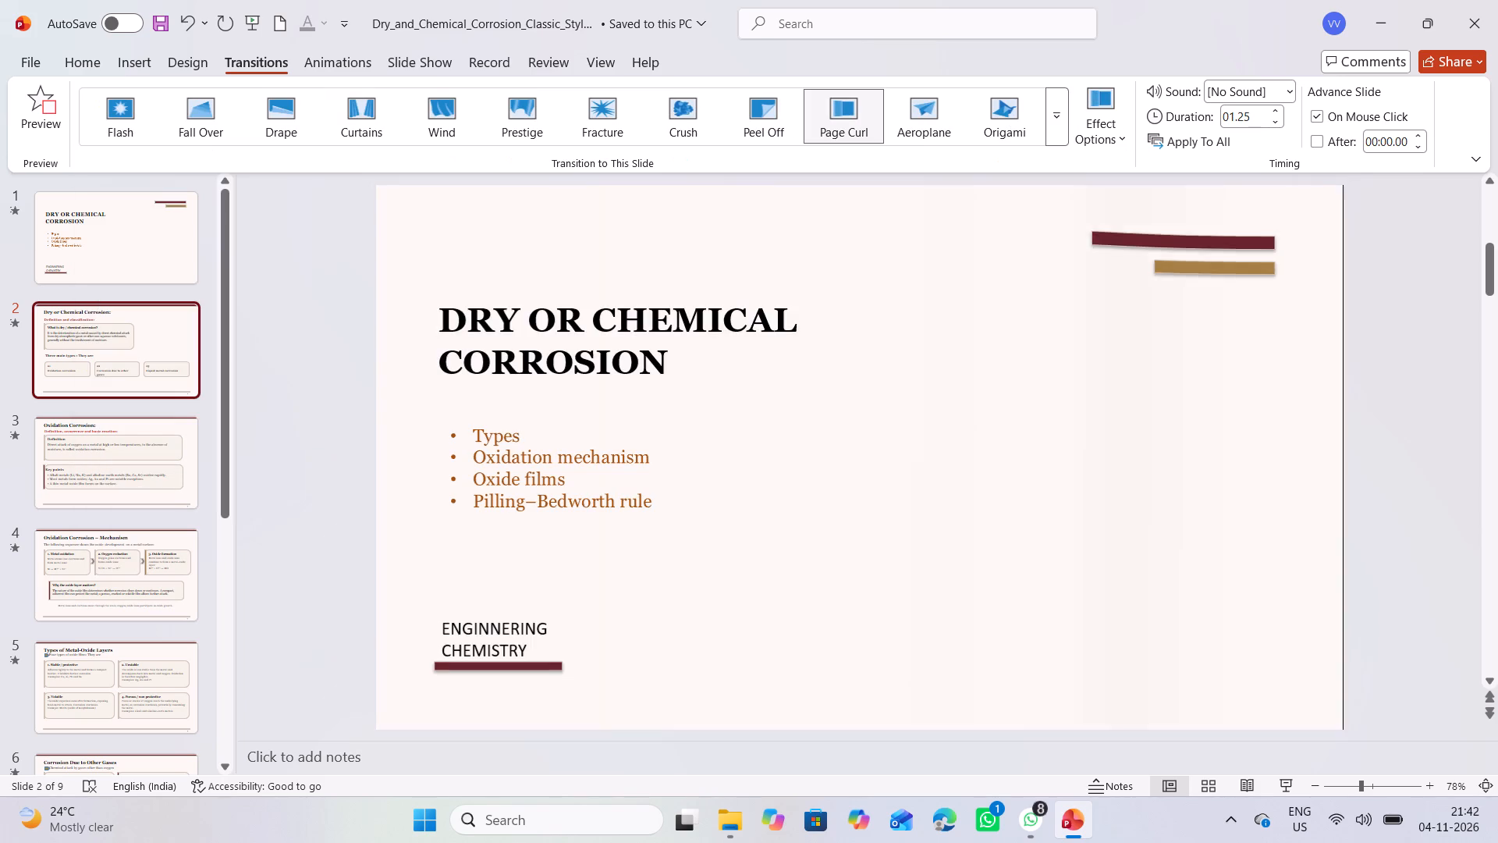
pyautogui.click(140, 432)
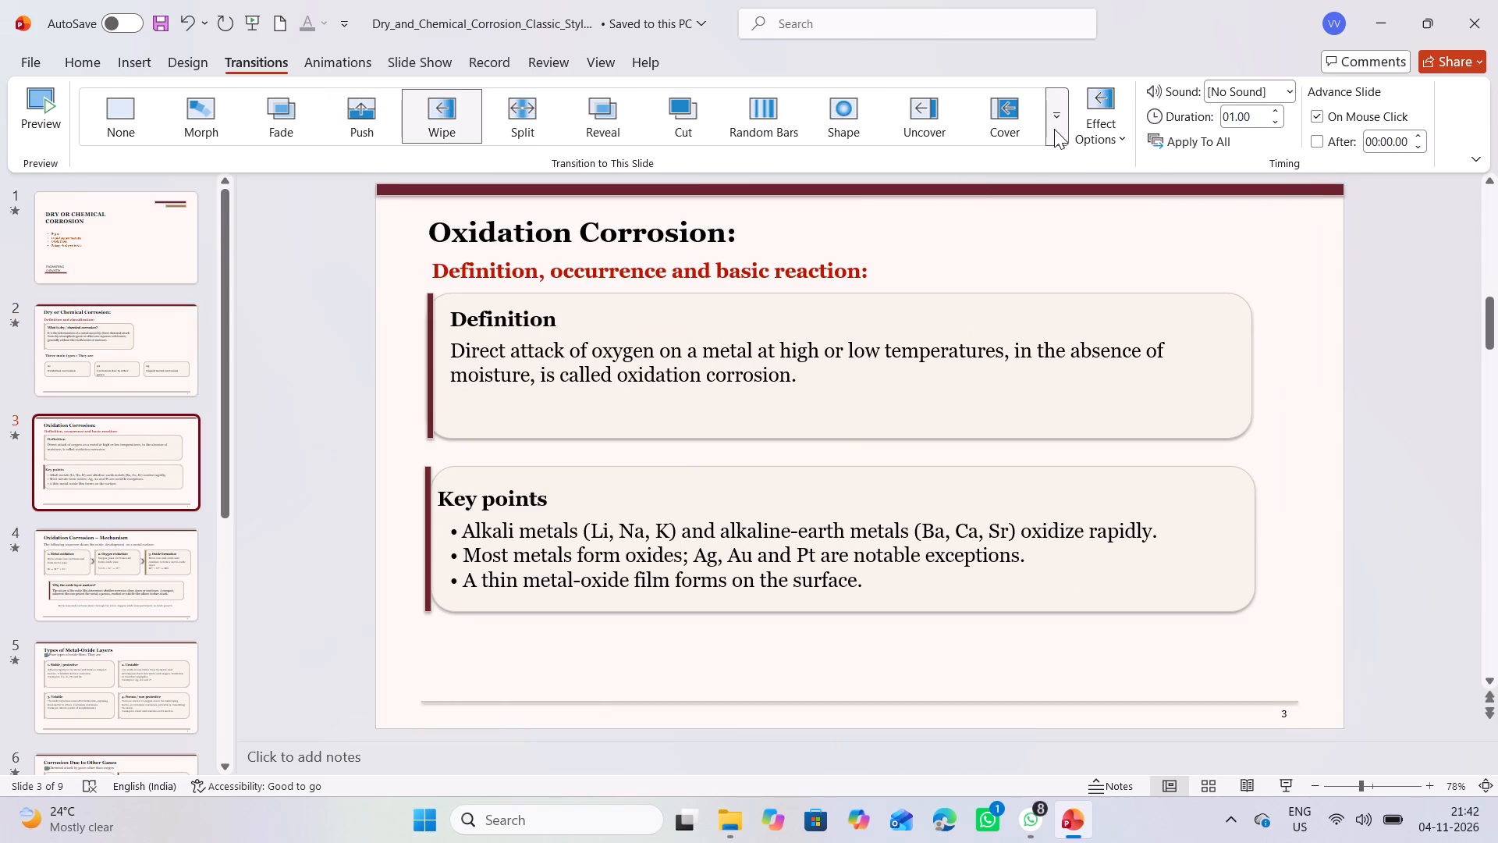
pyautogui.click(1106, 127)
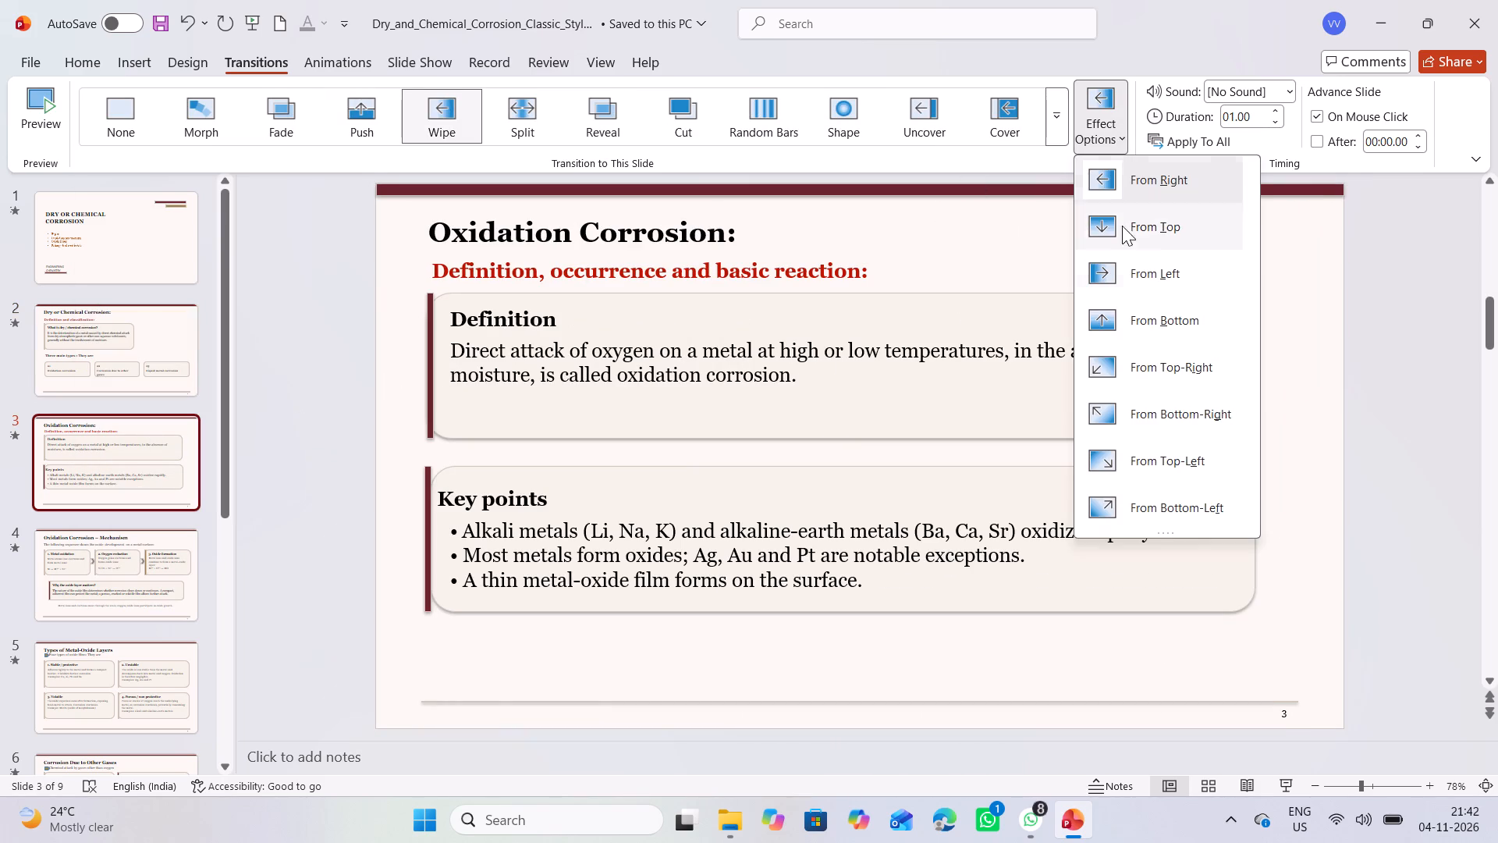
pyautogui.scroll(-5, 1162, 373)
pyautogui.click(282, 267)
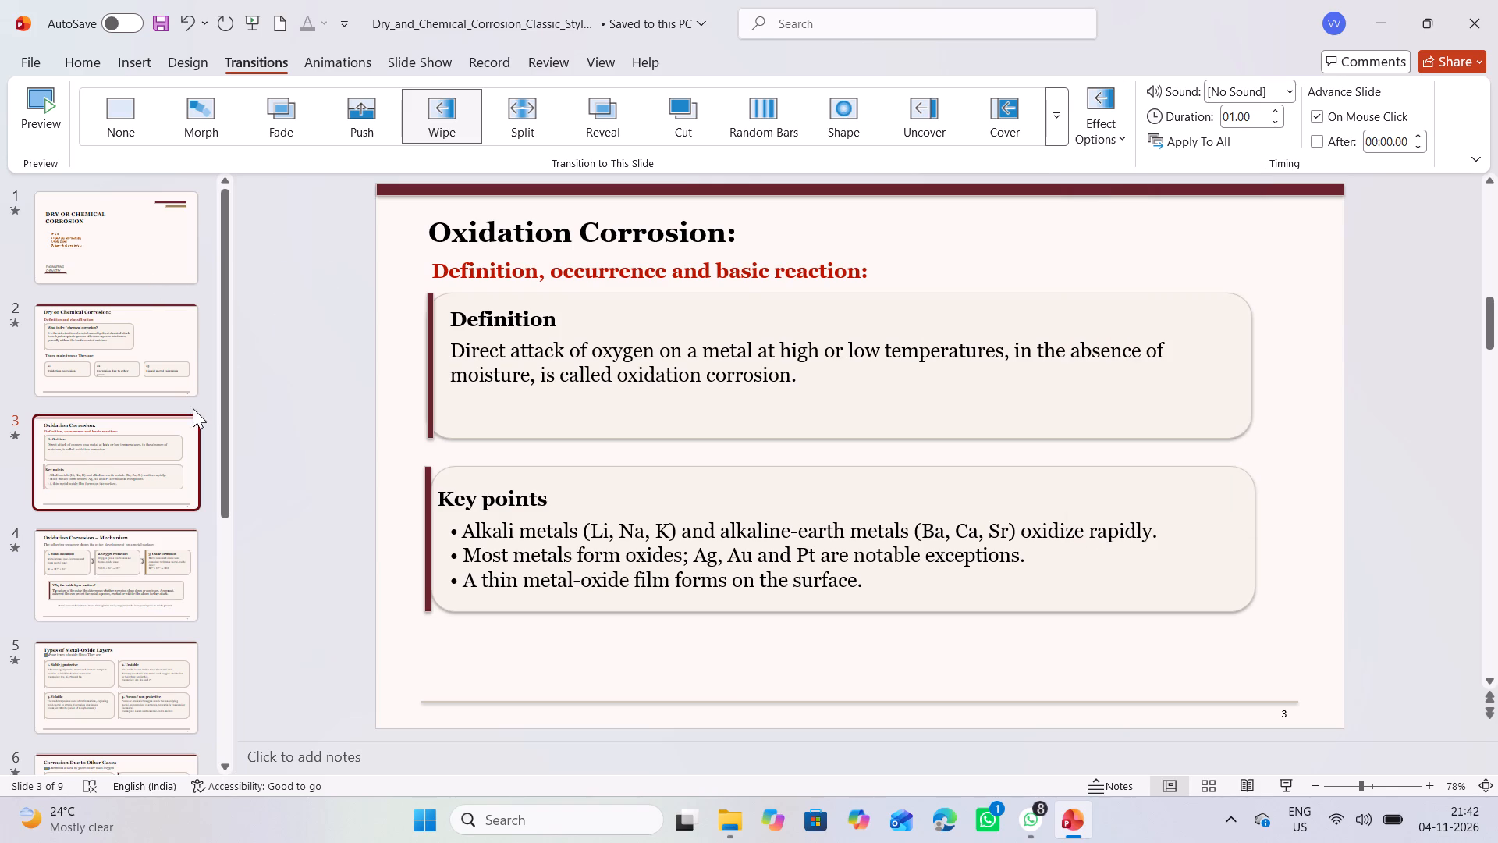
pyautogui.click(170, 434)
pyautogui.keyDown('ctrl'); pyautogui.click(154, 574); pyautogui.keyUp('ctrl')
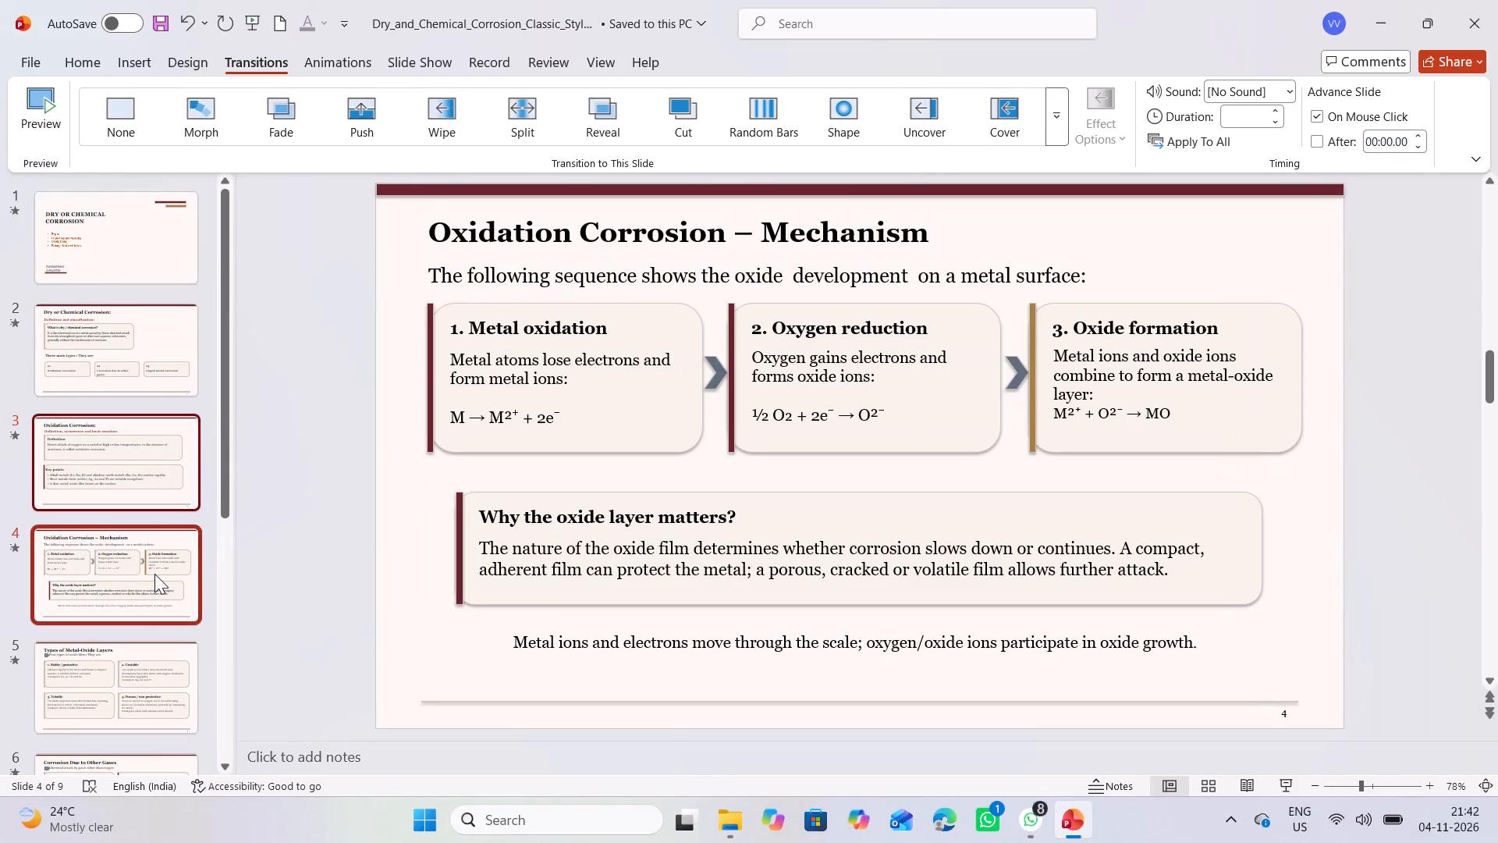
pyautogui.click(155, 475)
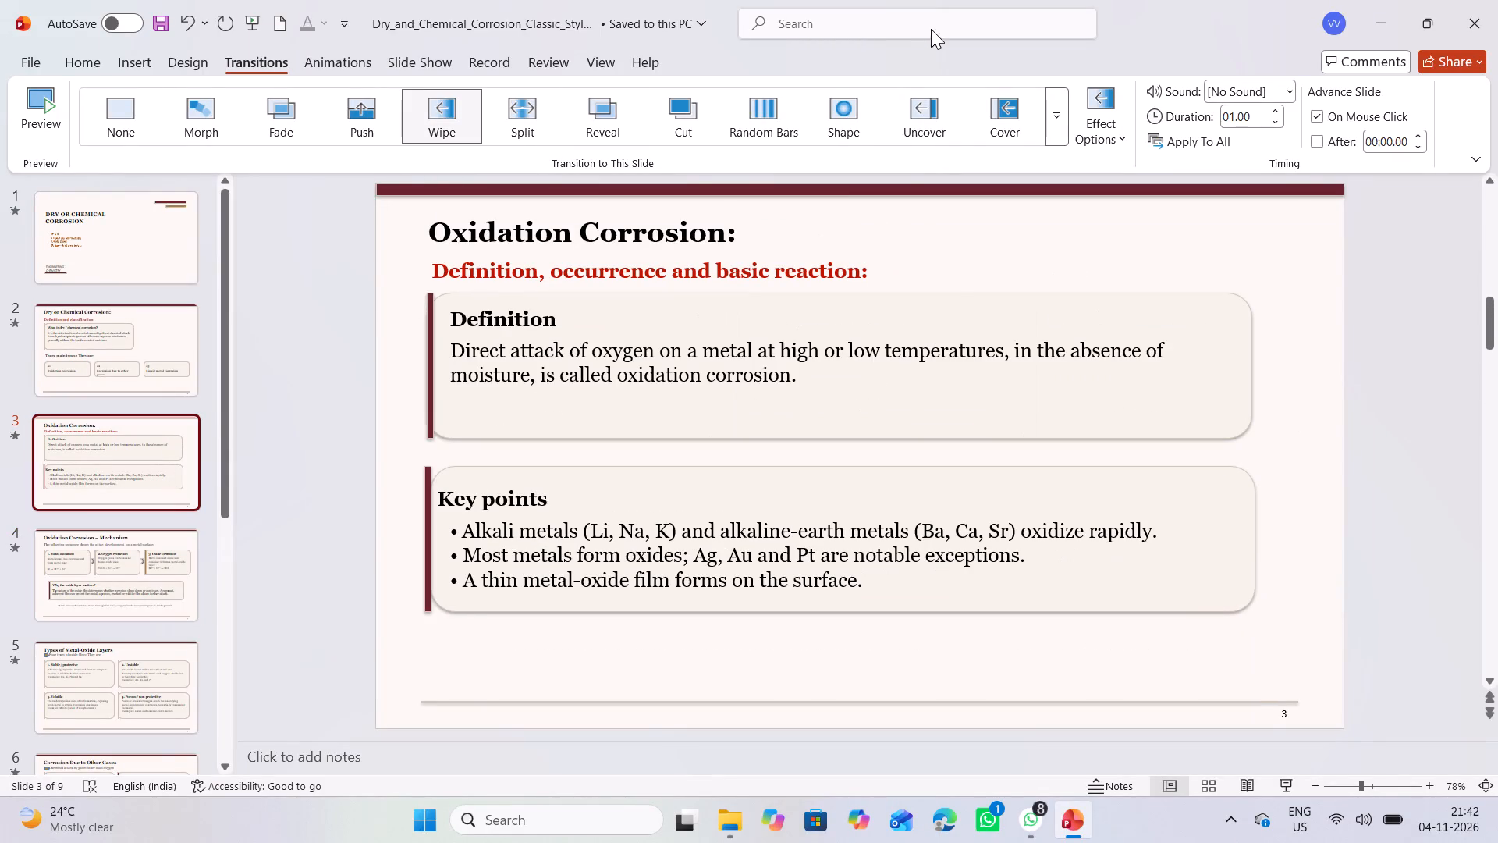
pyautogui.click(1060, 105)
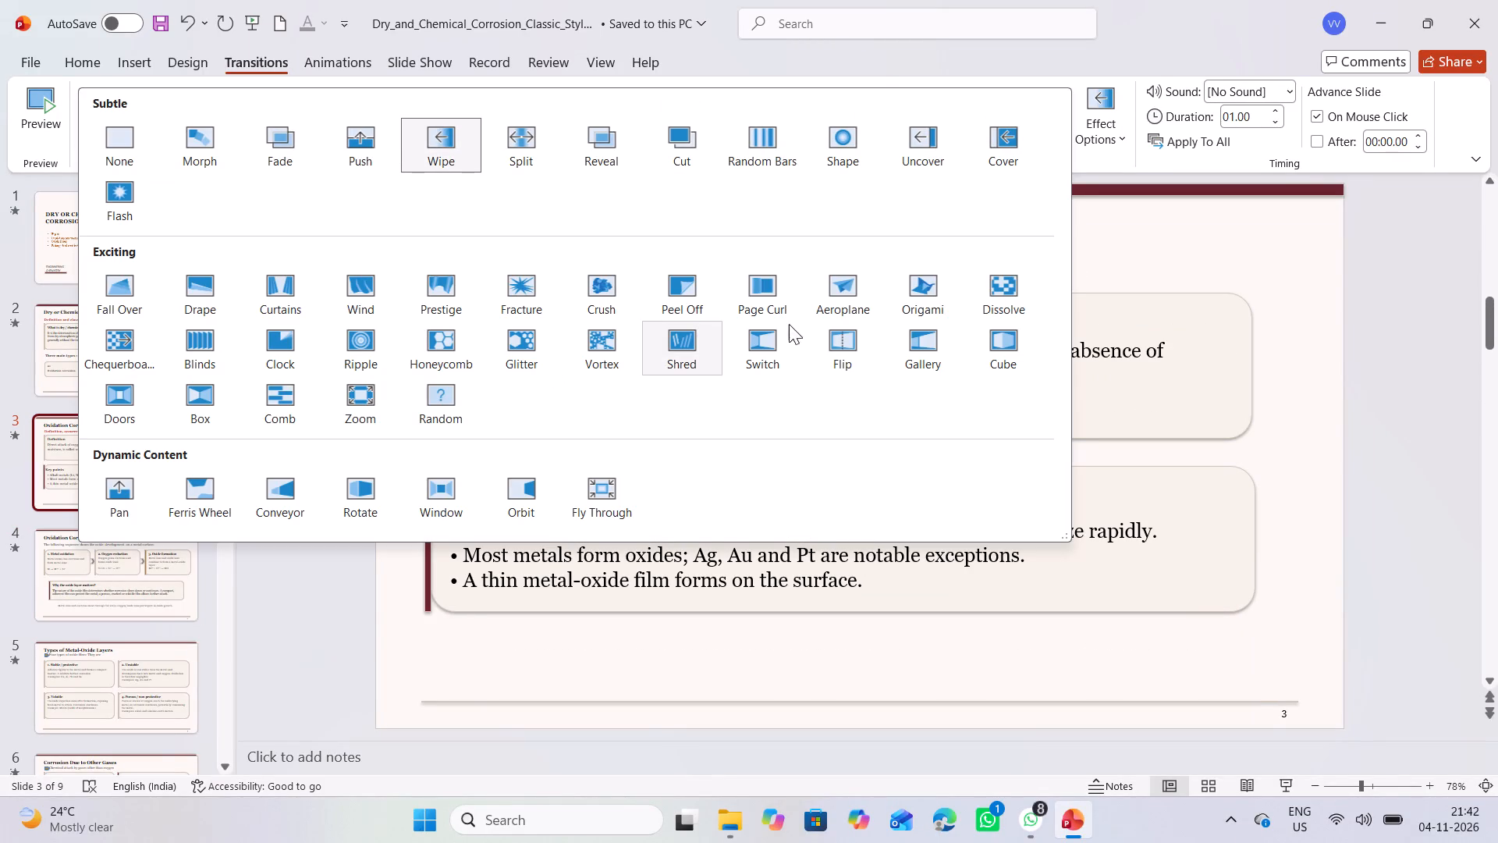
pyautogui.click(768, 291)
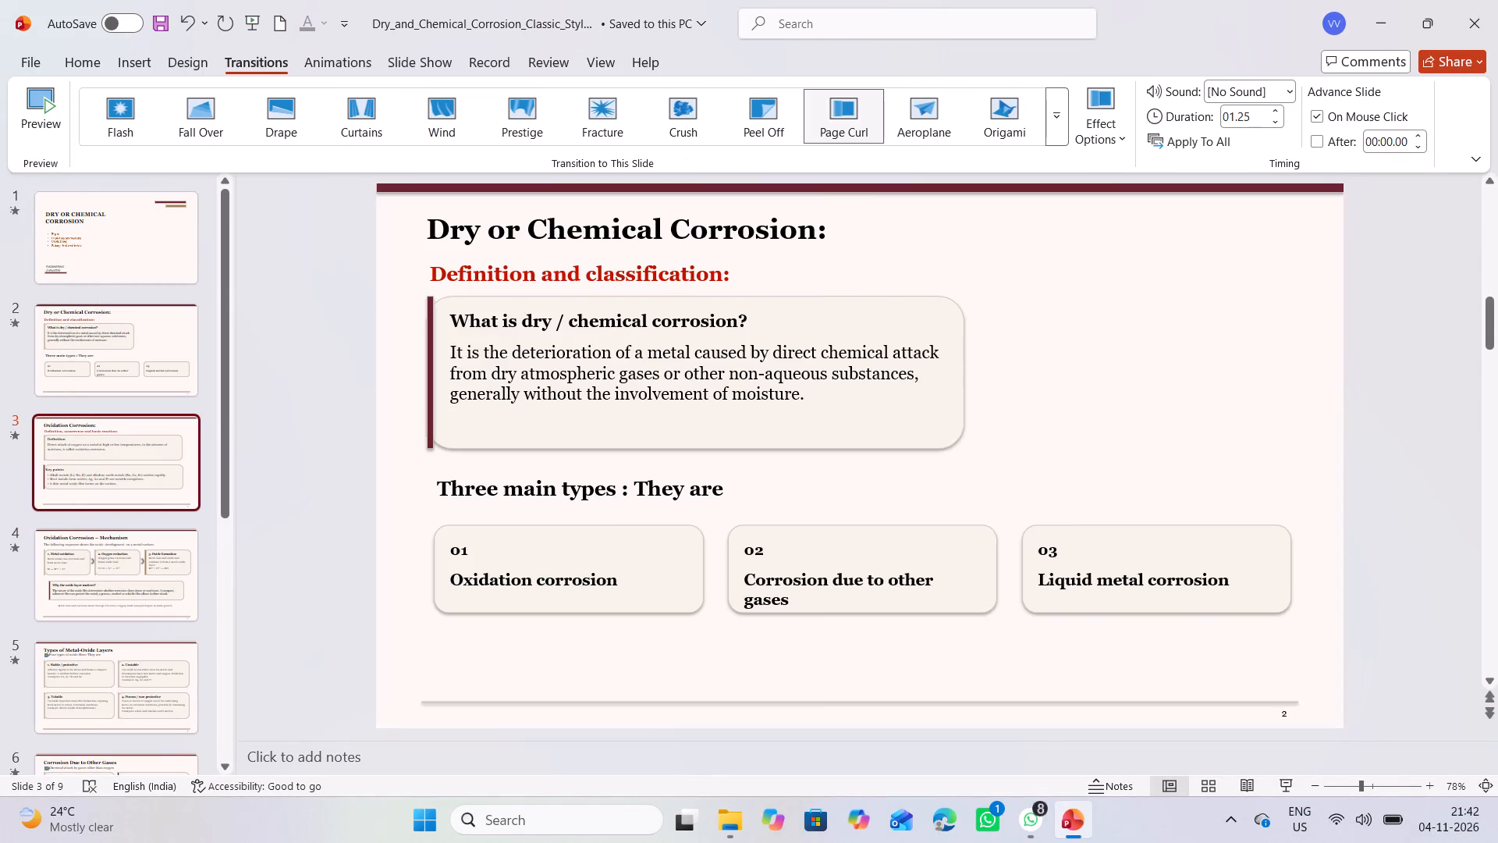
# Apply the Page Curl transition to slides 4 and 5, Oxidation Corrosion – Mechanism and Types of Metal-Oxide Layers.
pyautogui.click(175, 579)
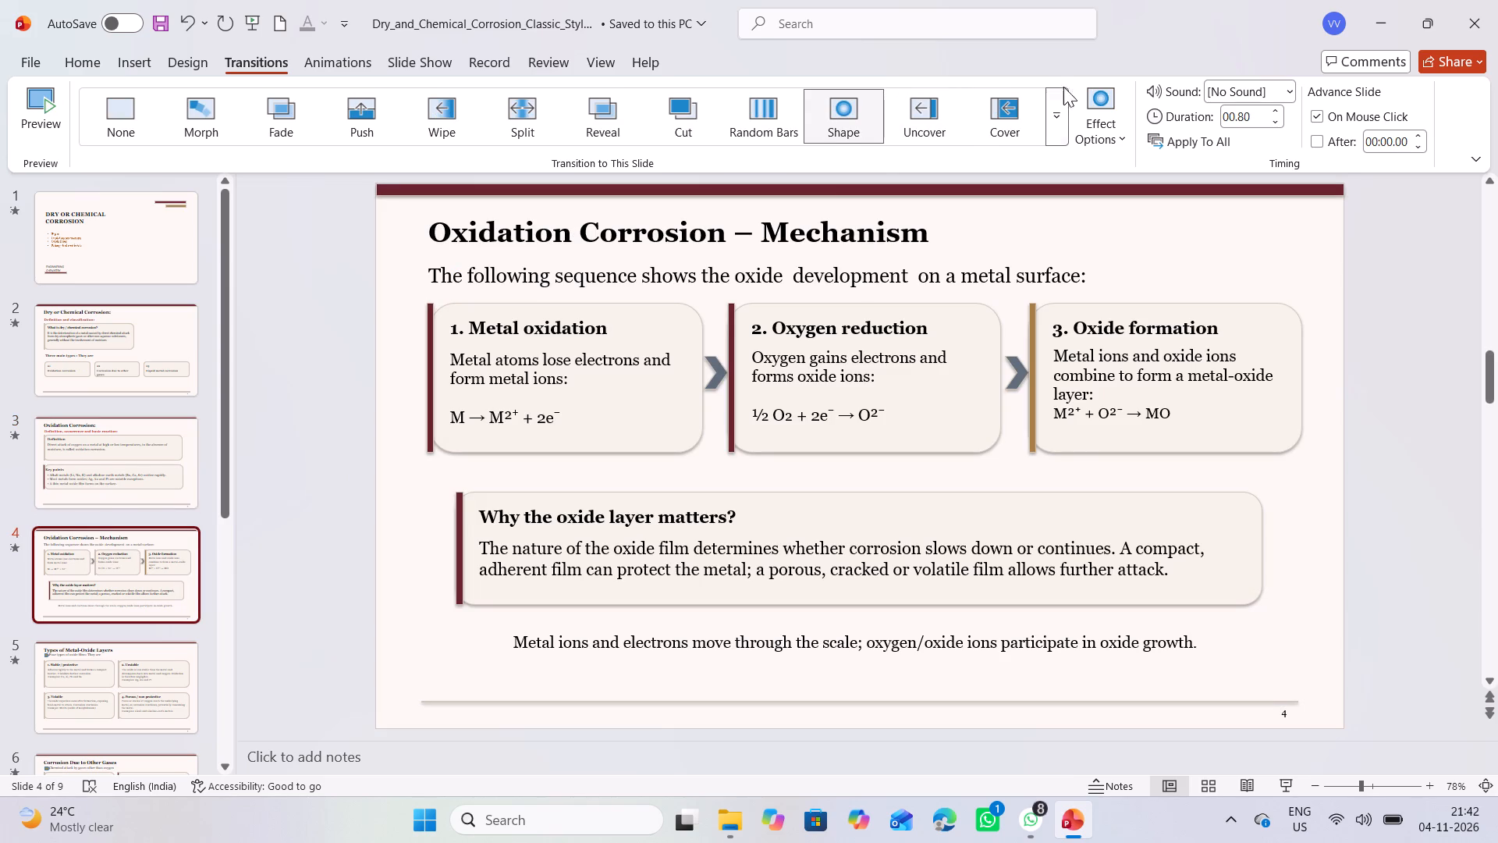
pyautogui.click(1056, 119)
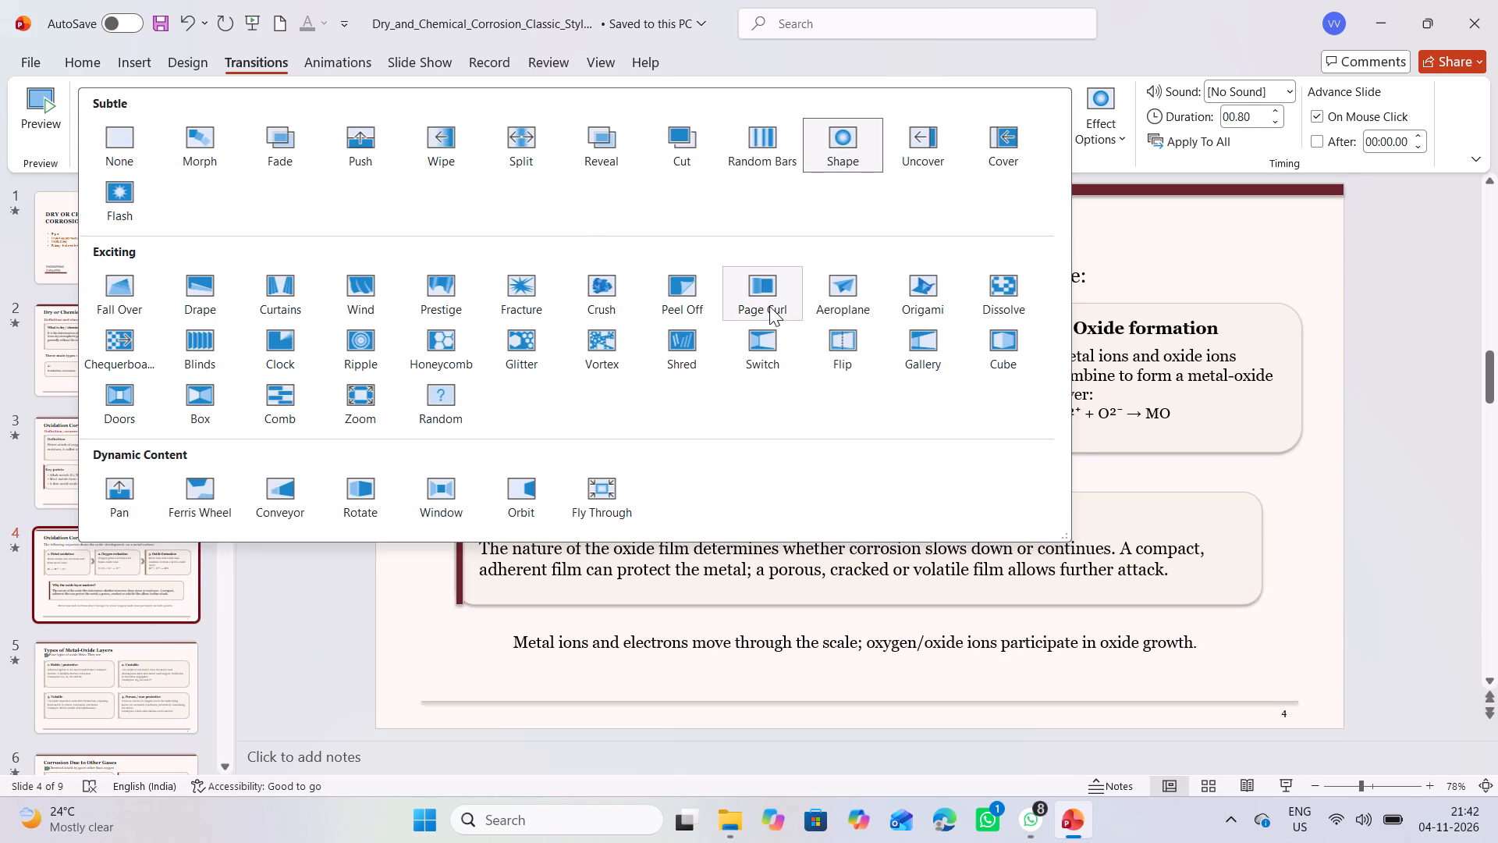
pyautogui.click(769, 306)
pyautogui.click(192, 693)
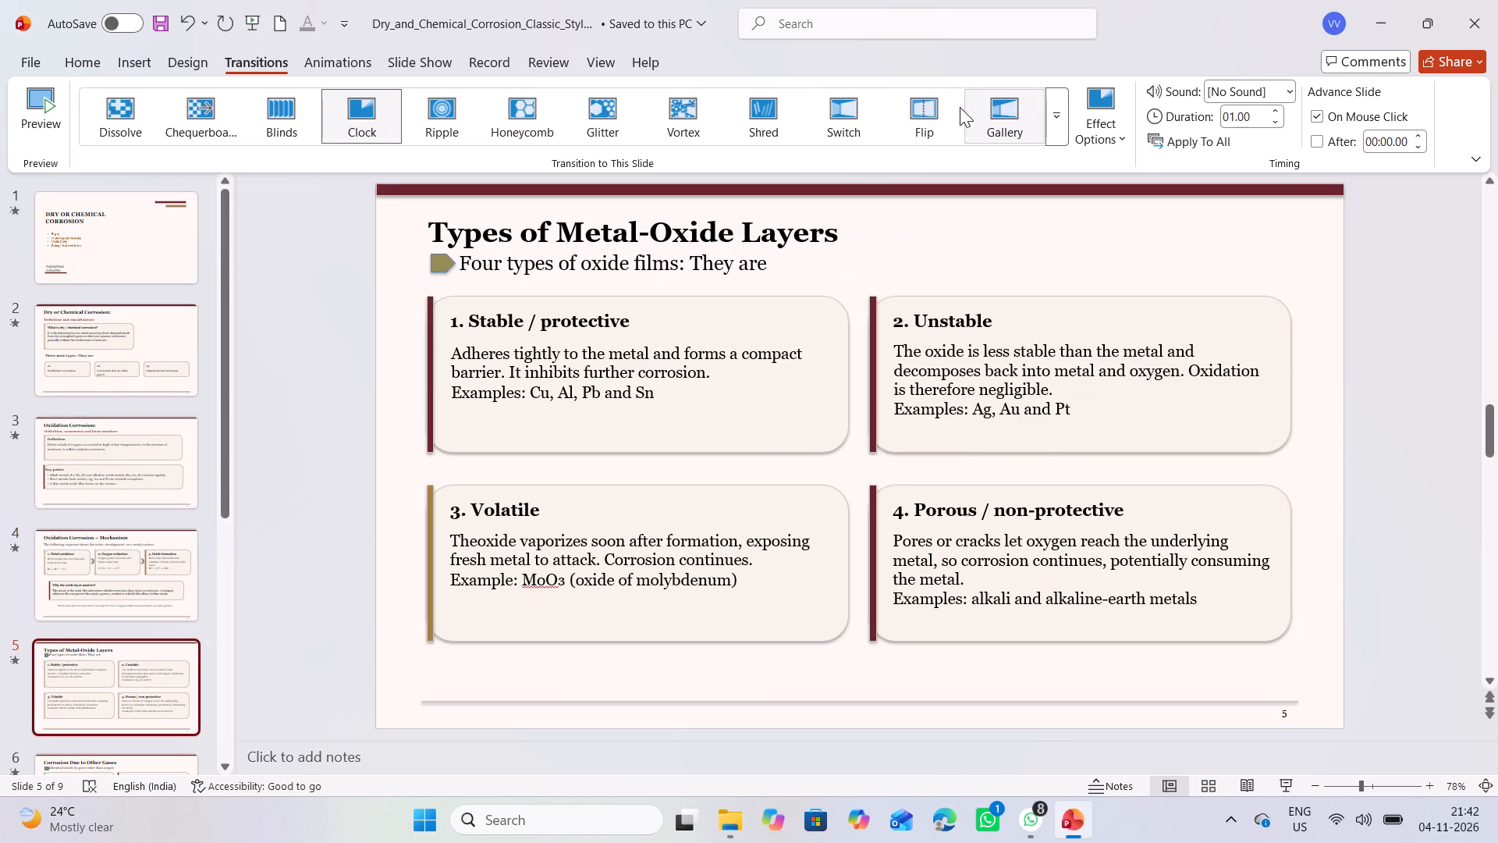
pyautogui.click(1049, 111)
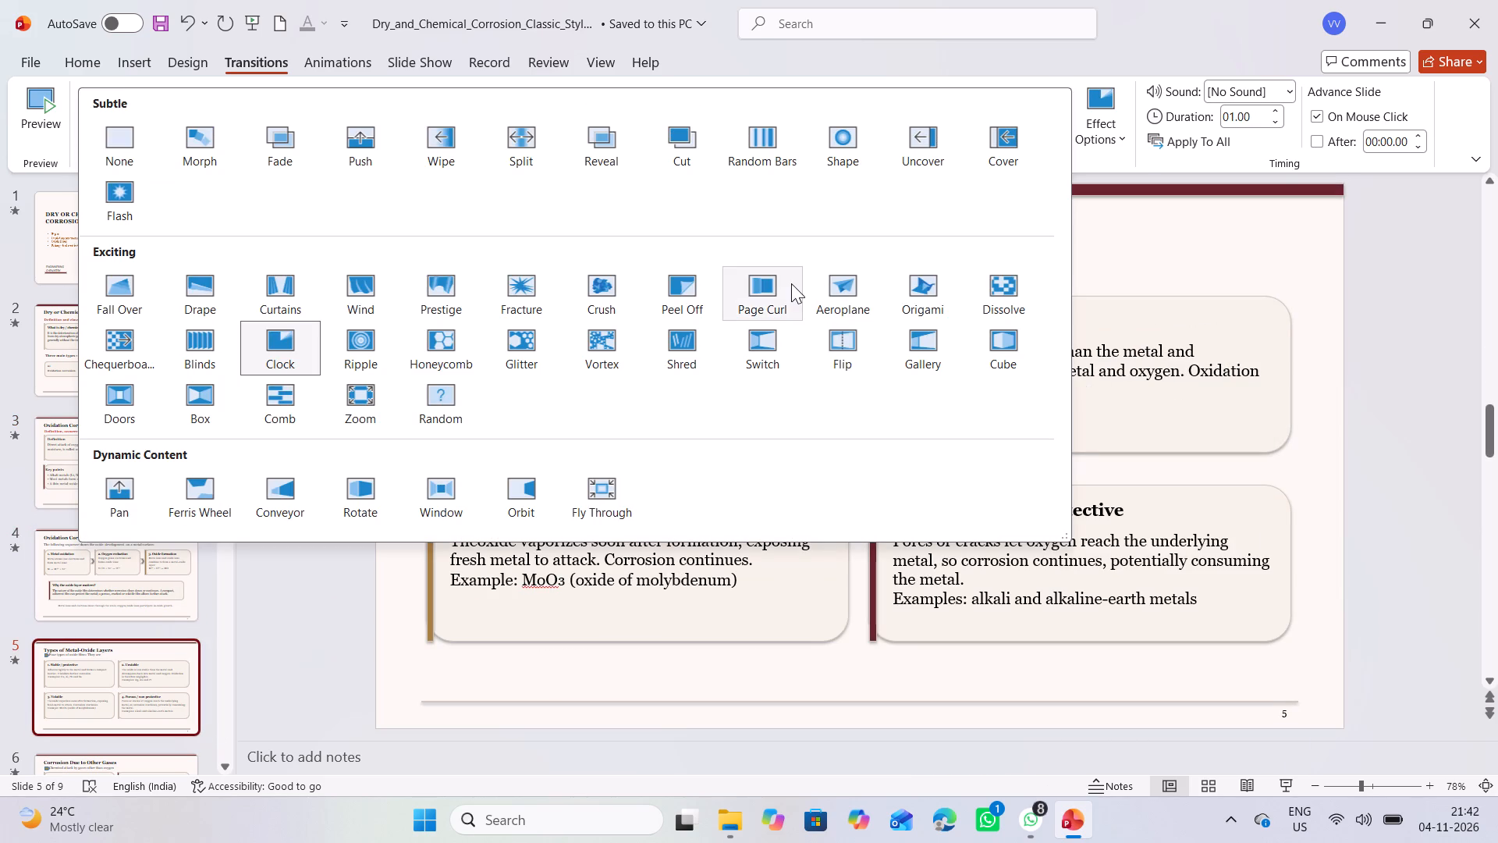
pyautogui.click(790, 283)
# Apply the Page Curl transition to slides 6, 7 and 8, from Corrosion Due to Other Gases through Liquid Metal Corrosion.
pyautogui.scroll(-2, 109, 586)
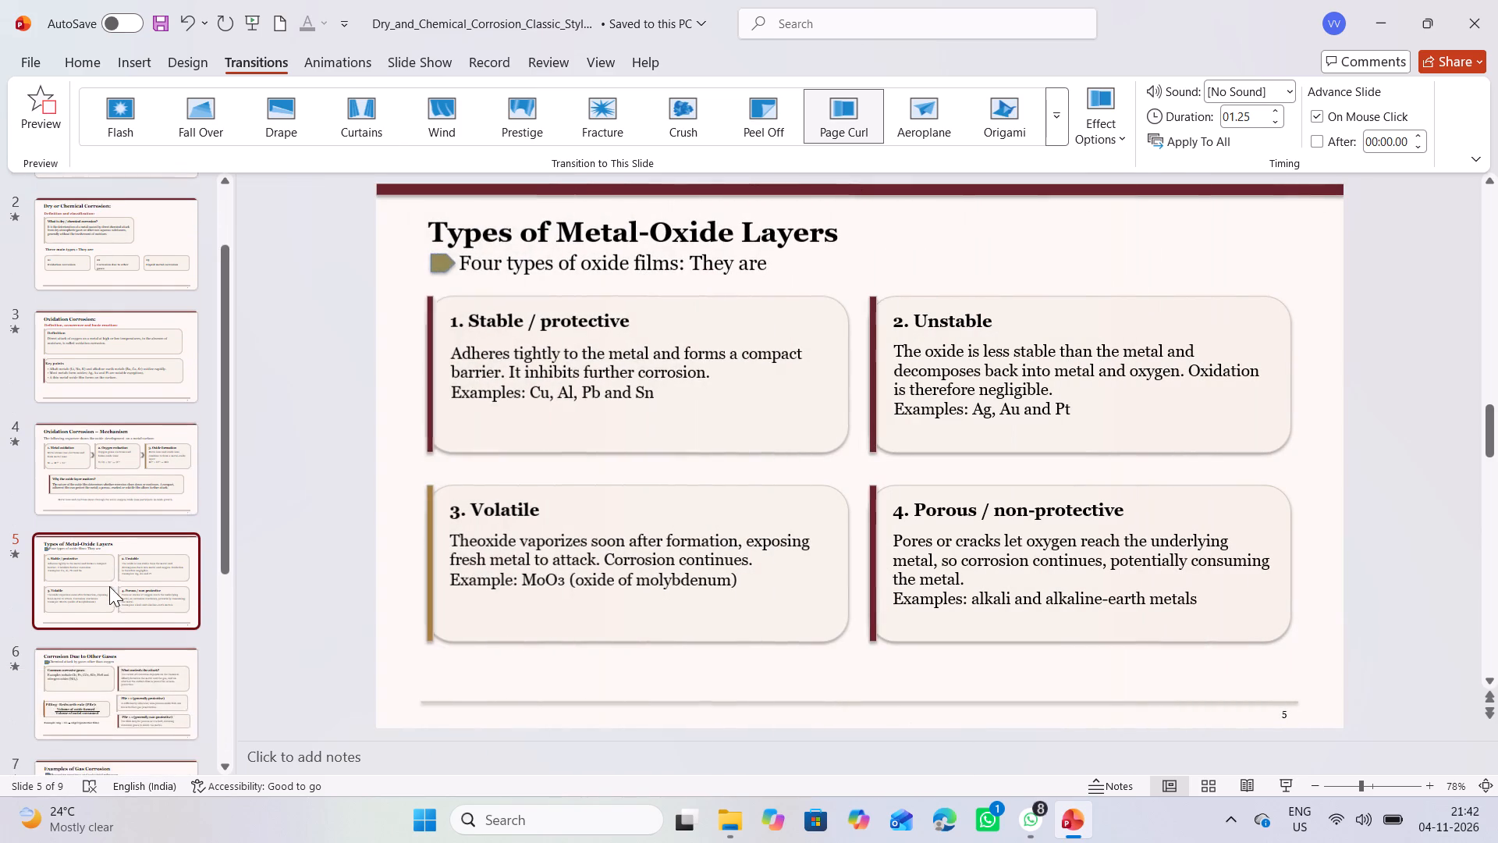
pyautogui.scroll(-9, 109, 585)
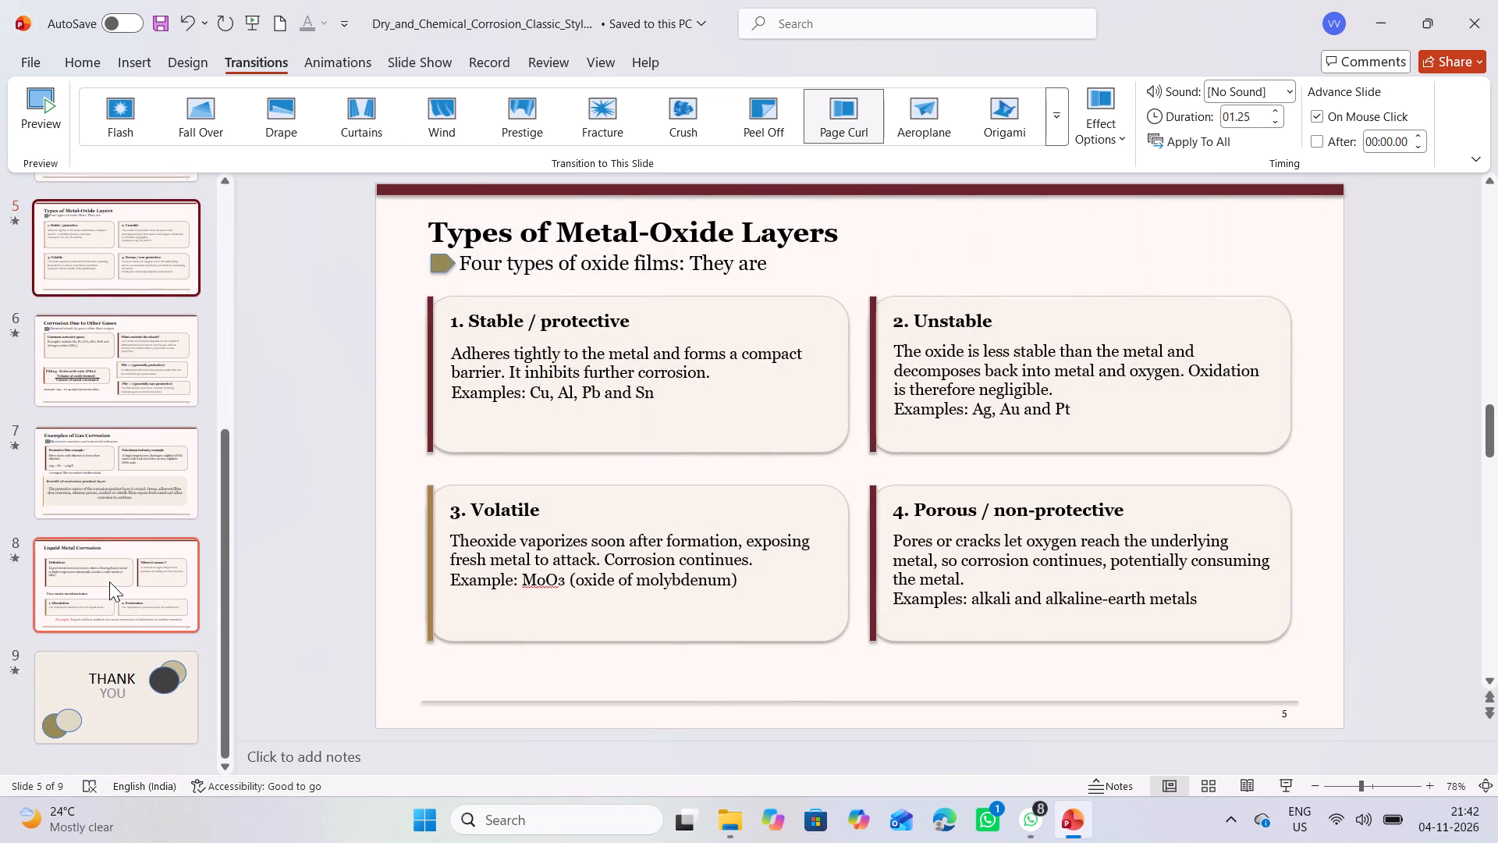
pyautogui.click(163, 365)
pyautogui.click(1063, 141)
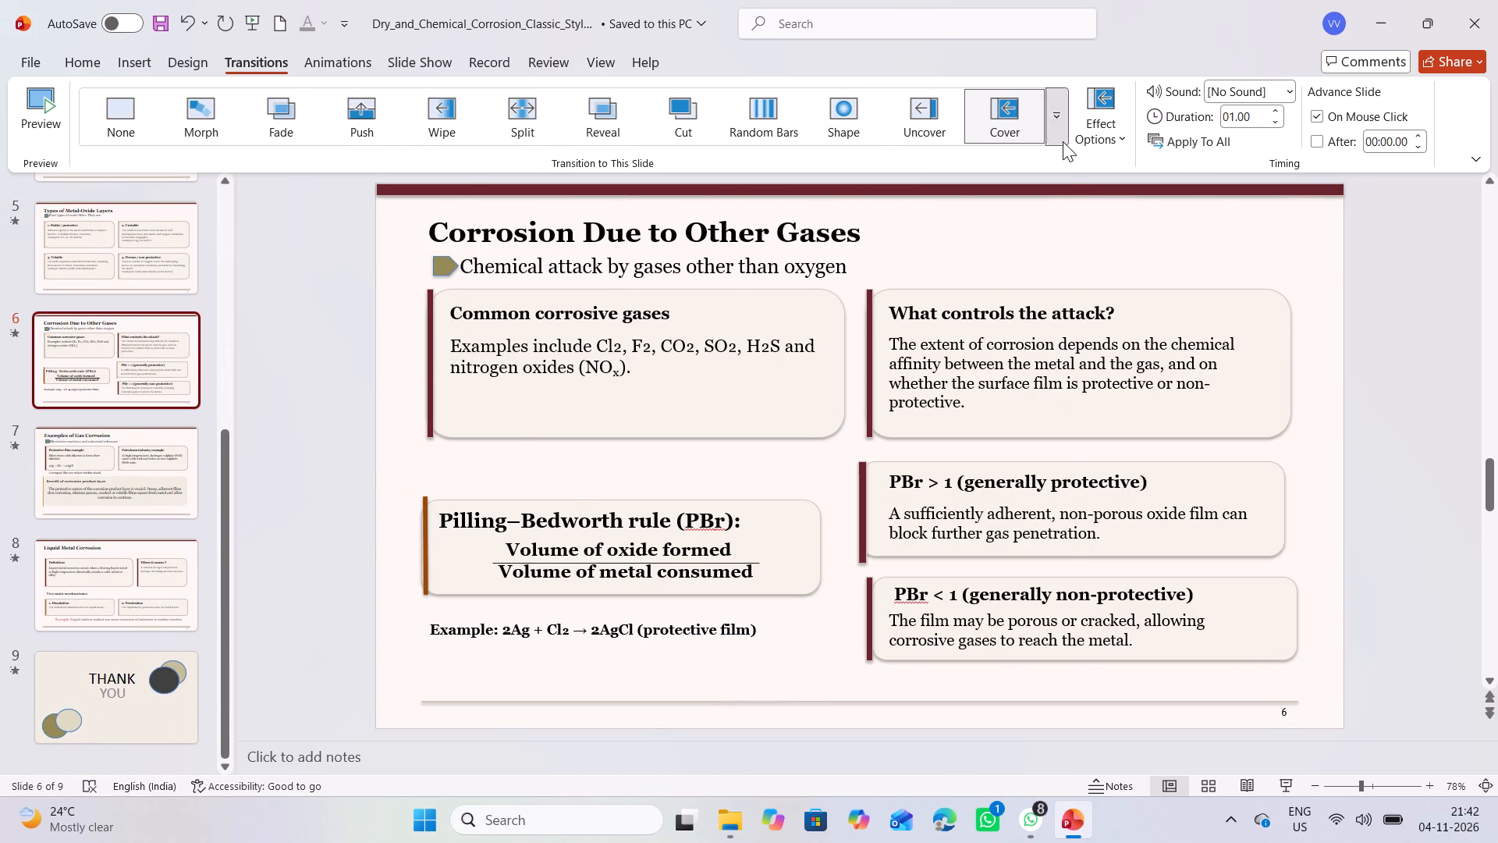
pyautogui.click(756, 290)
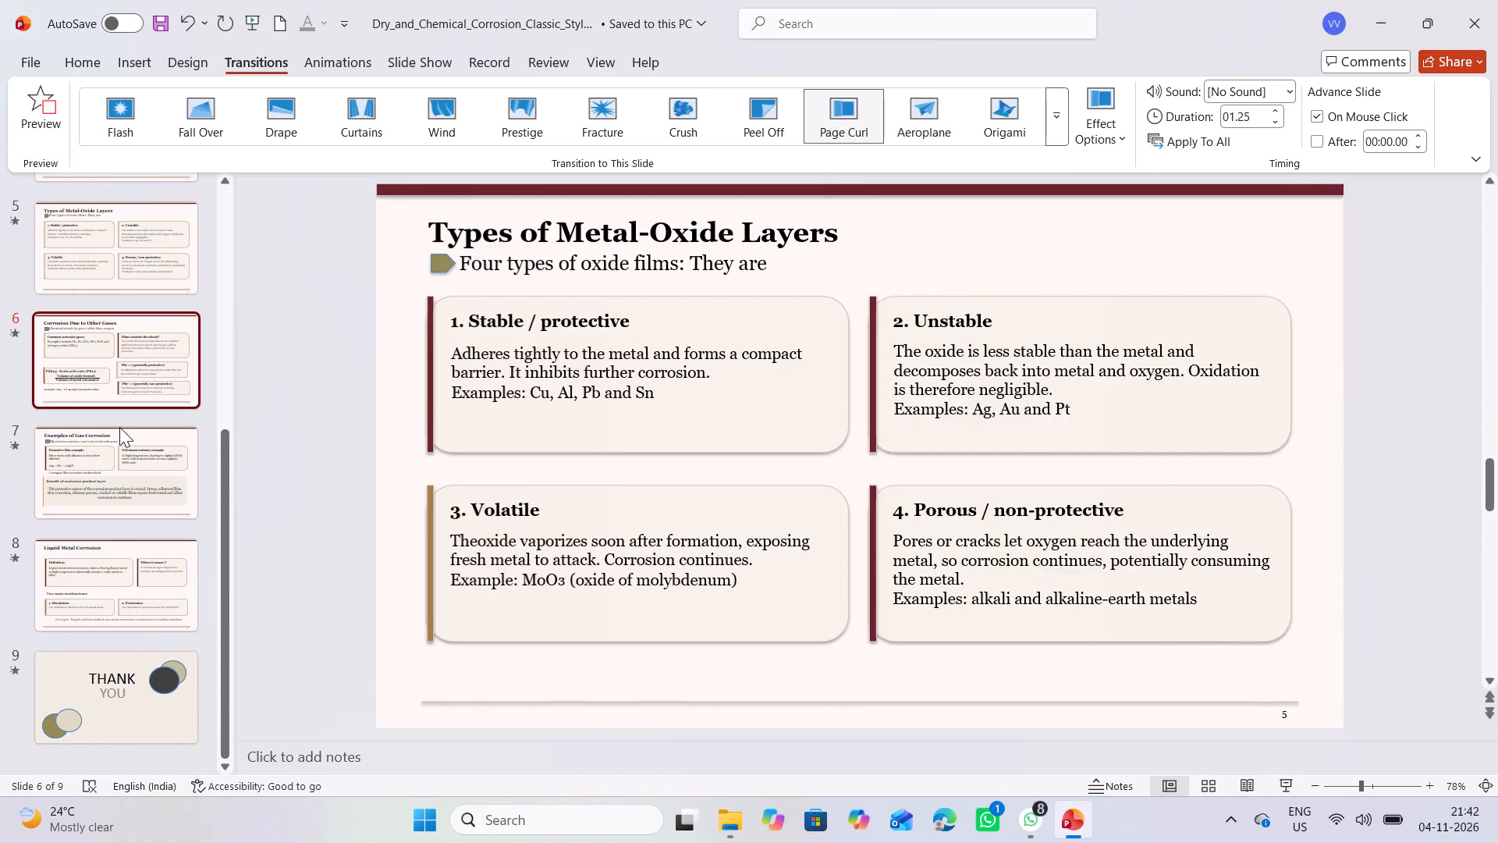
pyautogui.click(118, 427)
pyautogui.click(1058, 140)
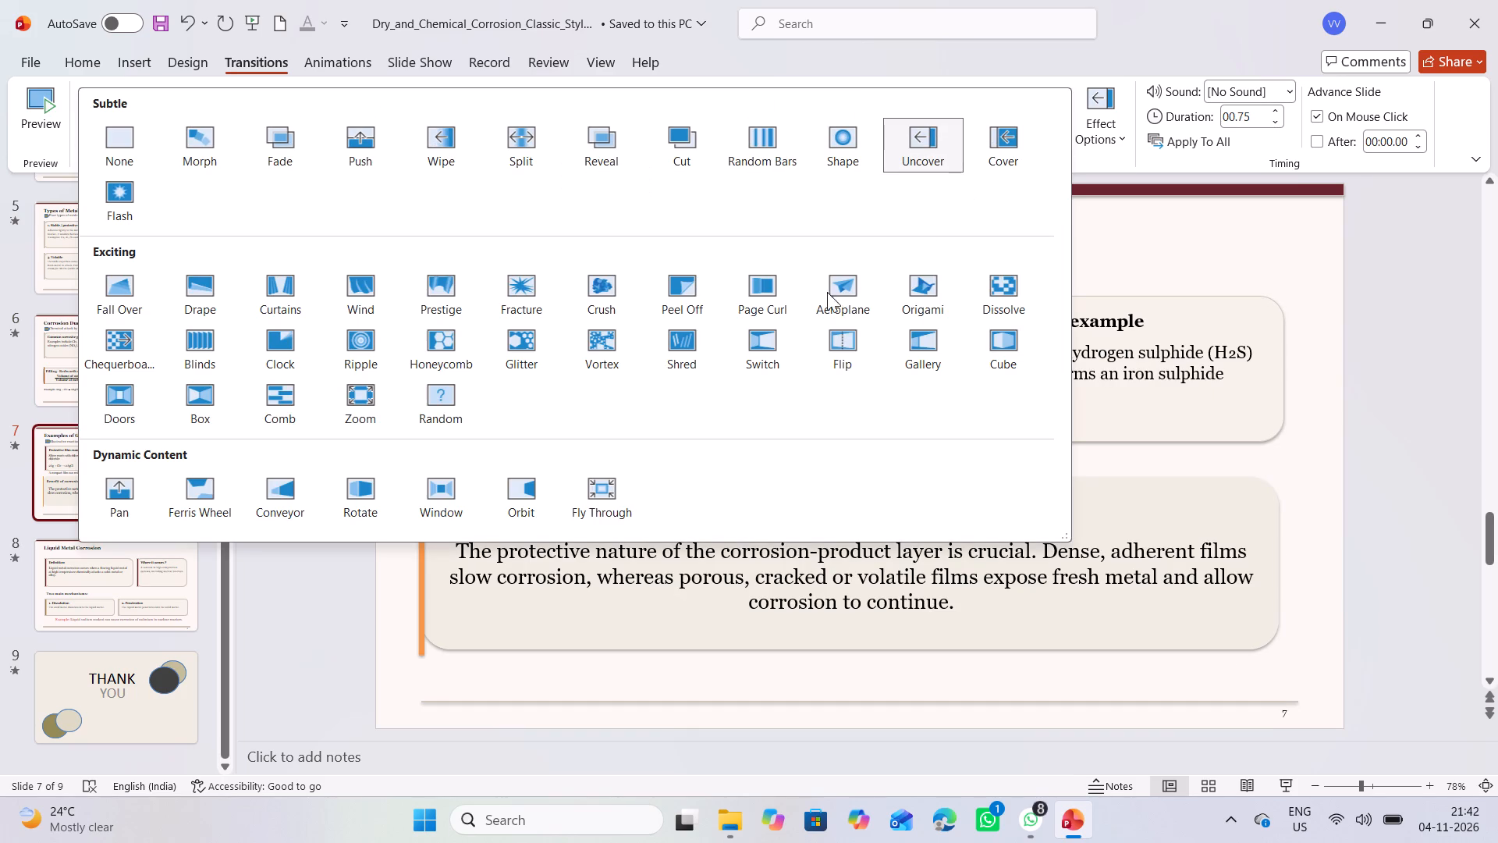
pyautogui.click(765, 289)
pyautogui.click(101, 565)
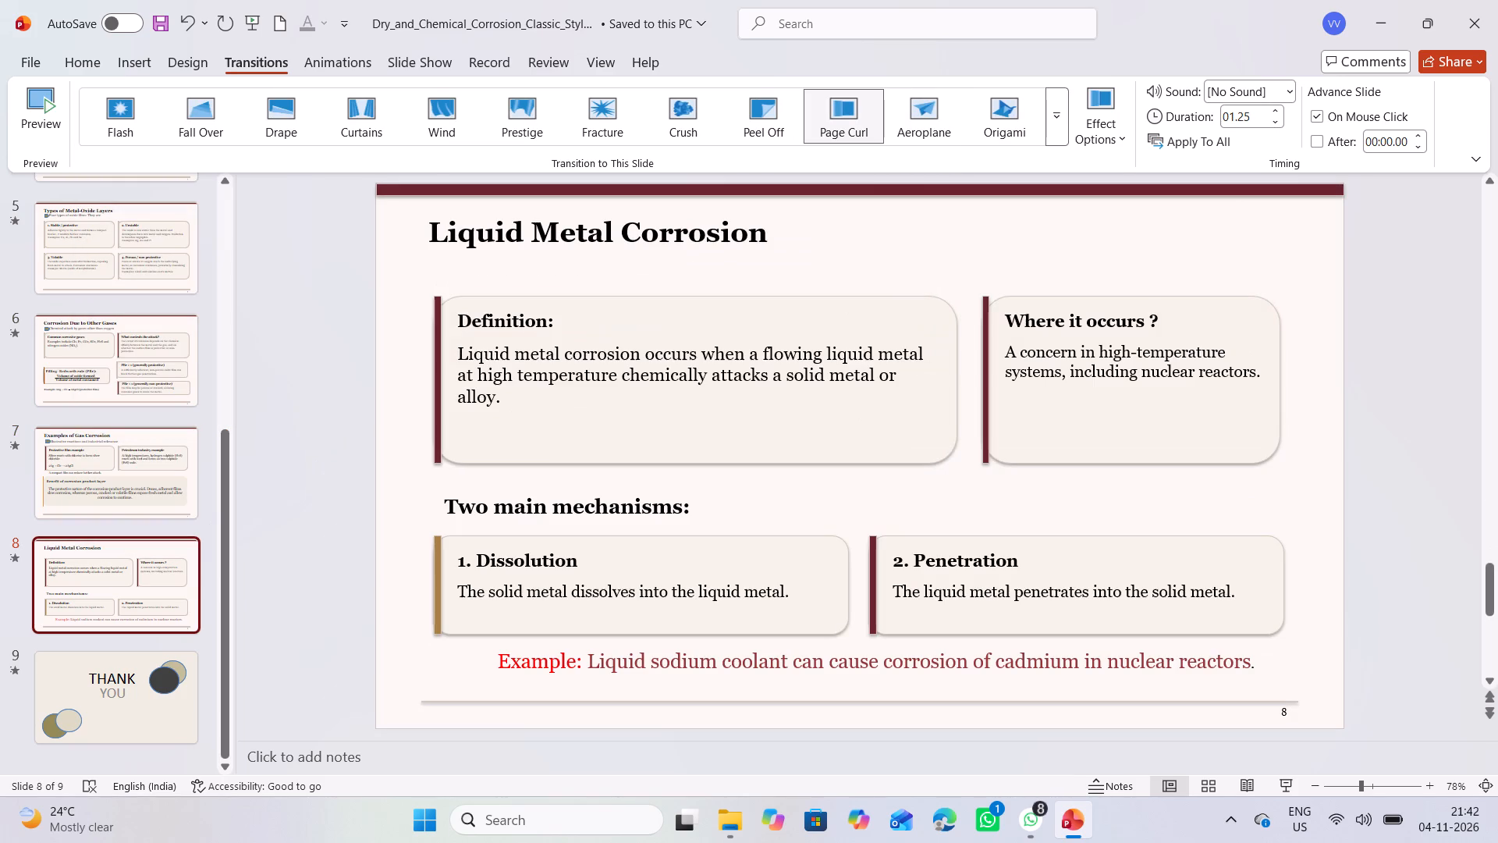
pyautogui.click(1063, 111)
pyautogui.click(755, 306)
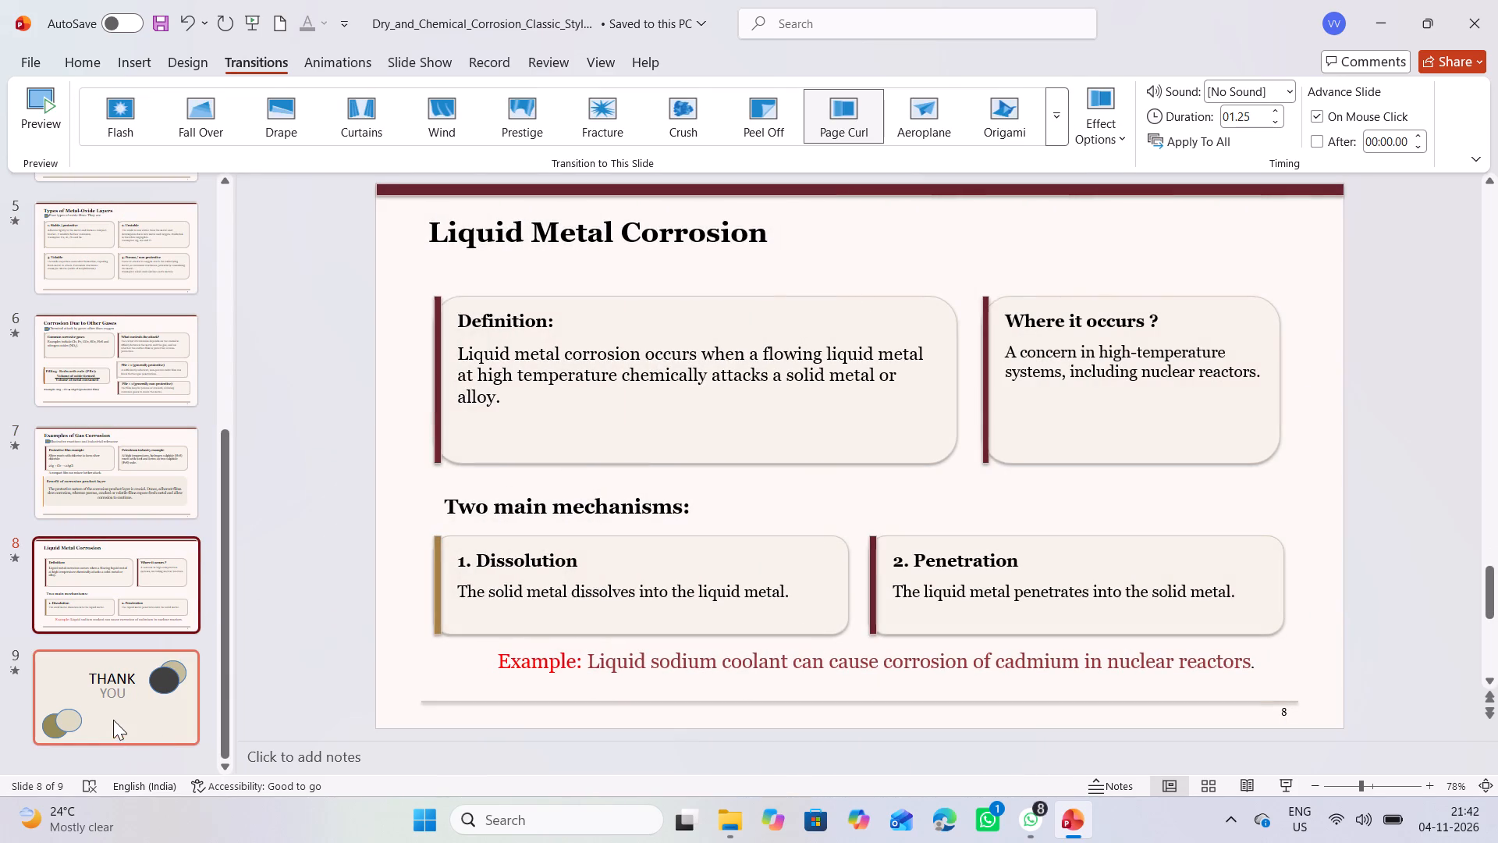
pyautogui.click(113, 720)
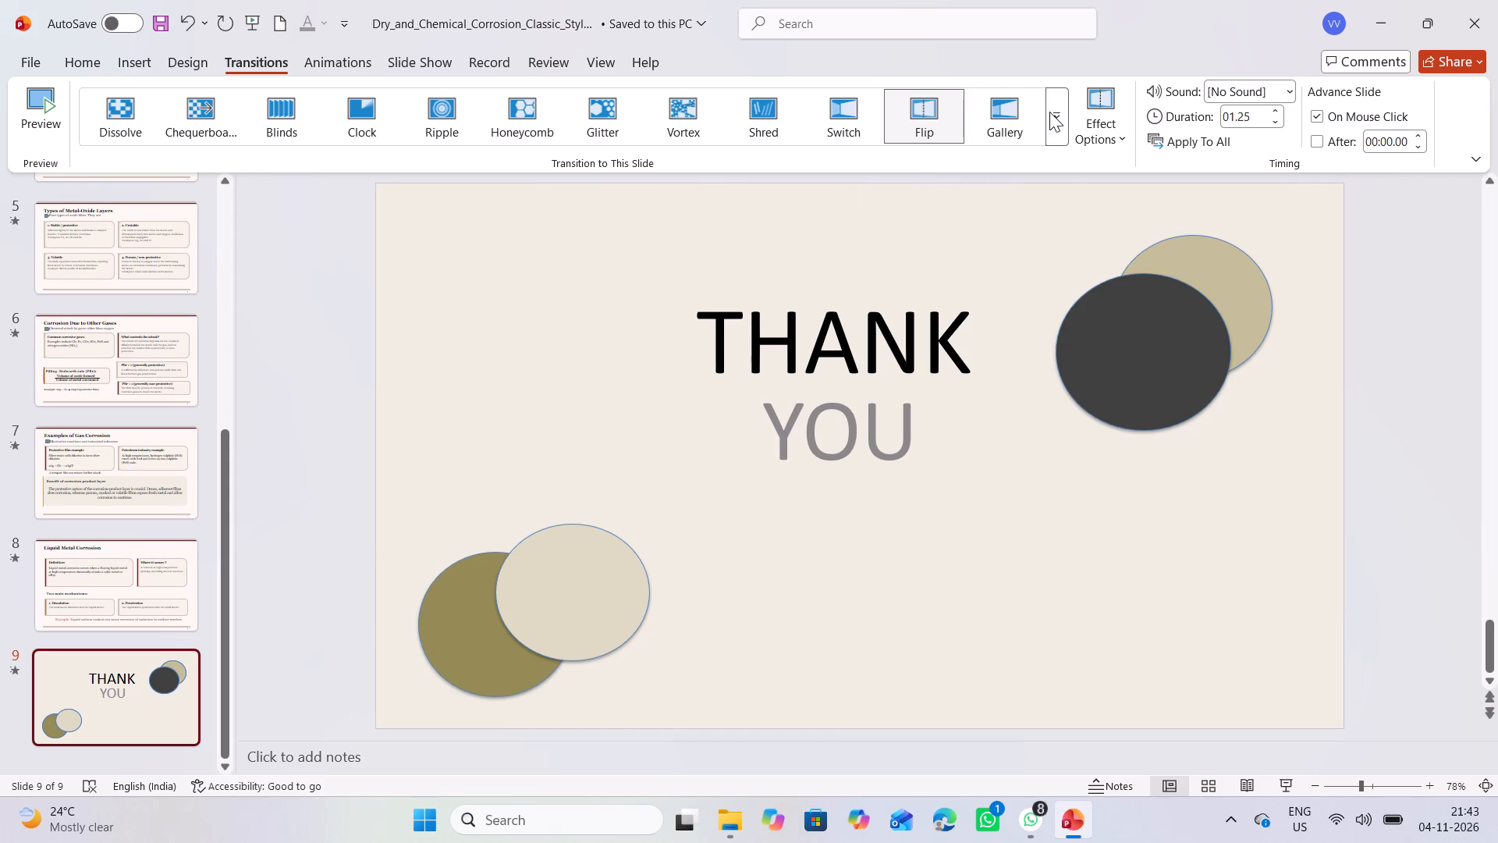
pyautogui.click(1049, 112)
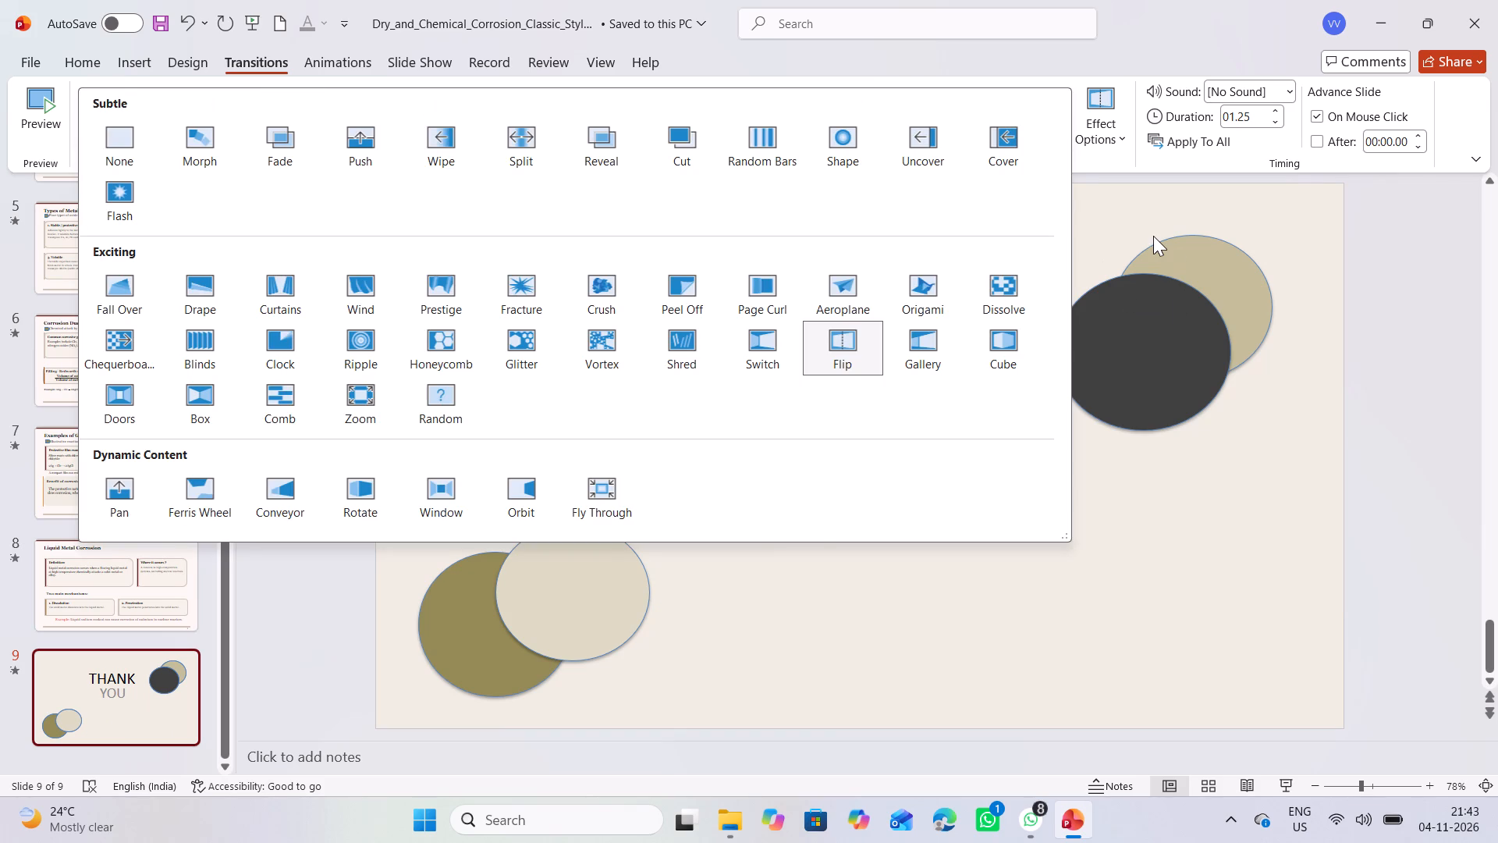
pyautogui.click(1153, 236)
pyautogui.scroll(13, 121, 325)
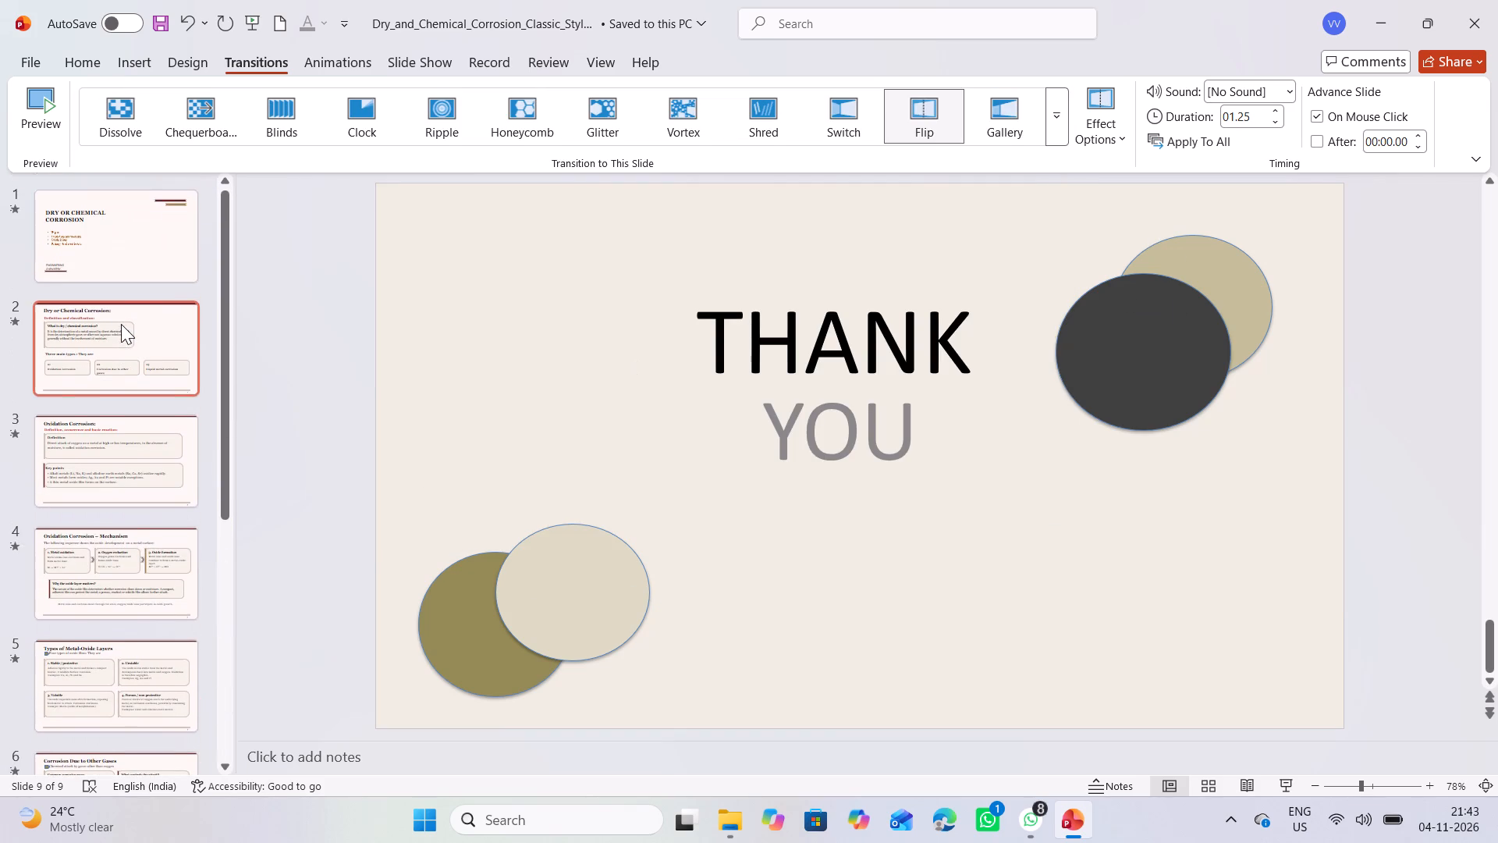
# Play the whole slide show from the title slide to the end to check the transitions, and exit it.
pyautogui.scroll(3, 121, 322)
pyautogui.click(249, 24)
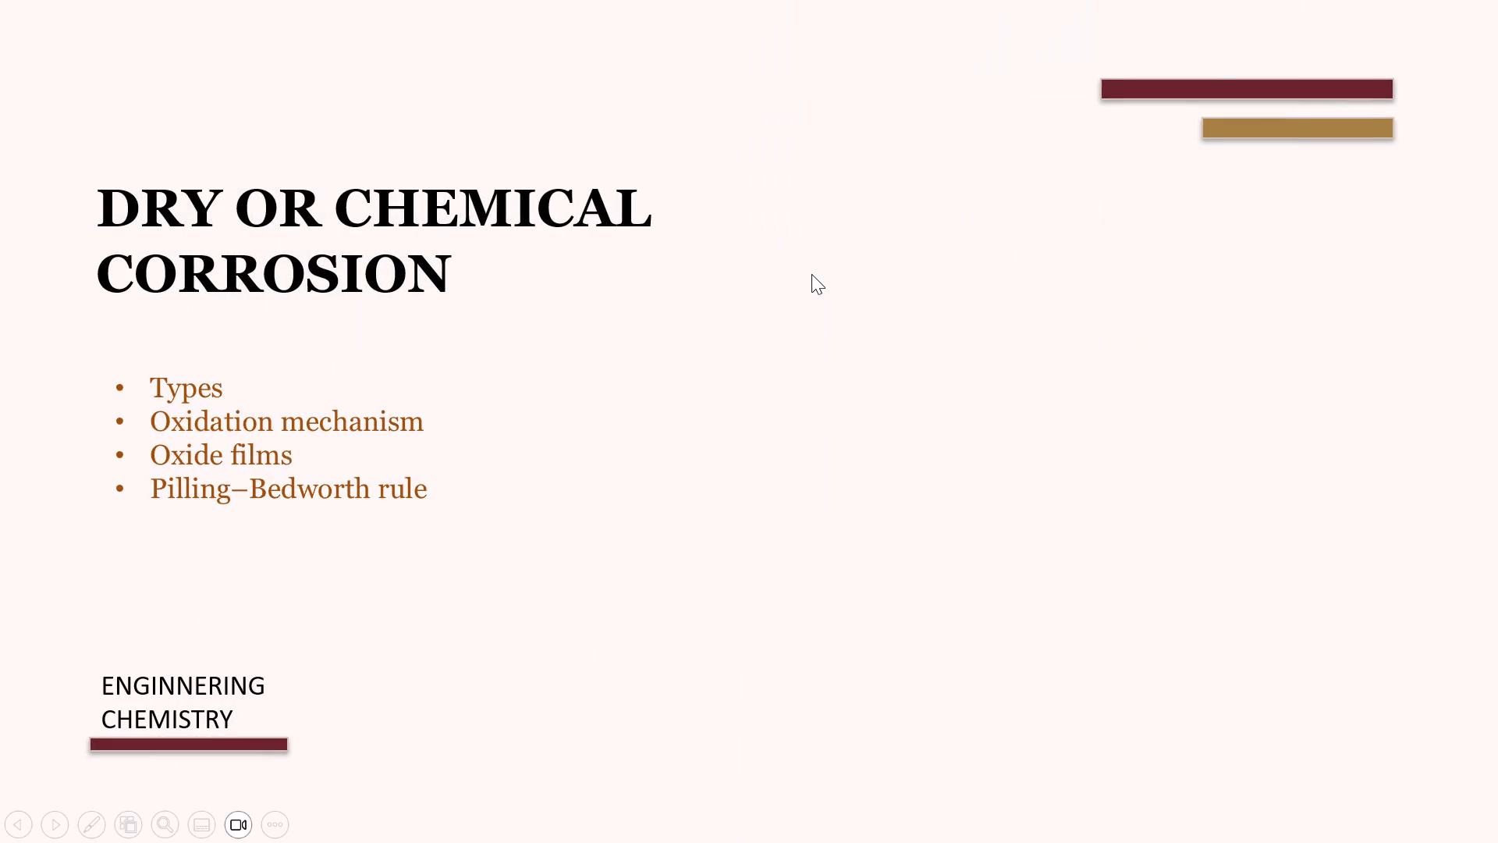
pyautogui.press('Right')
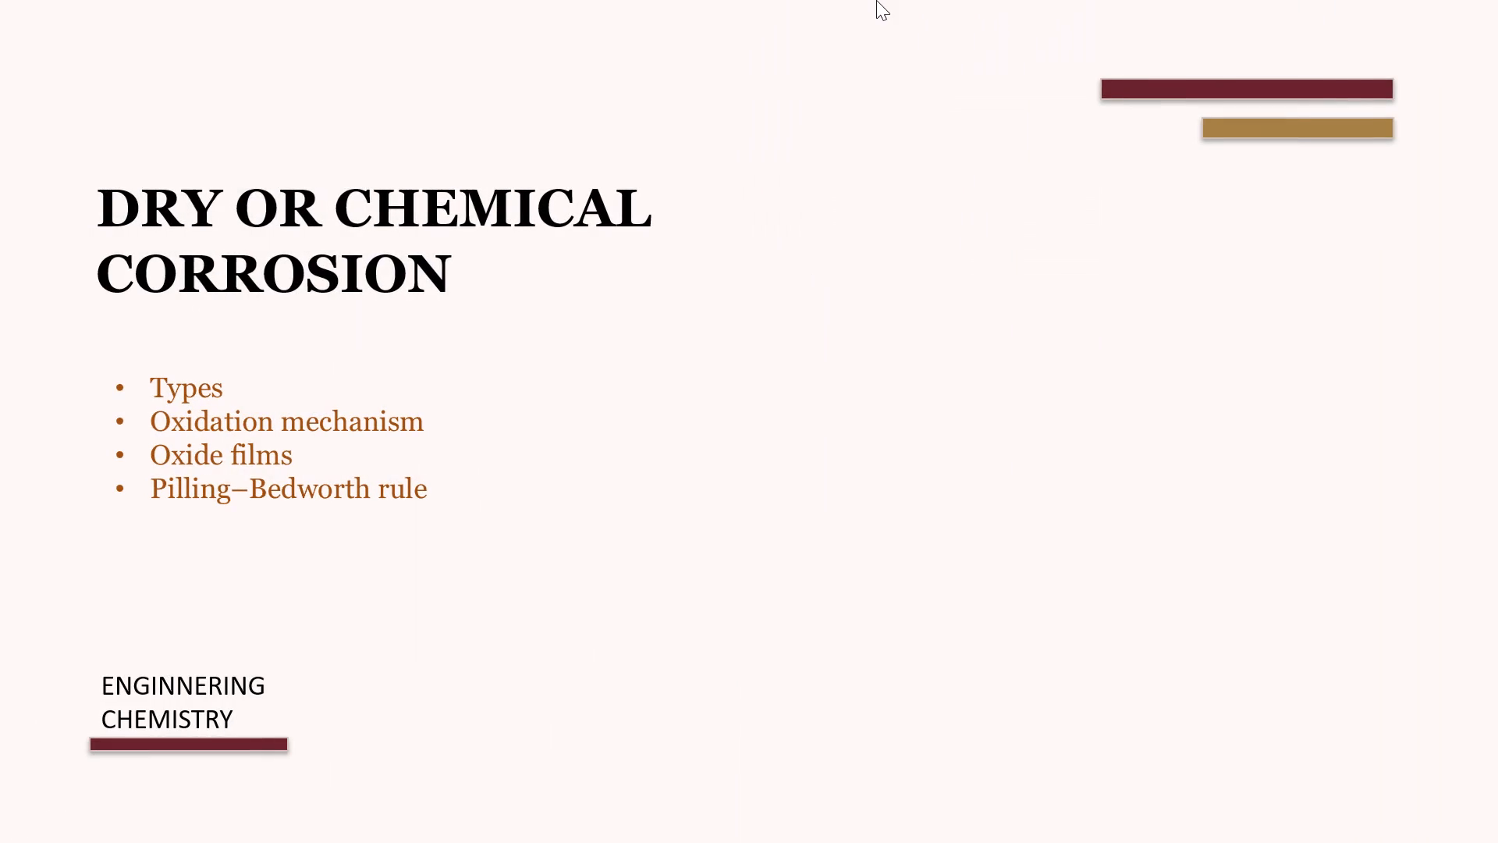
pyautogui.press('Right')
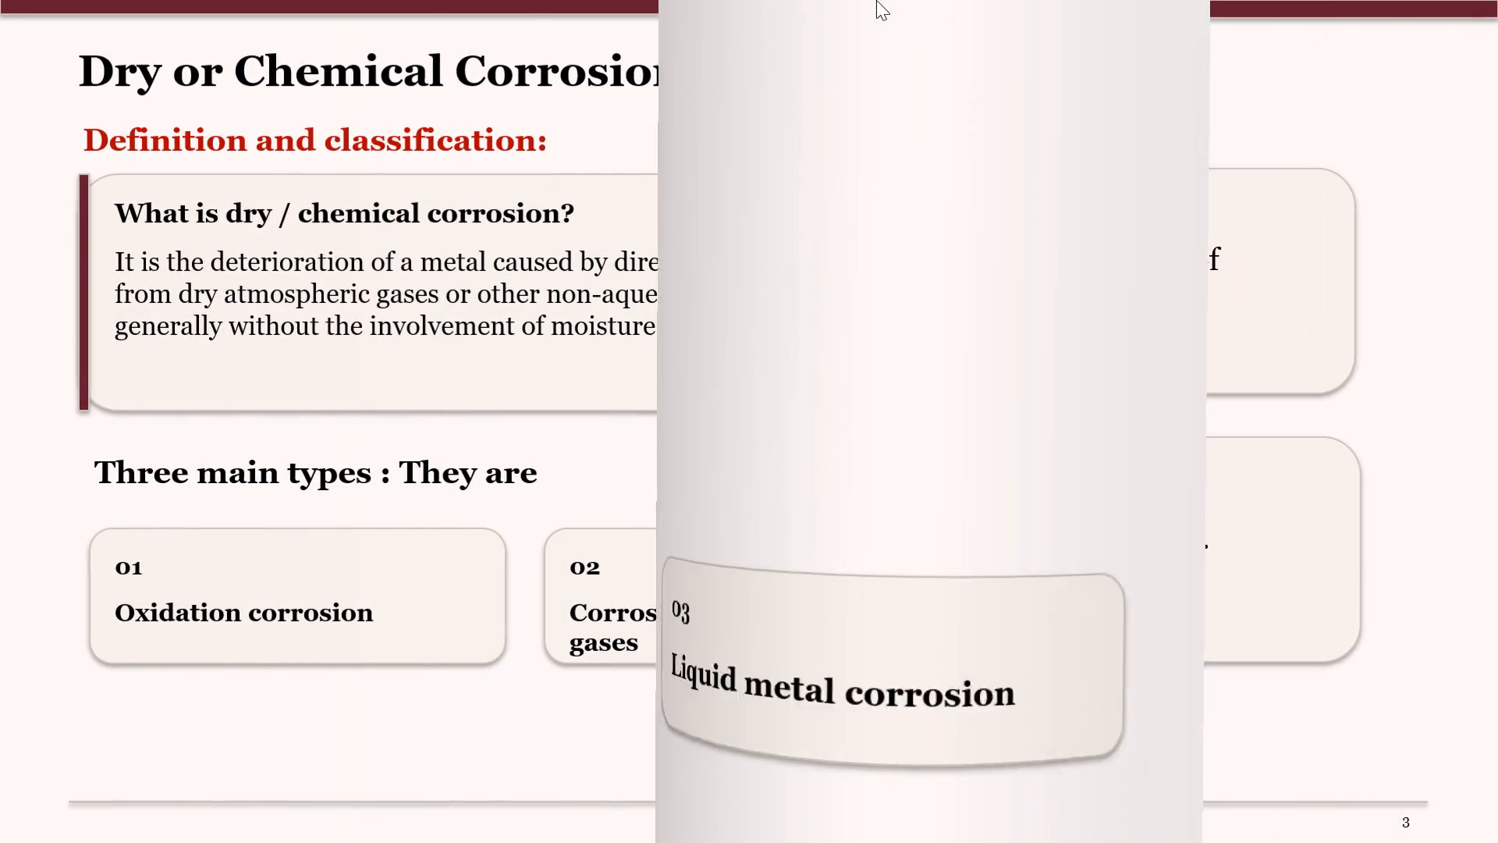
pyautogui.press('Right')
pyautogui.press('Right')
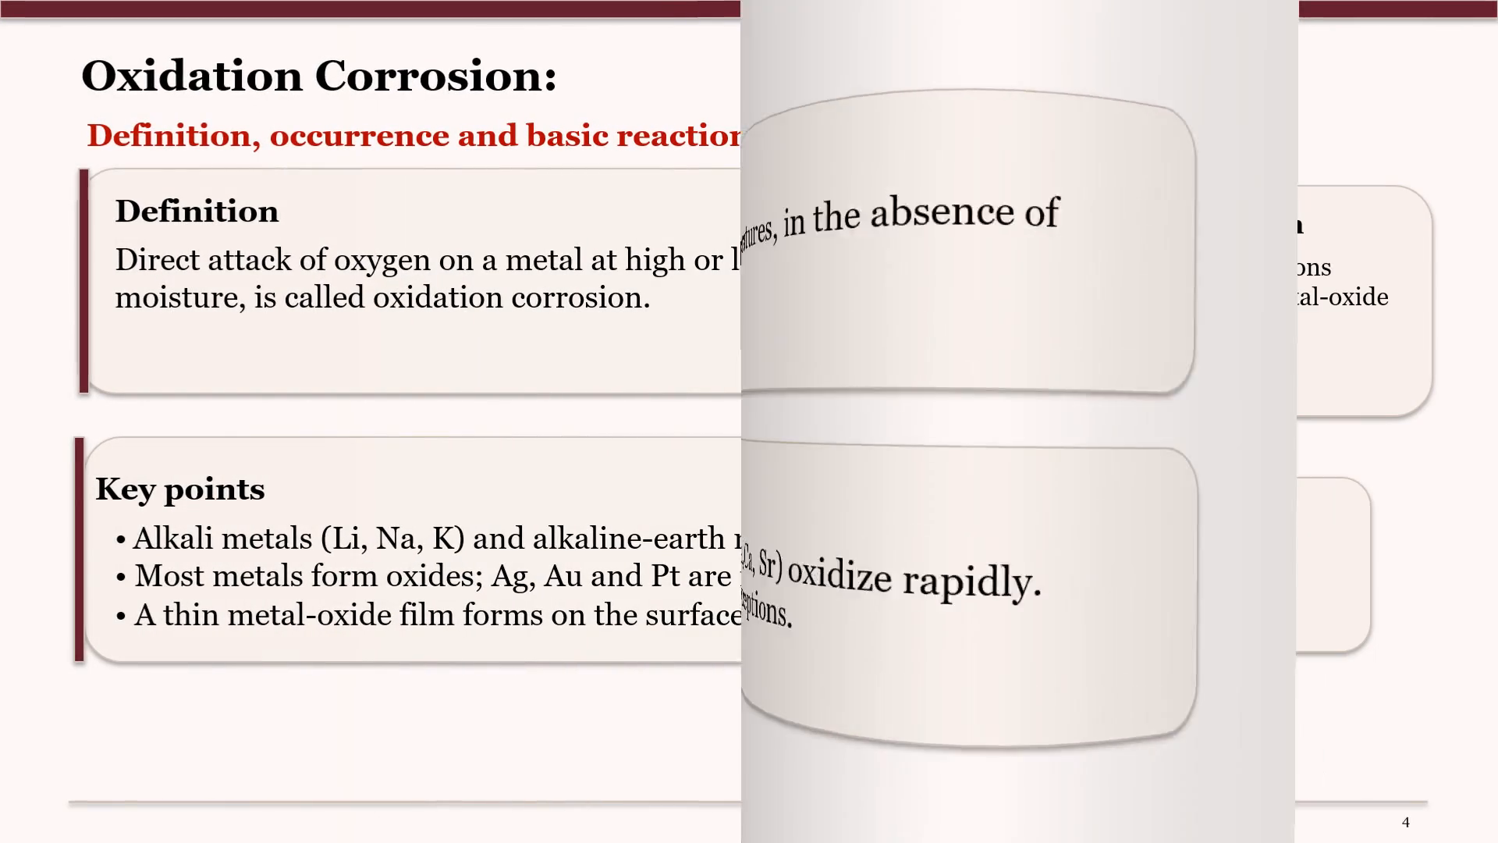
pyautogui.press('Right')
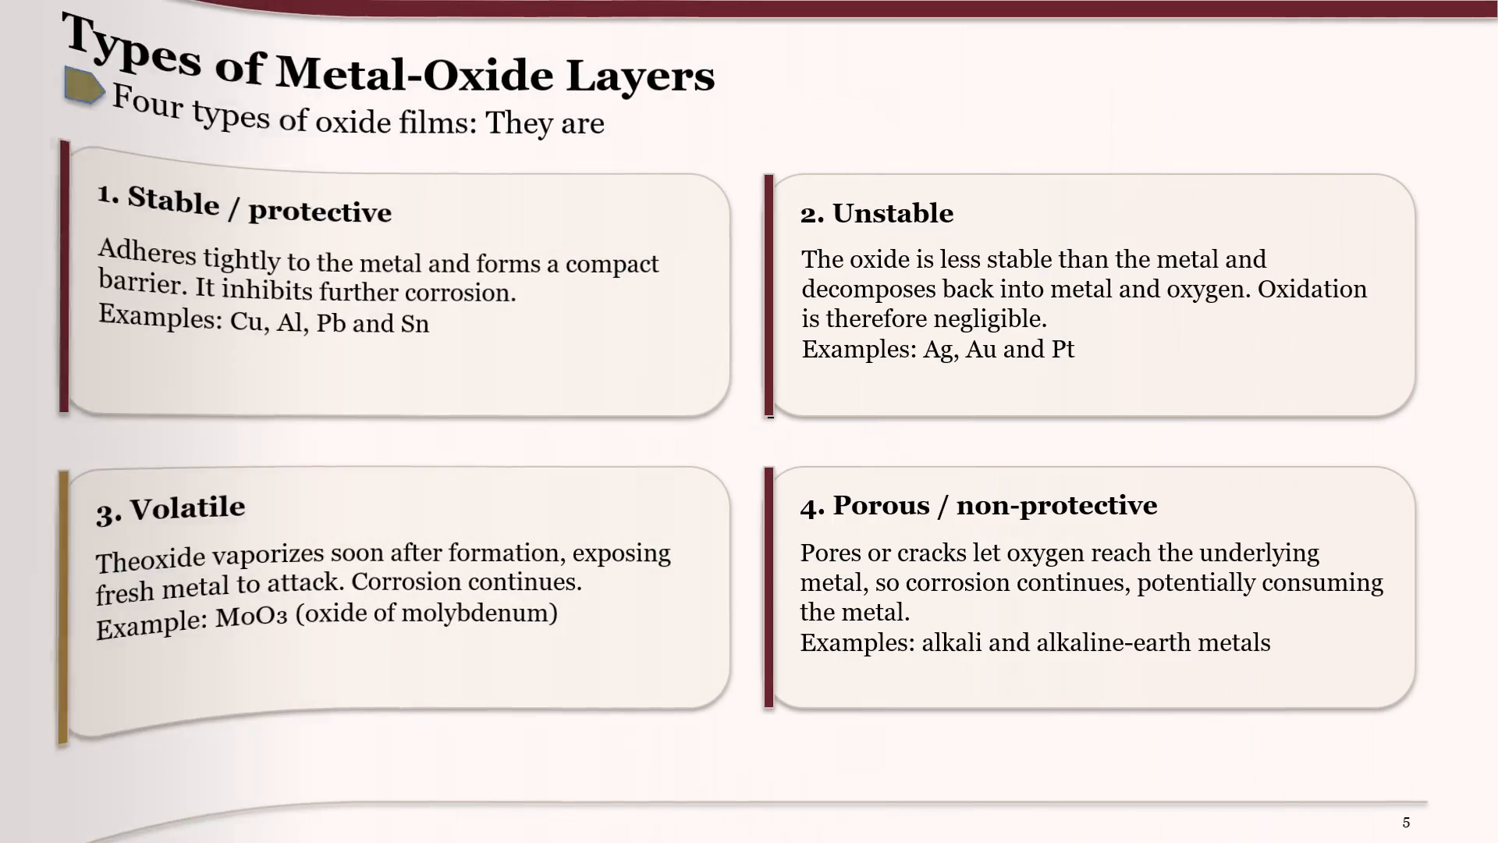
pyautogui.press('Right')
pyautogui.press('Right')
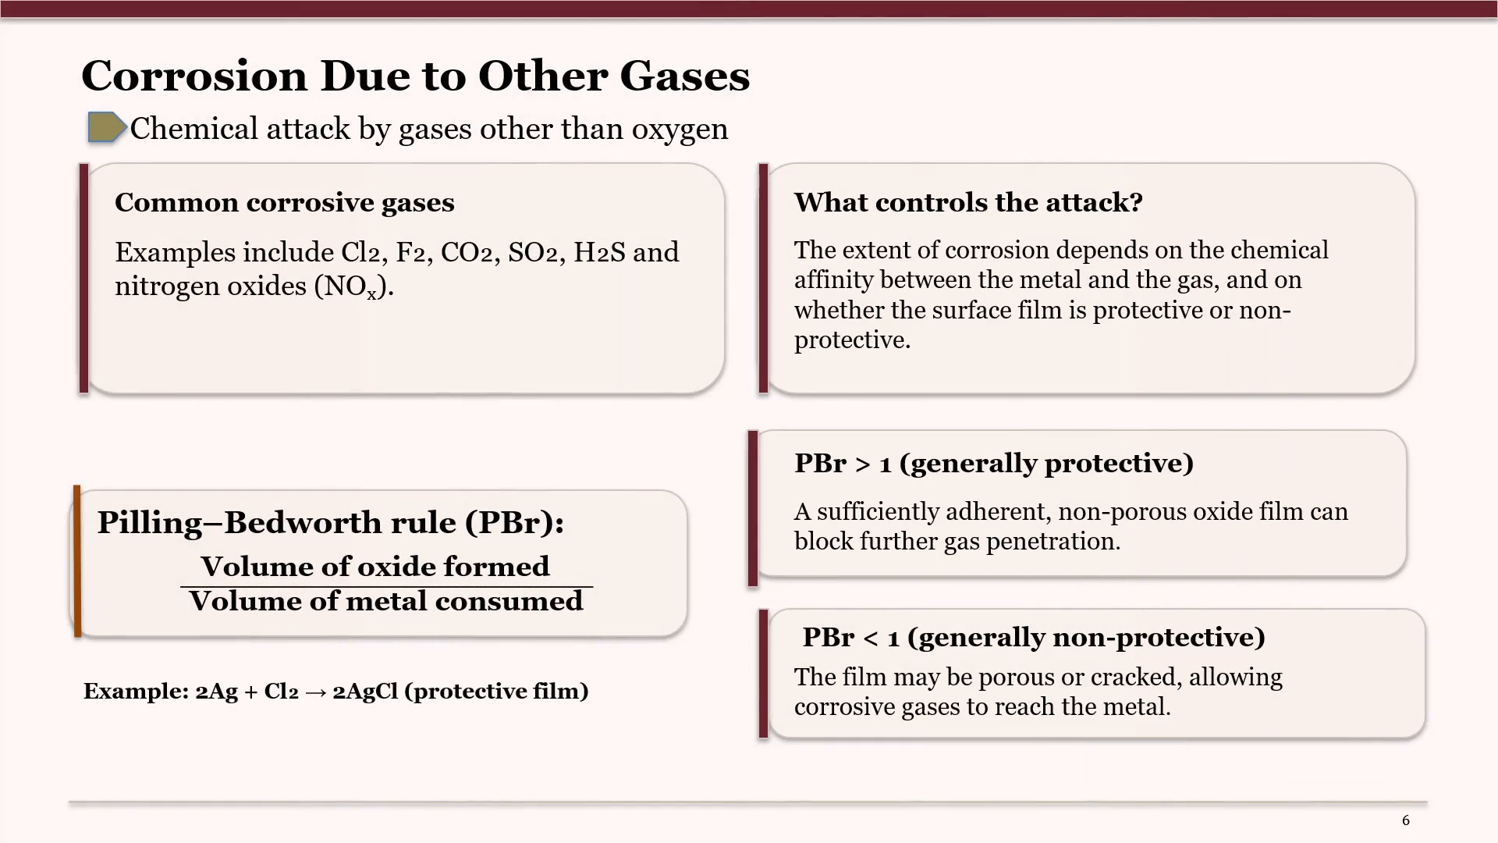
pyautogui.press('Right')
pyautogui.press('Right')
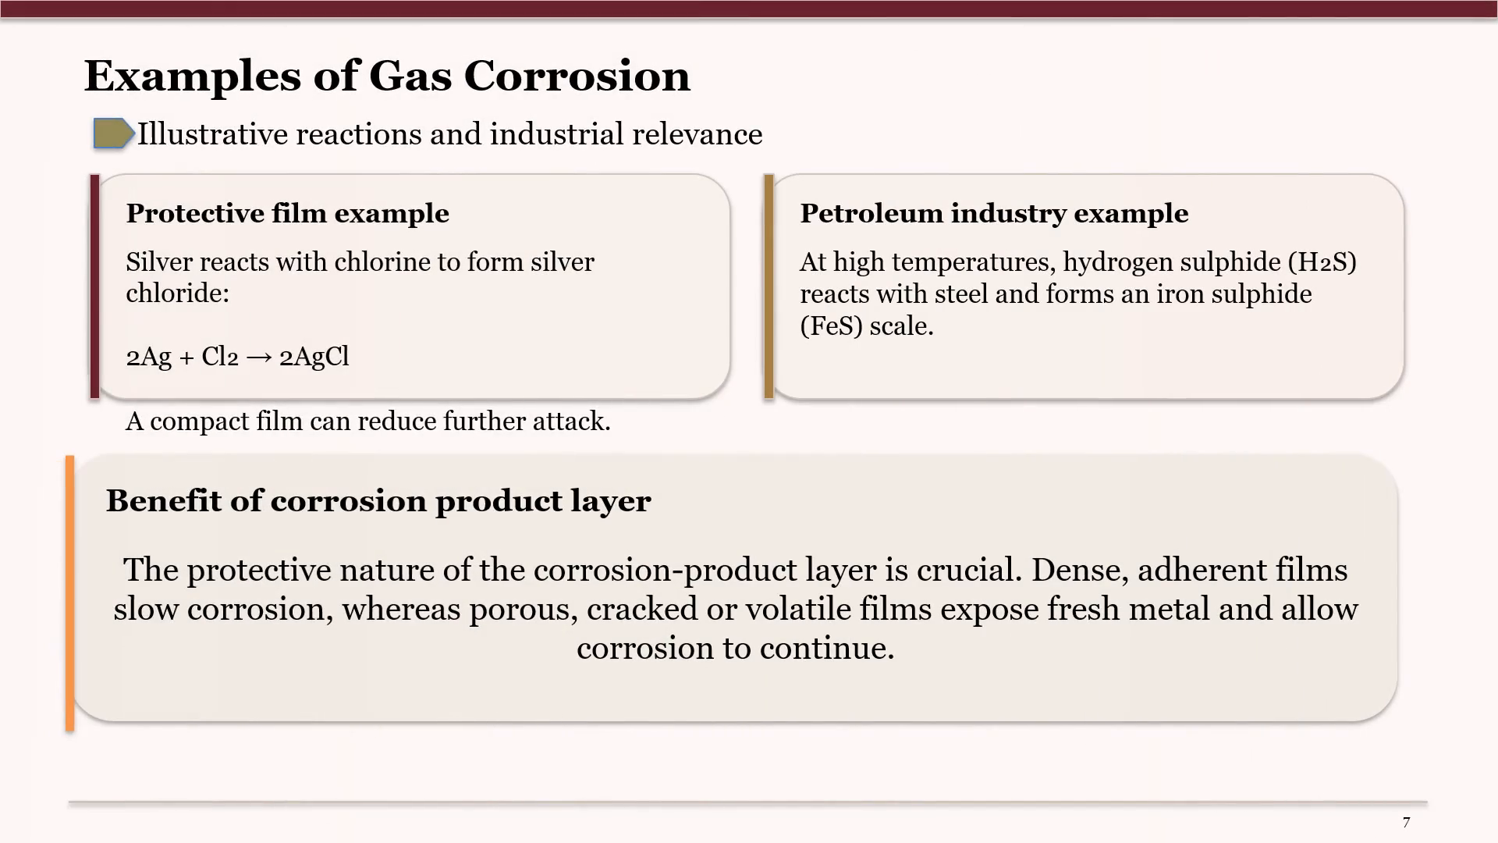
pyautogui.press('Right')
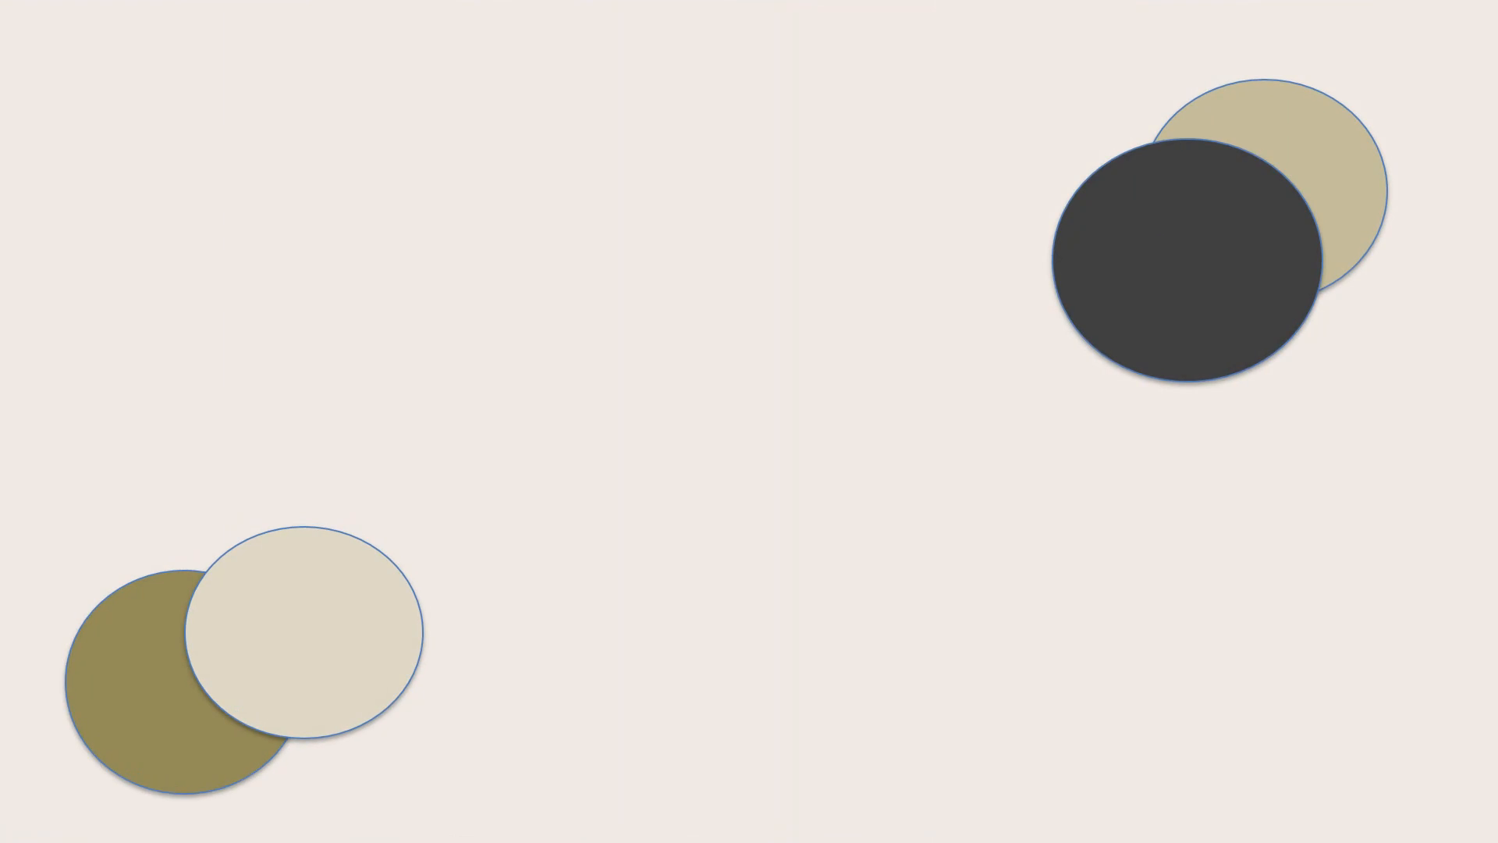
pyautogui.press('Right')
pyautogui.press('Right')
pyautogui.press('Right')
pyautogui.press('Right')
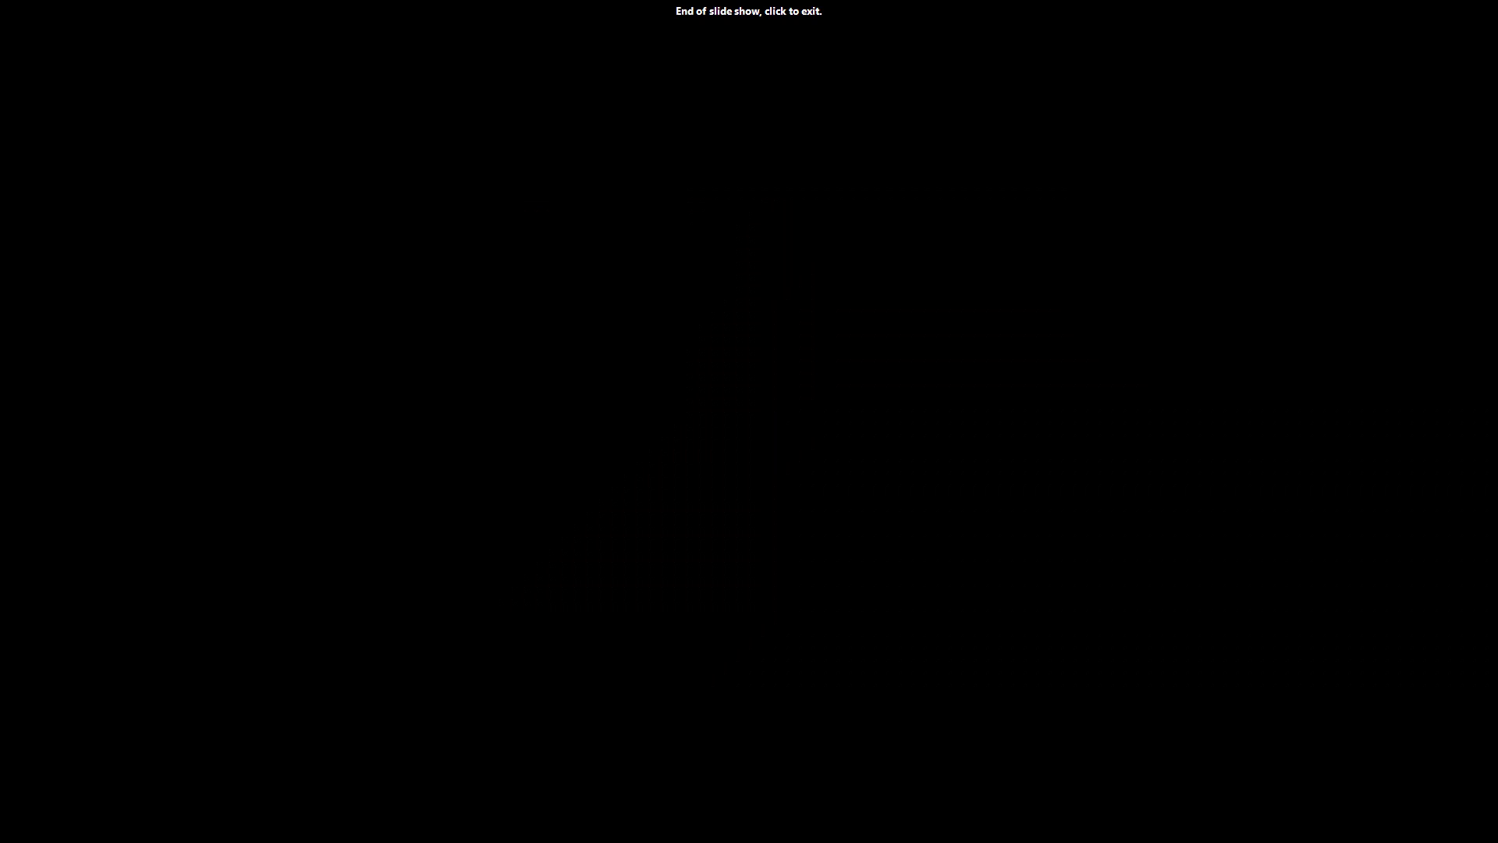
pyautogui.press('Escape')
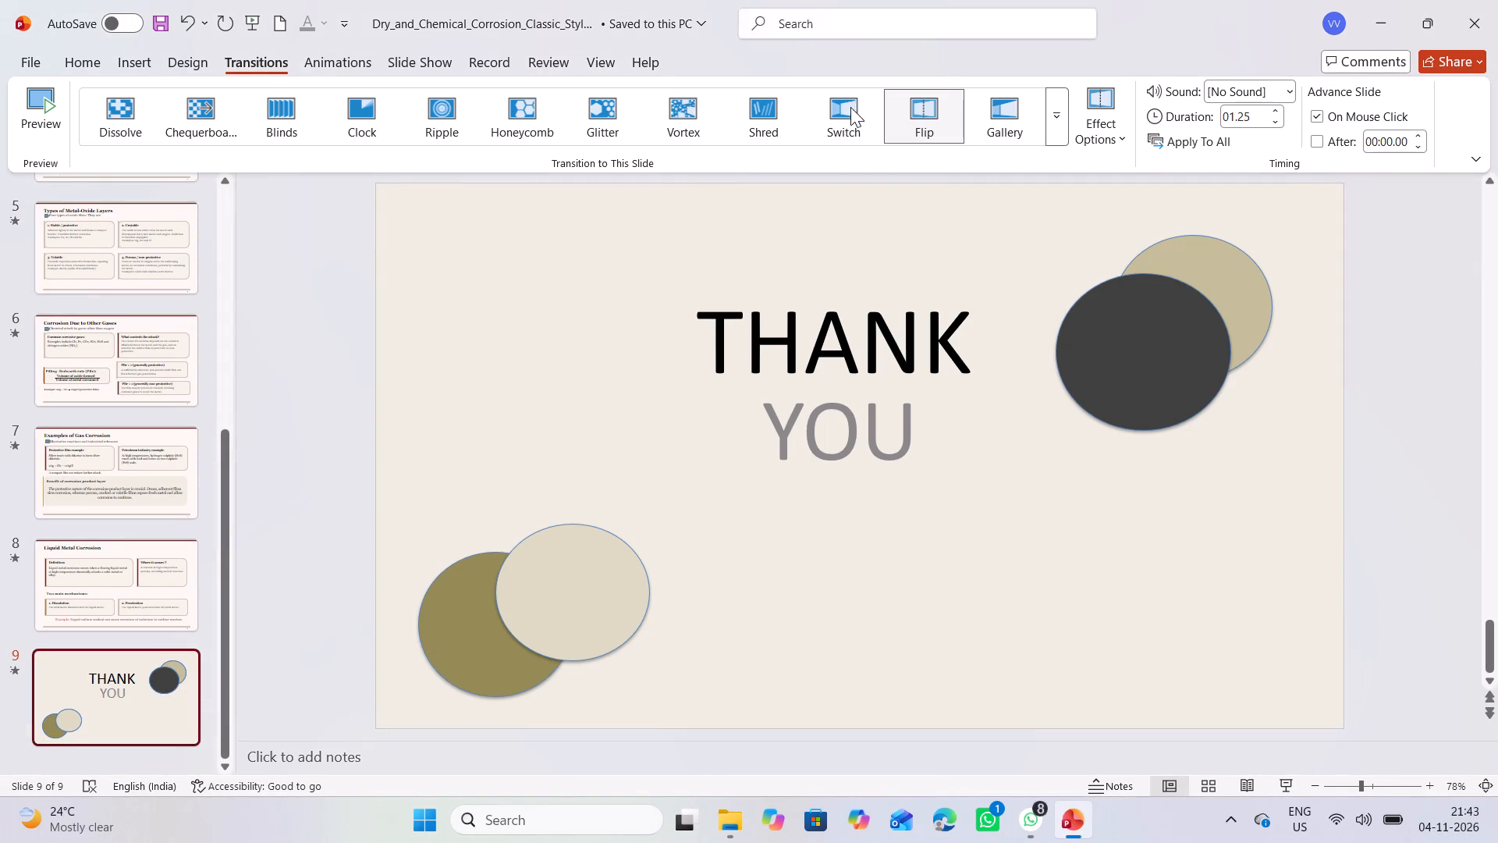
# Remove the separate animations from the THANK and YOU text boxes on the closing slide.
pyautogui.moveTo(1088, 565); pyautogui.dragTo(674, 260)
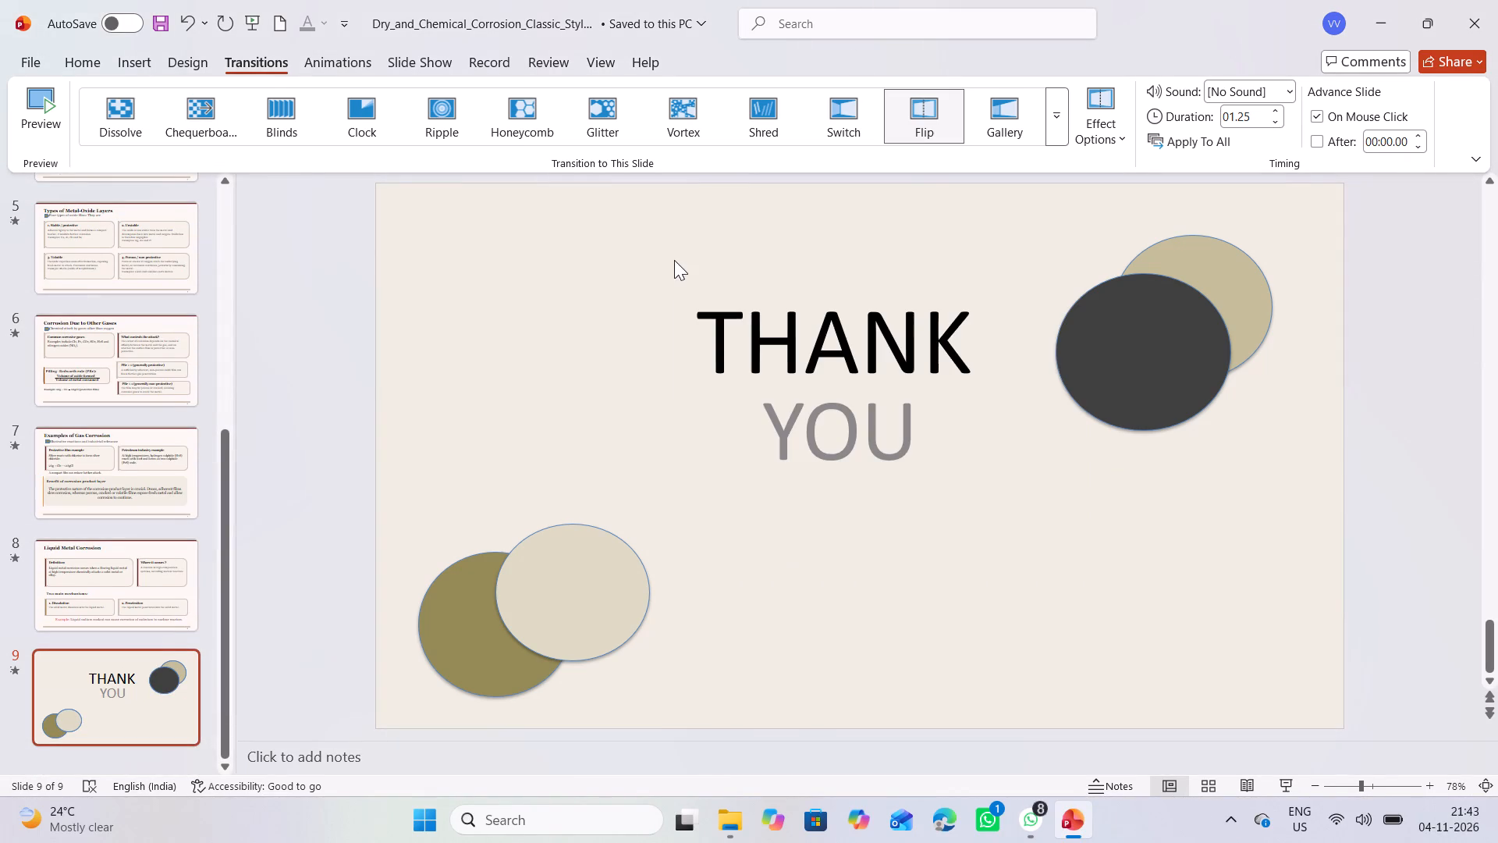
pyautogui.moveTo(942, 518); pyautogui.dragTo(638, 229)
pyautogui.click(327, 63)
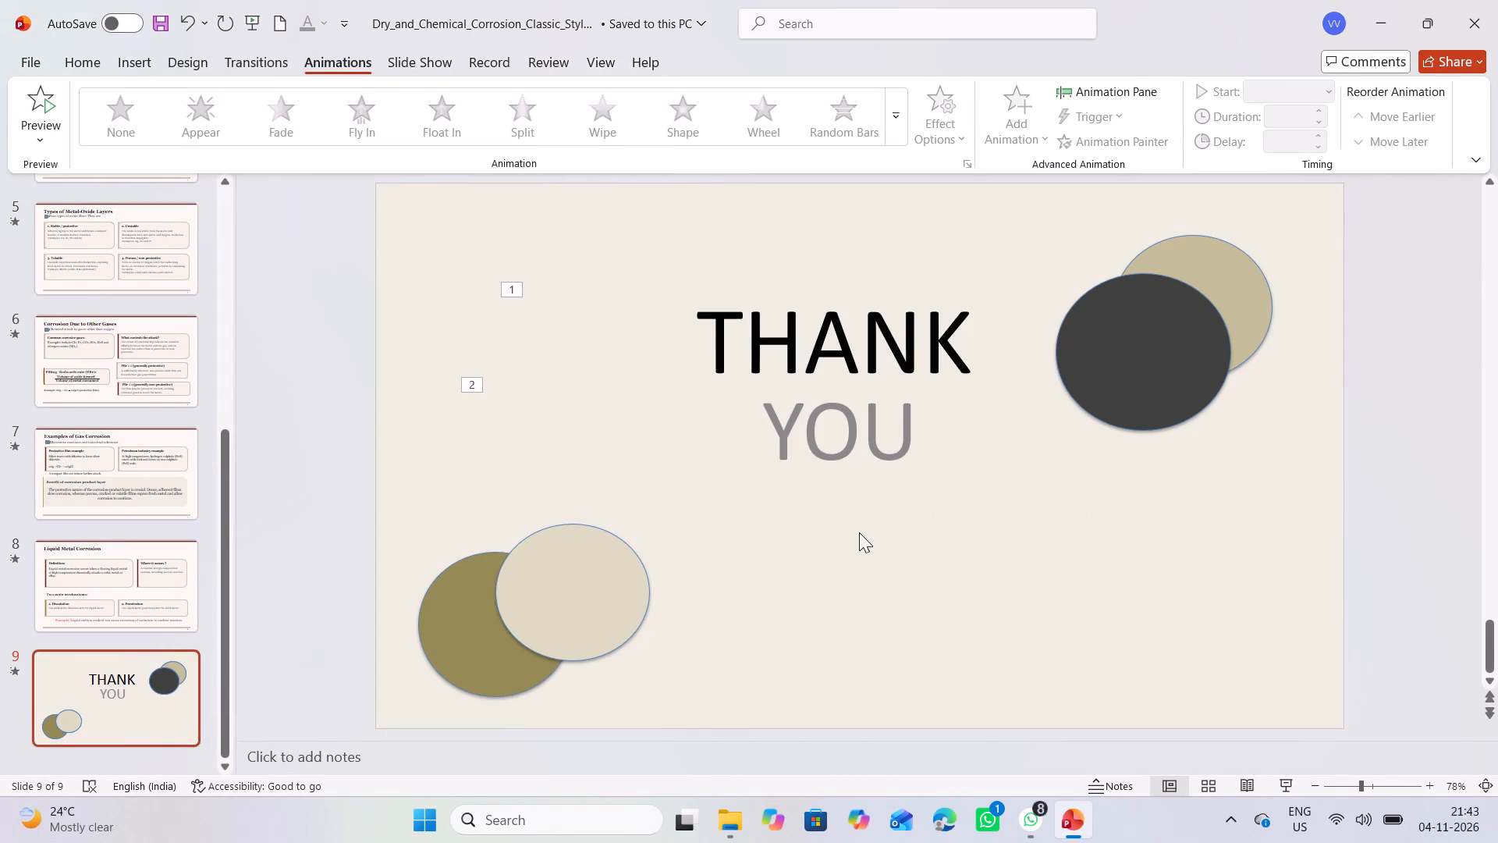
pyautogui.moveTo(956, 565); pyautogui.dragTo(697, 234)
pyautogui.click(513, 282)
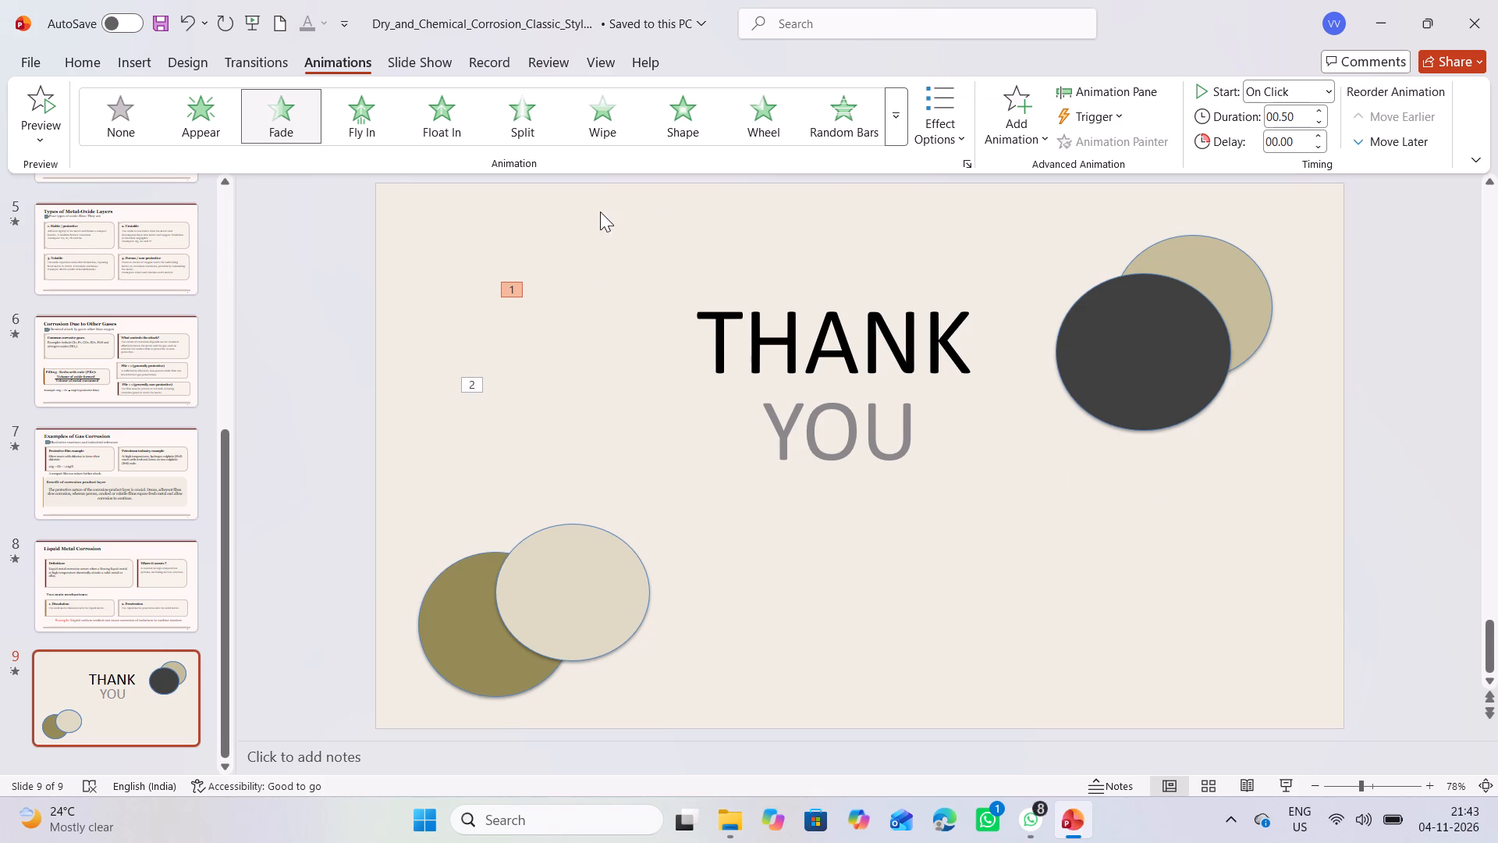
pyautogui.click(112, 116)
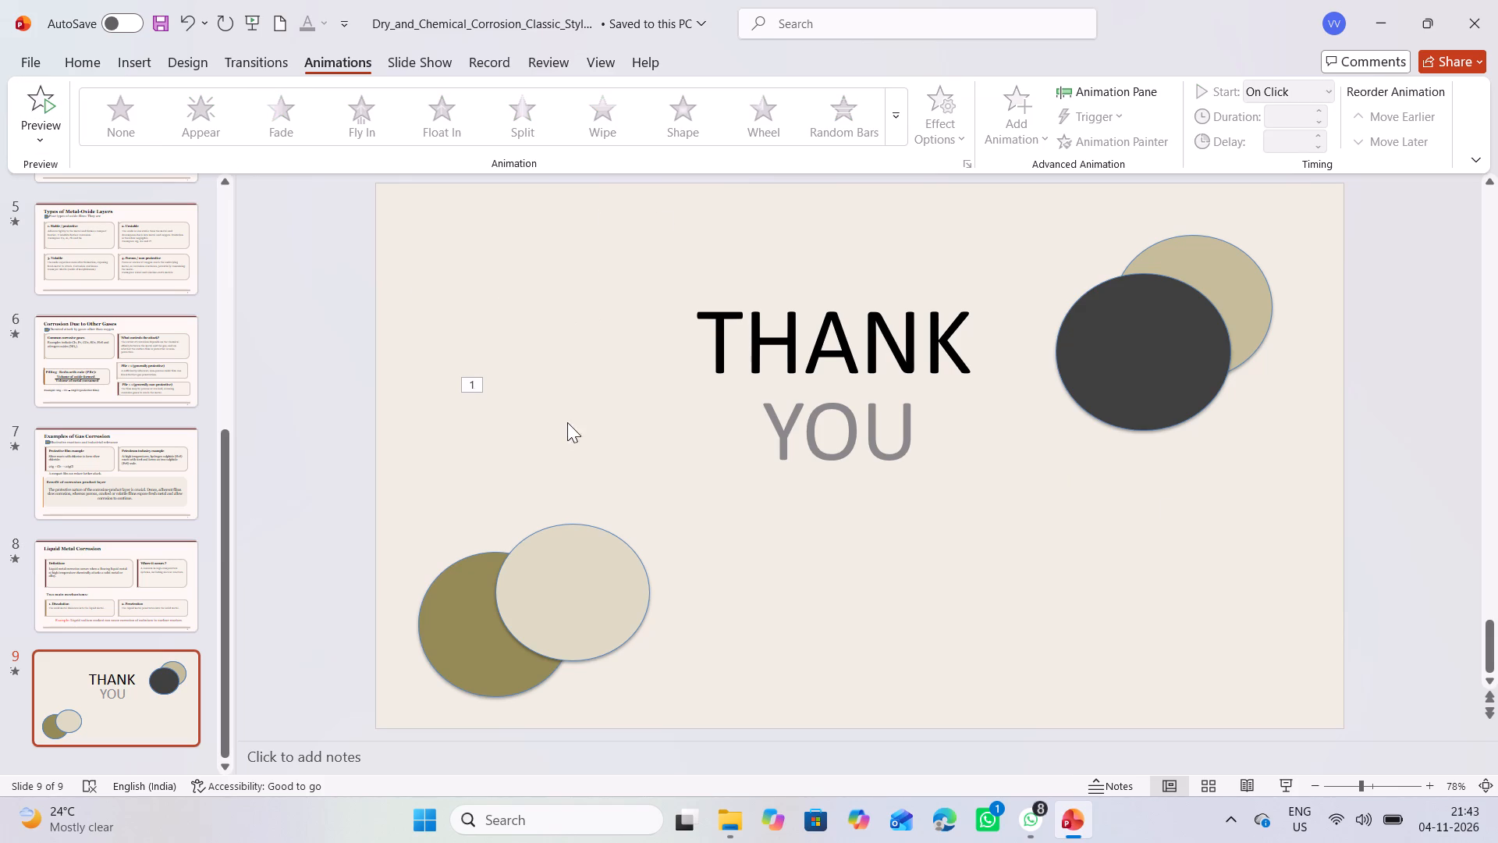
pyautogui.click(473, 390)
pyautogui.click(94, 105)
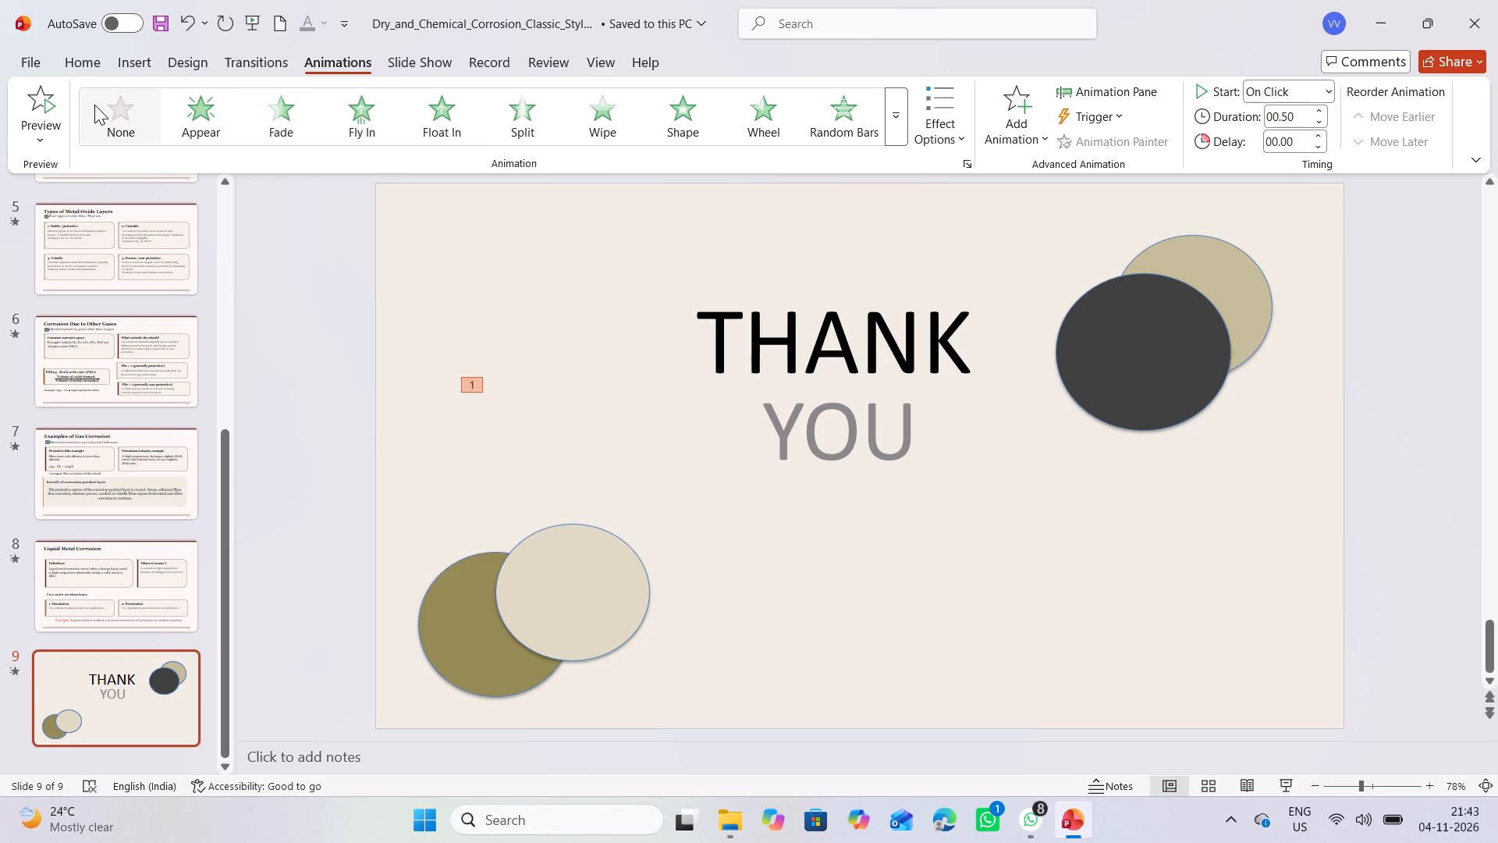
# Apply one Fade entrance animation to the THANK and YOU text boxes together.
pyautogui.moveTo(1023, 538); pyautogui.dragTo(541, 226)
pyautogui.click(807, 347)
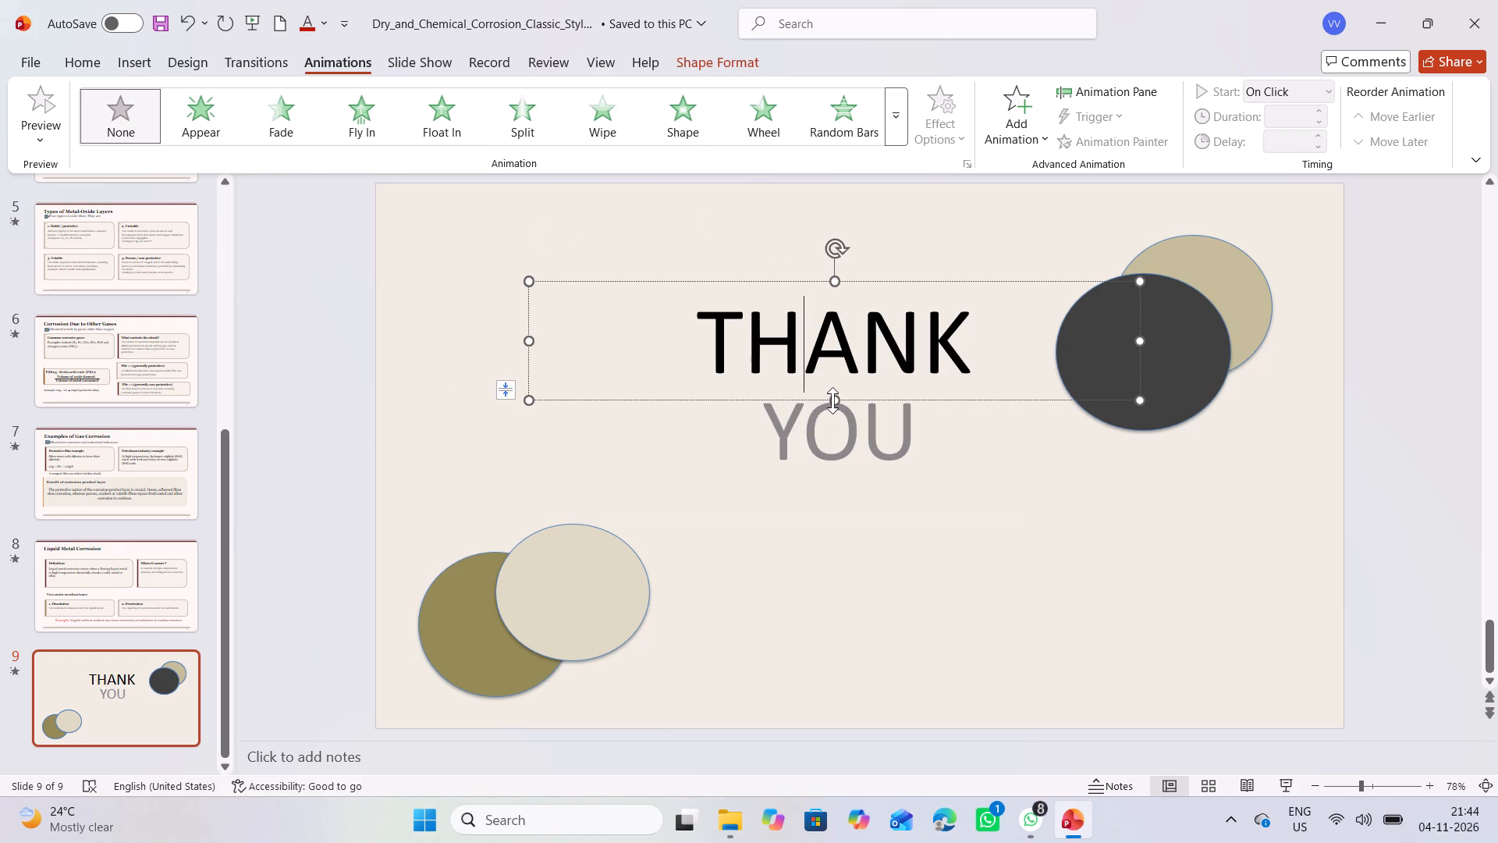
pyautogui.keyDown('shift'); pyautogui.click(836, 426); pyautogui.keyUp('shift')
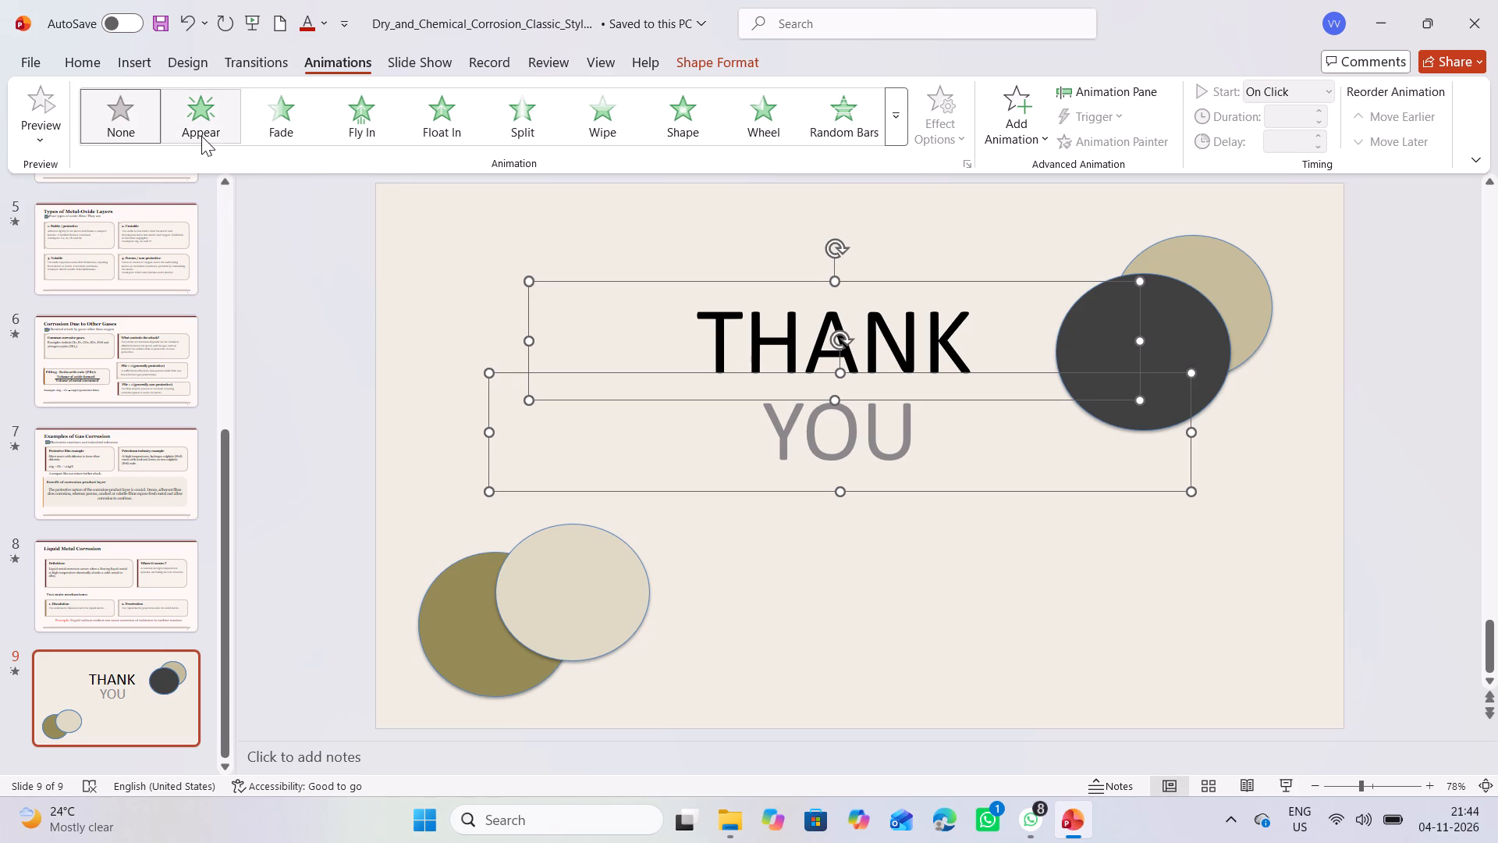
pyautogui.click(273, 123)
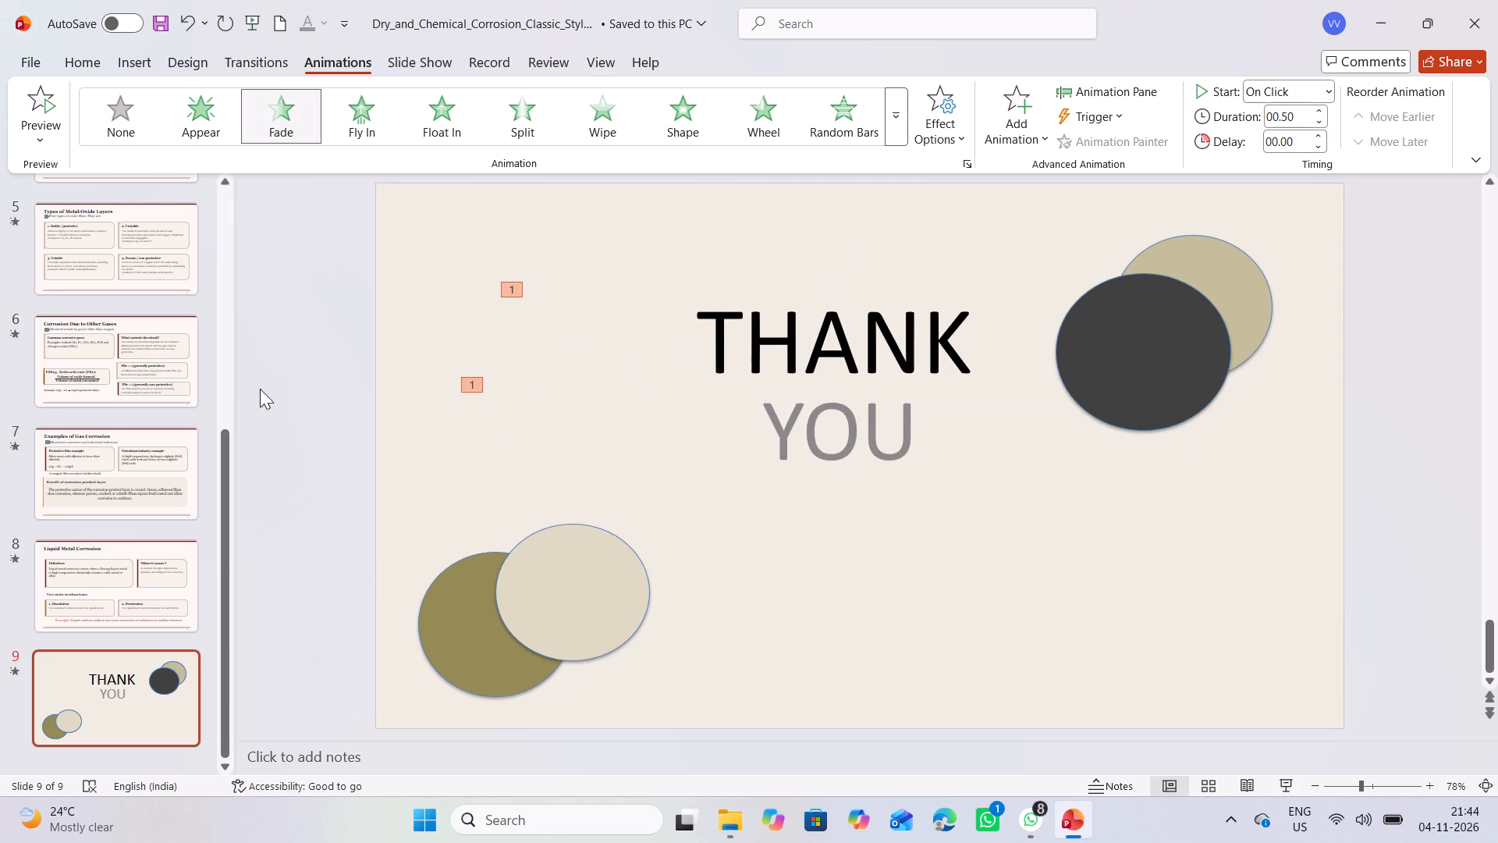
pyautogui.click(303, 352)
# Play the slide show from the beginning through the Thank You slide to check its text animation, and exit.
pyautogui.click(94, 606)
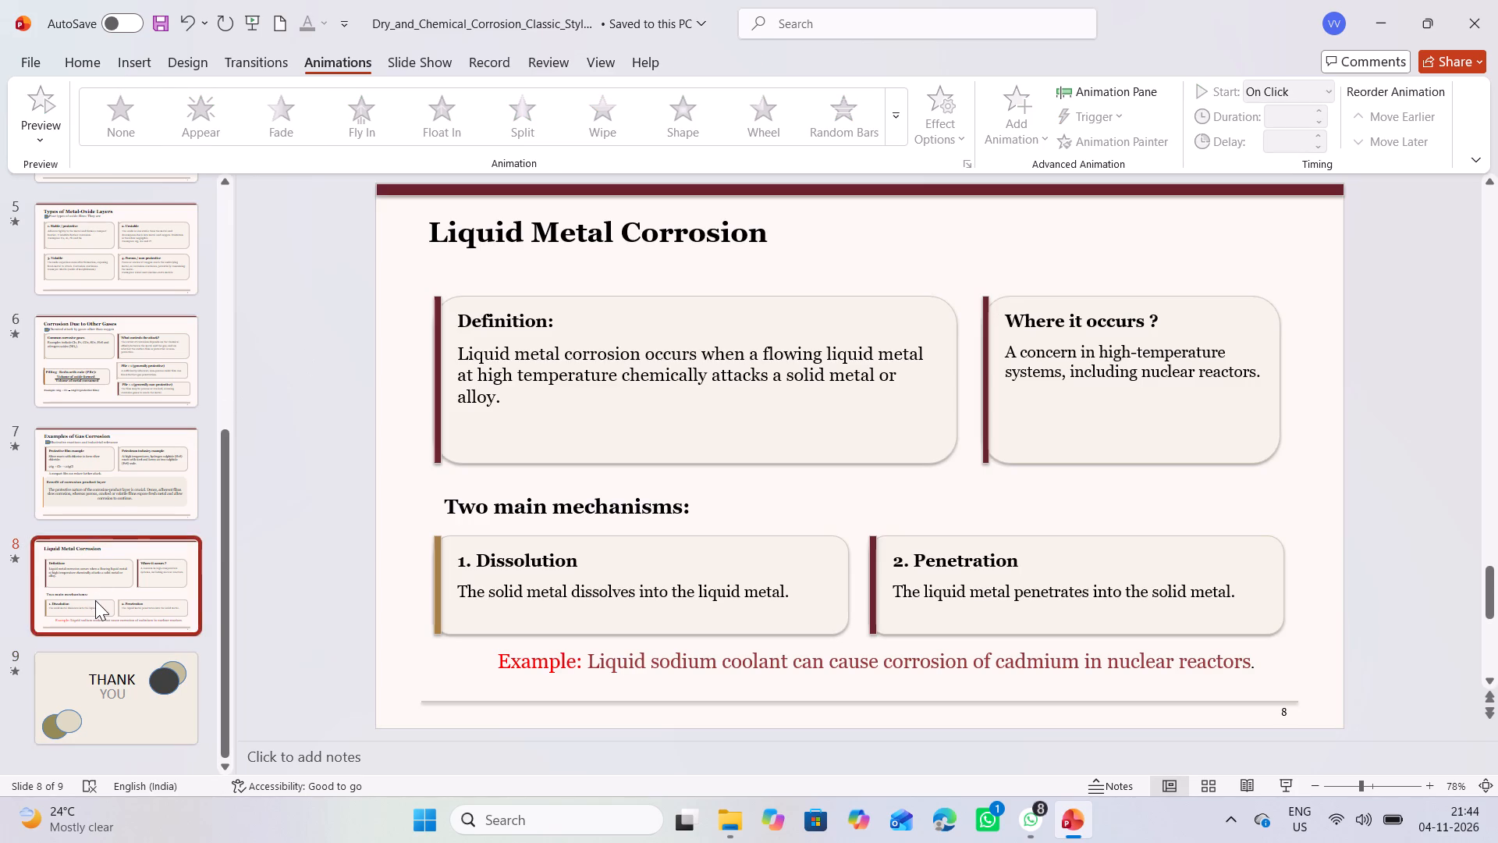
pyautogui.click(258, 23)
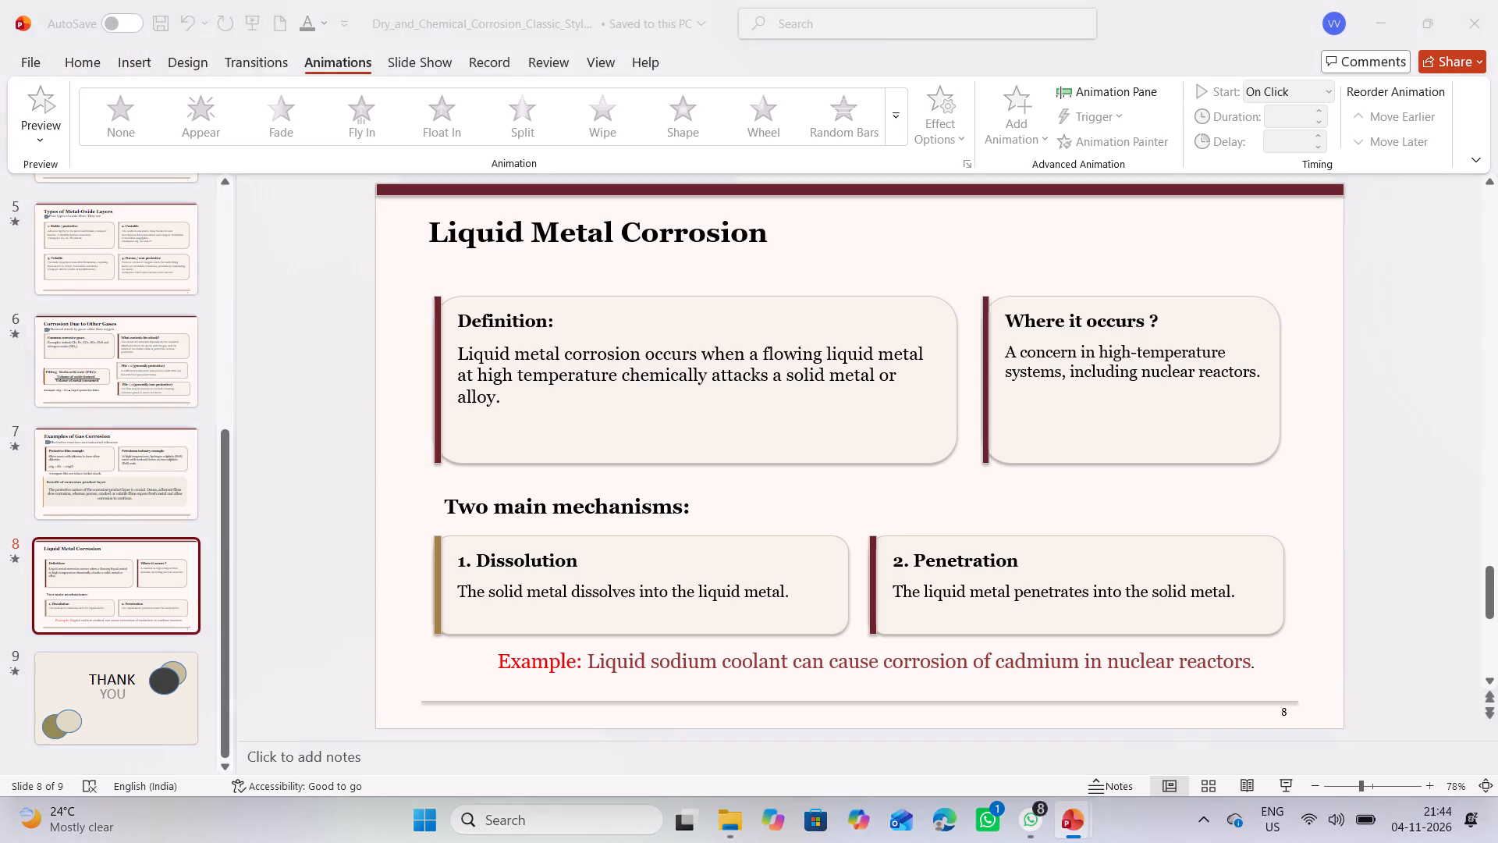
pyautogui.press('Right')
pyautogui.press('Right')
pyautogui.press('Right')
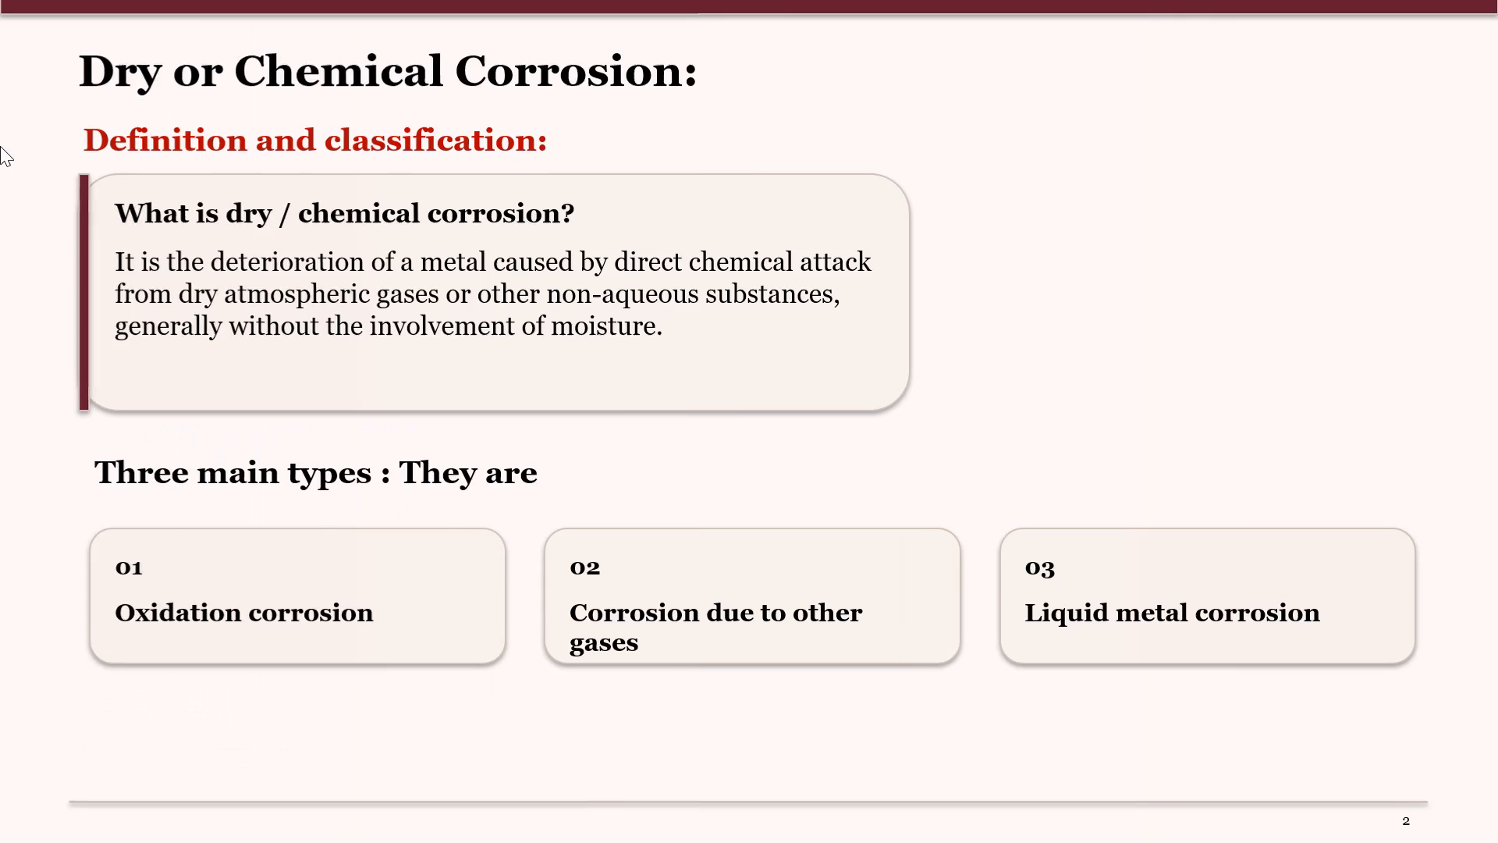
pyautogui.press('Right')
pyautogui.press('Right')
pyautogui.press('Right')
pyautogui.press('Right')
pyautogui.press('Right')
pyautogui.press('Right')
pyautogui.press('Right')
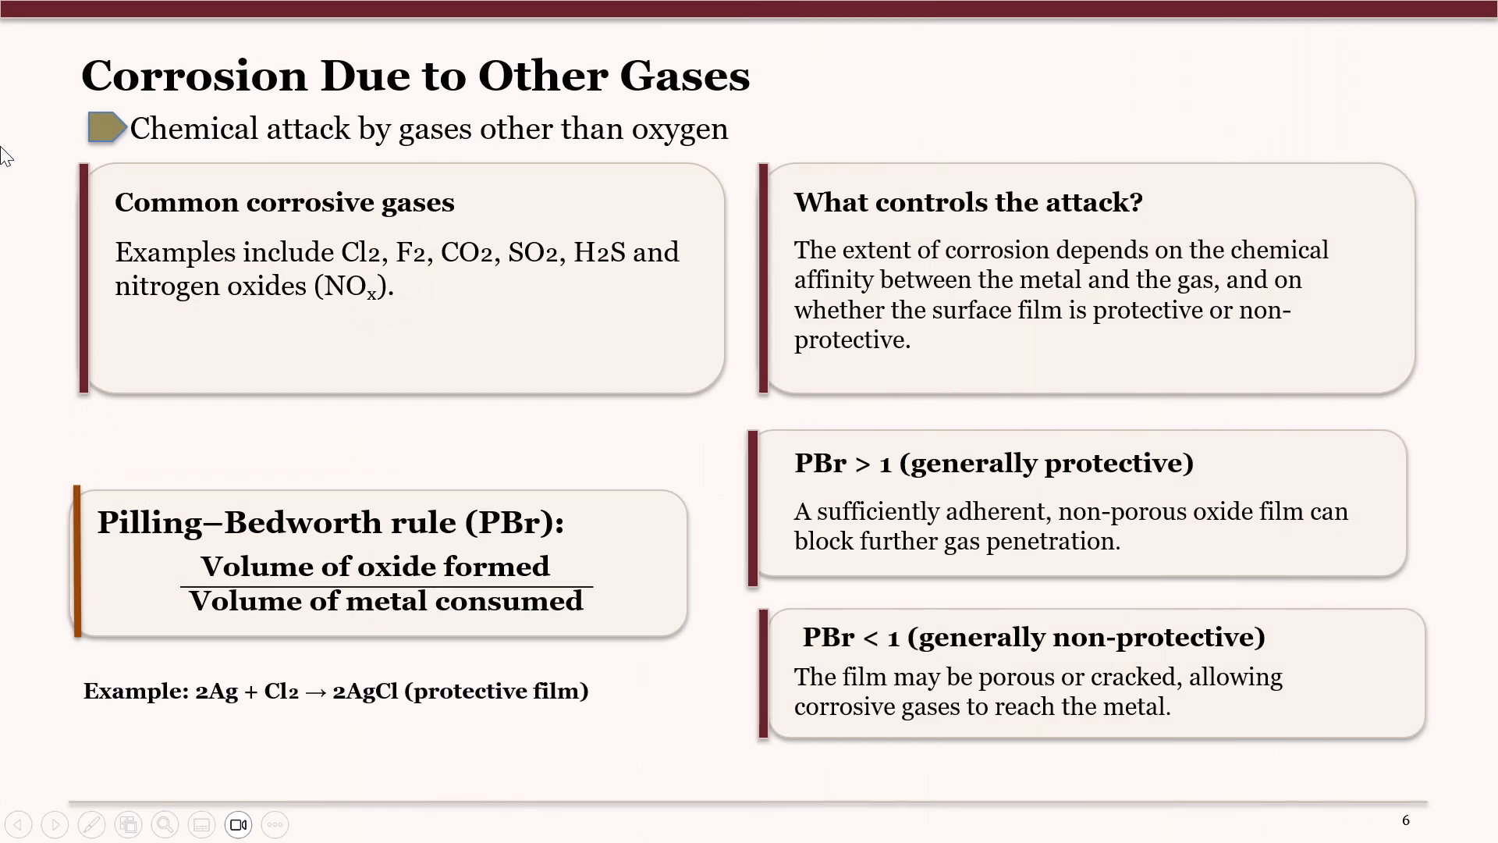
pyautogui.press('Right')
pyautogui.press('Right')
pyautogui.press('Right')
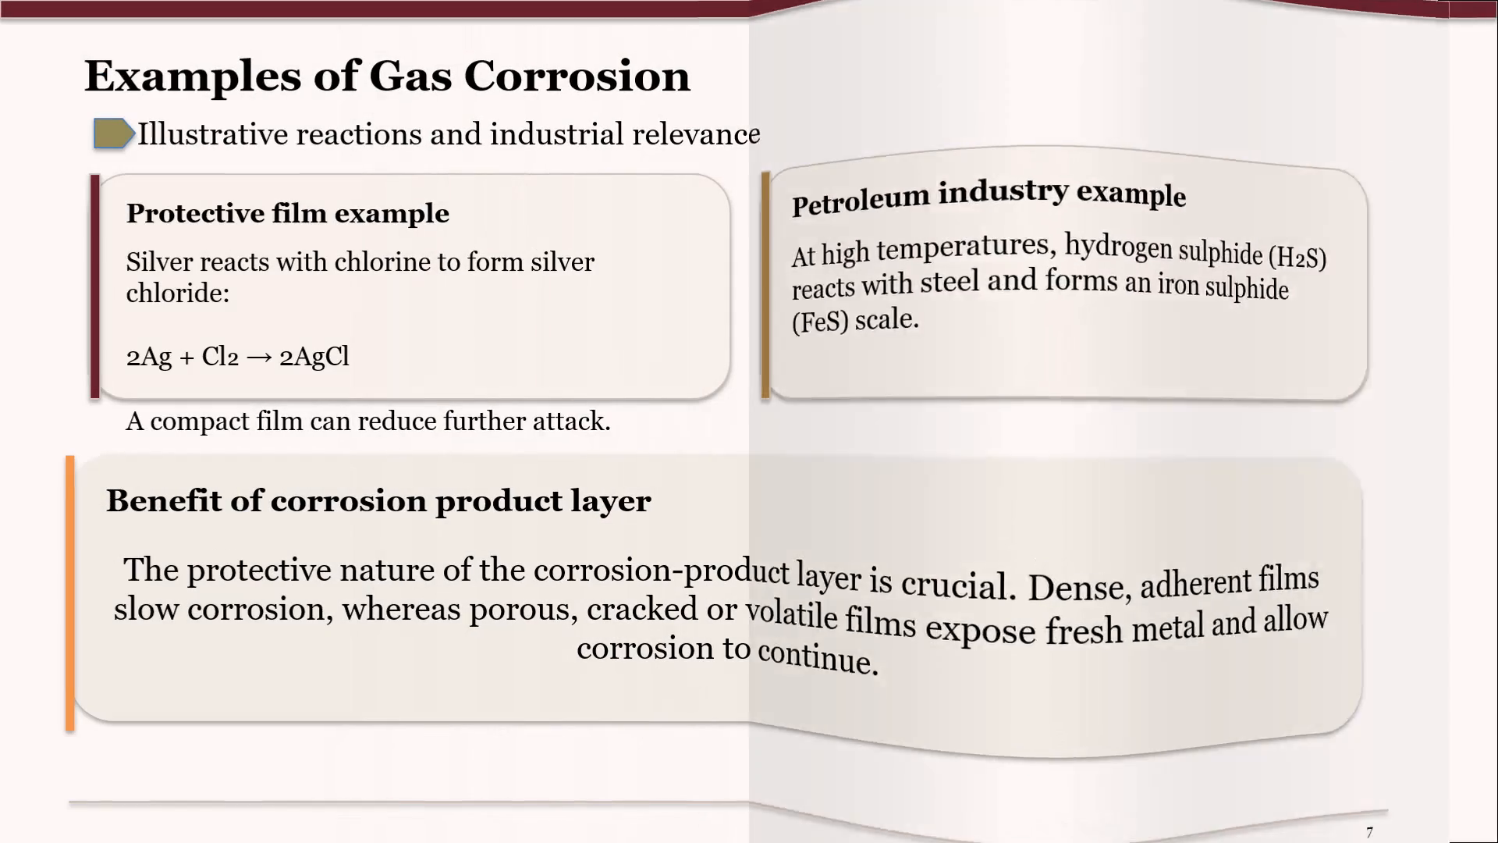
pyautogui.press('Right')
pyautogui.press('Right')
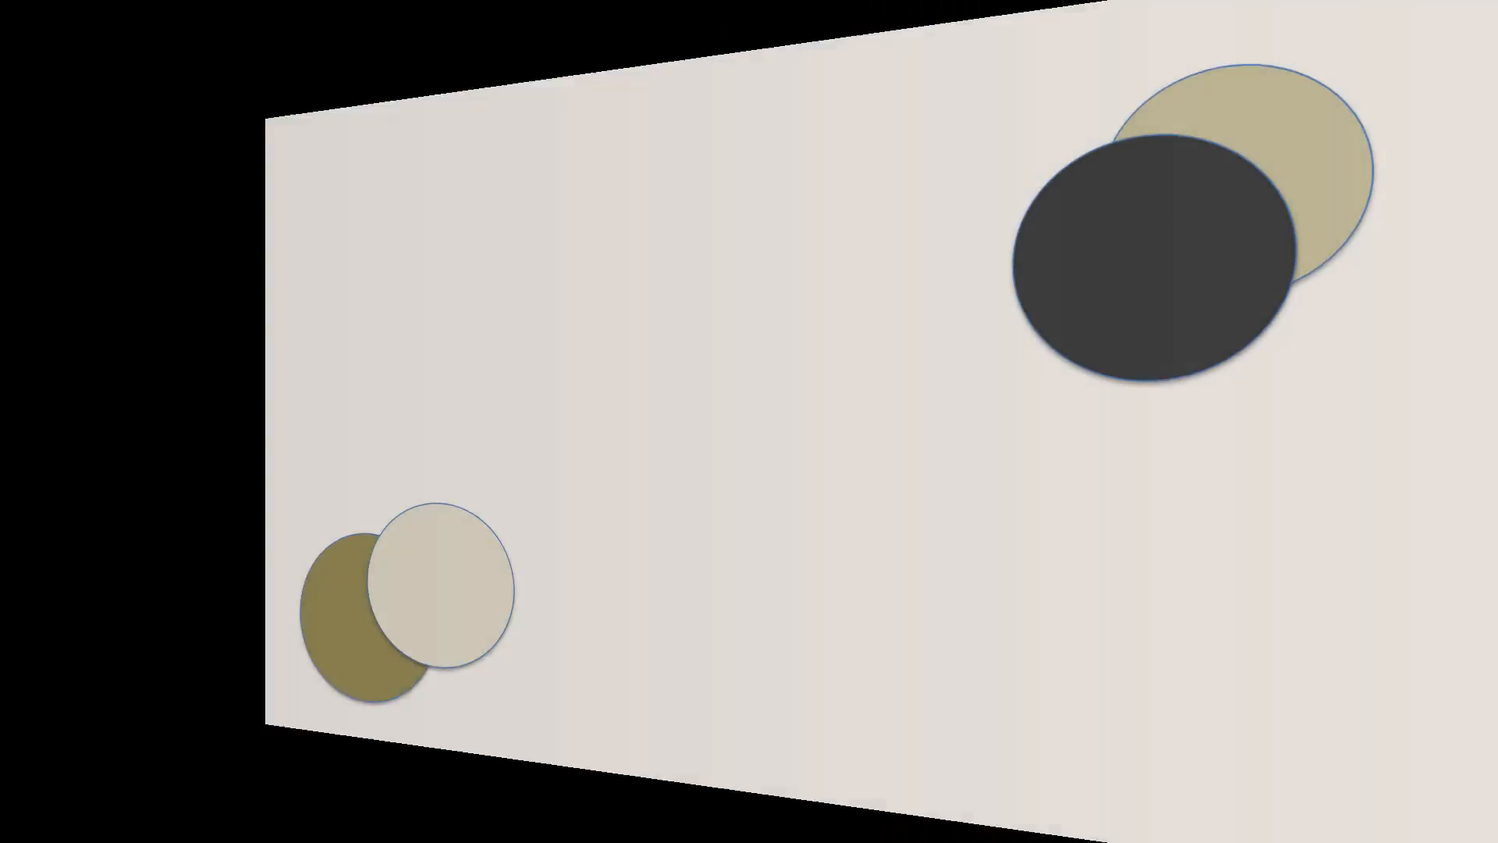
pyautogui.press('Right')
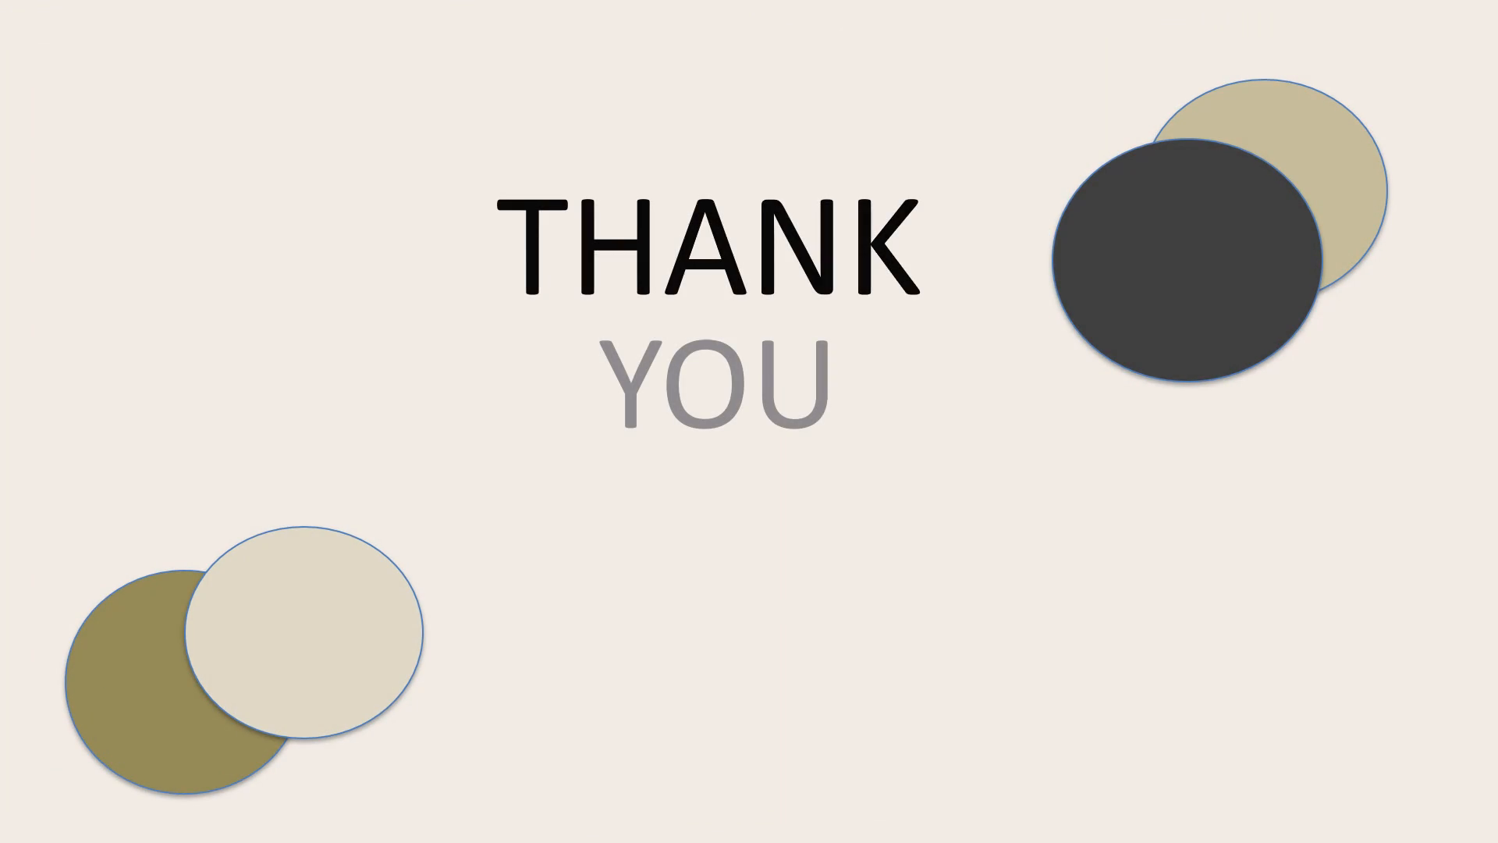
pyautogui.press('Escape')
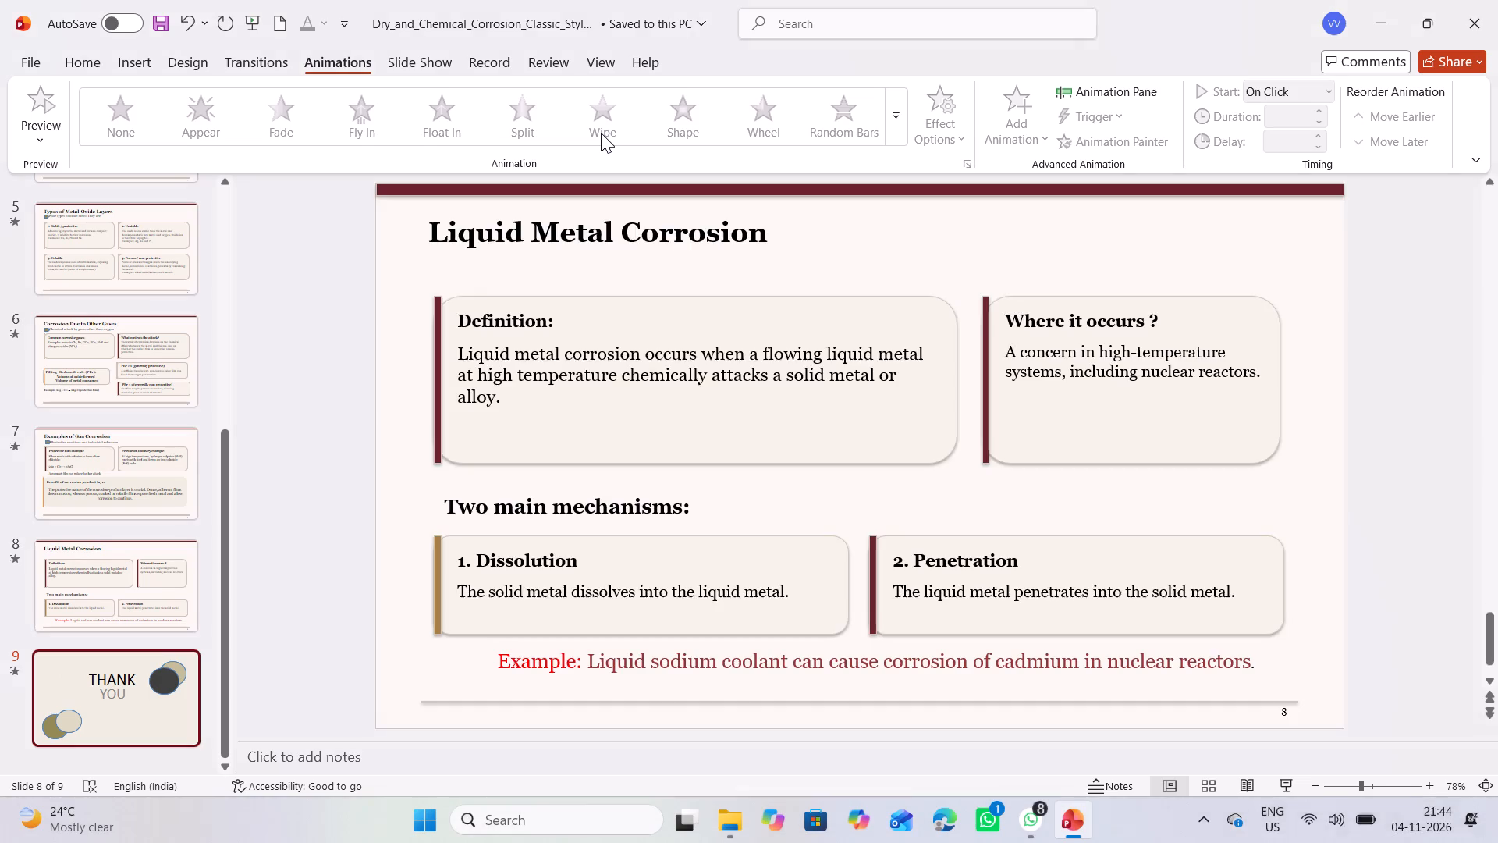
# Set the Fade sequence of both THANK and YOU text boxes to All at Once, with the Animation Pane shown.
pyautogui.click(771, 585)
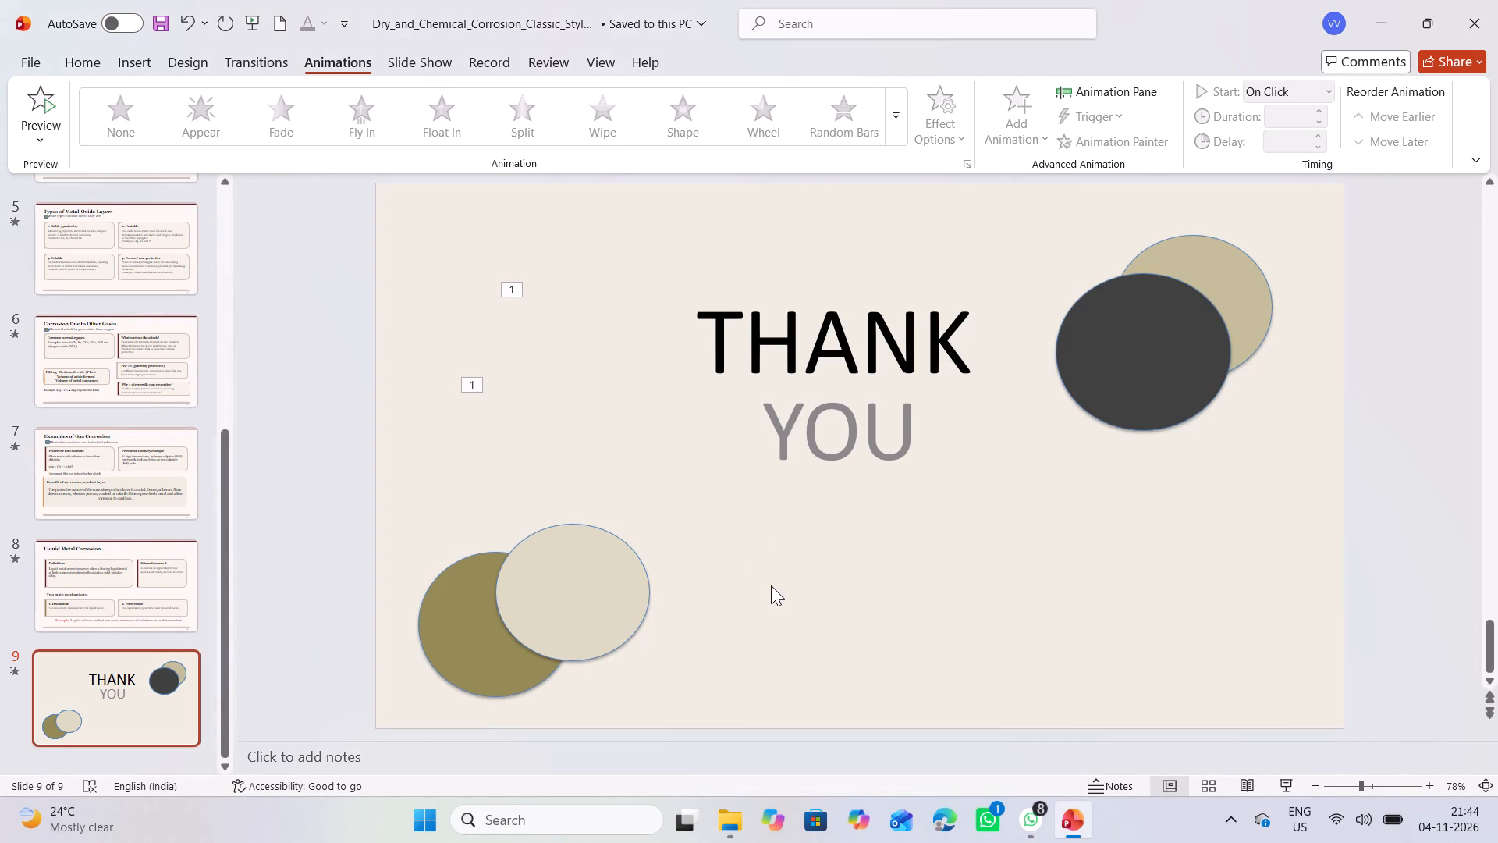
pyautogui.click(506, 286)
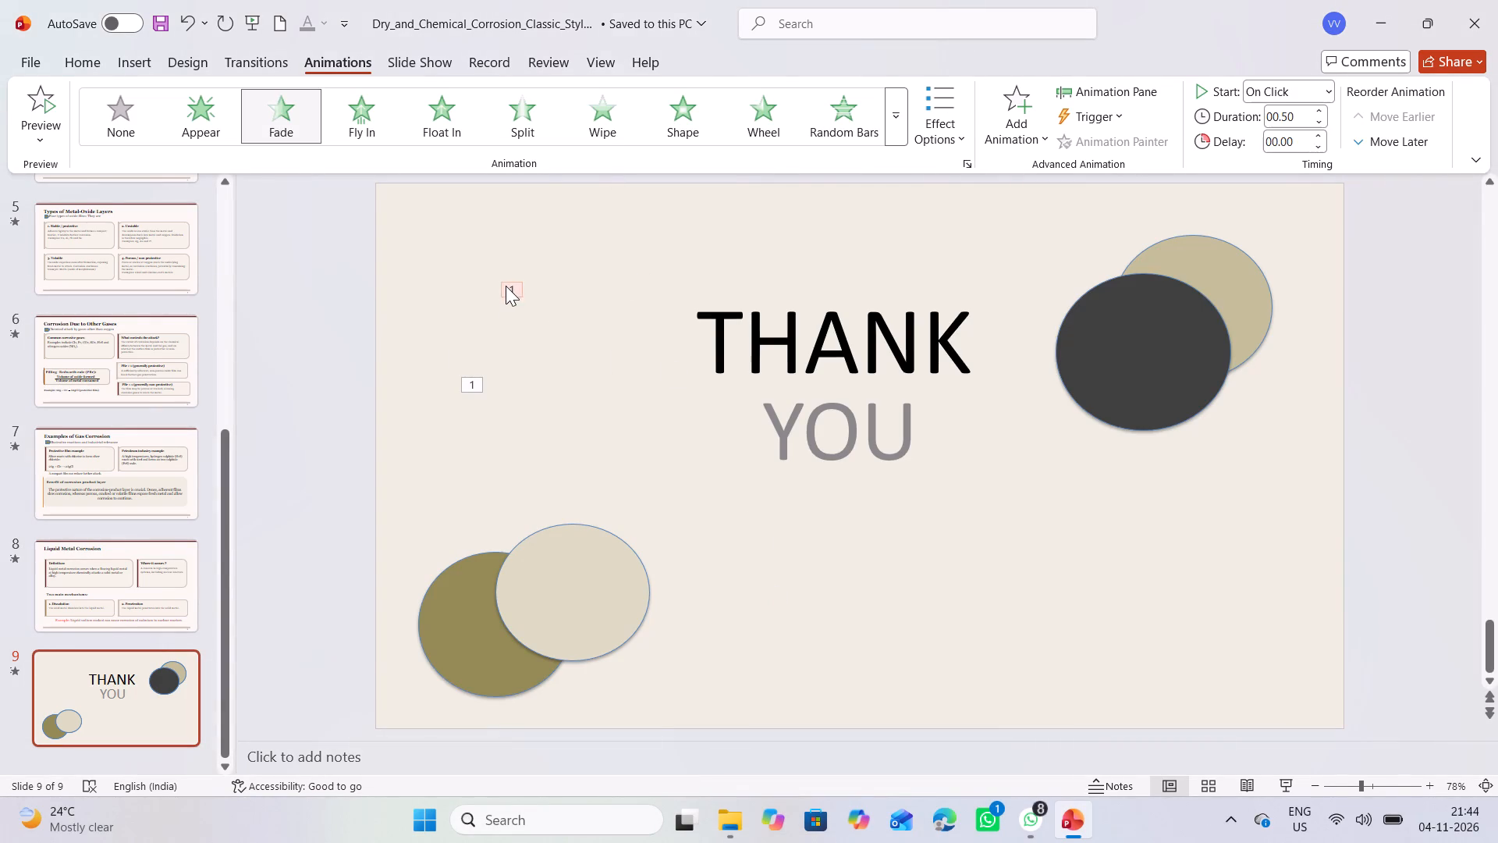
pyautogui.keyDown('ctrl'); pyautogui.click(474, 386); pyautogui.keyUp('ctrl')
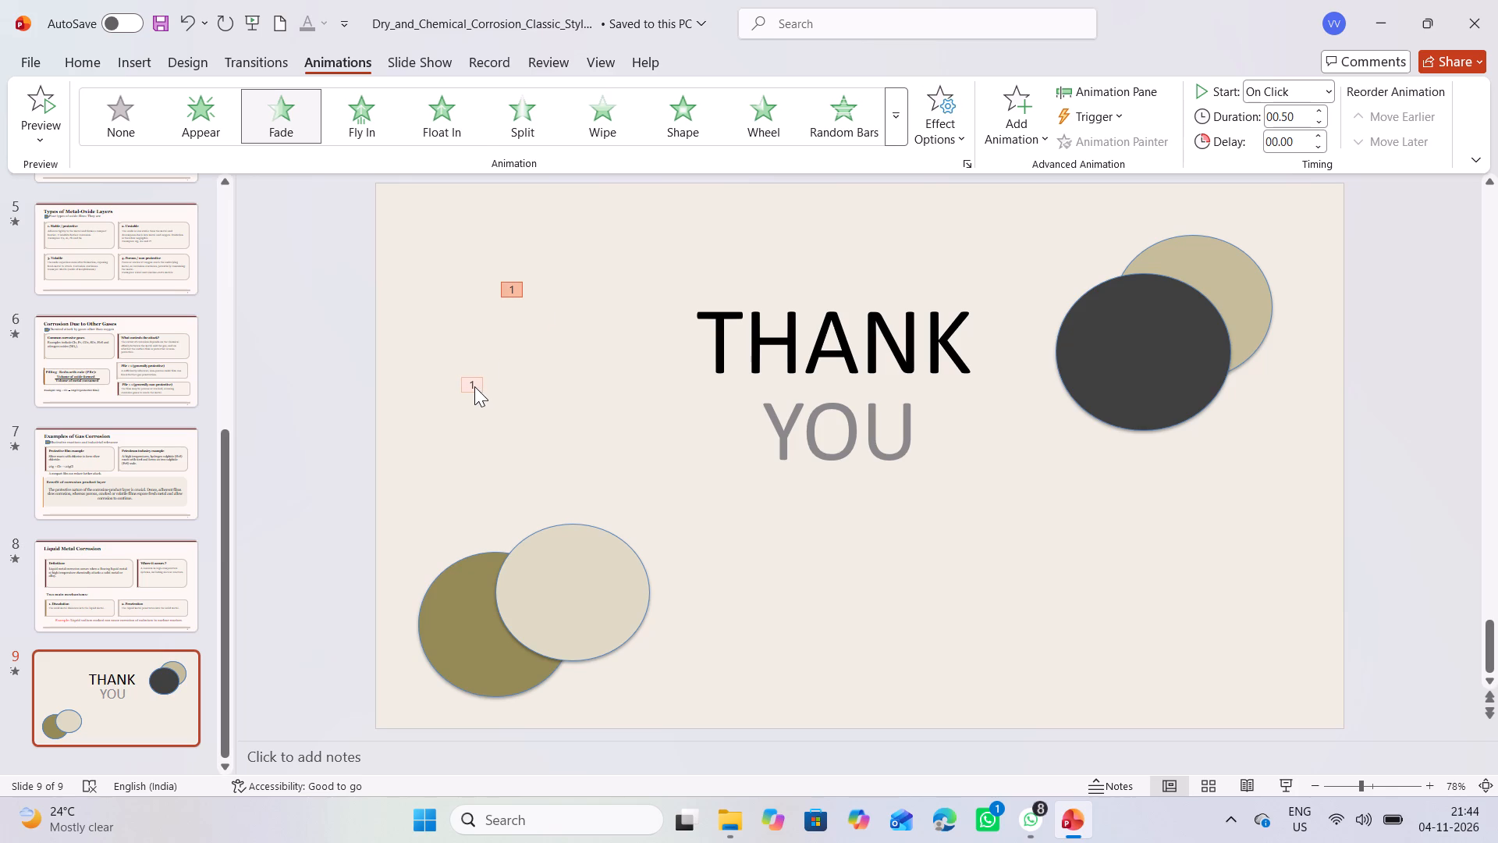
pyautogui.click(1102, 100)
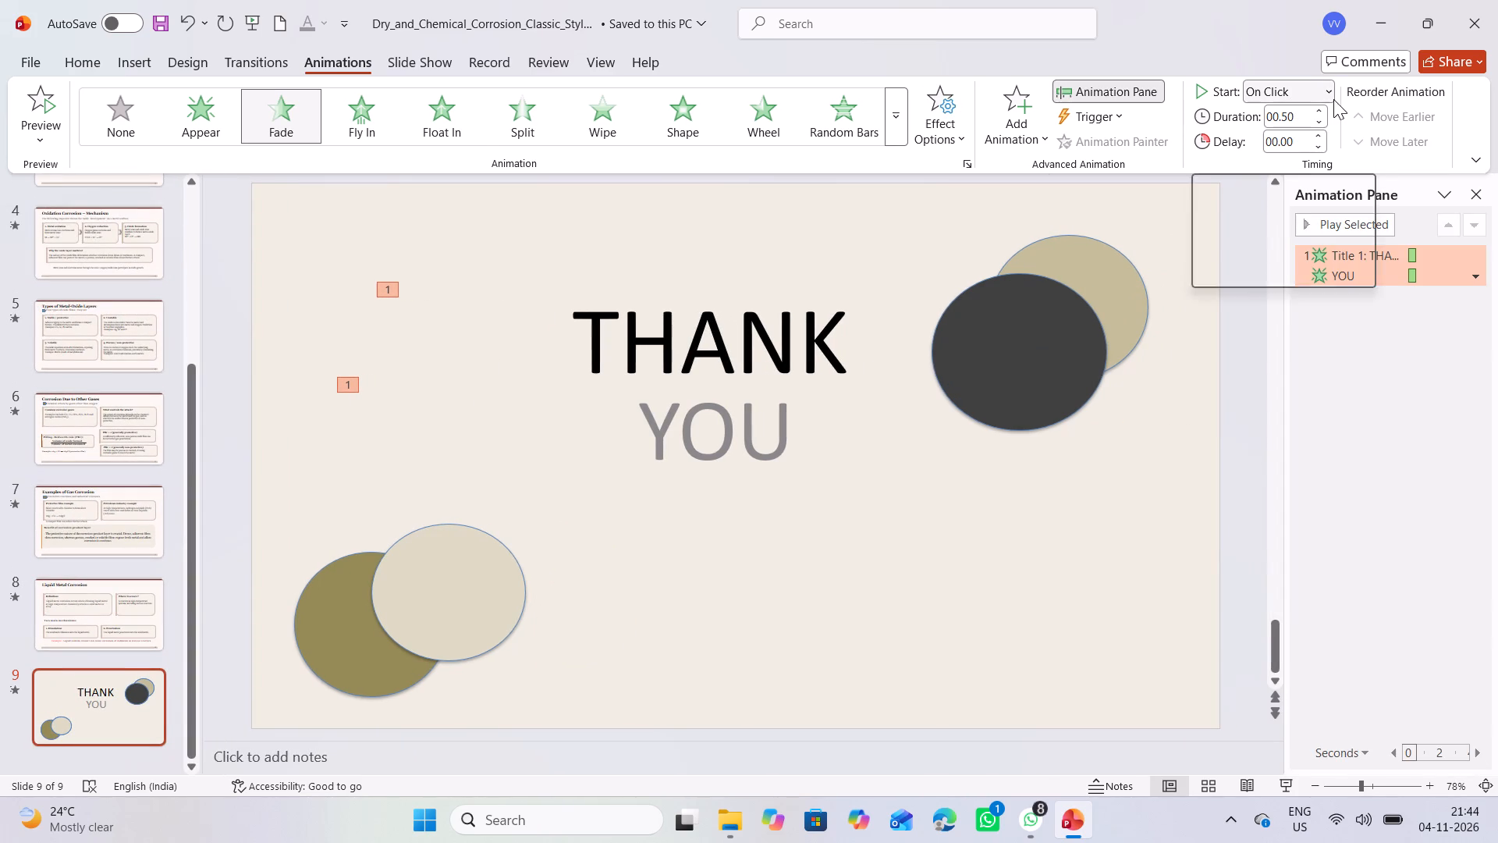
pyautogui.click(1018, 120)
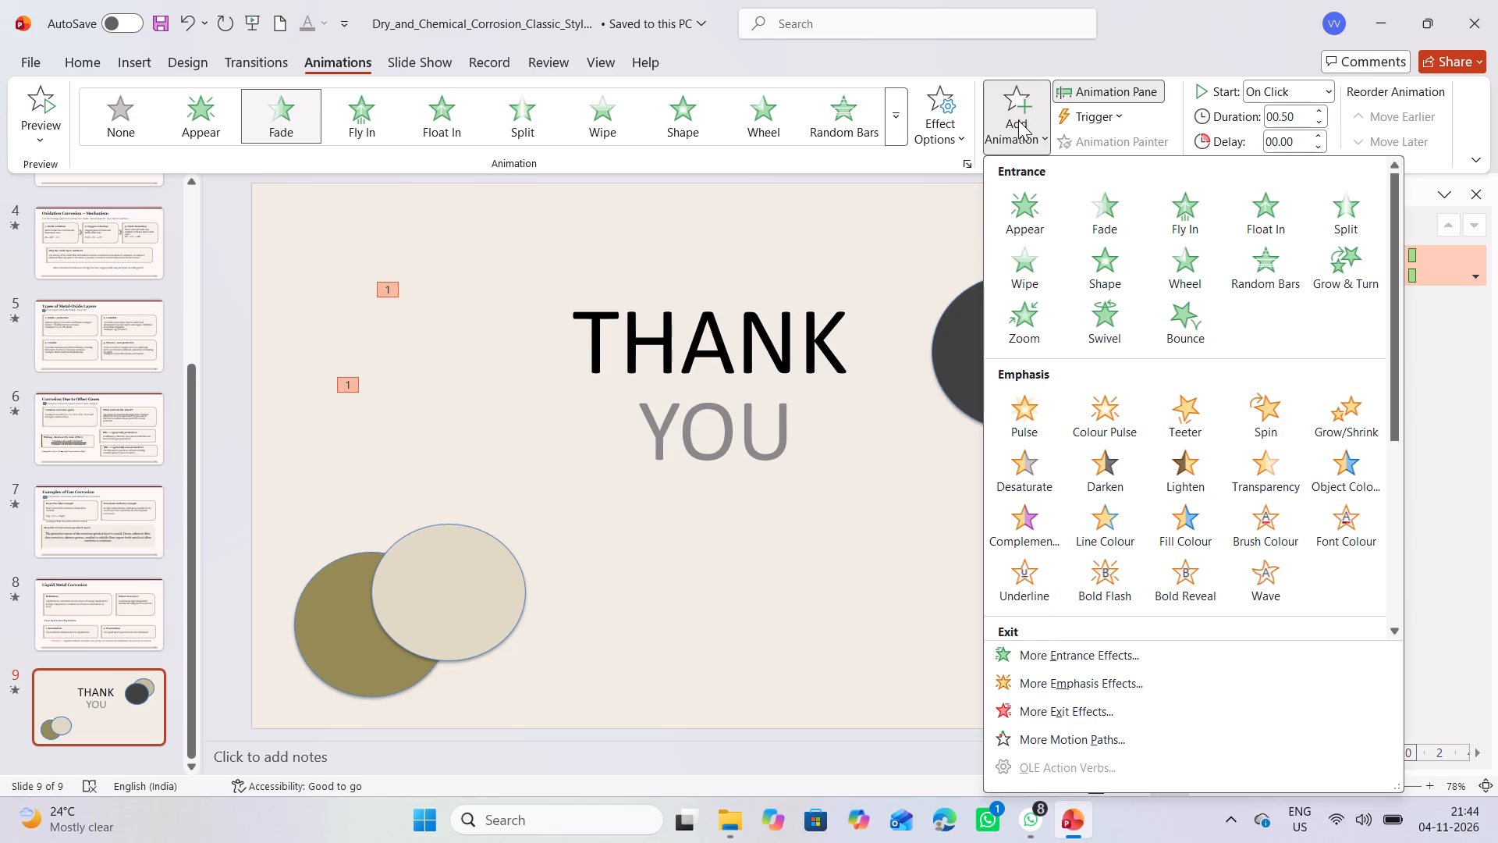
pyautogui.click(1018, 120)
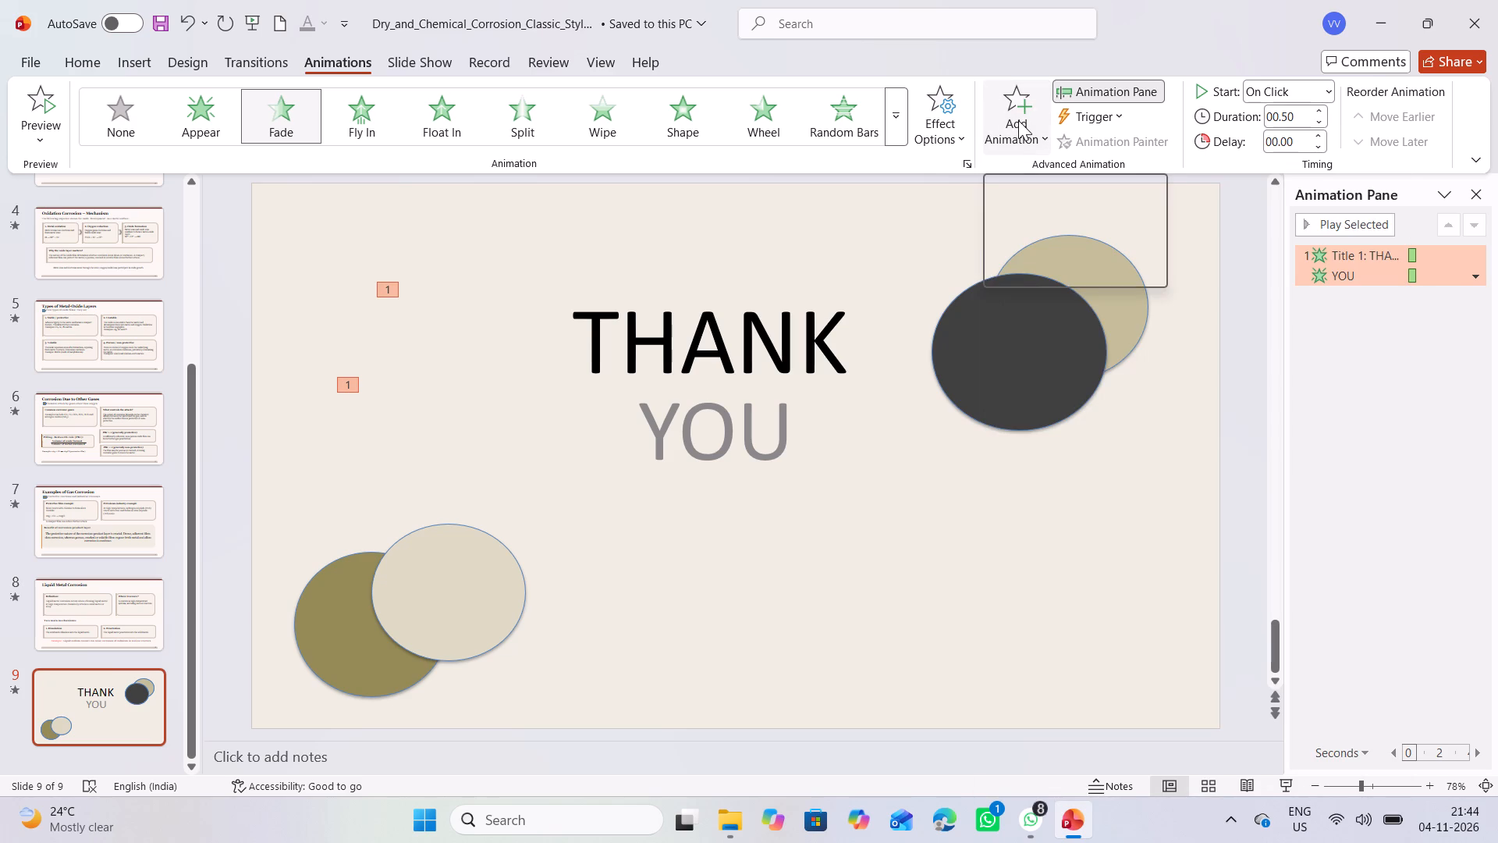
pyautogui.click(934, 132)
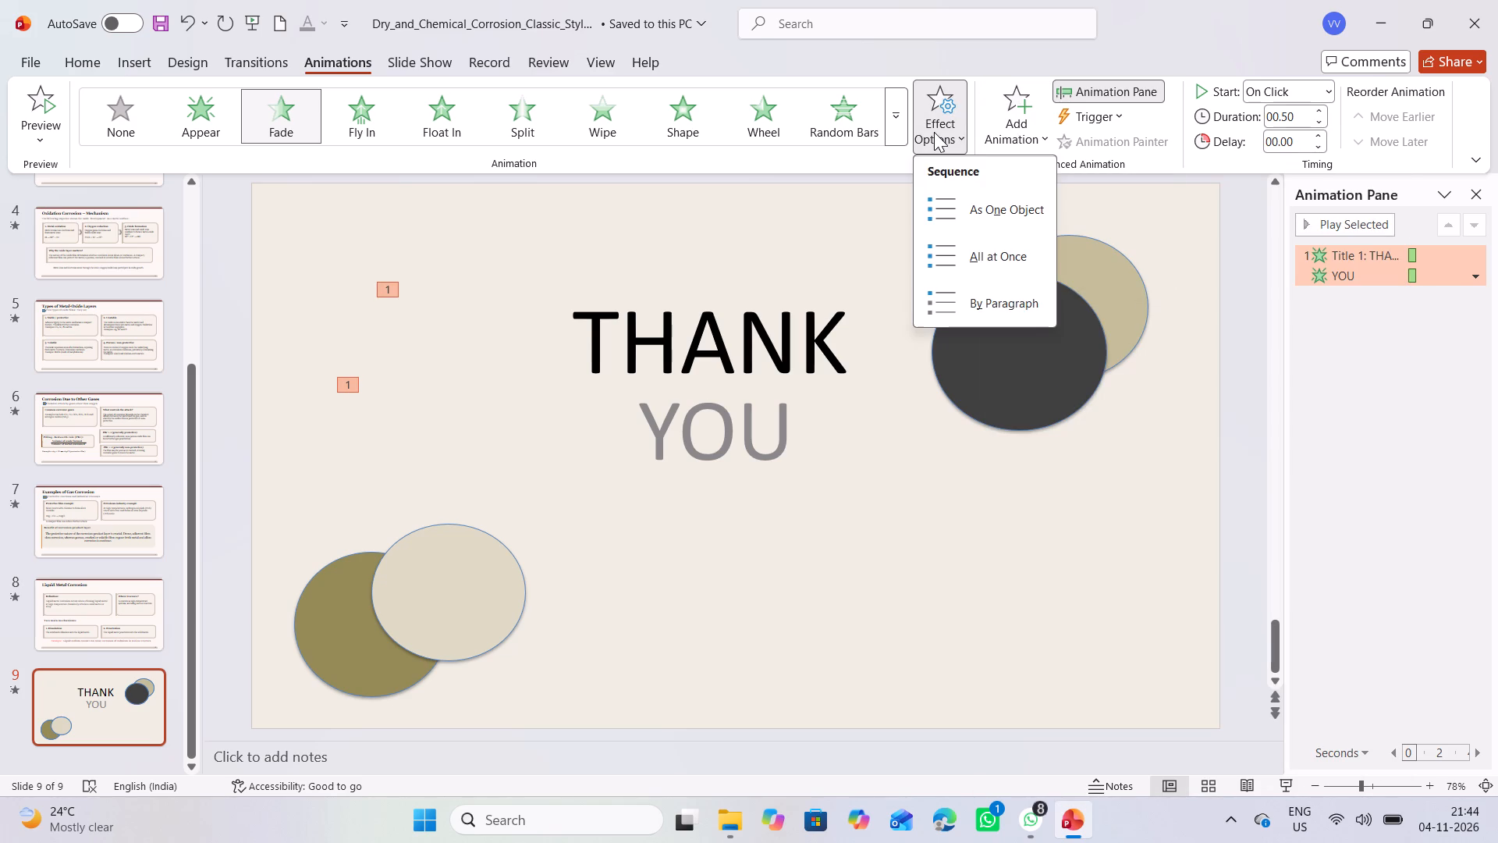
pyautogui.click(990, 269)
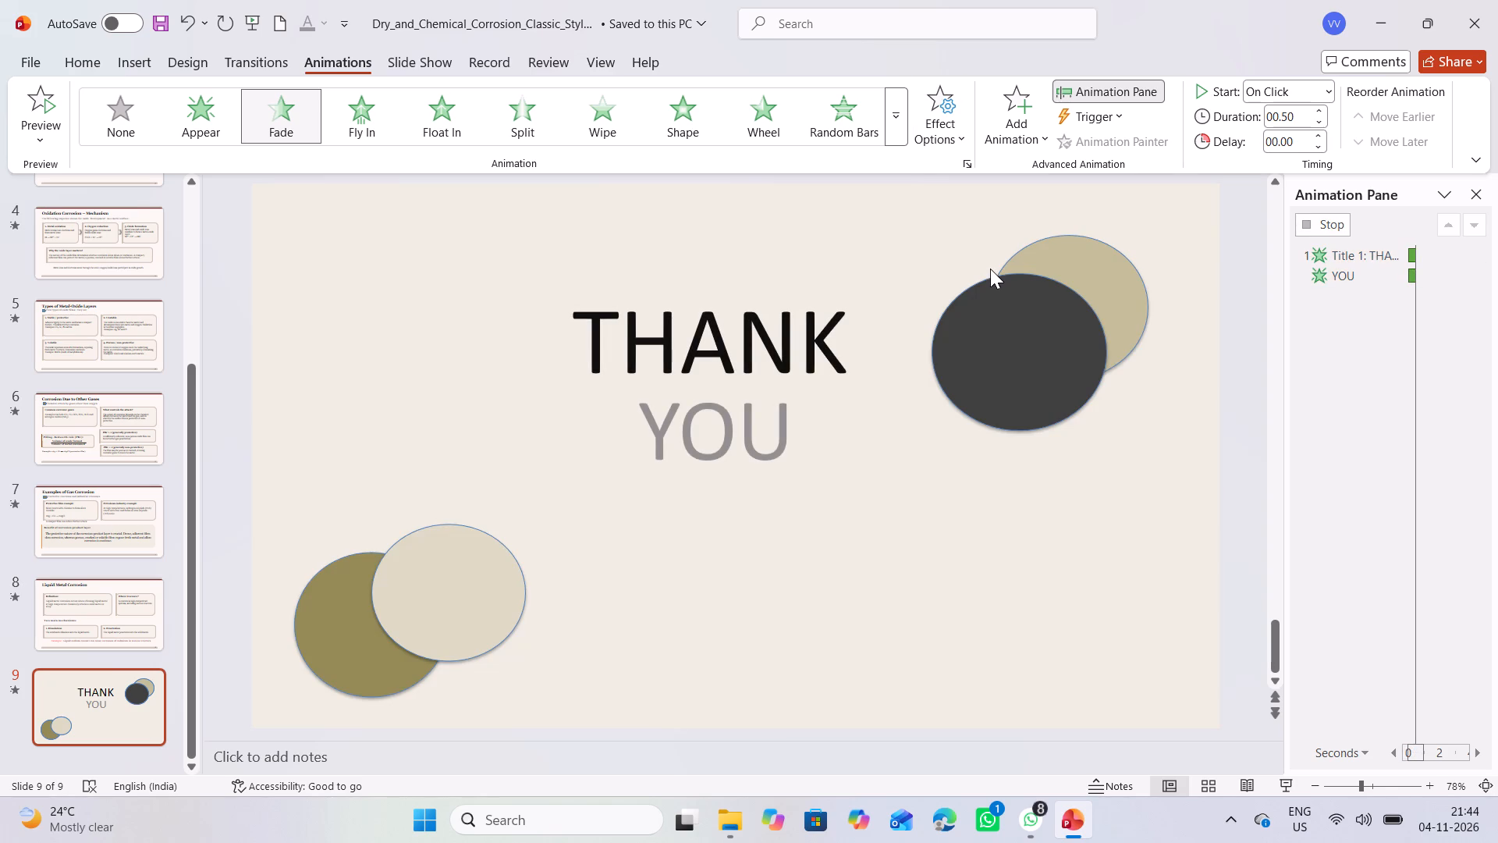
# Return to slide 8, Liquid Metal Corrosion, for another check of the slide show.
pyautogui.click(101, 633)
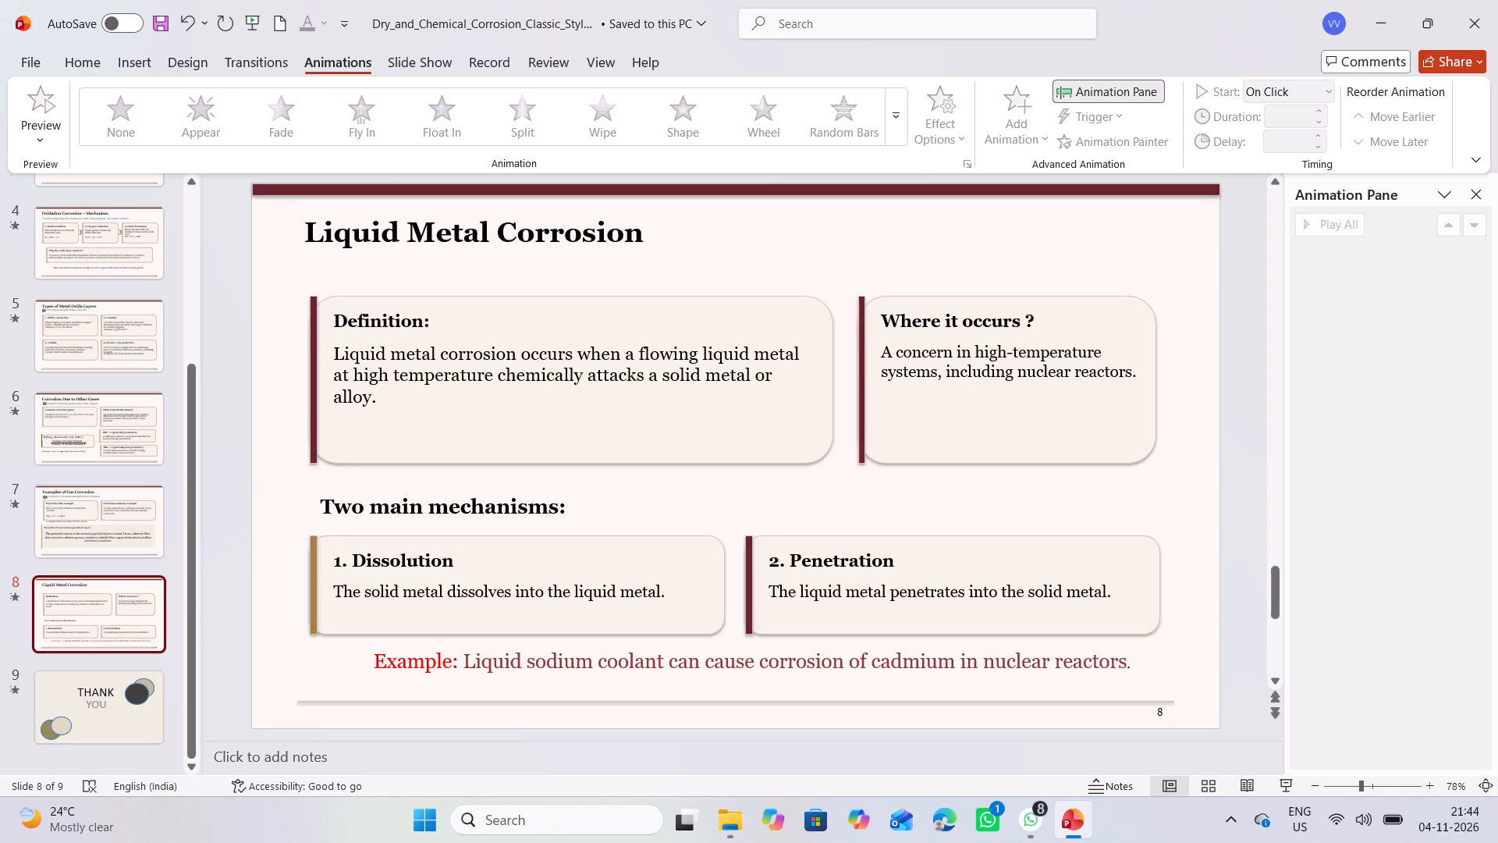
# Play the slide show from the title slide through the Thank You slide to check its text animation, and exit.
pyautogui.click(246, 20)
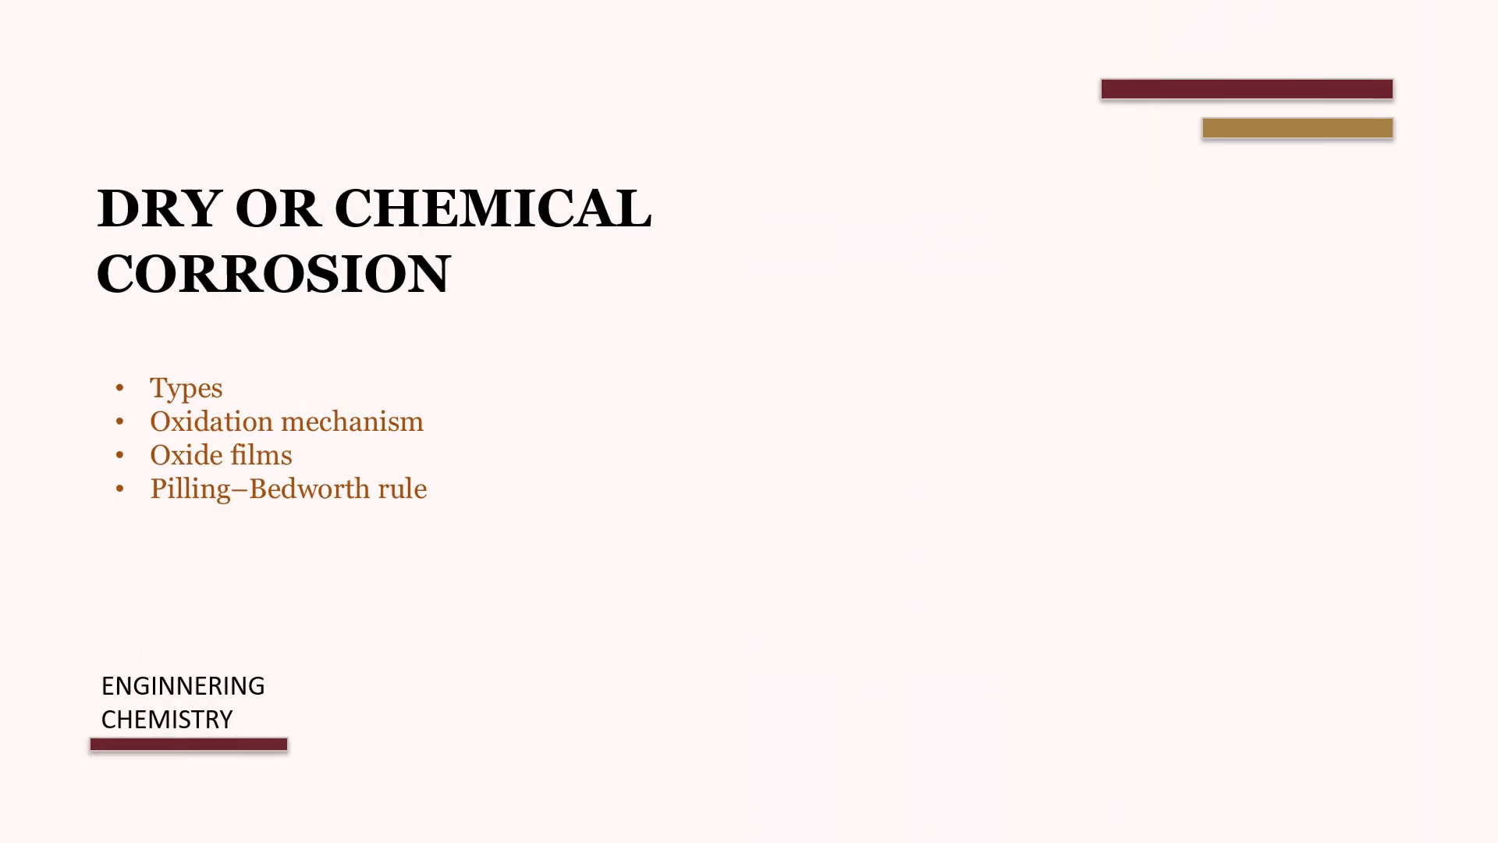
pyautogui.press('Right')
pyautogui.press('Right')
pyautogui.press('Right')
pyautogui.press('Right')
pyautogui.press('Right')
pyautogui.press('Right')
pyautogui.press('Right')
pyautogui.press('Right')
pyautogui.press('Right')
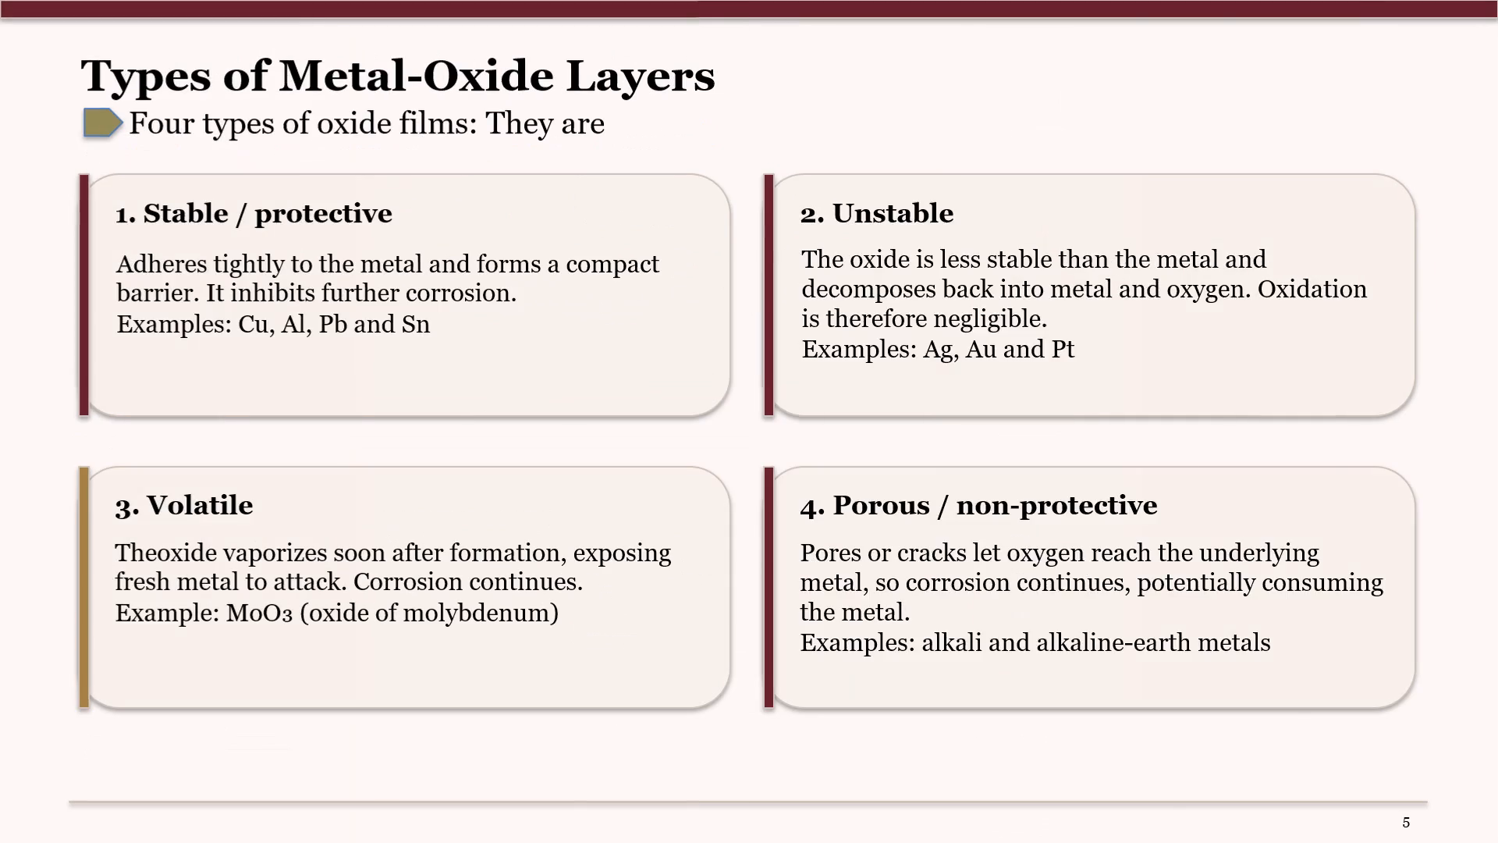
pyautogui.press('Right')
pyautogui.press('Right')
pyautogui.press('Right')
pyautogui.press('Right')
pyautogui.press('Right')
pyautogui.press('Right')
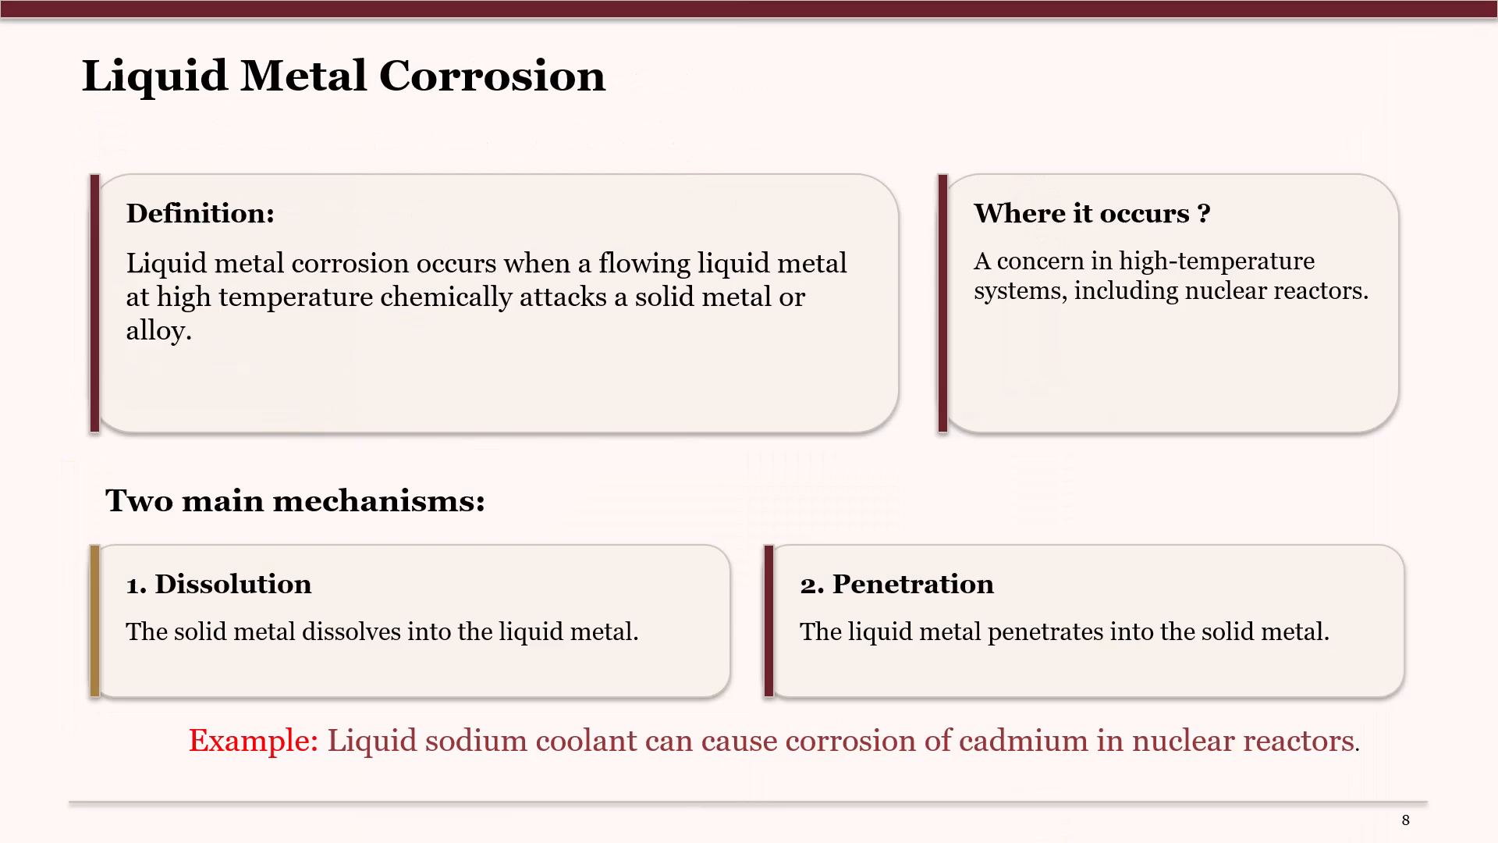
pyautogui.press('Right')
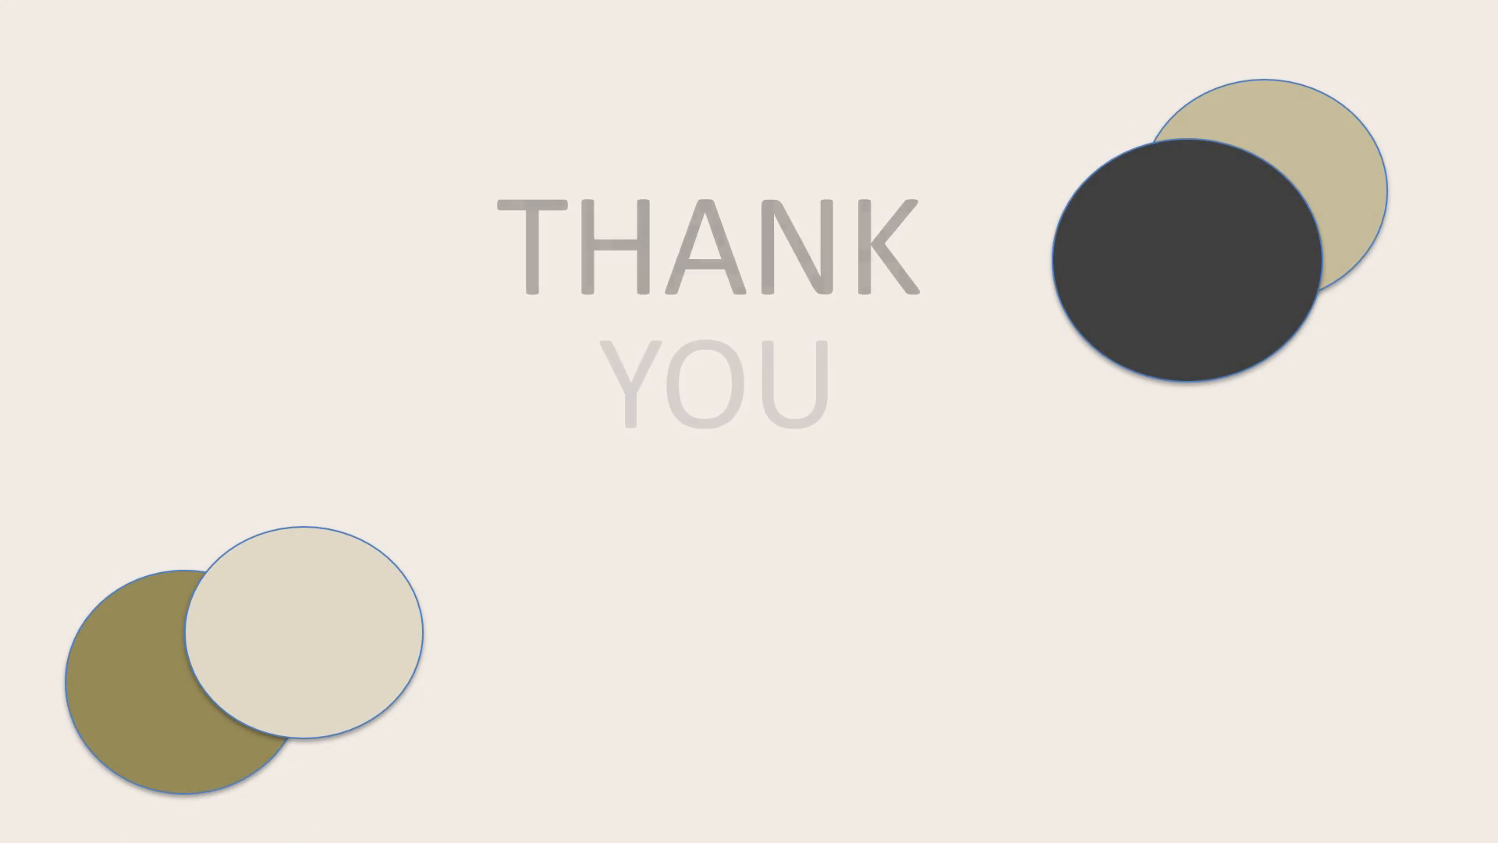
pyautogui.press('Right')
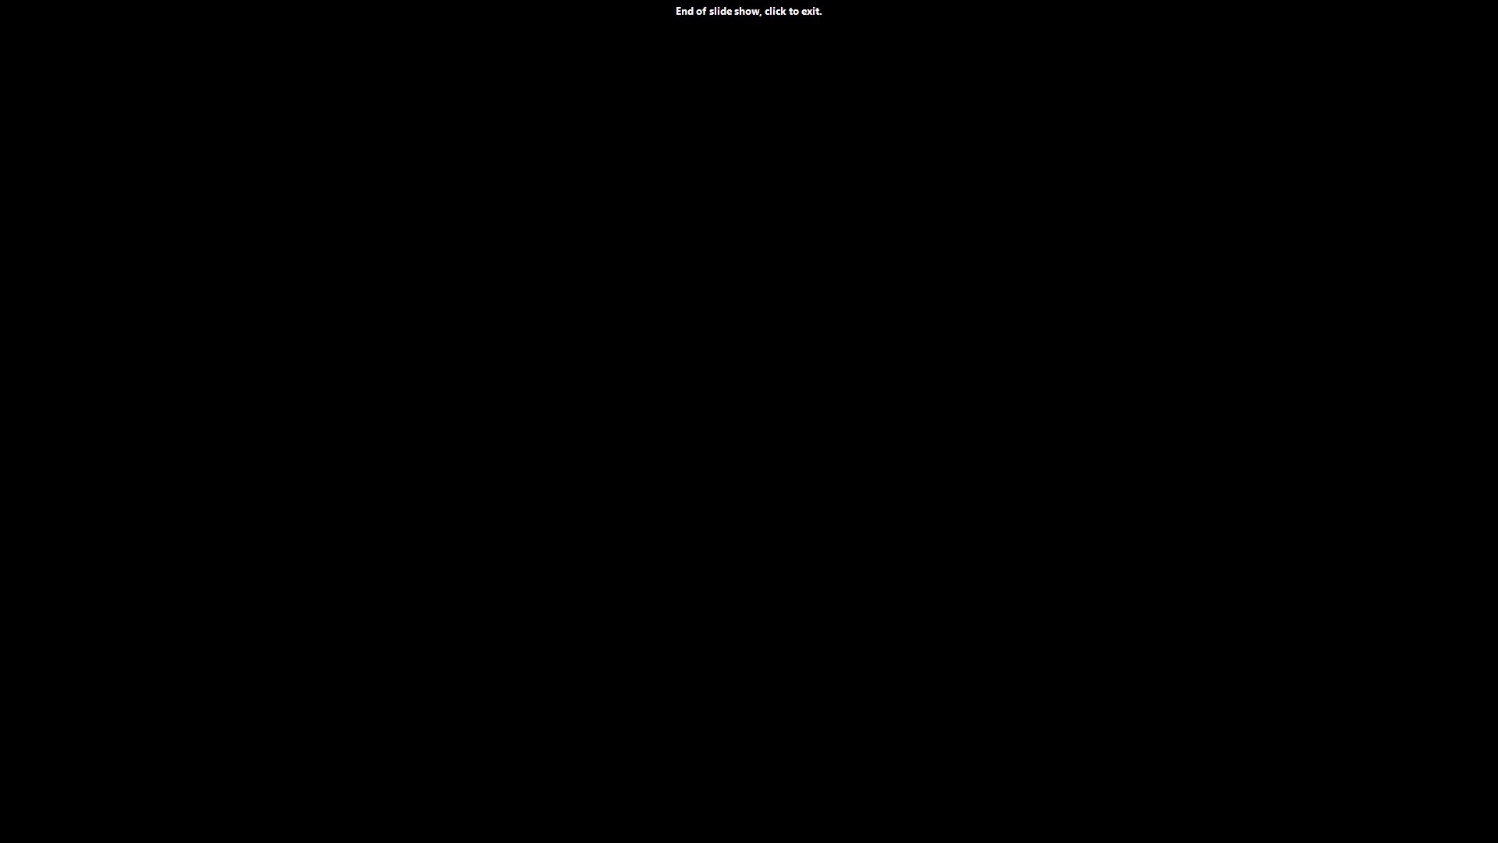
pyautogui.press('Escape')
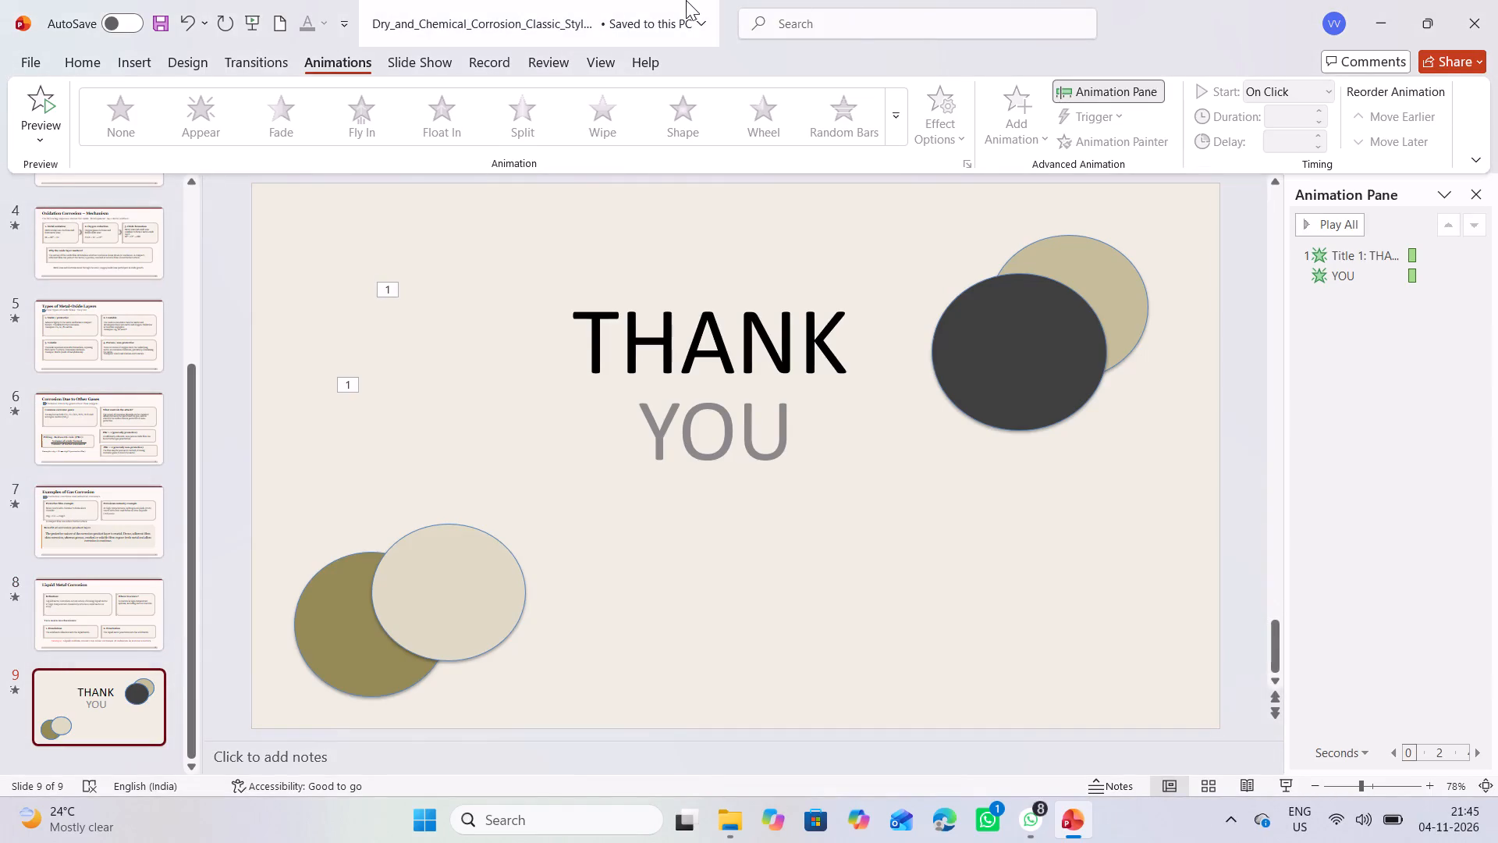
# Turn on AutoSave by uploading the presentation to OneDrive - Personal, and dismiss the notice.
pyautogui.click(121, 20)
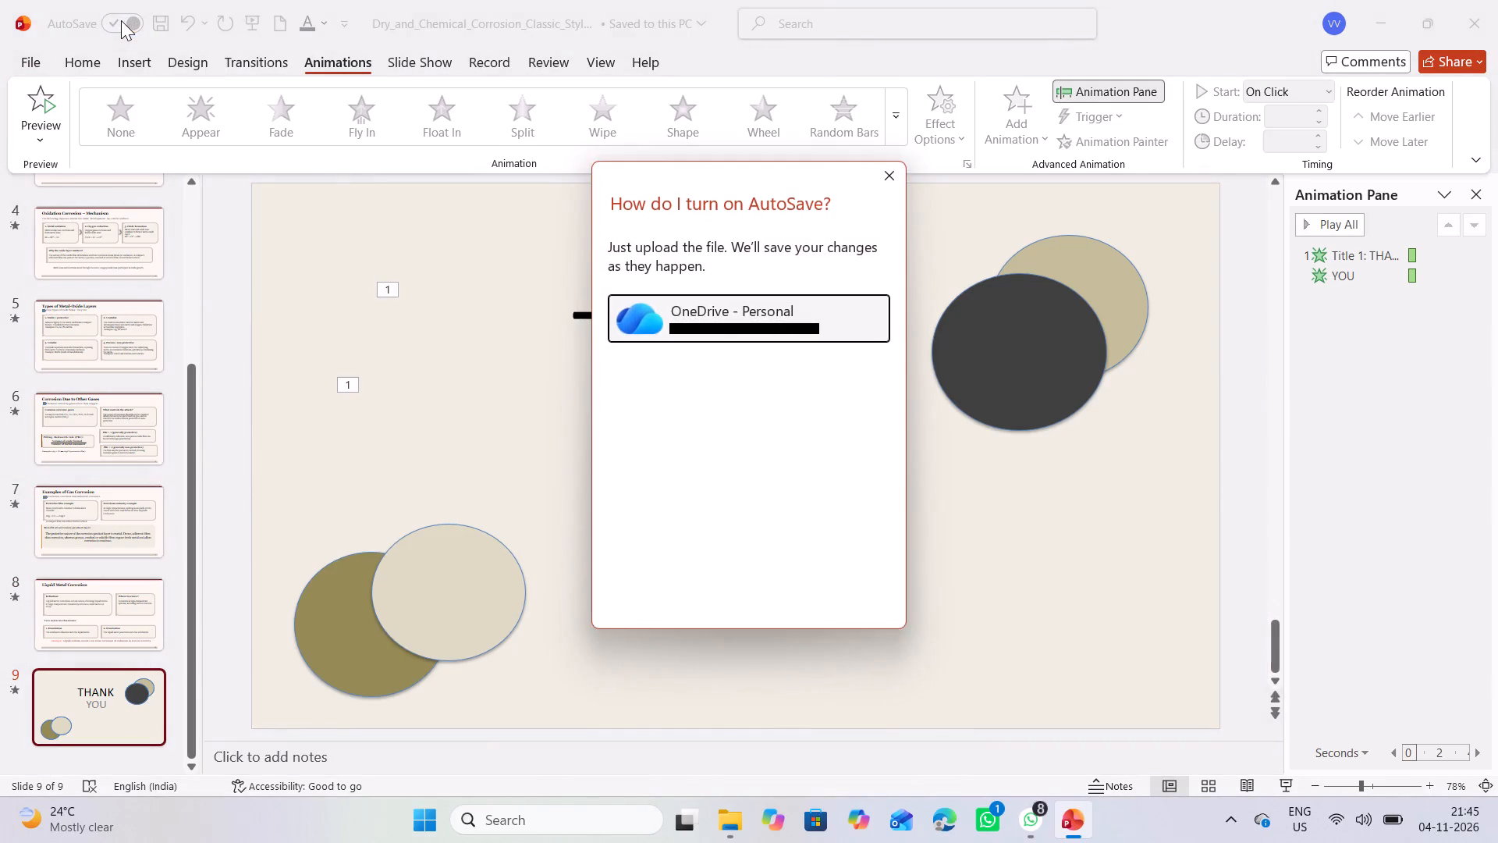
pyautogui.click(776, 319)
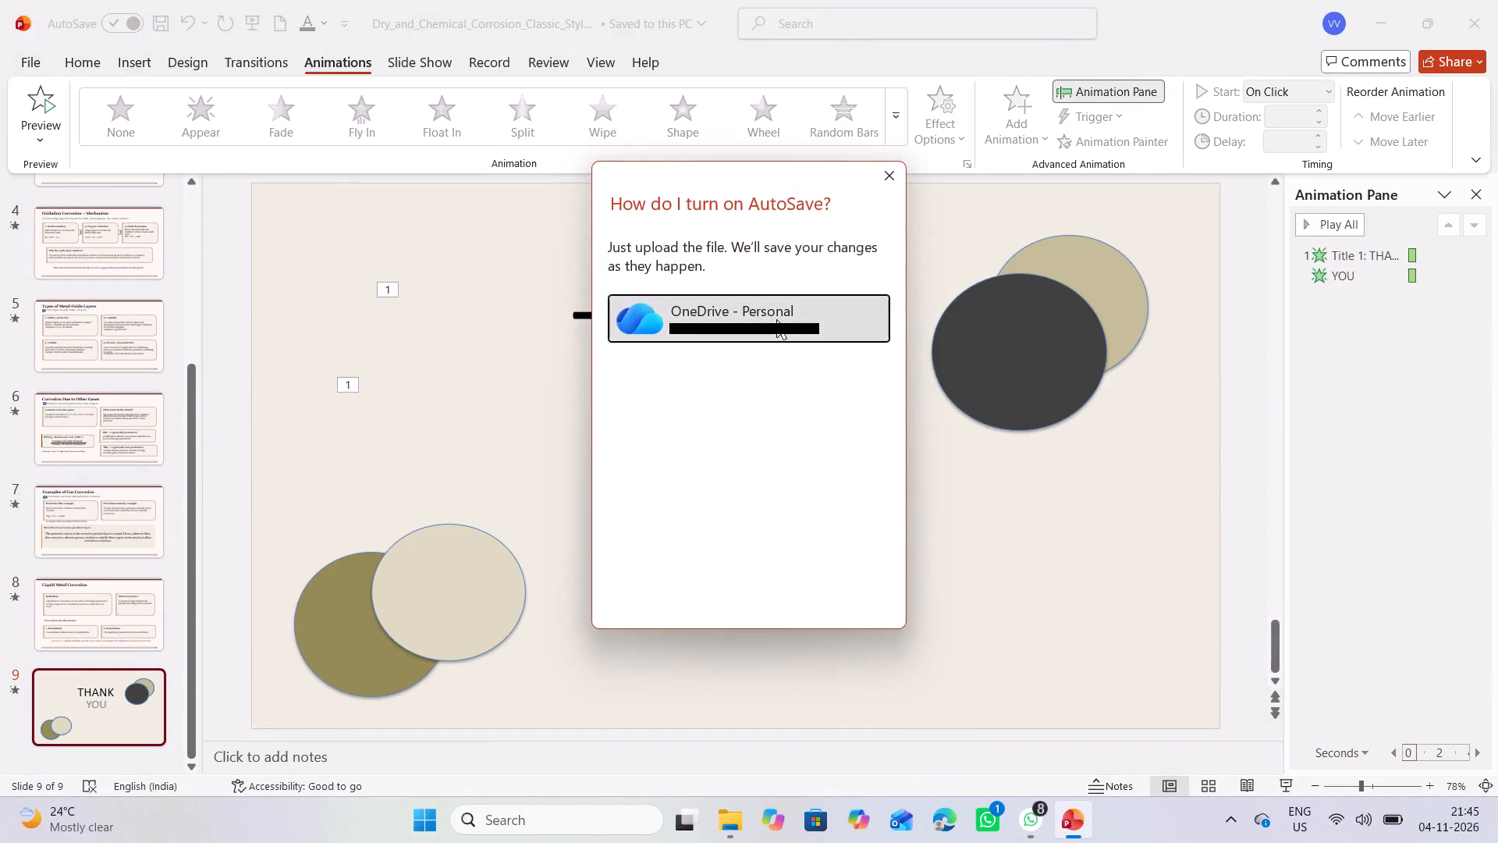
pyautogui.doubleClick(776, 319)
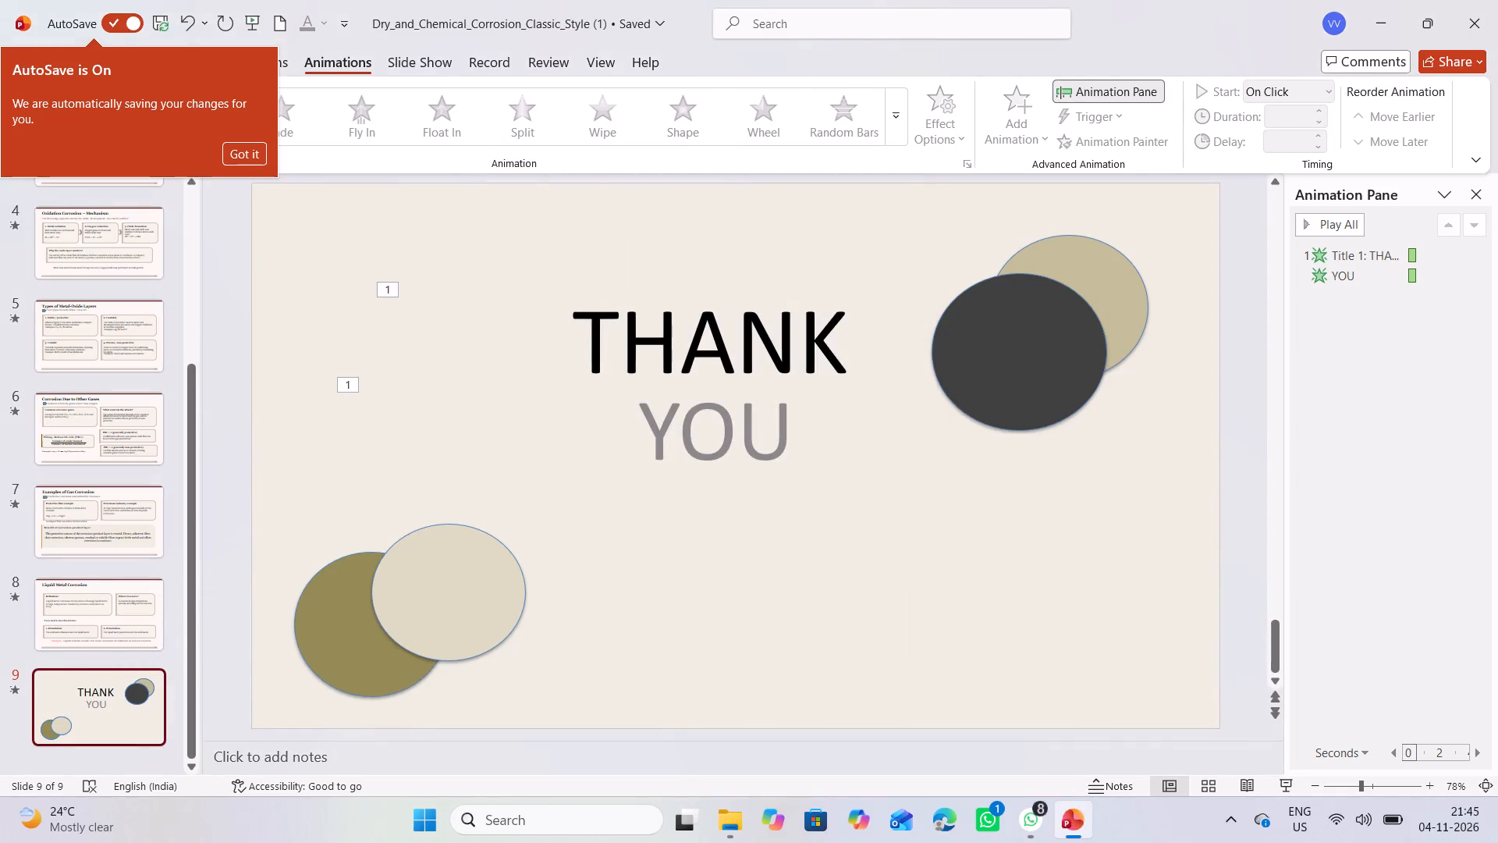
pyautogui.click(260, 153)
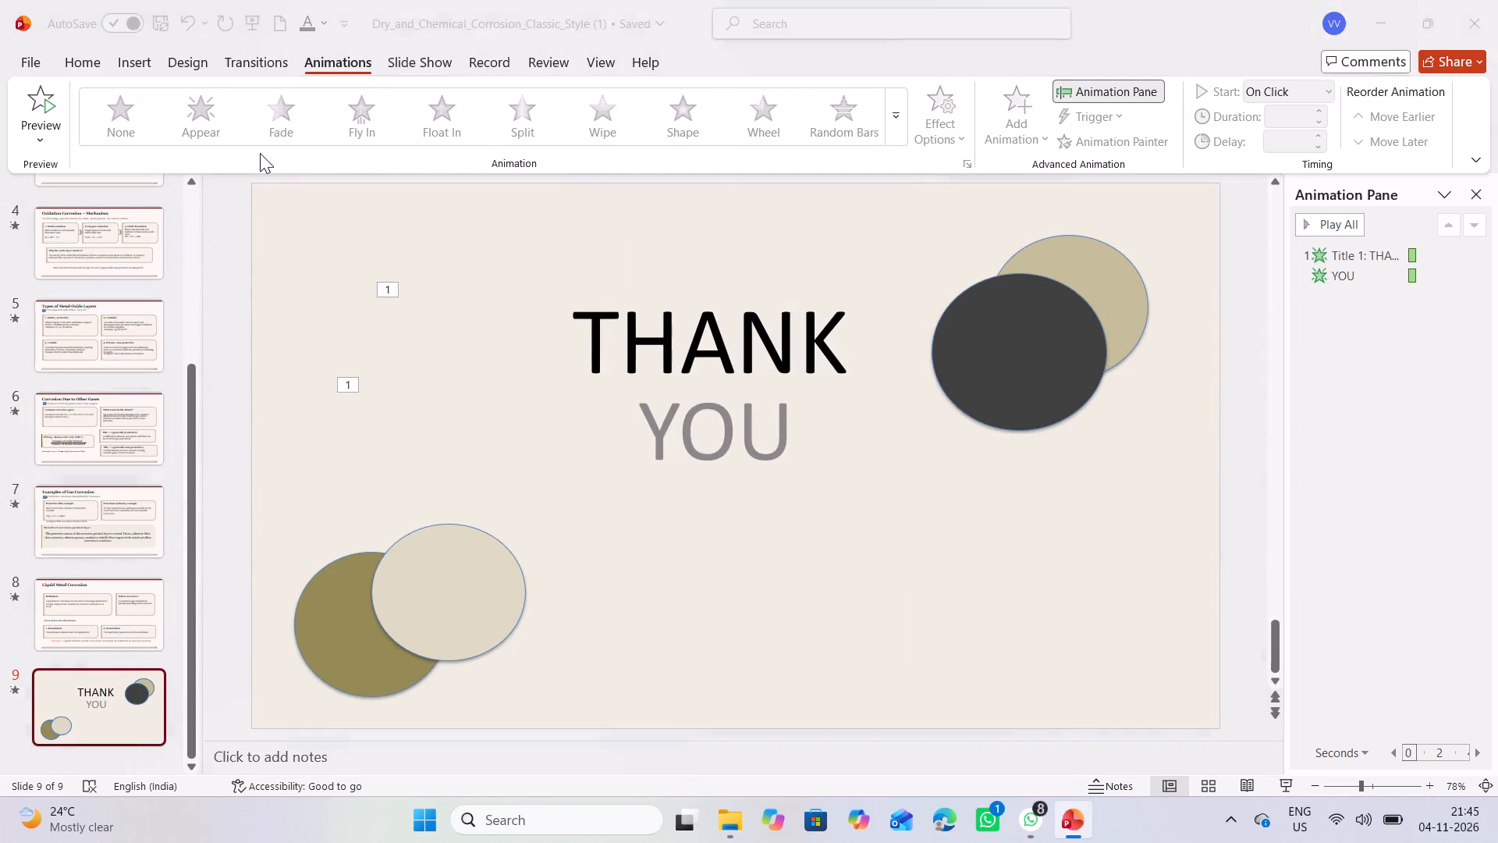